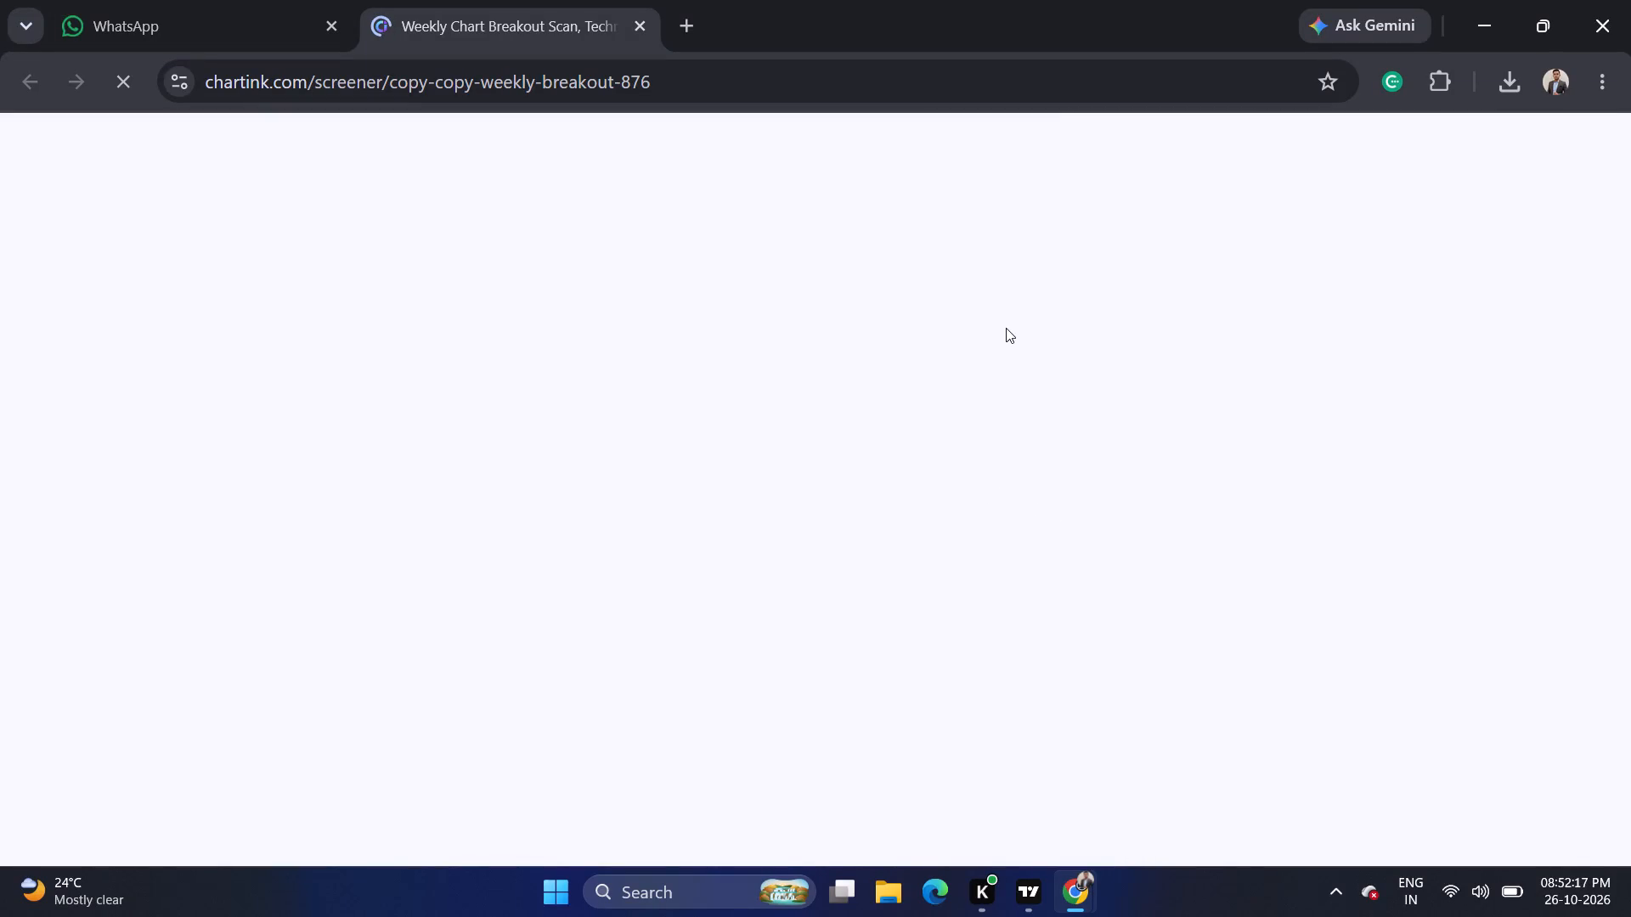
# Examine the weekly chart breakout screener's filter conditions and the stocks listed in its scan results.
pyautogui.scroll(-5, 974, 256)
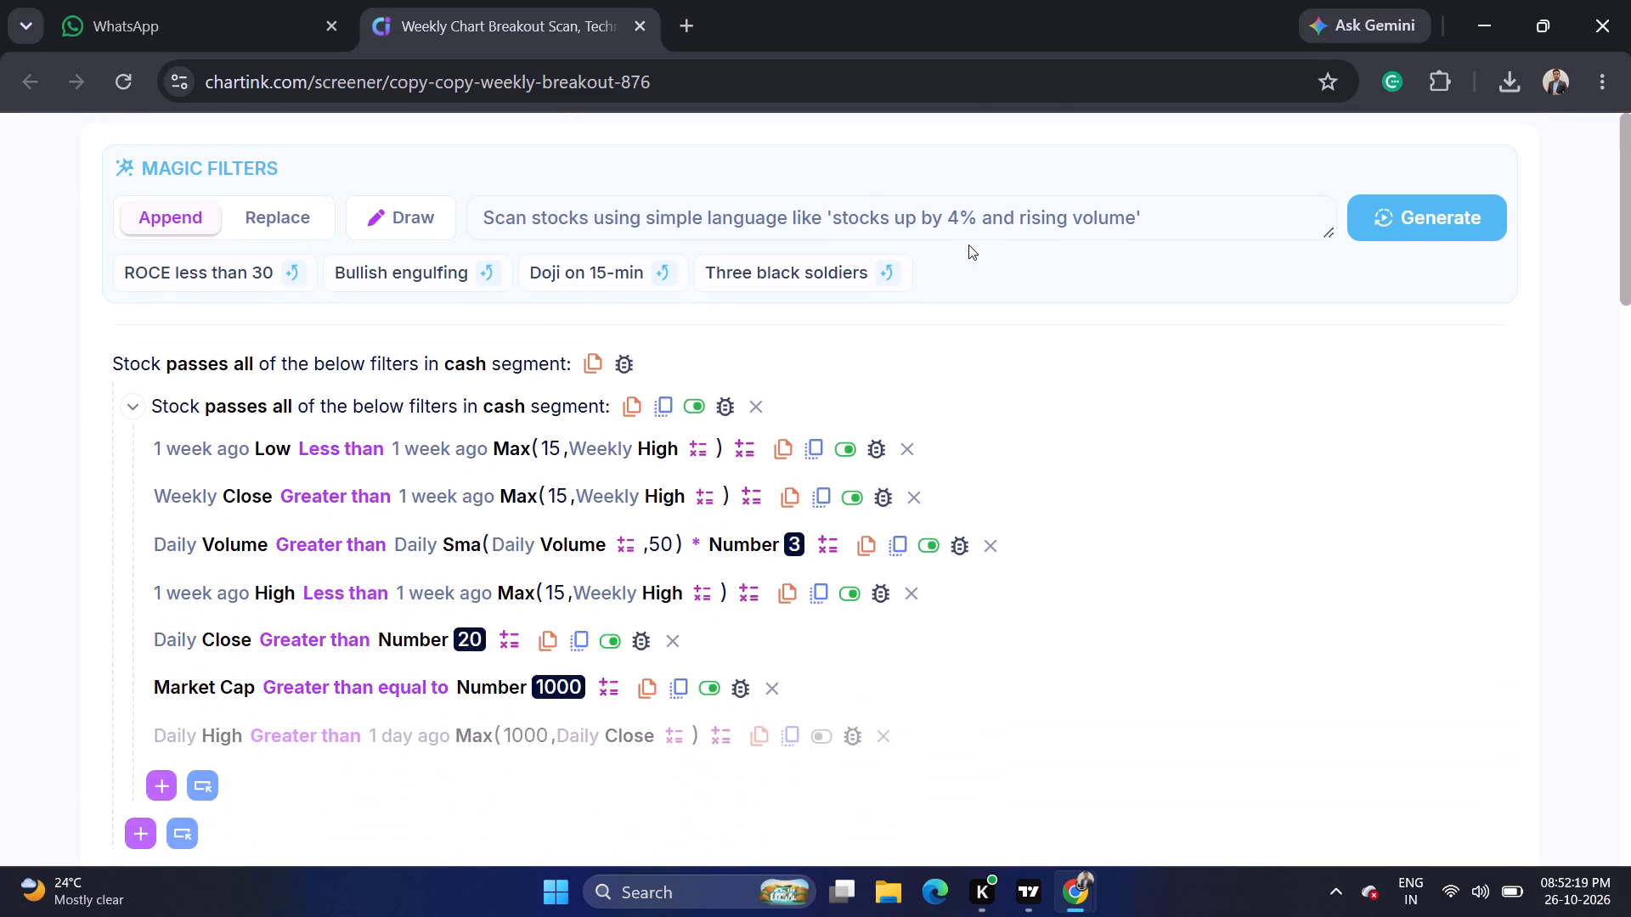
pyautogui.scroll(-3, 968, 245)
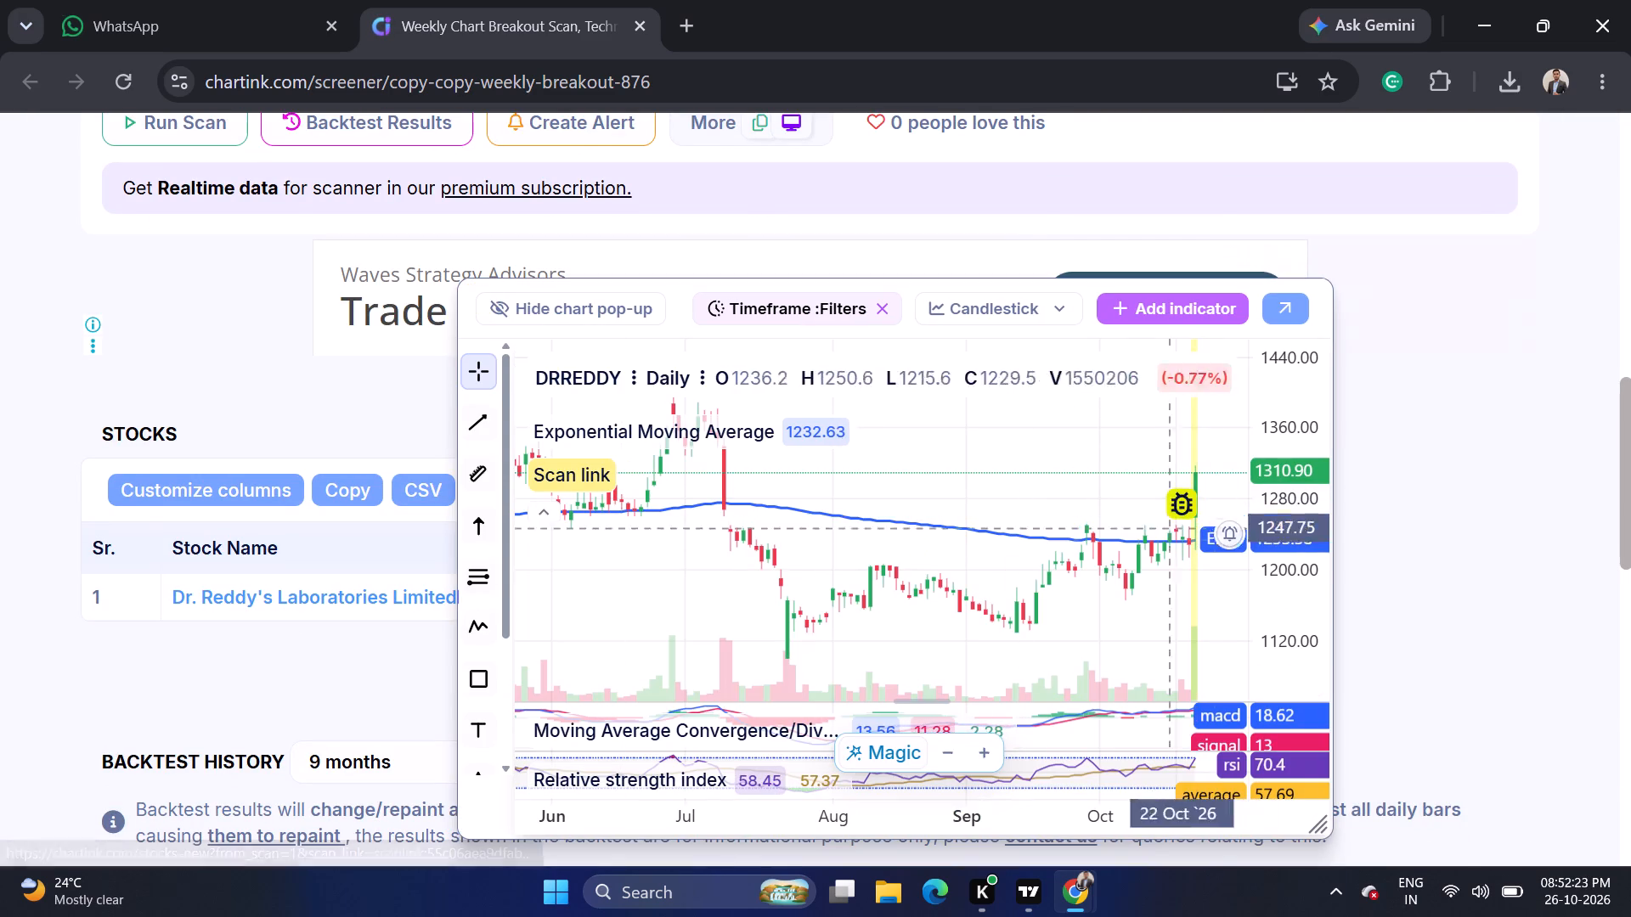
pyautogui.scroll(-3, 1167, 578)
pyautogui.scroll(6, 1284, 600)
pyautogui.click(427, 427)
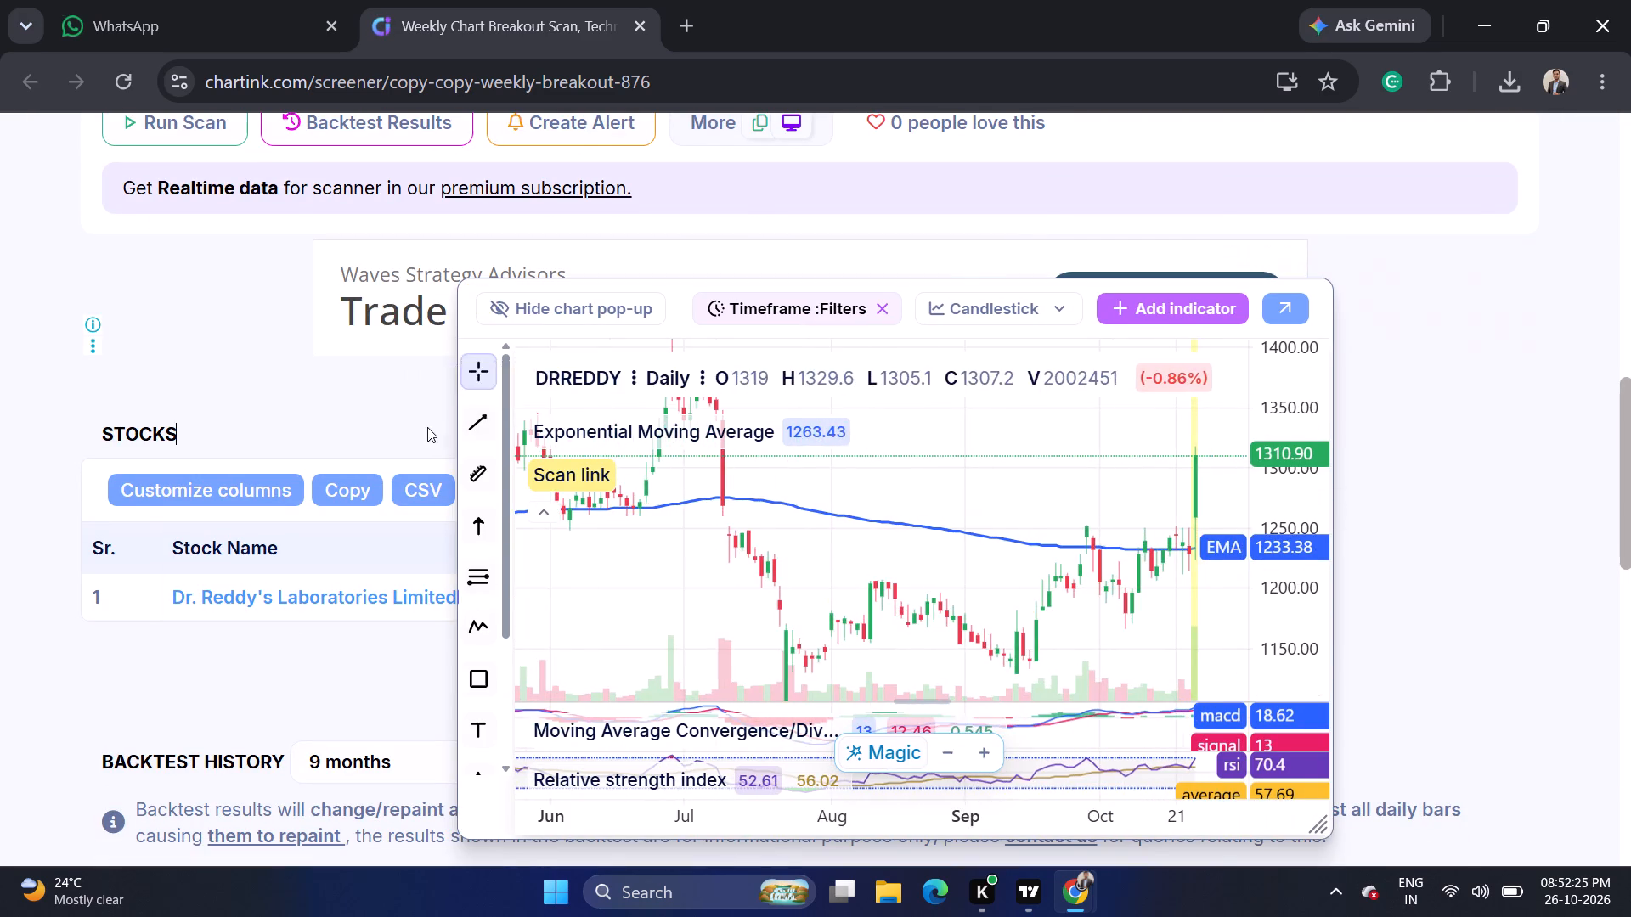
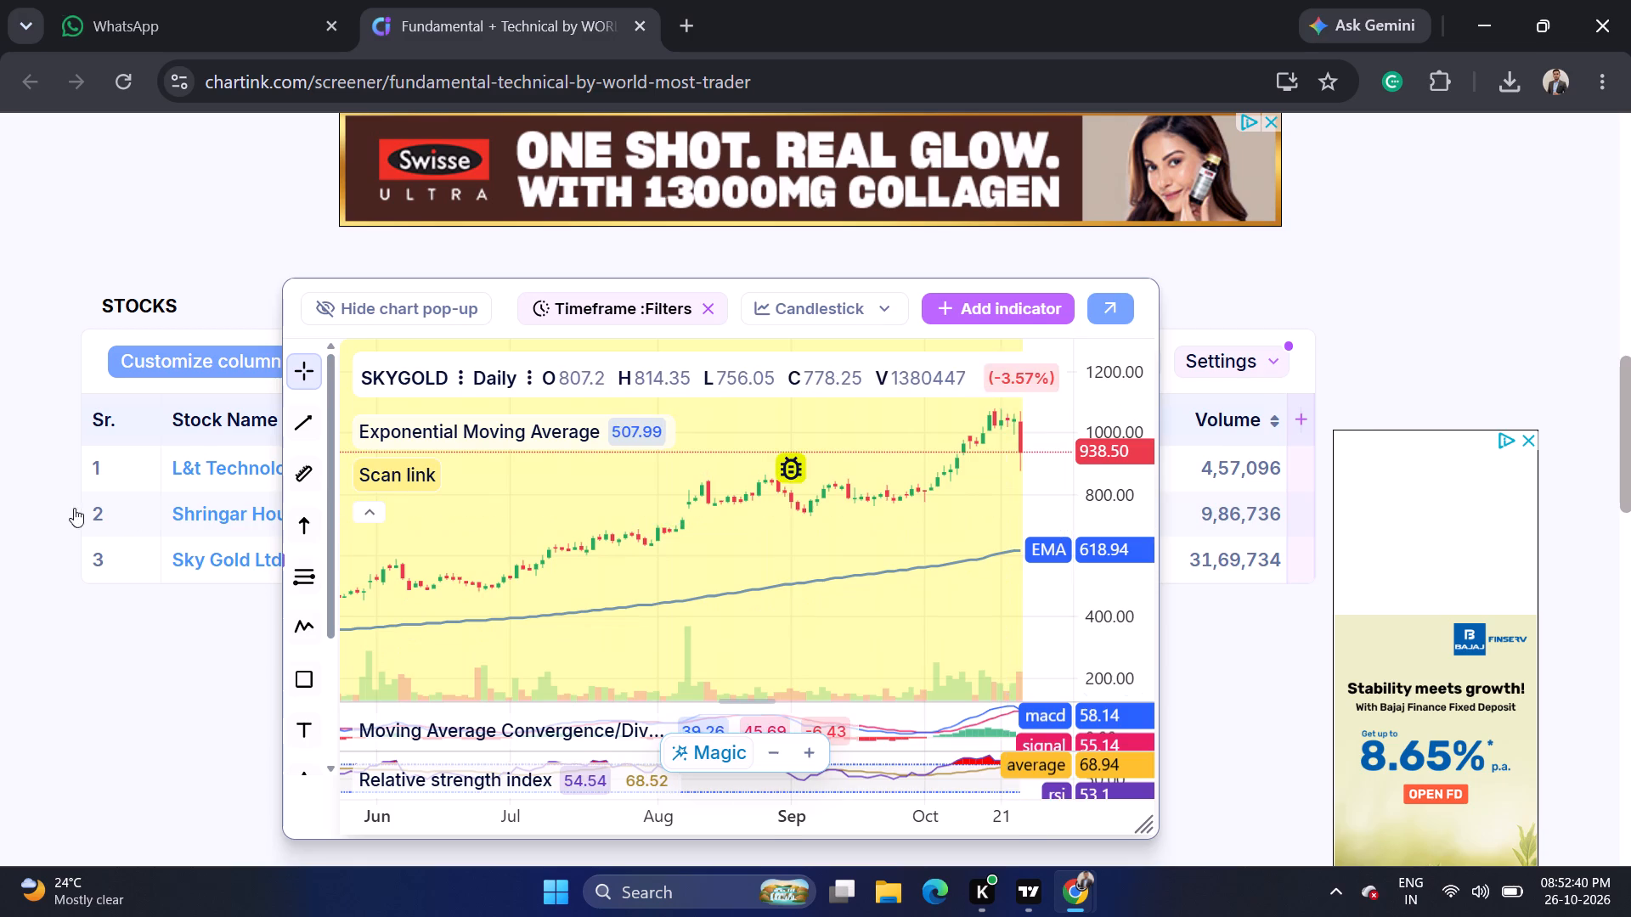
# Examine the daily chart previews of Shringar House of Mangalsutra Ltd and L&t Technology Services Limited in the screener's stock results.
pyautogui.click(7, 571)
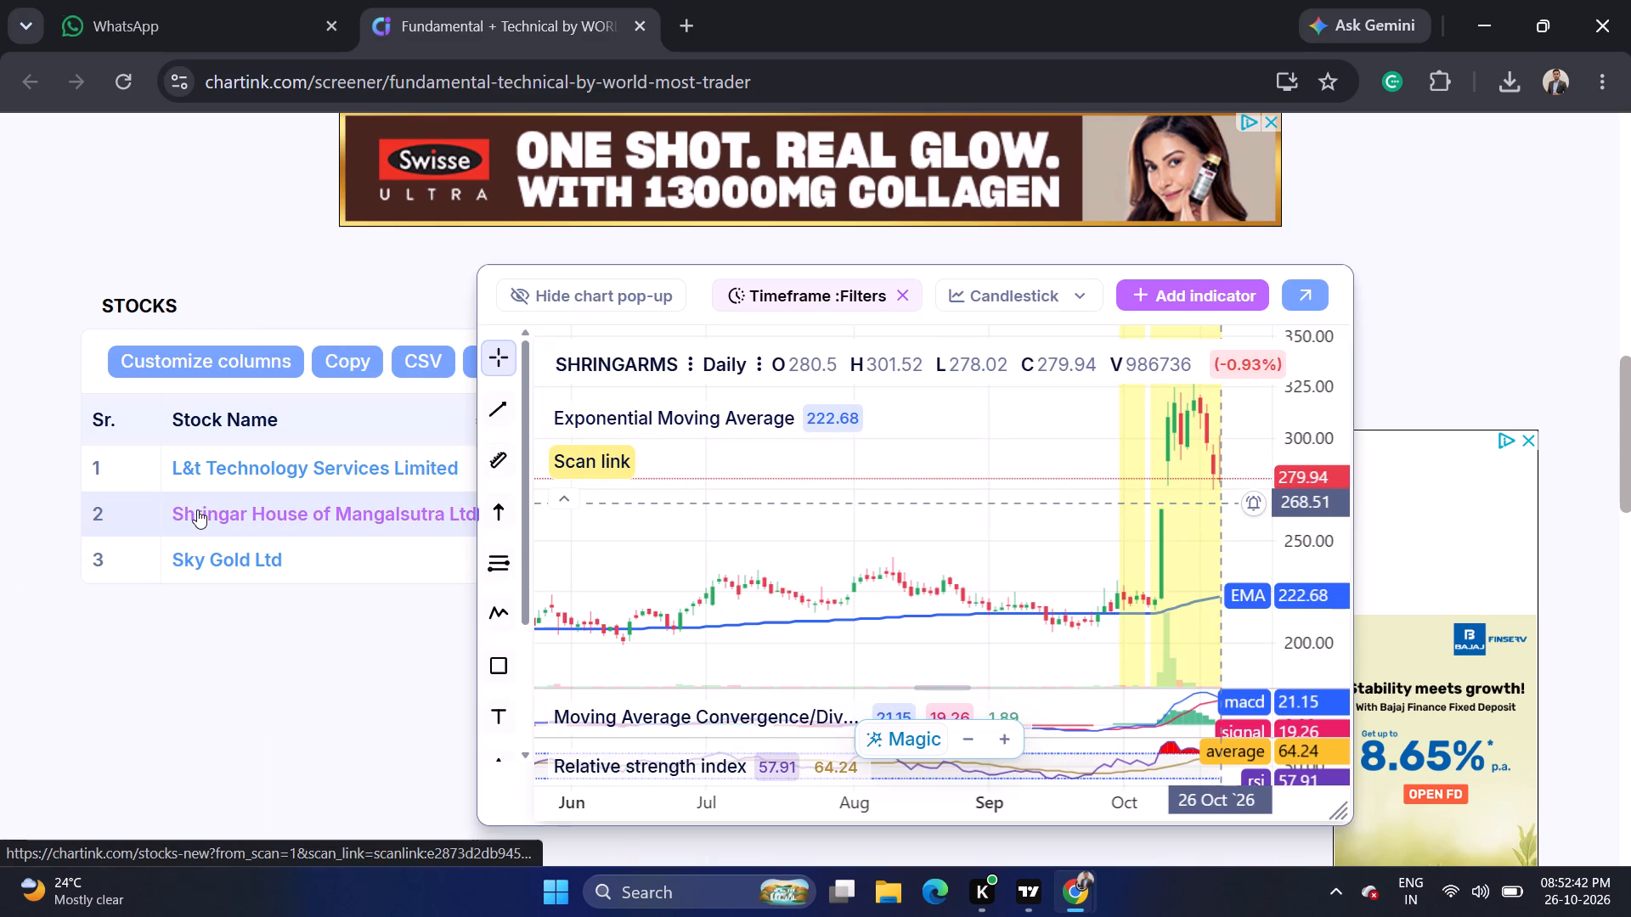
pyautogui.click(201, 674)
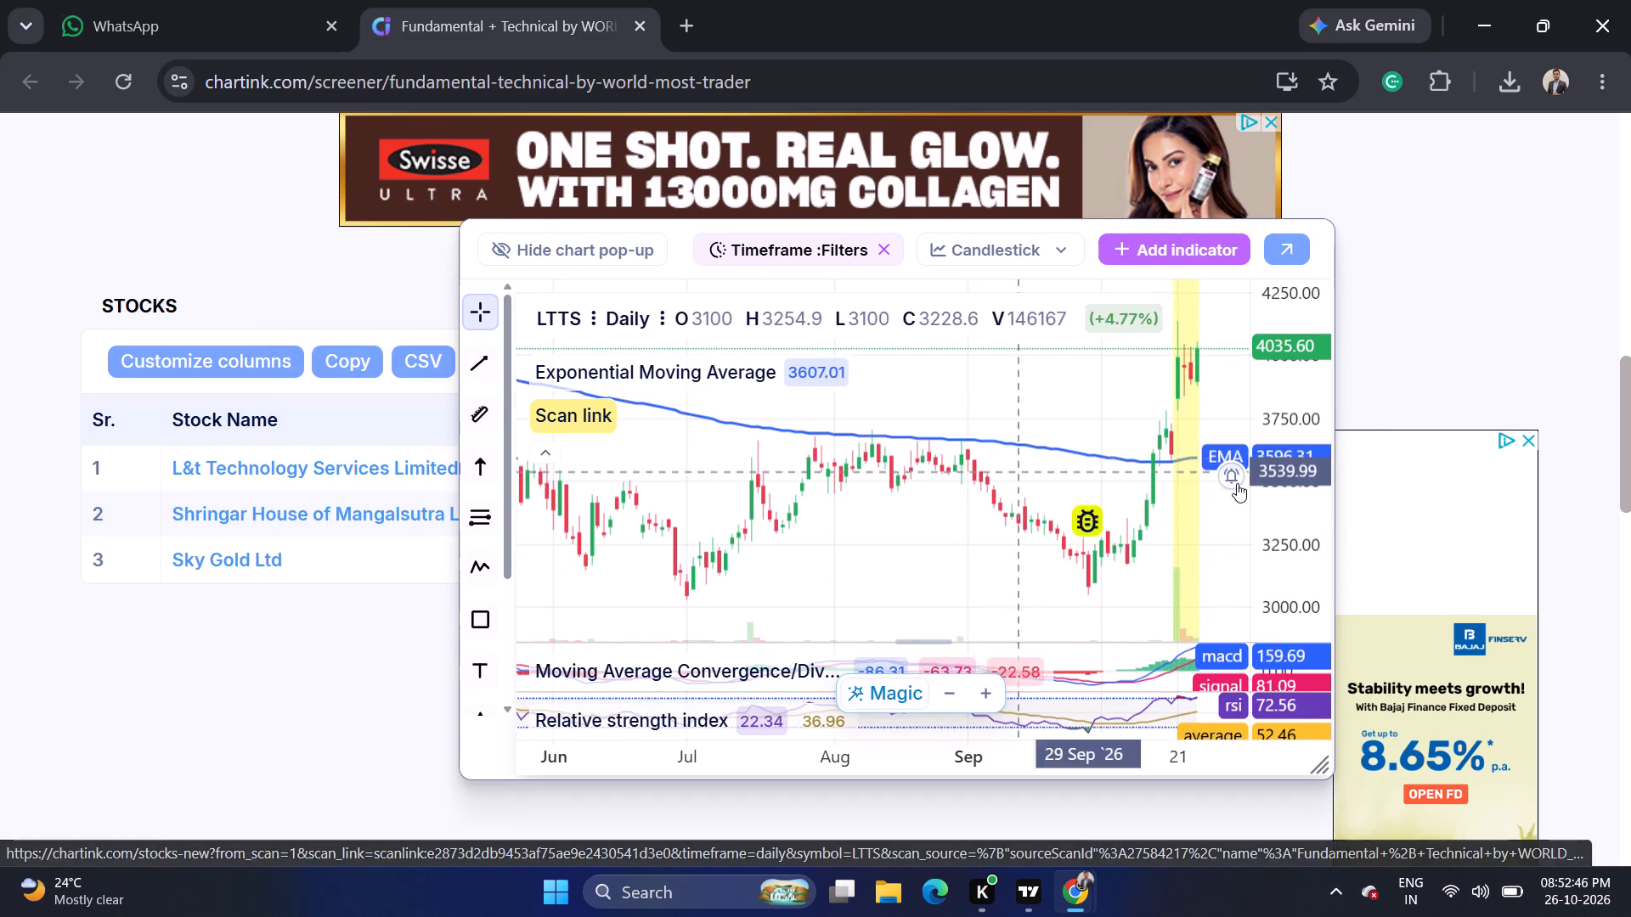
pyautogui.scroll(-2, 1269, 475)
pyautogui.scroll(3, 1237, 470)
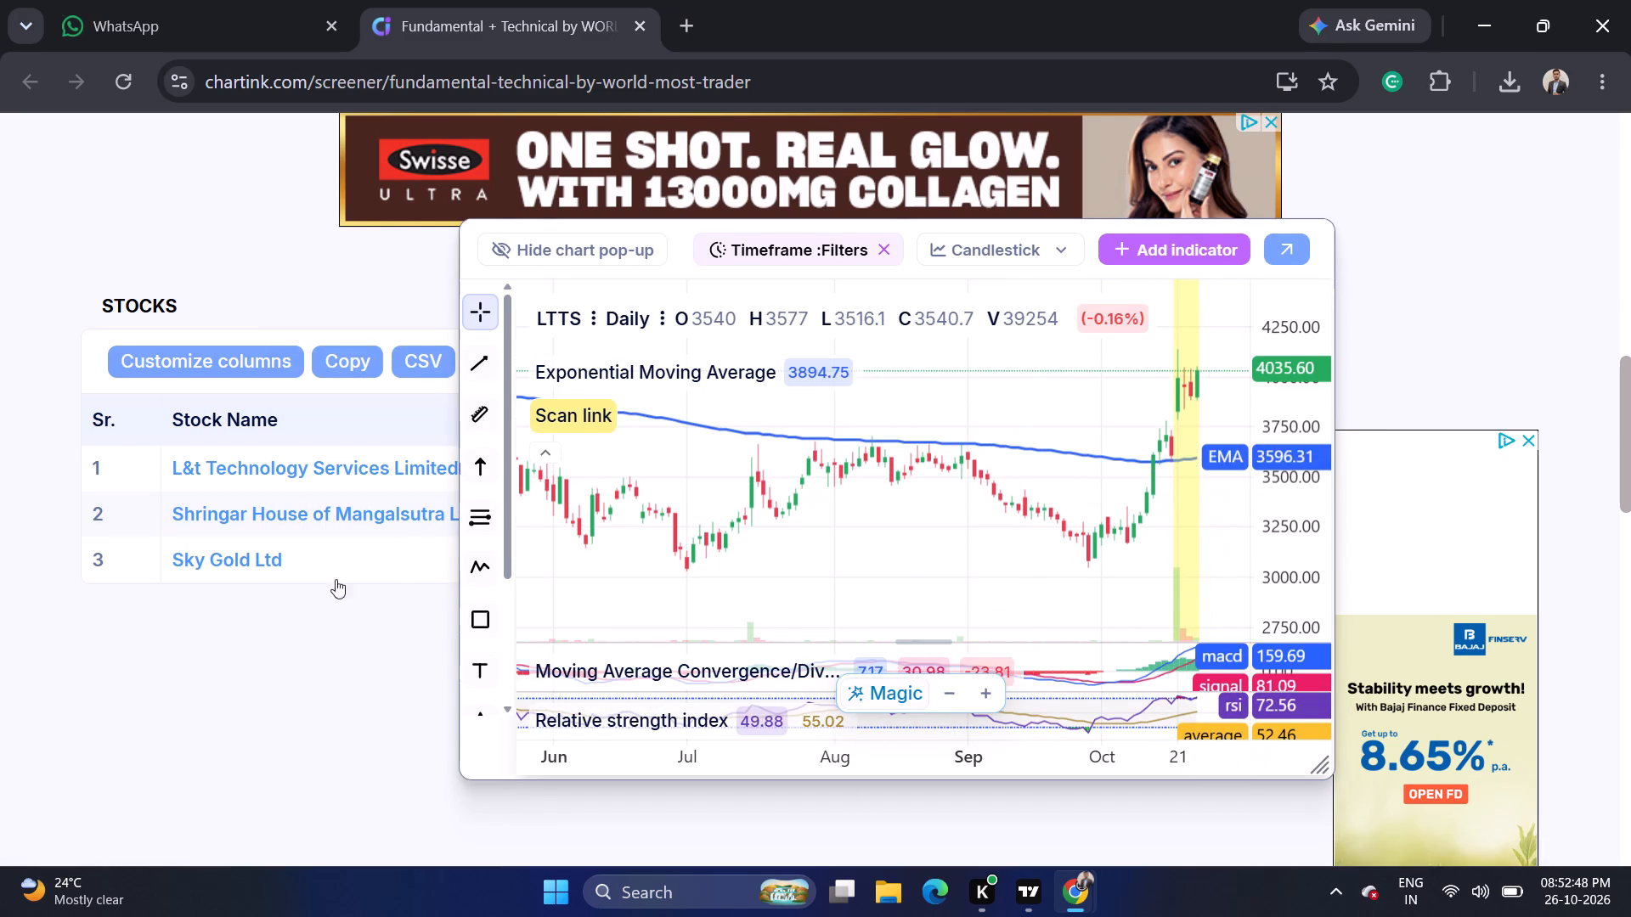
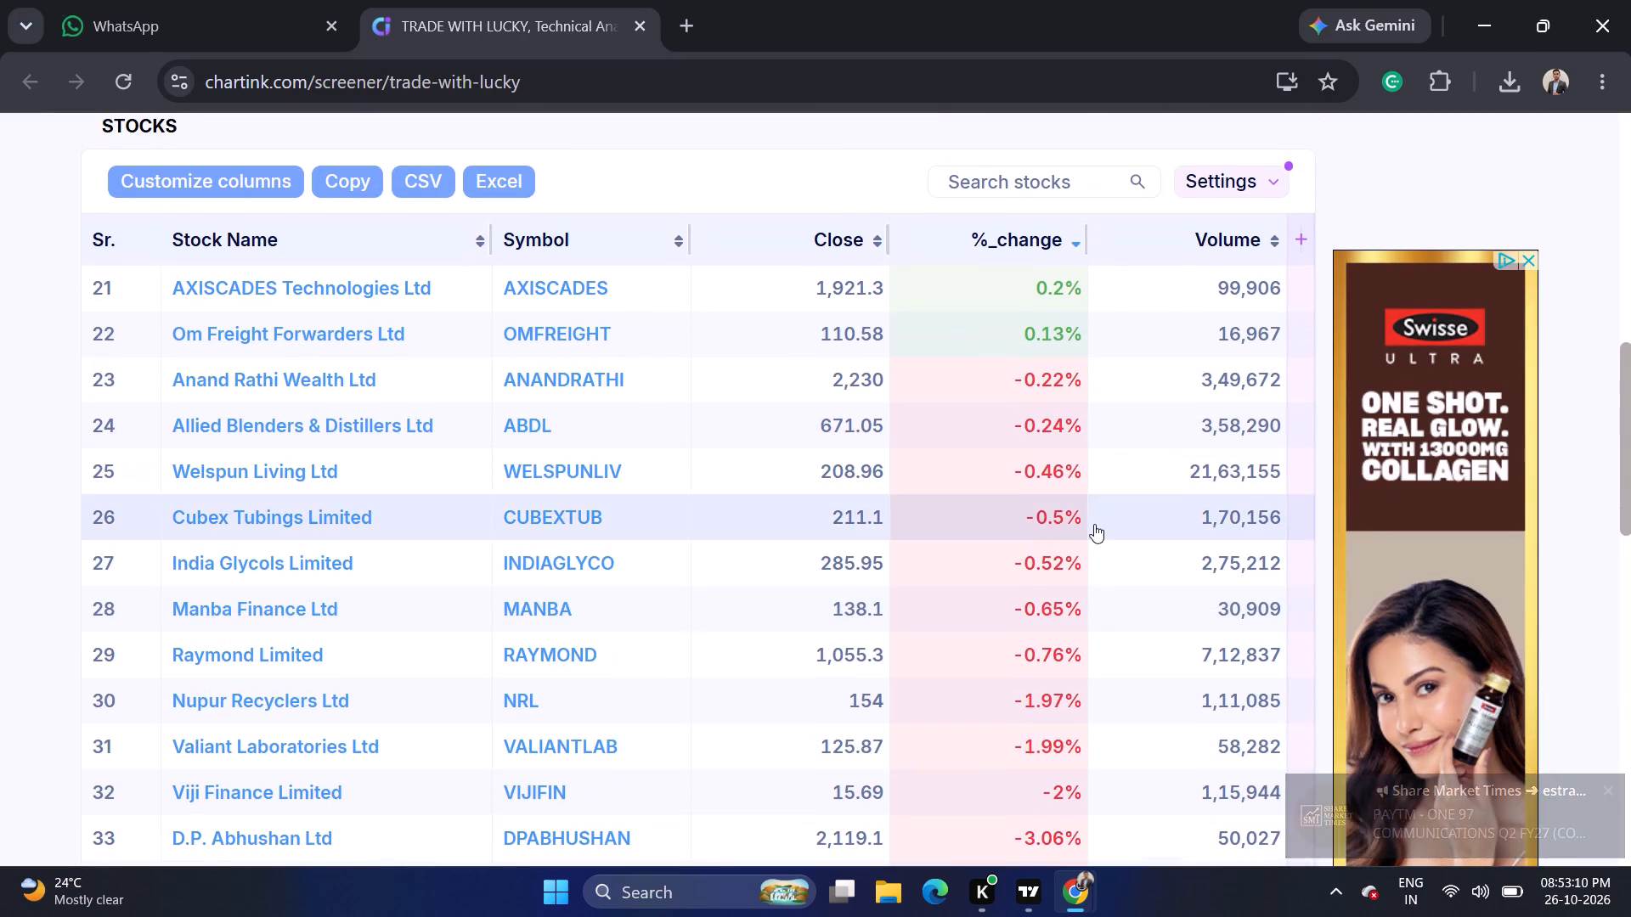
# Examine the daily chart previews of the stocks on results page 2, from Raymond Limited up to AXISCADES Technologies Ltd.
pyautogui.scroll(-2, 1094, 524)
pyautogui.click(0, 587)
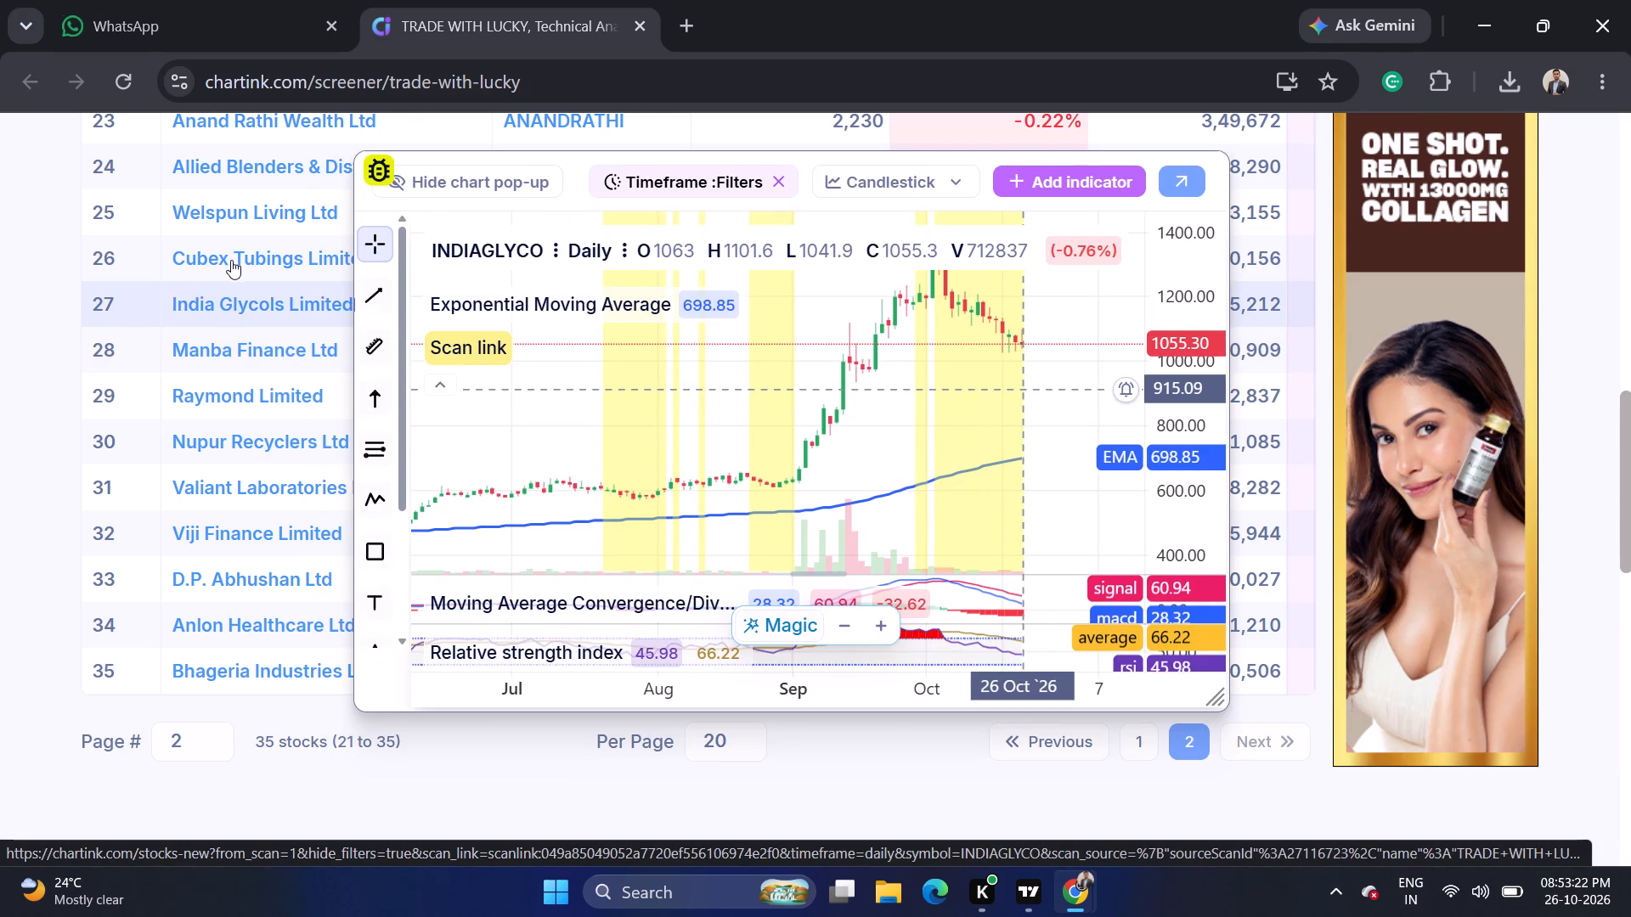
pyautogui.click(0, 276)
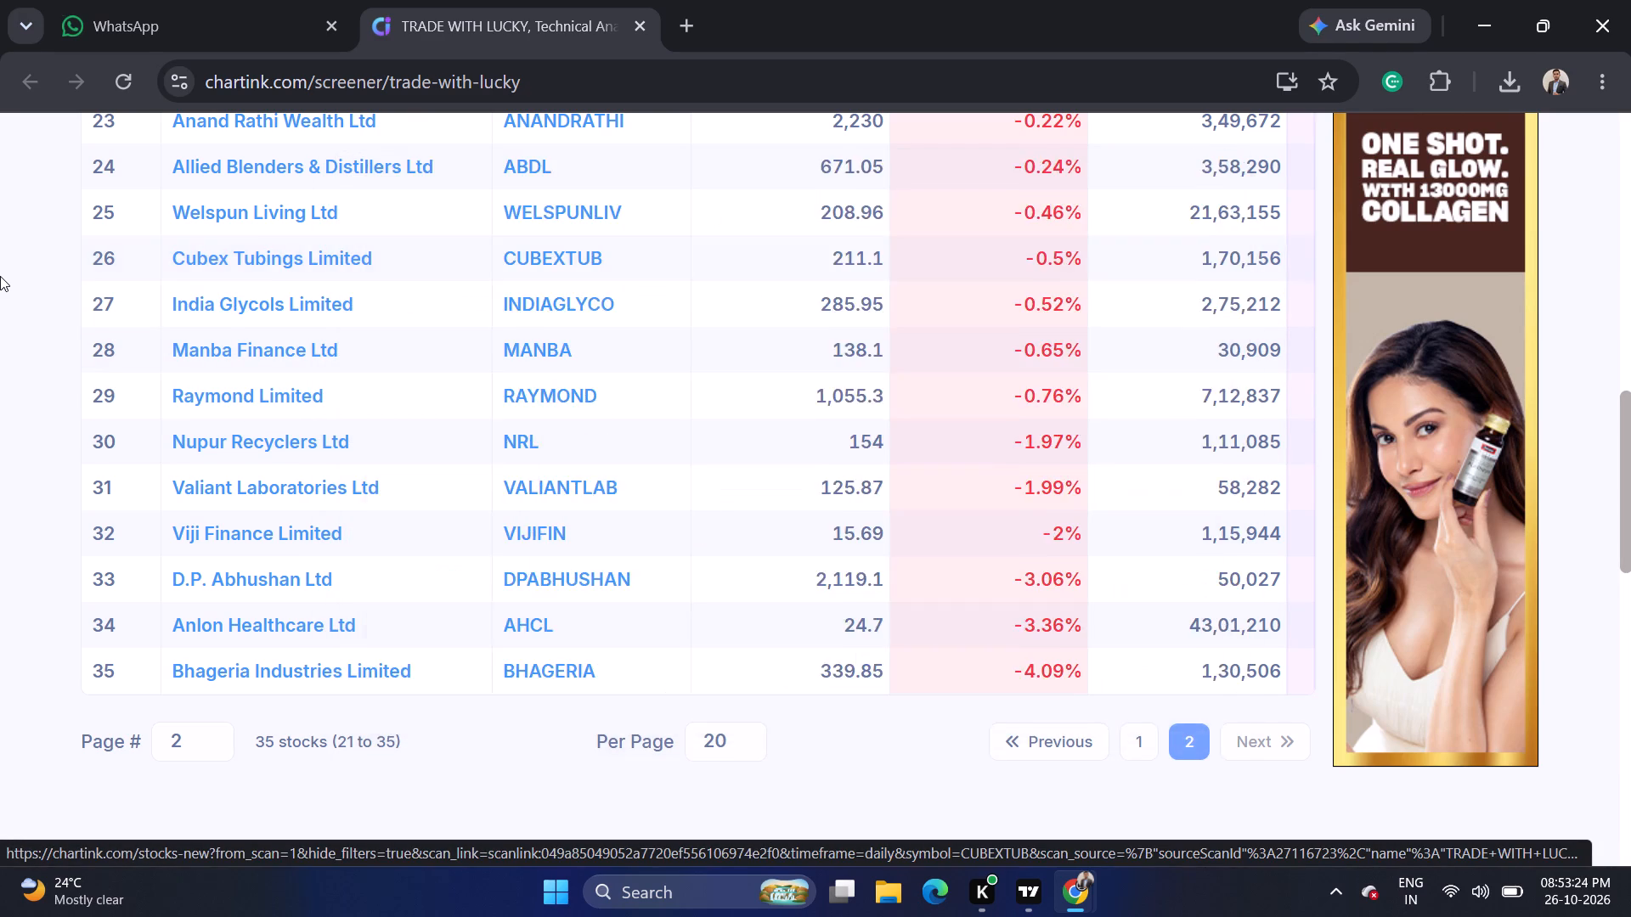
pyautogui.scroll(4, 0, 276)
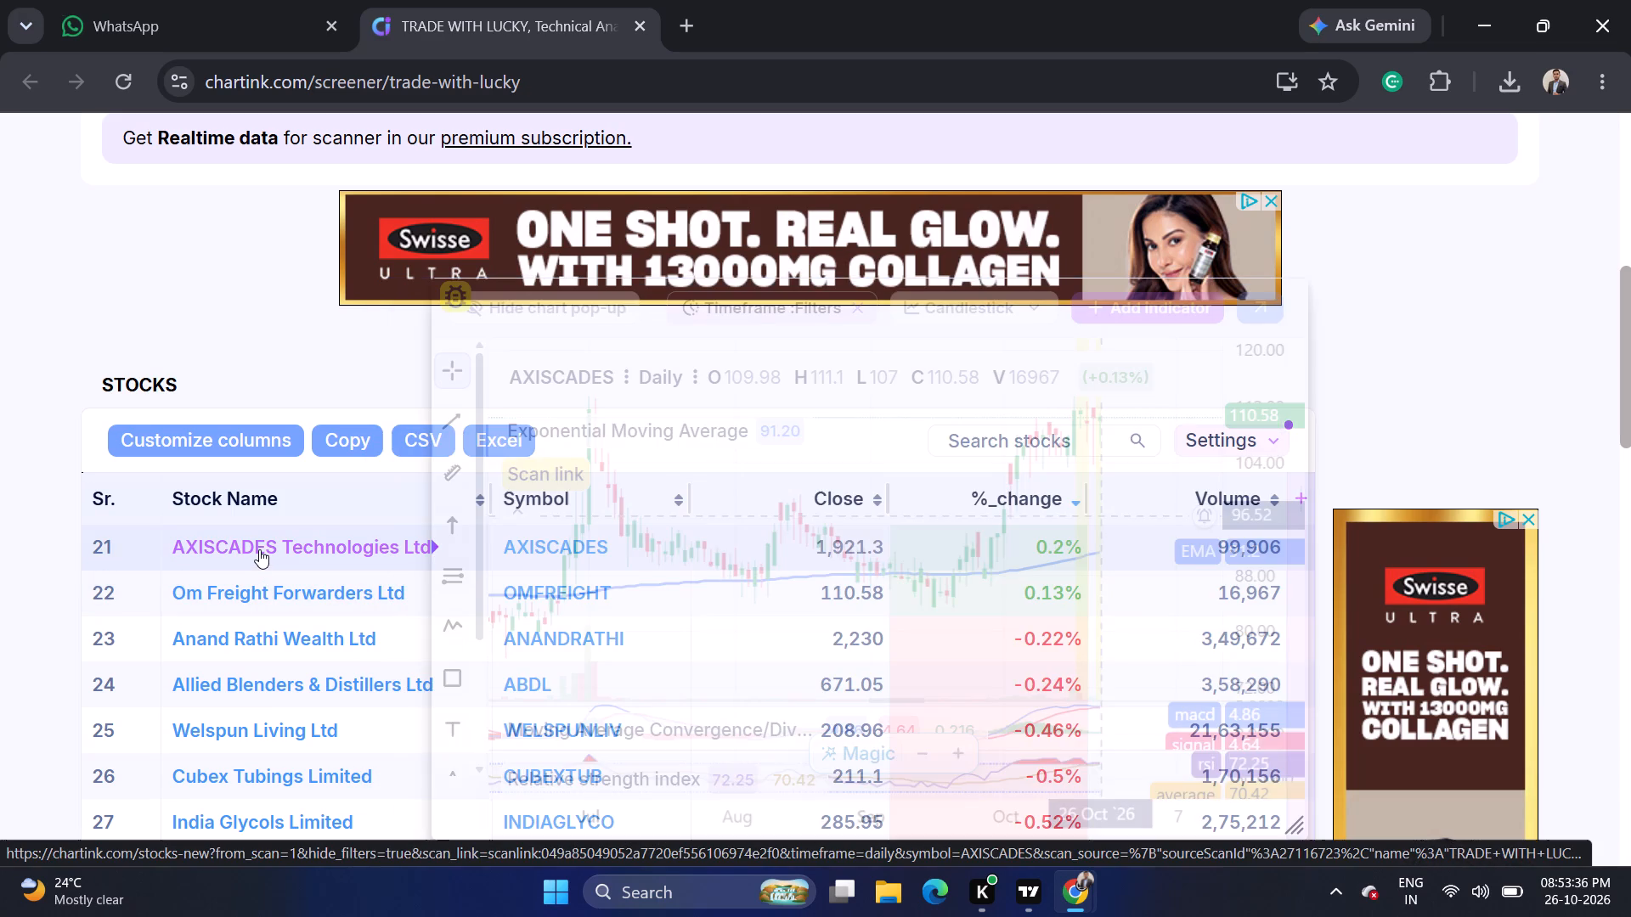
pyautogui.click(0, 588)
# Return to results page 1 and examine the daily chart previews from PVR Inox Ltd up to Adani Ports.
pyautogui.scroll(-3, 2, 576)
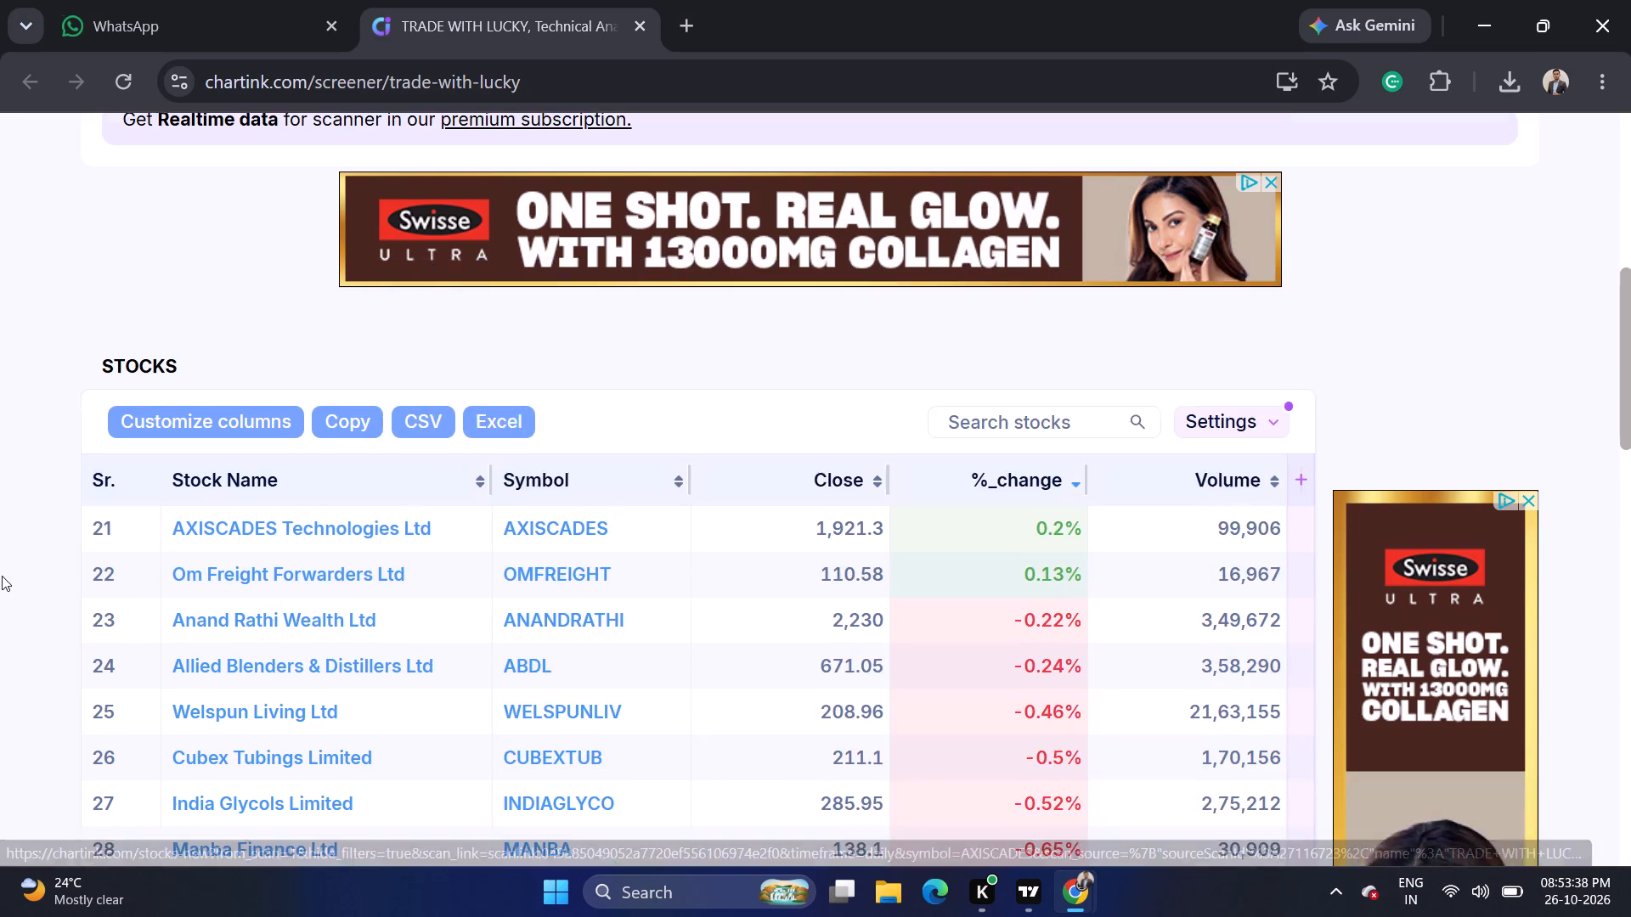
pyautogui.scroll(-5, 2, 576)
pyautogui.click(1133, 225)
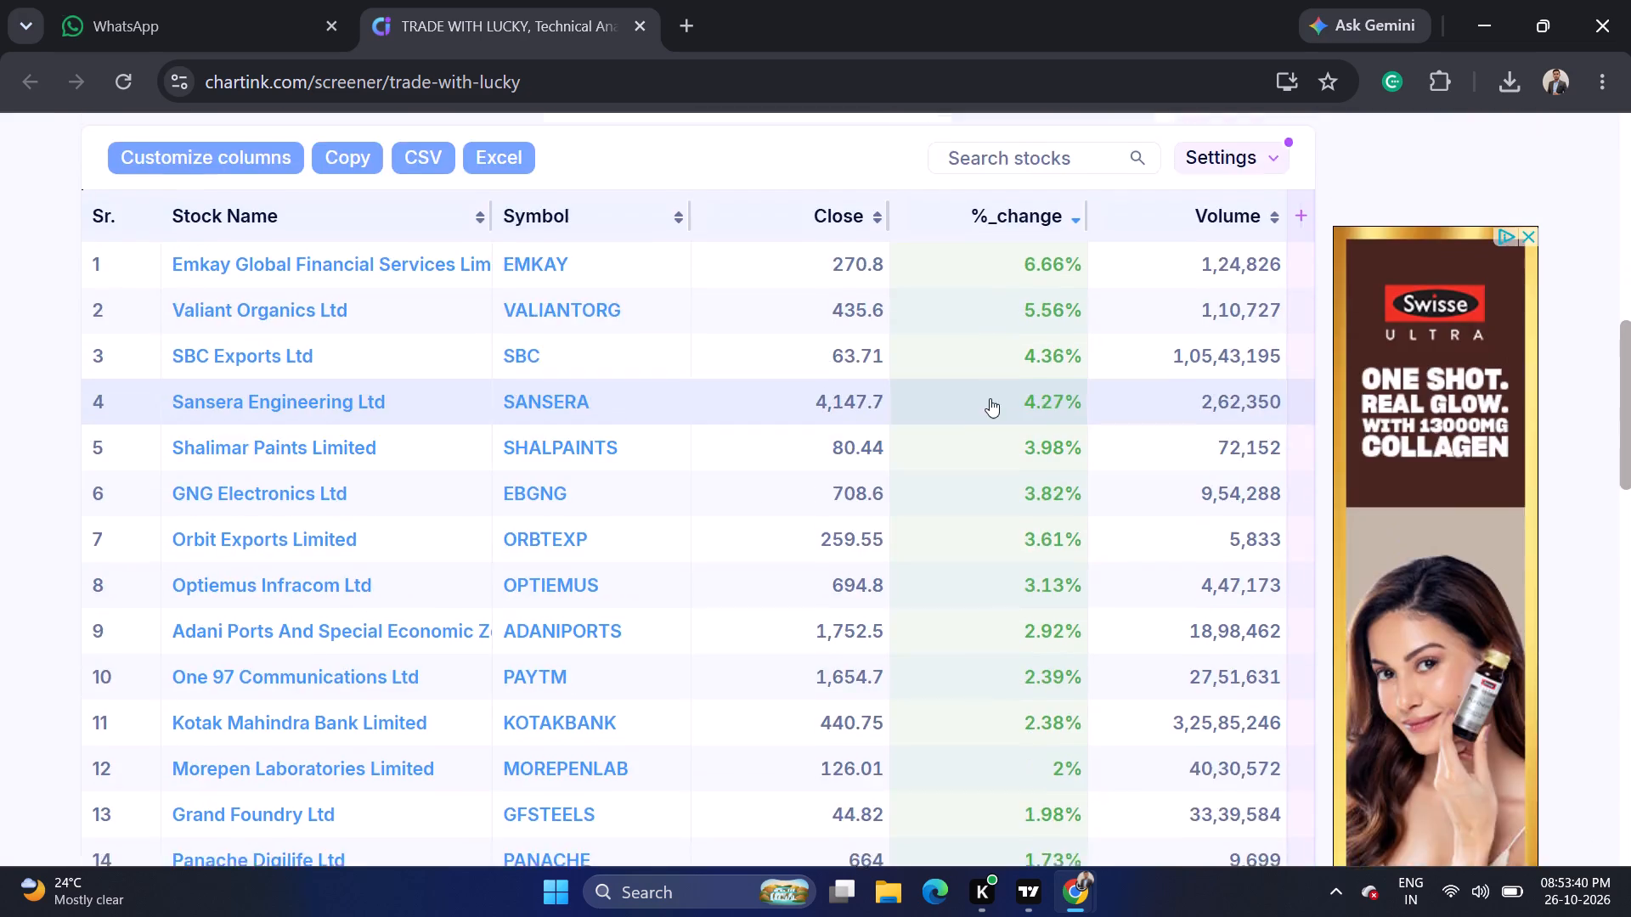
pyautogui.scroll(-6, 991, 404)
pyautogui.scroll(1, 877, 543)
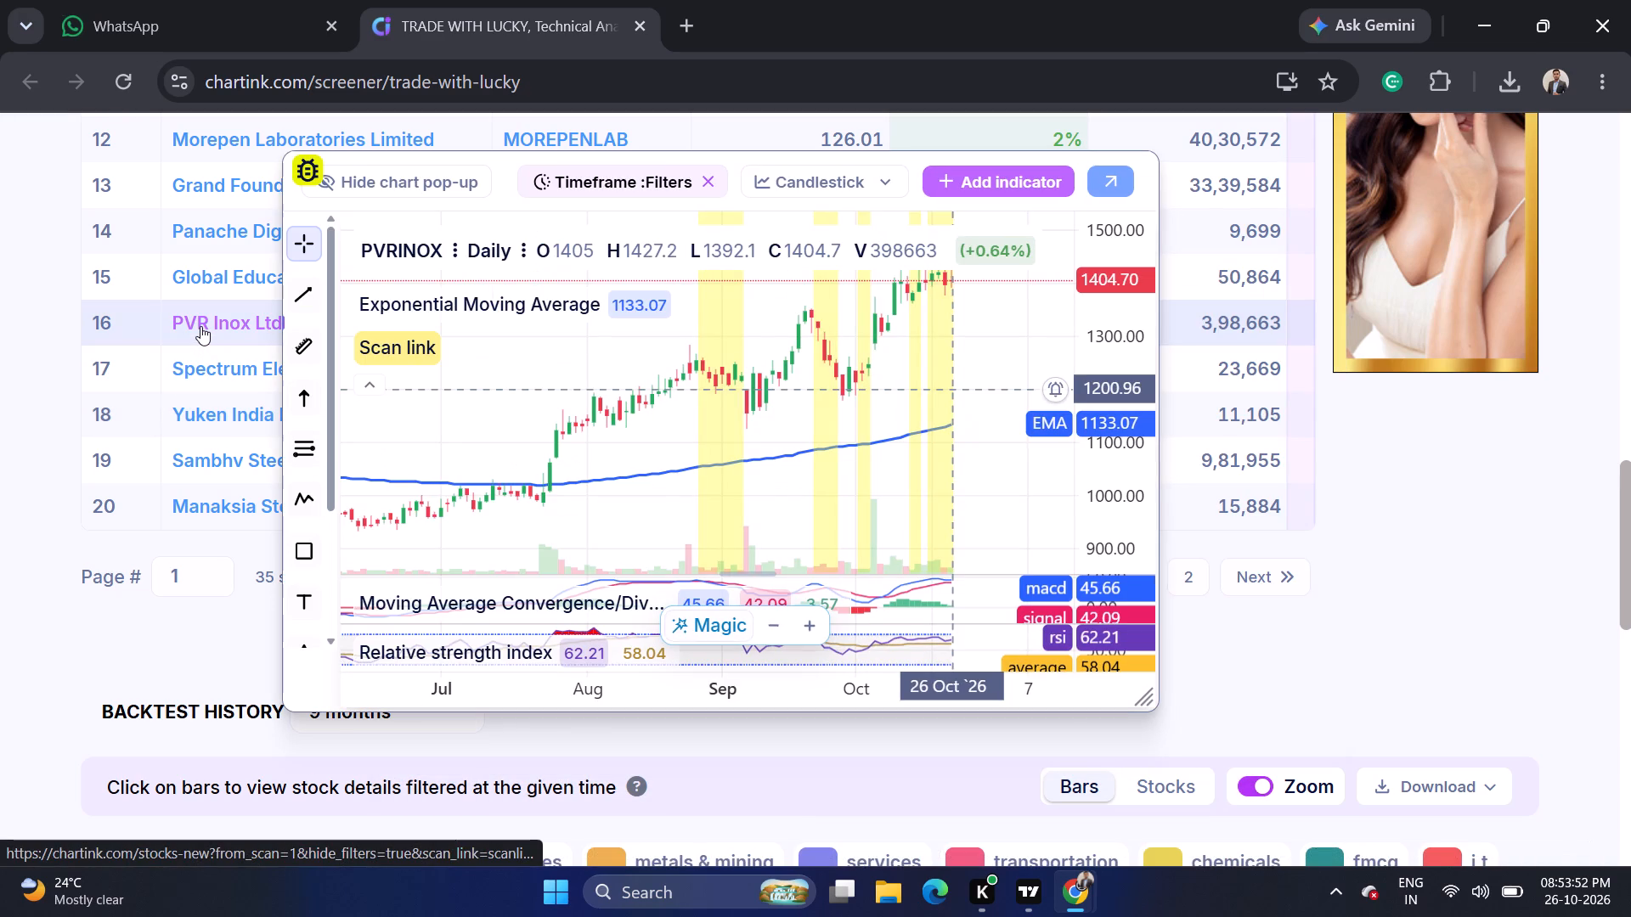
pyautogui.click(0, 354)
pyautogui.scroll(1, 0, 354)
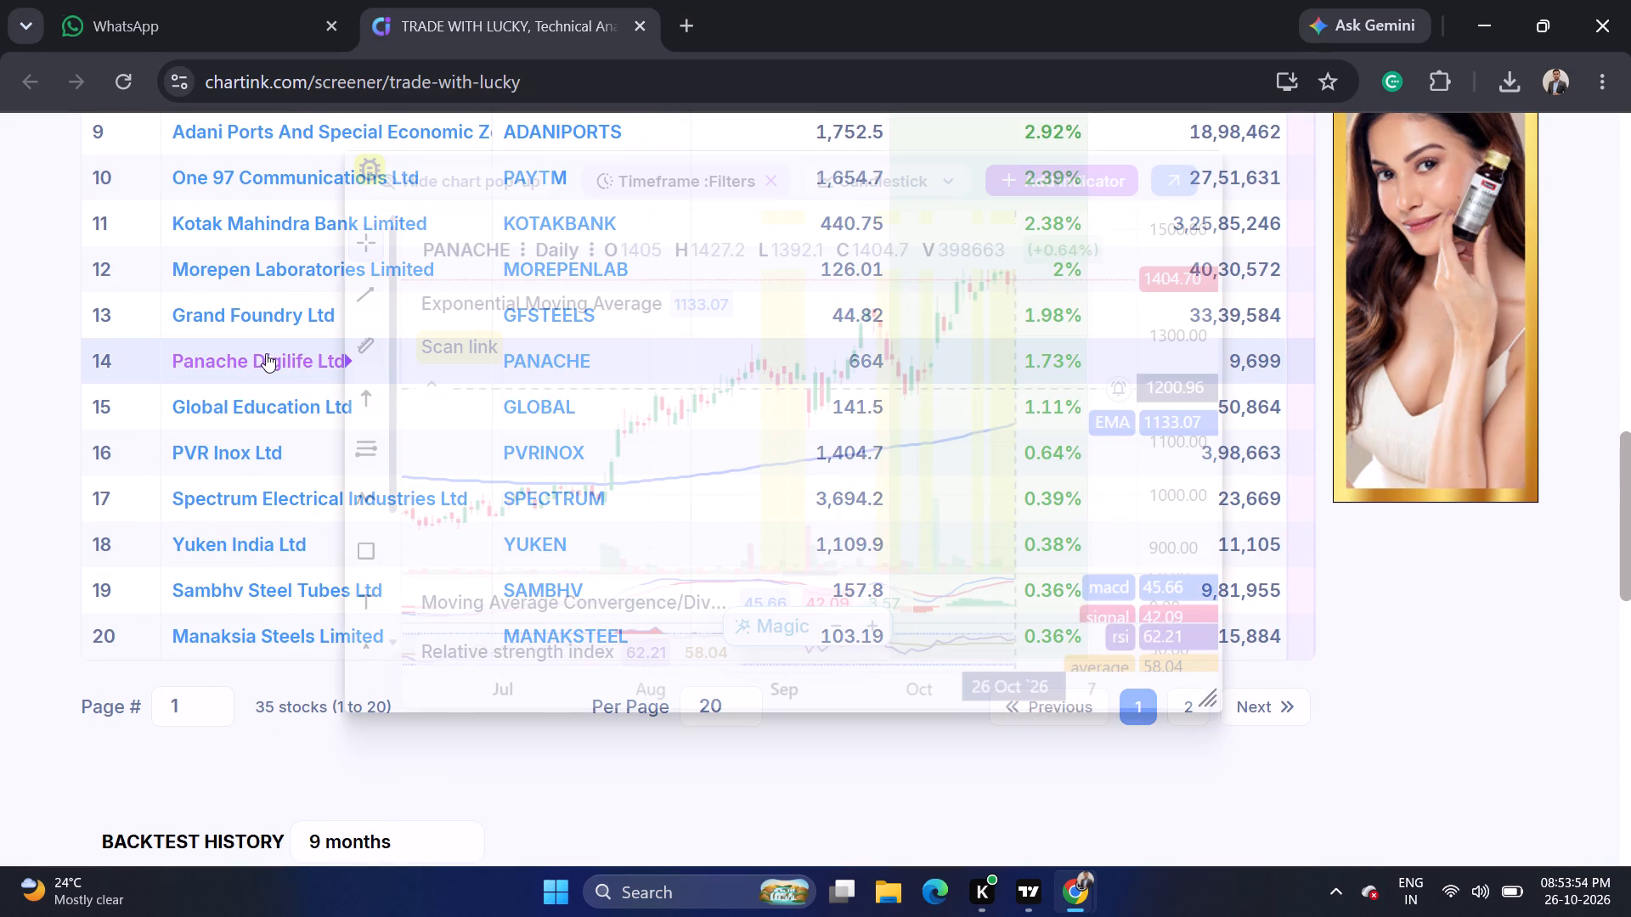
pyautogui.click(0, 440)
pyautogui.scroll(1, 3, 438)
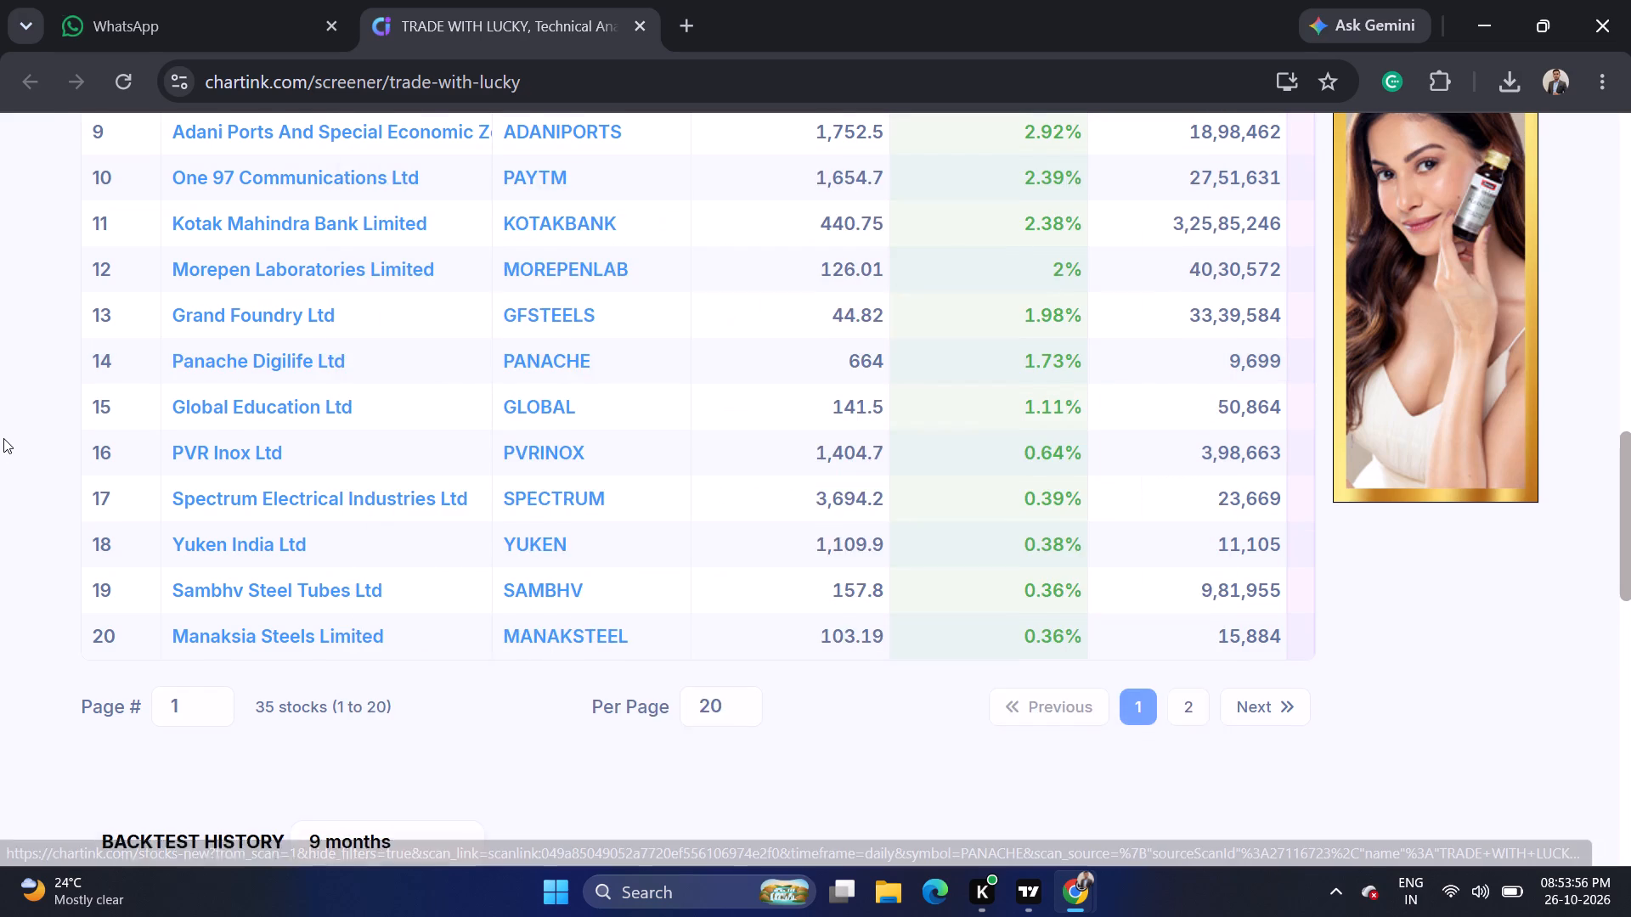
pyautogui.scroll(1, 3, 438)
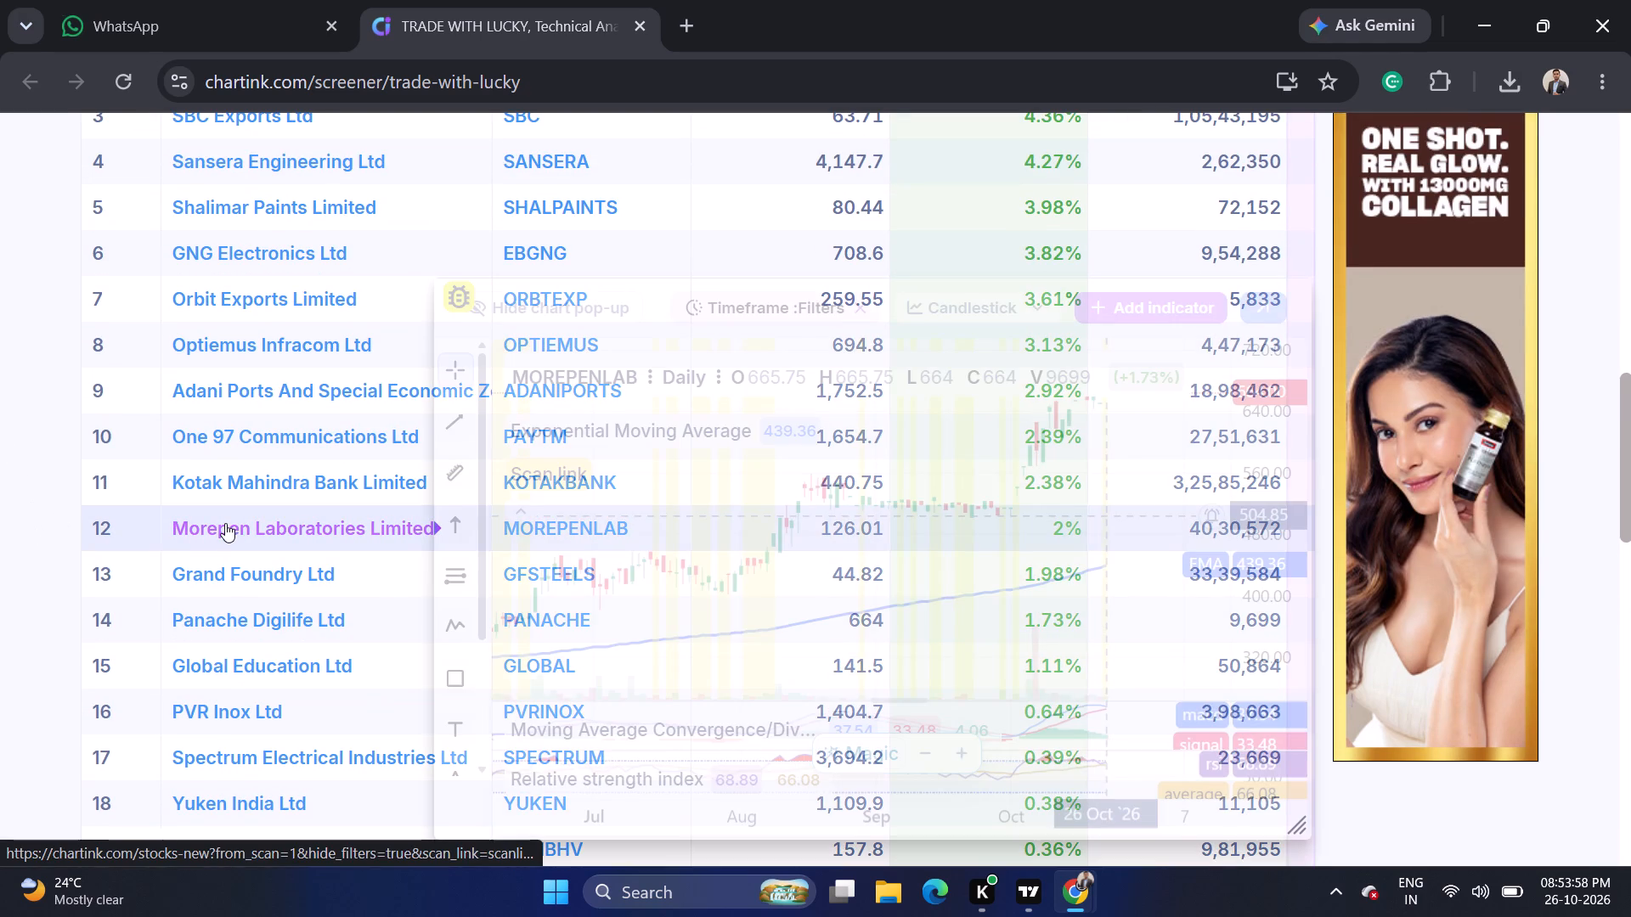
pyautogui.click(0, 530)
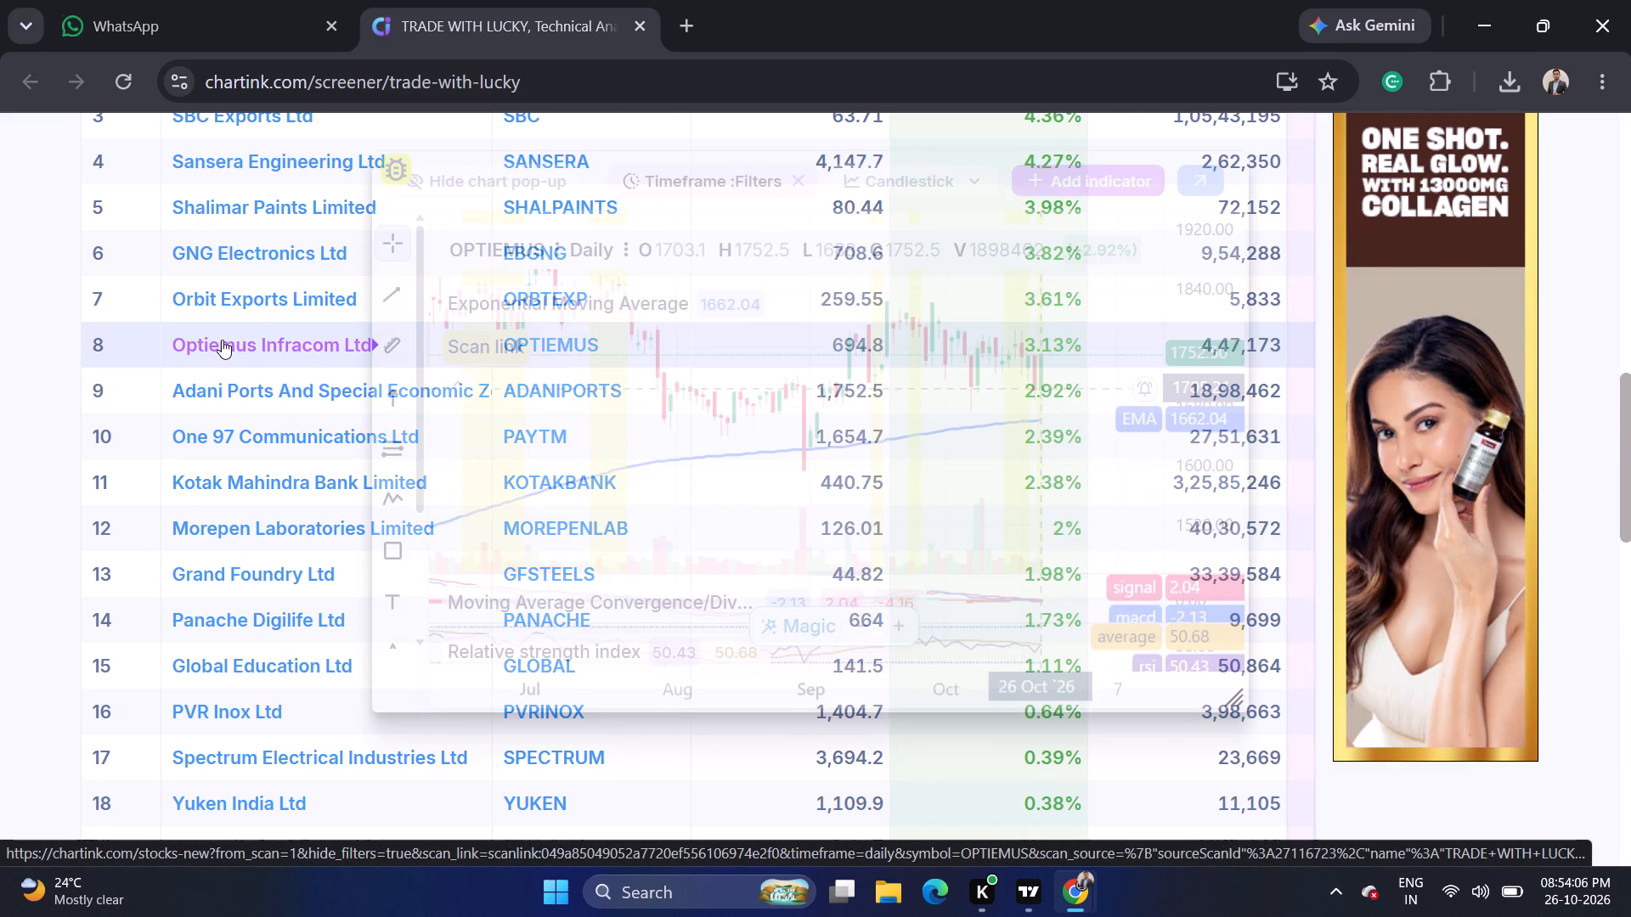
# Examine Optiemus Infracom Ltd's daily chart preview, covering both its recent candles and its earlier price history against the EMA.
pyautogui.scroll(-2, 1201, 400)
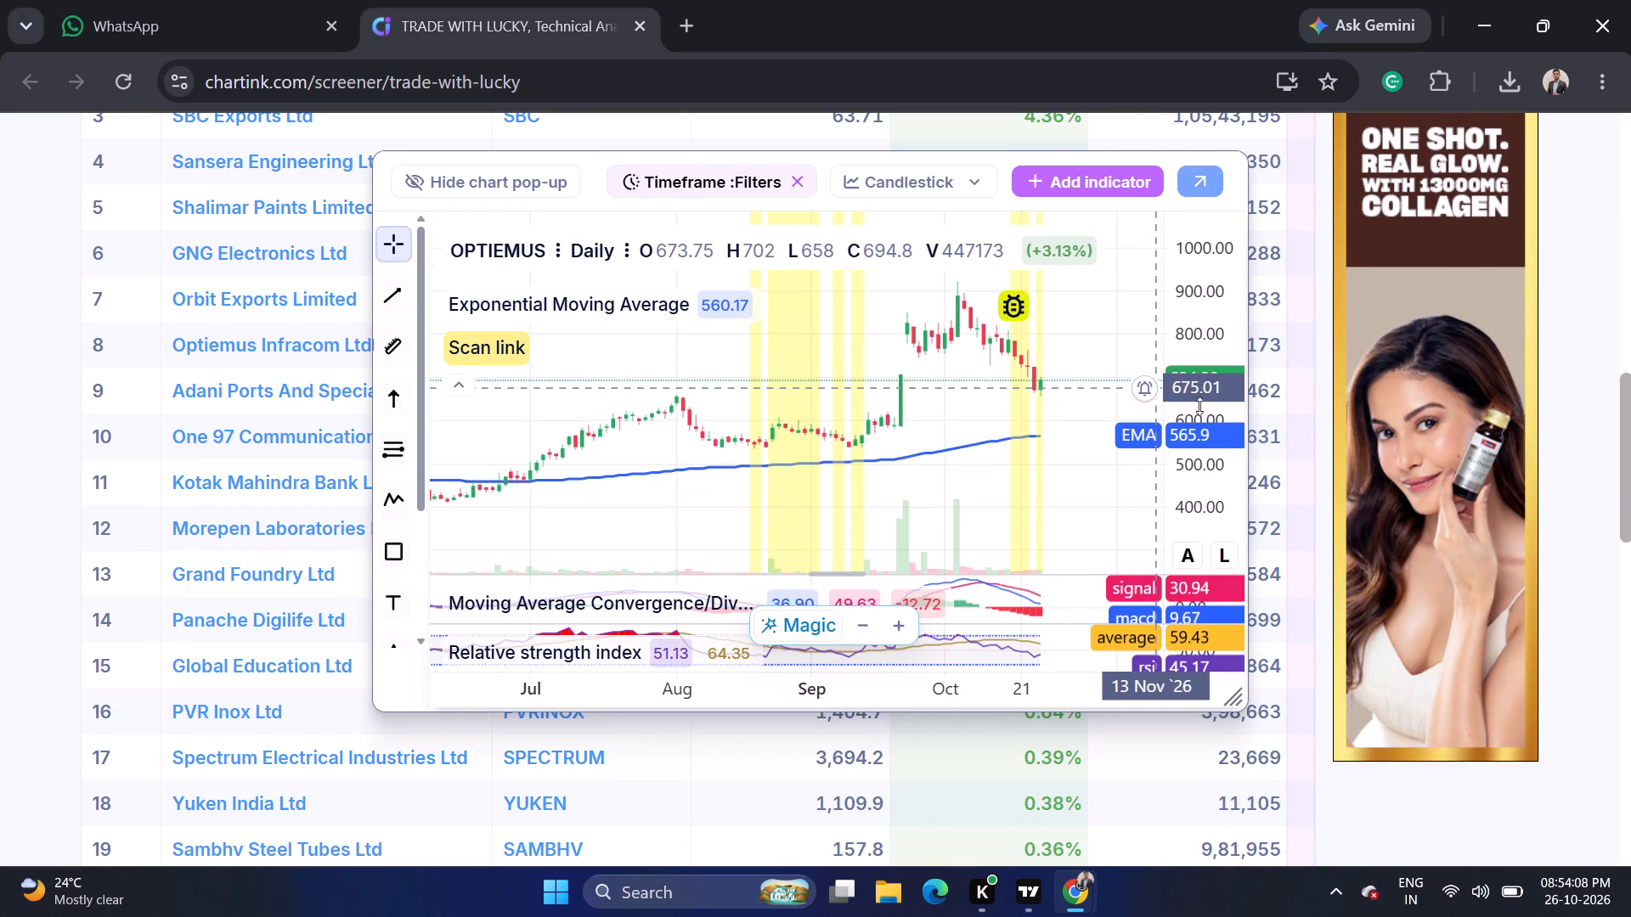
pyautogui.scroll(4, 1199, 408)
pyautogui.scroll(2, 1052, 440)
pyautogui.moveTo(1052, 436); pyautogui.dragTo(1055, 505)
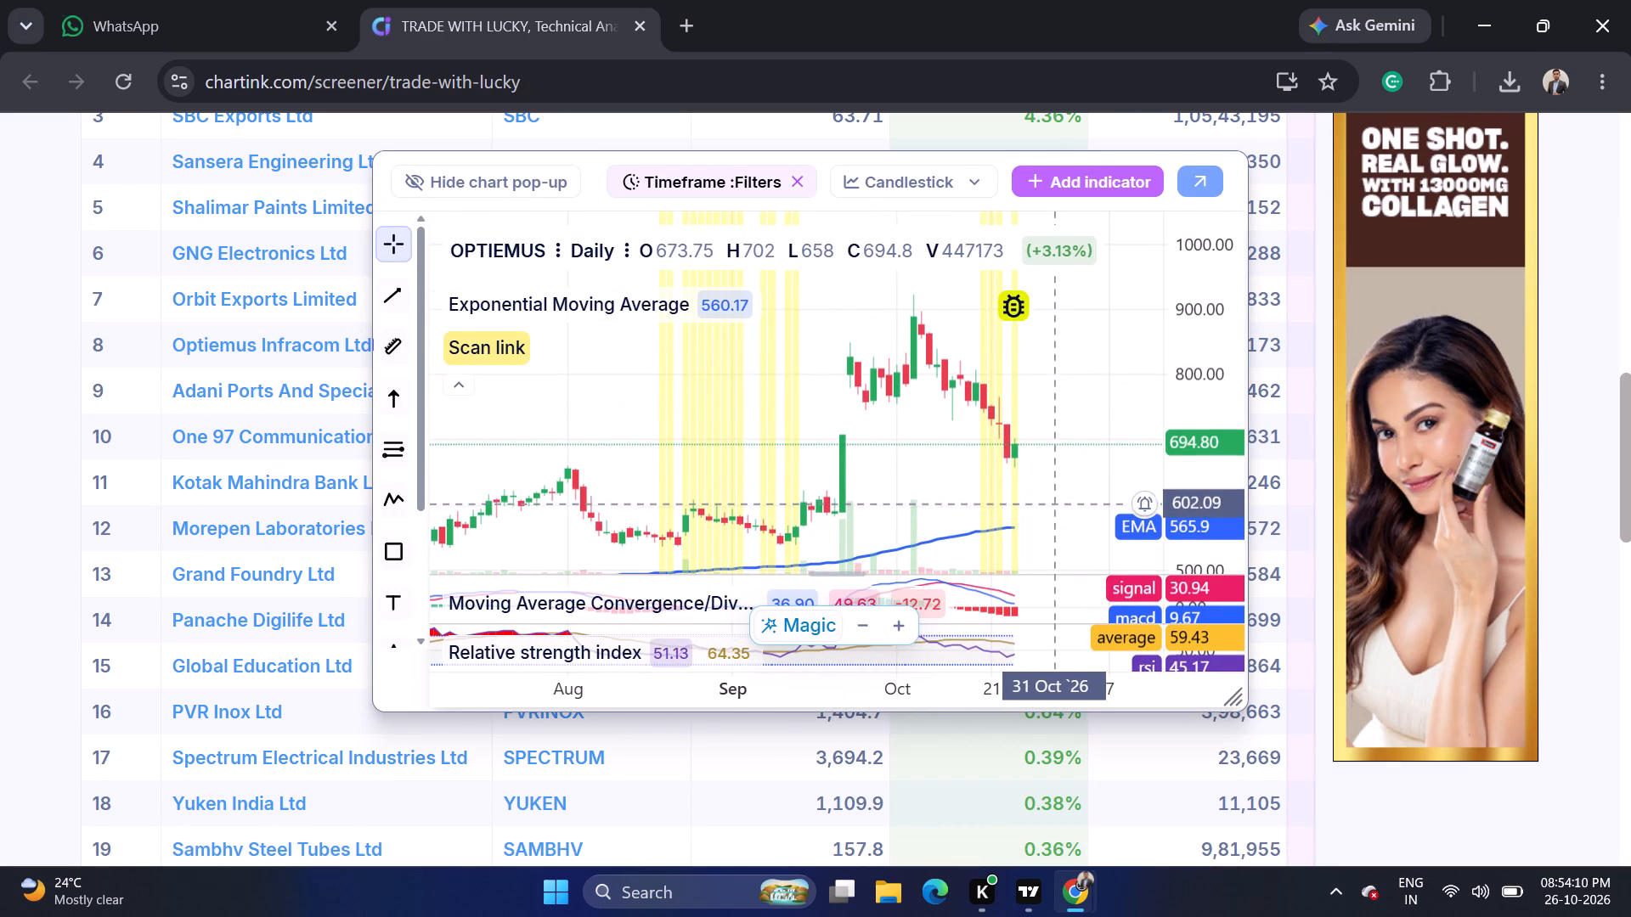
pyautogui.scroll(1, 1061, 509)
pyautogui.scroll(-6, 1061, 509)
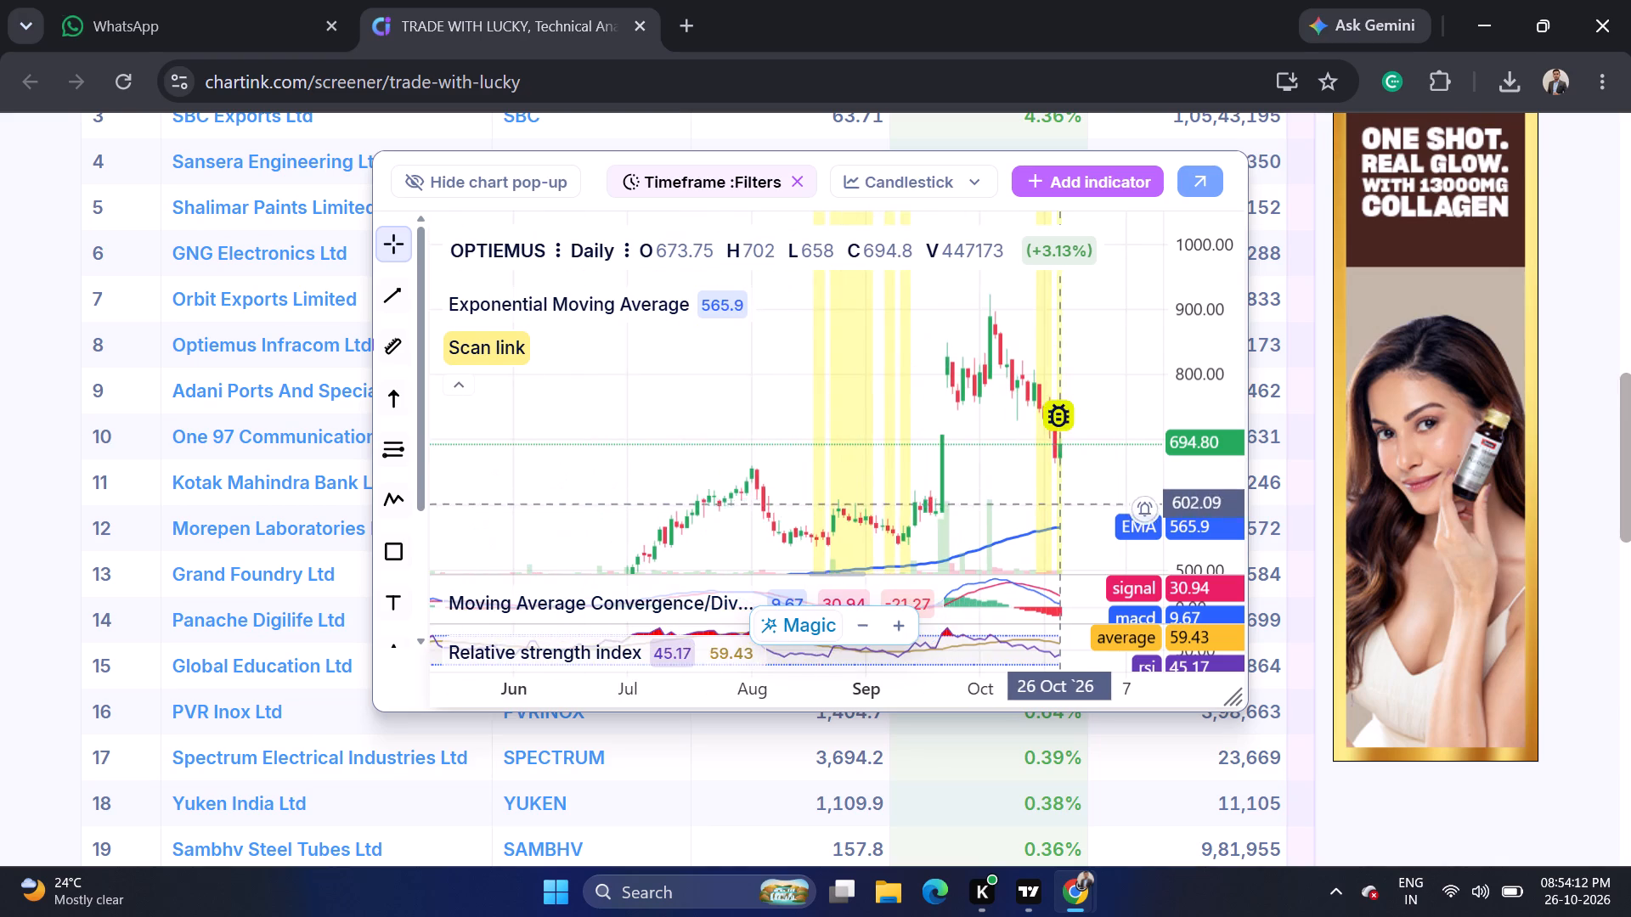
pyautogui.scroll(-4, 1063, 521)
pyautogui.scroll(-5, 1200, 445)
pyautogui.moveTo(963, 532); pyautogui.dragTo(1027, 481)
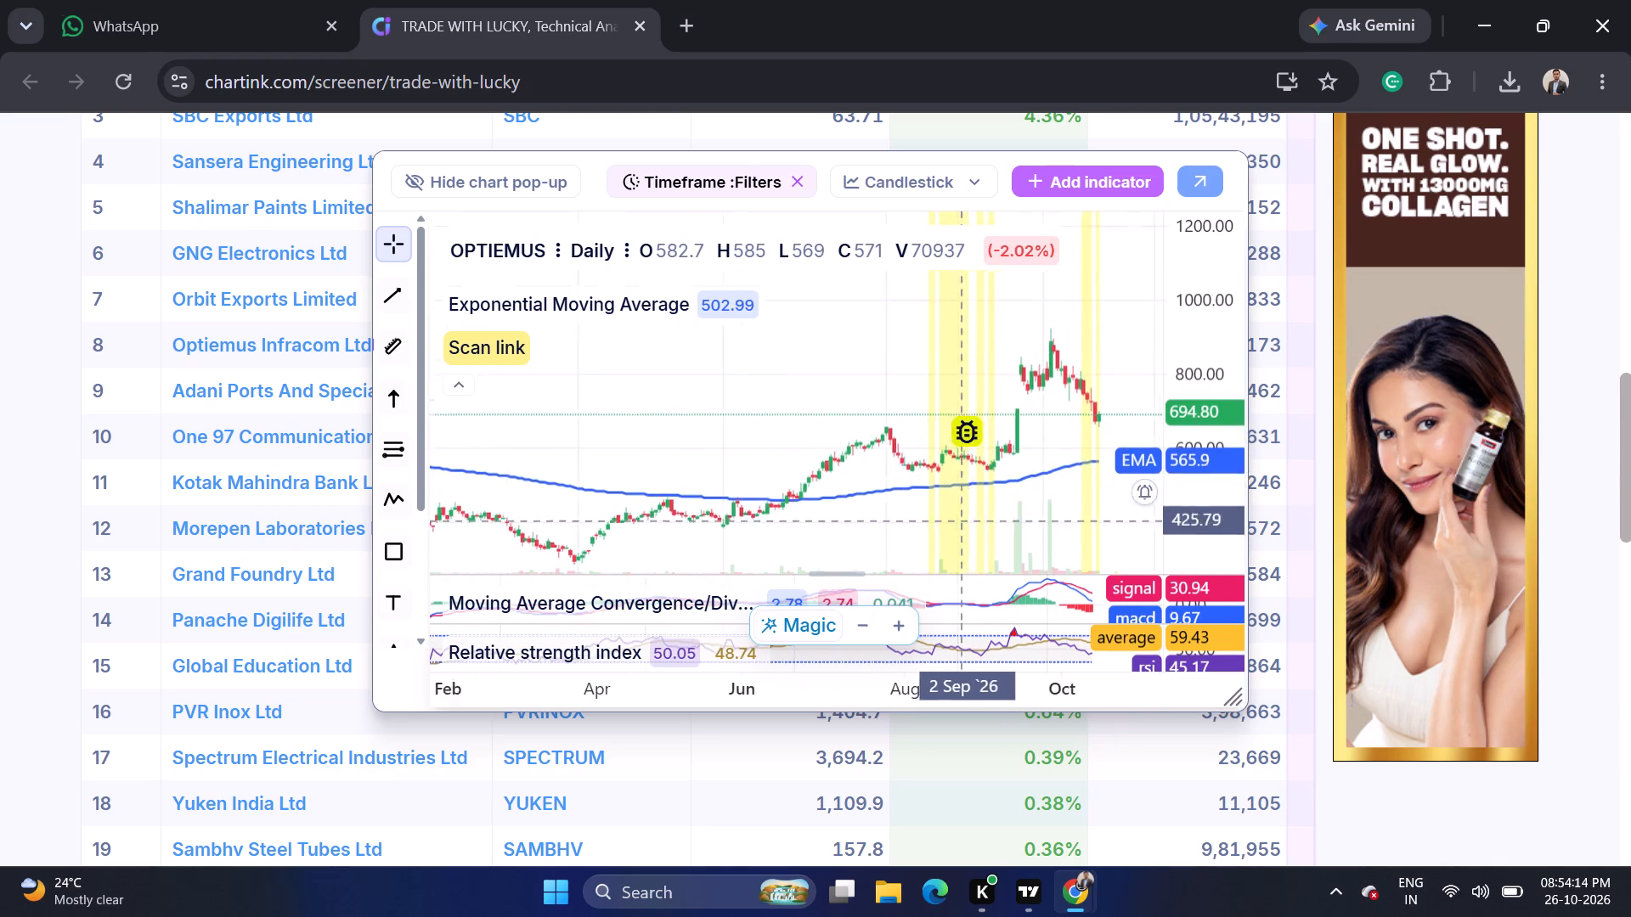
pyautogui.moveTo(1027, 481); pyautogui.dragTo(1113, 385)
pyautogui.click(0, 473)
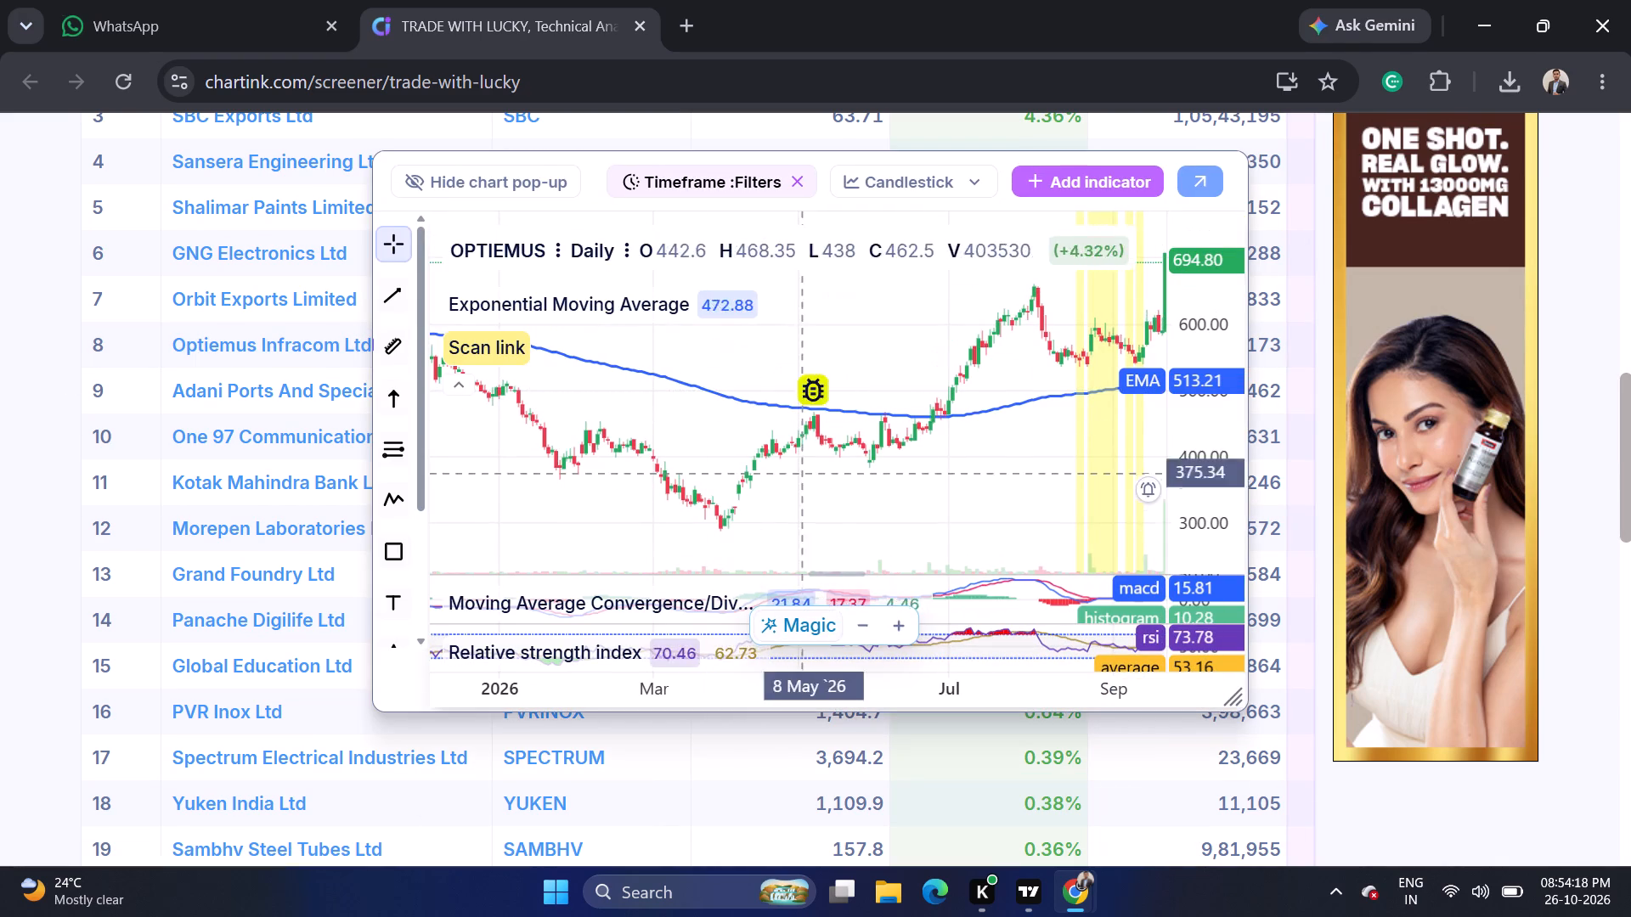
pyautogui.scroll(1, 1201, 616)
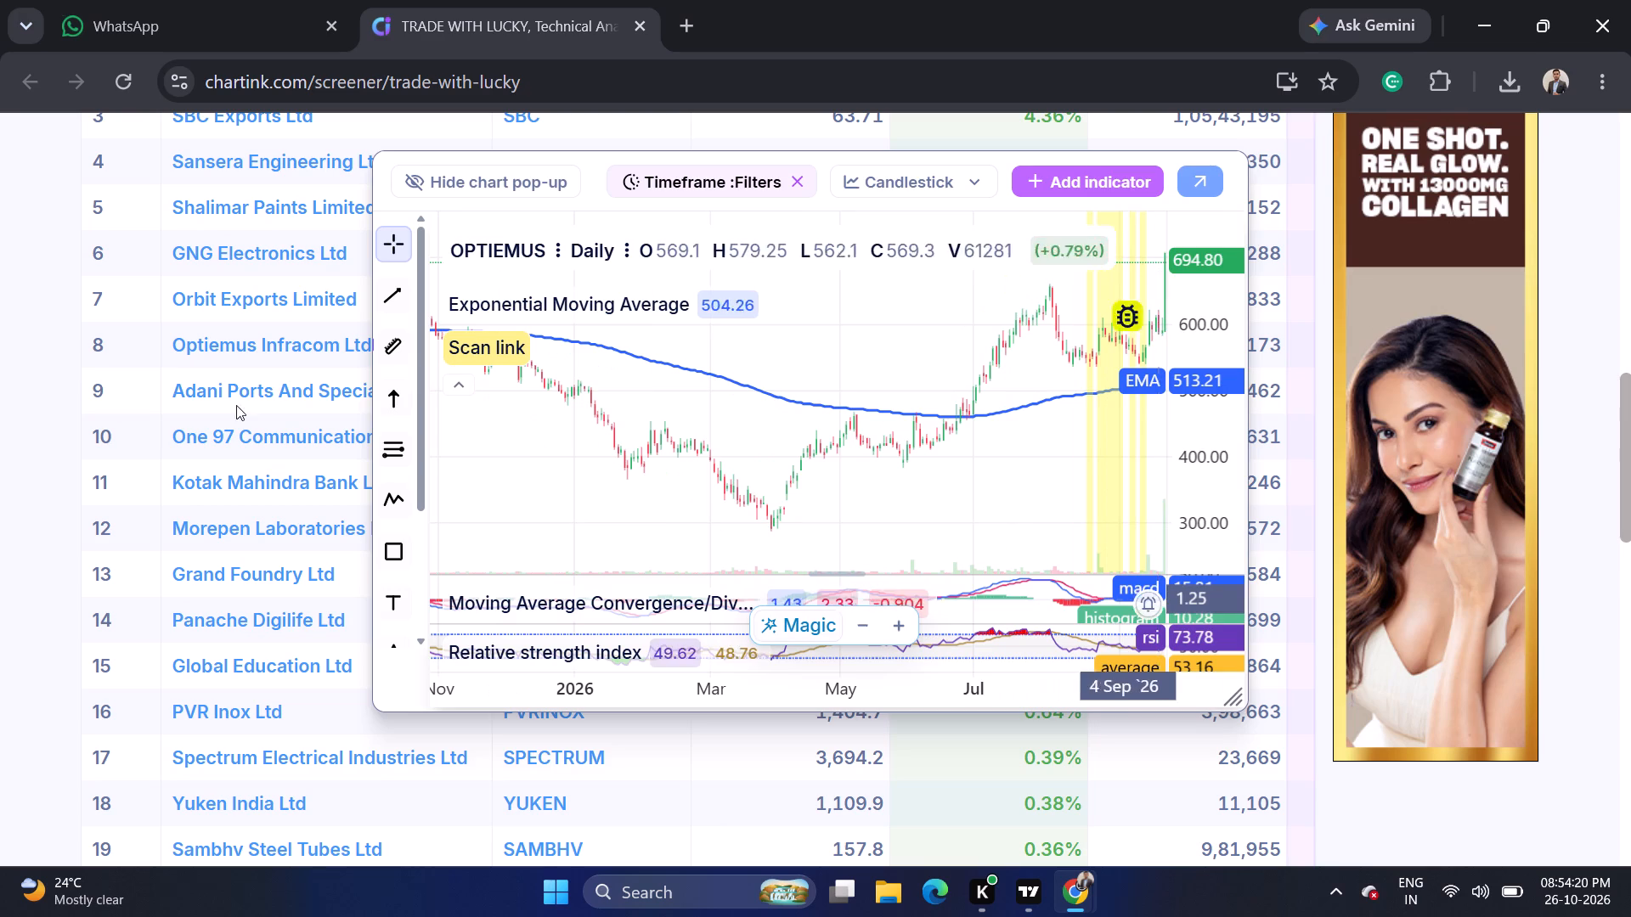
# Open Optiemus Infracom Ltd's full daily chart and examine its price, MACD and RSI history back to 2025.
pyautogui.click(217, 345)
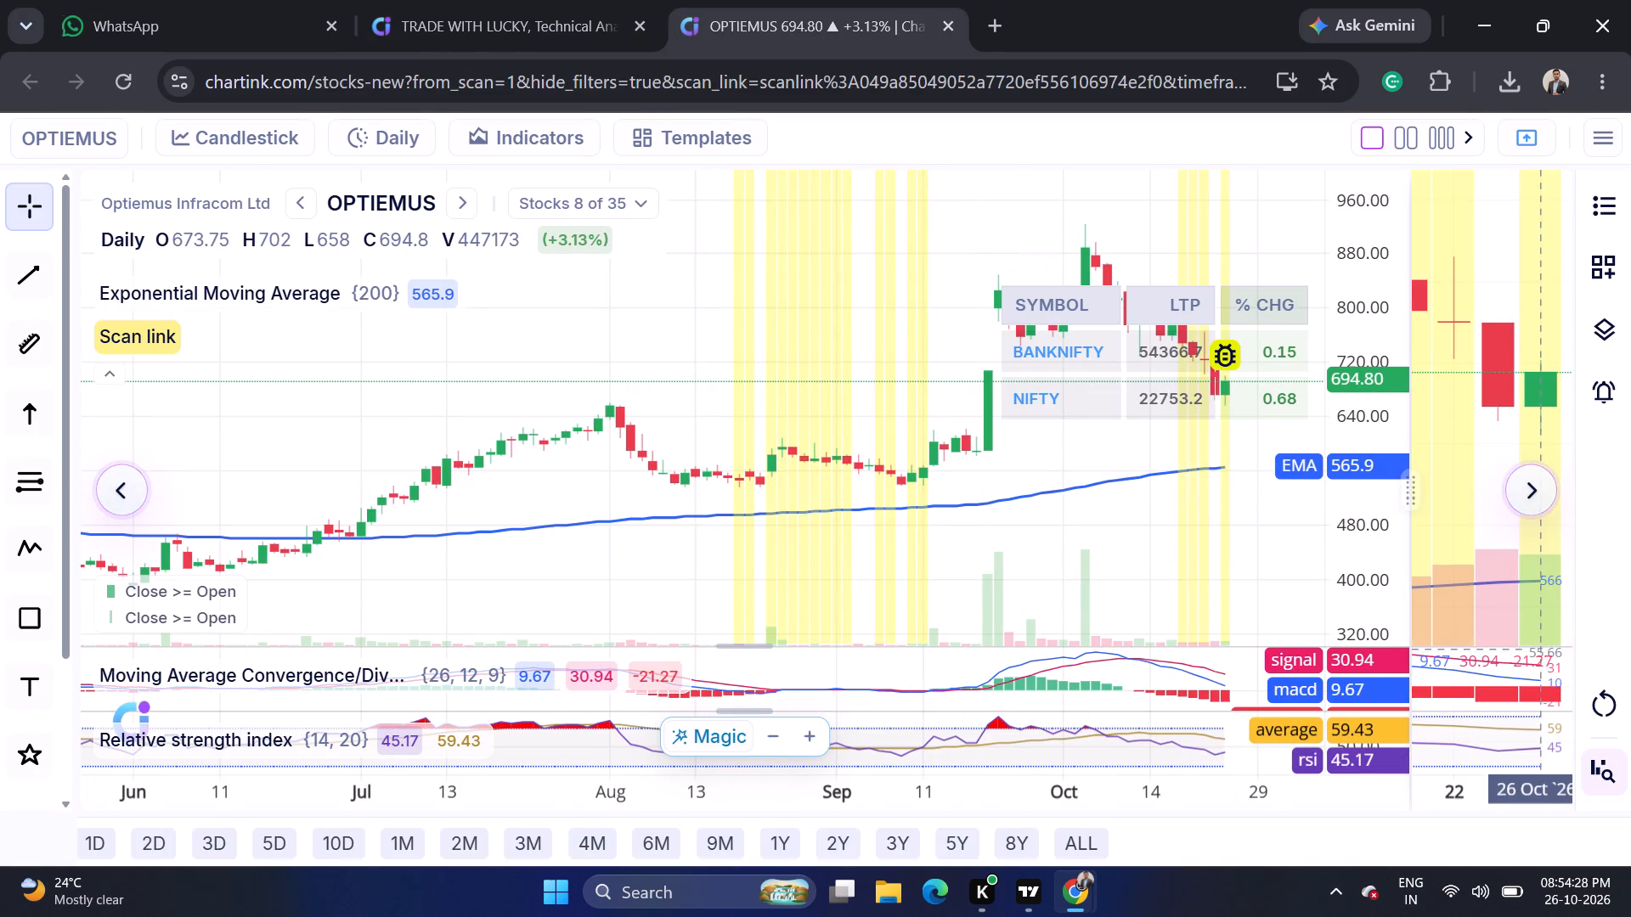
pyautogui.scroll(-5, 980, 734)
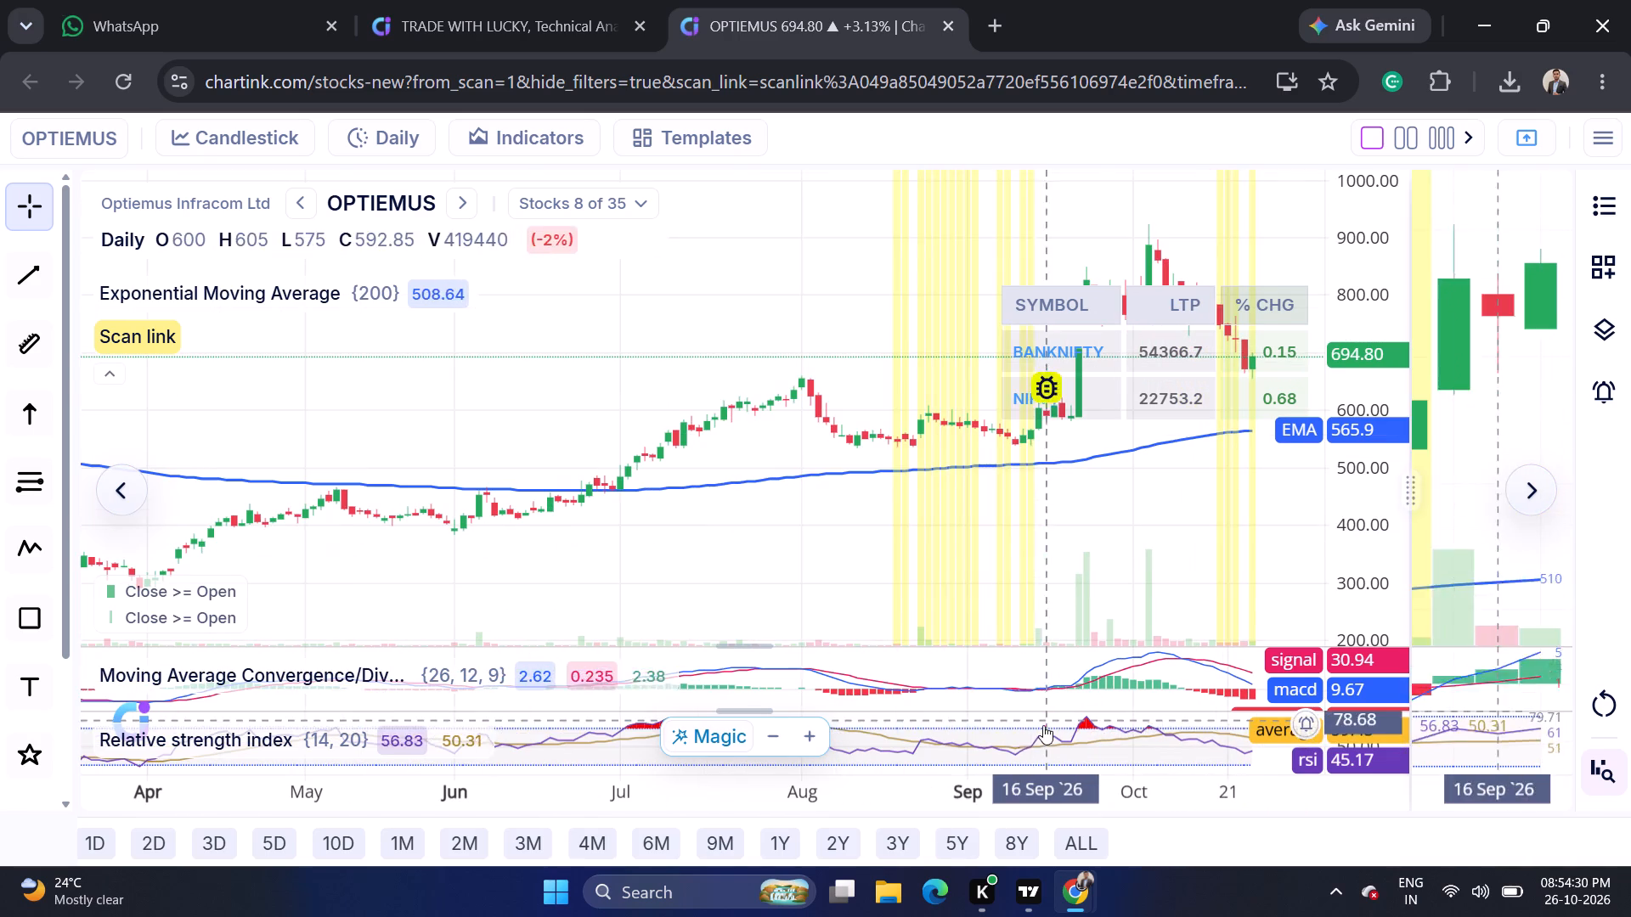
pyautogui.scroll(-3, 972, 740)
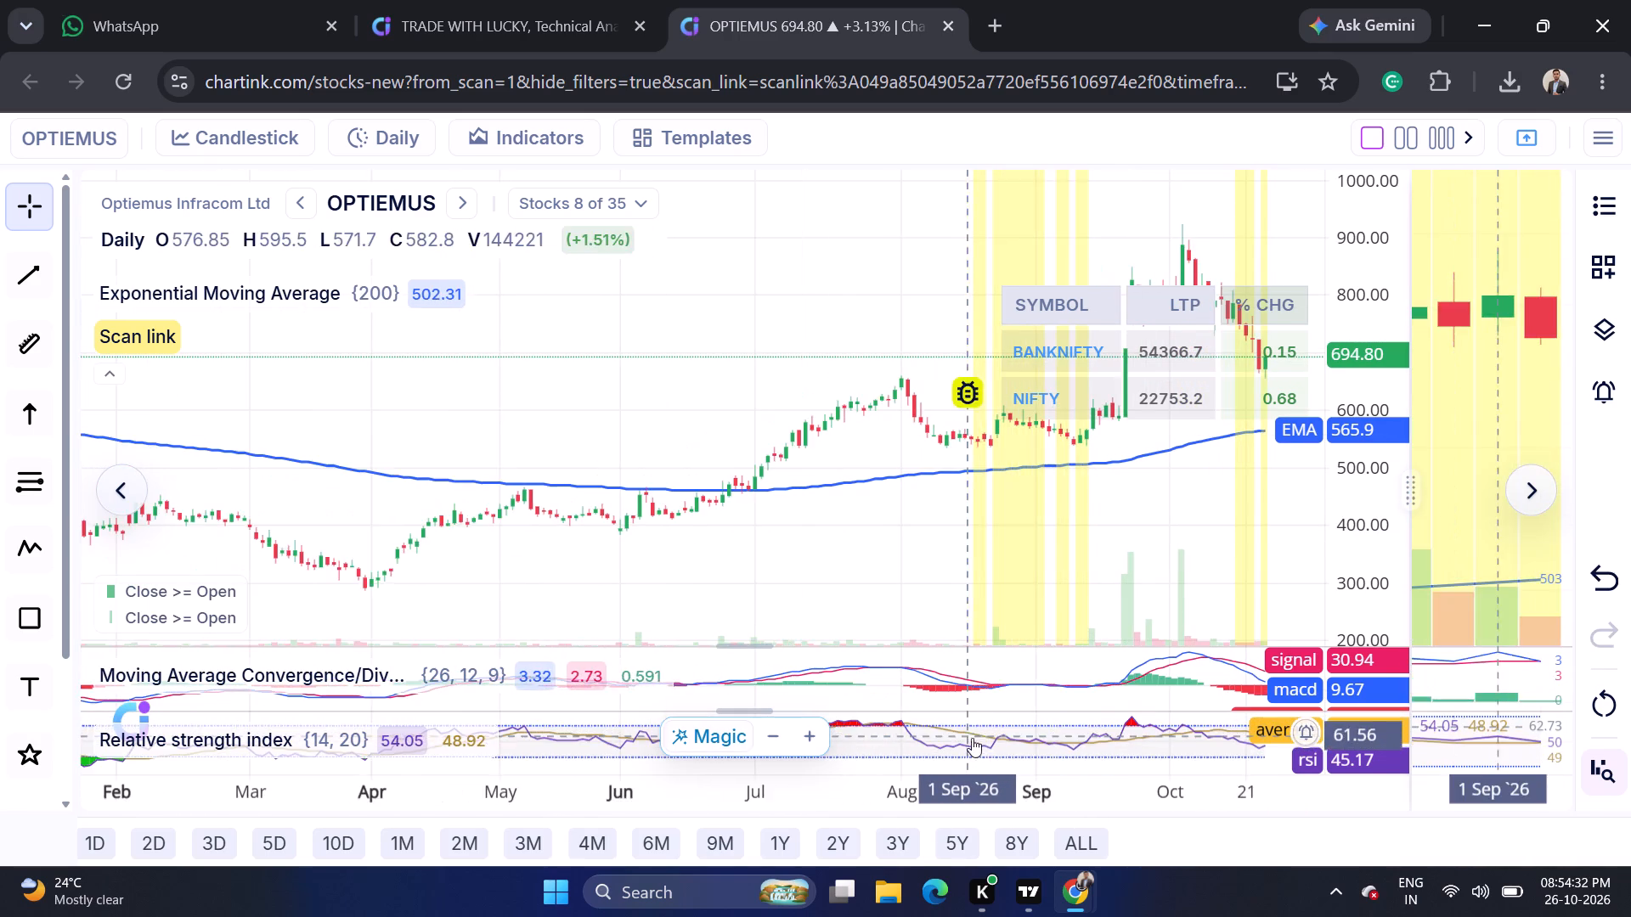
pyautogui.scroll(-9, 981, 718)
pyautogui.moveTo(892, 734); pyautogui.dragTo(1012, 731)
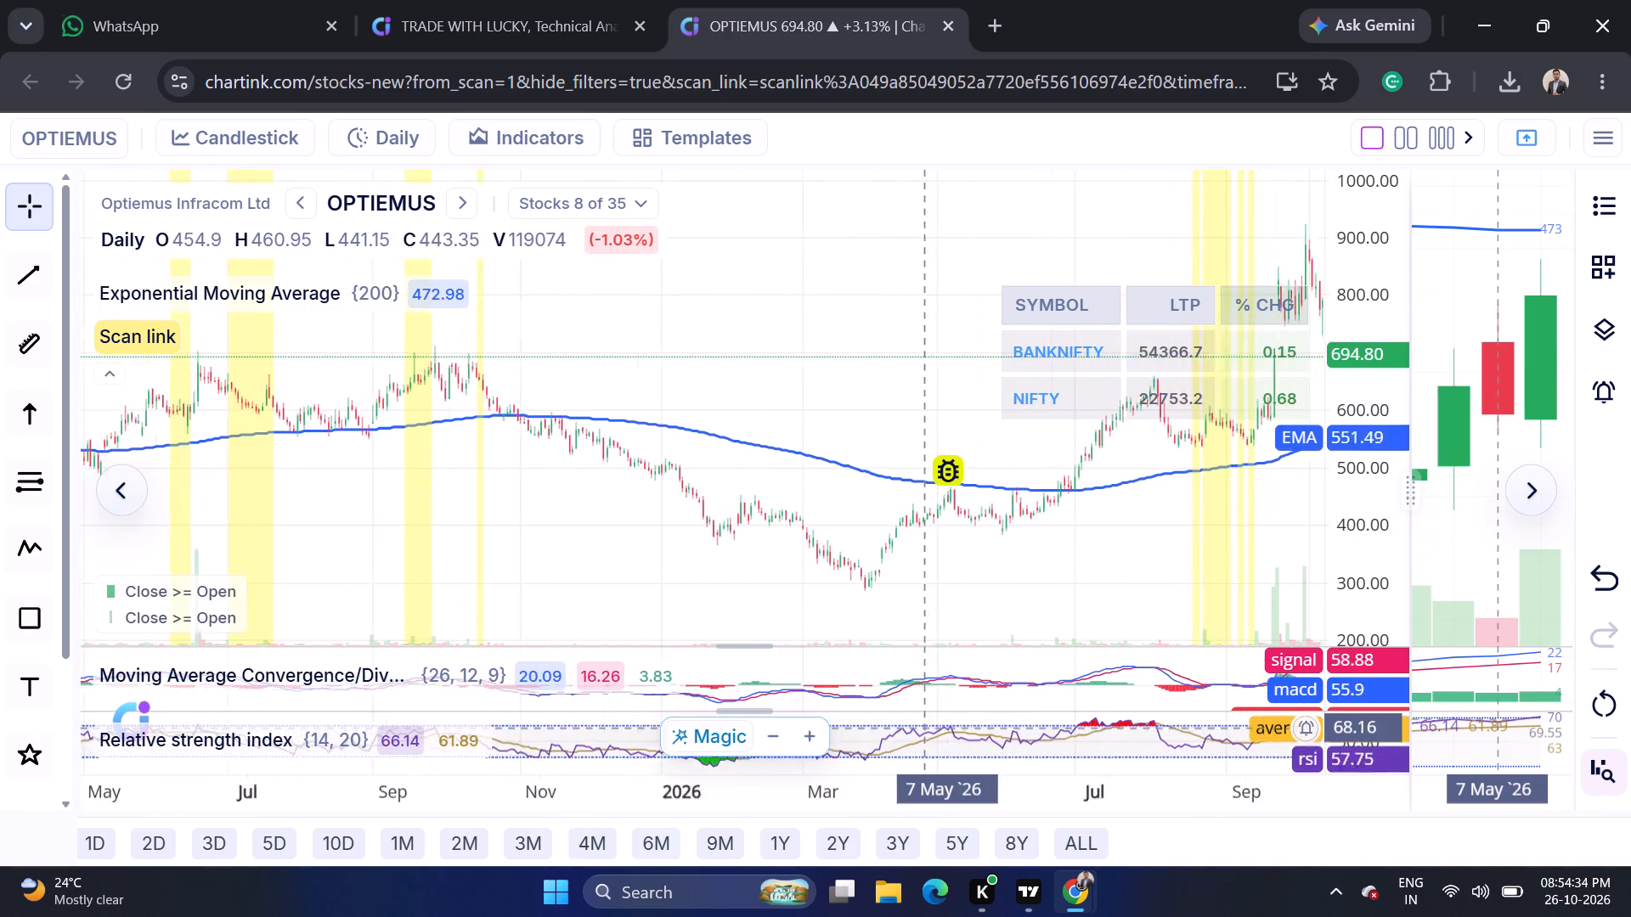
pyautogui.moveTo(1012, 731); pyautogui.dragTo(1215, 731)
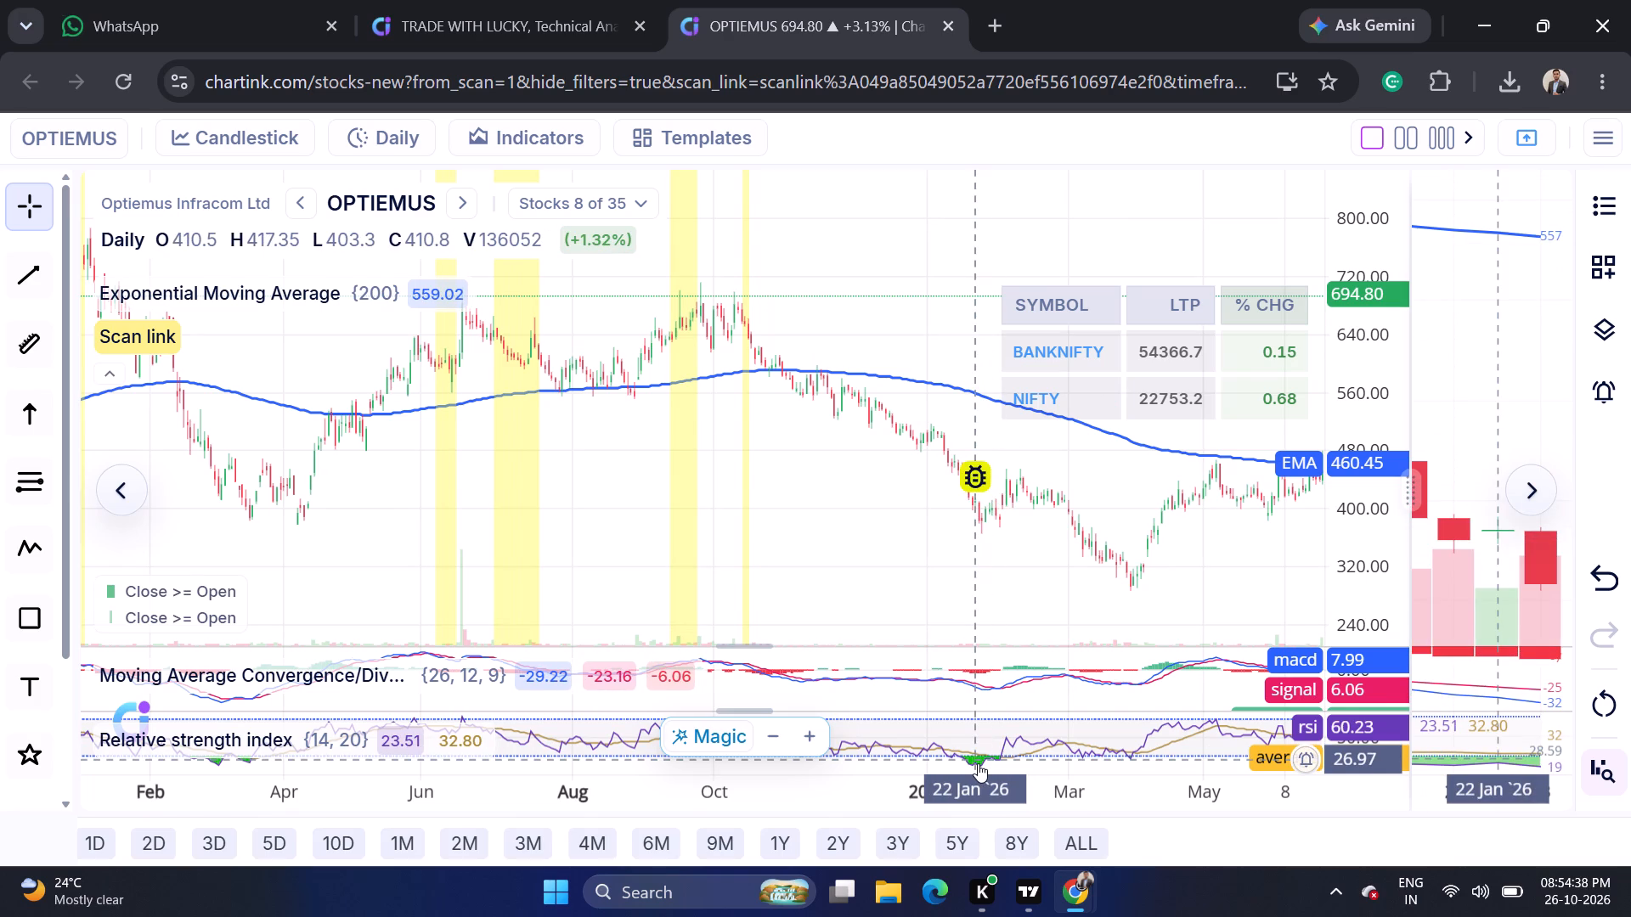
pyautogui.scroll(-1, 978, 763)
pyautogui.moveTo(556, 734); pyautogui.dragTo(424, 714)
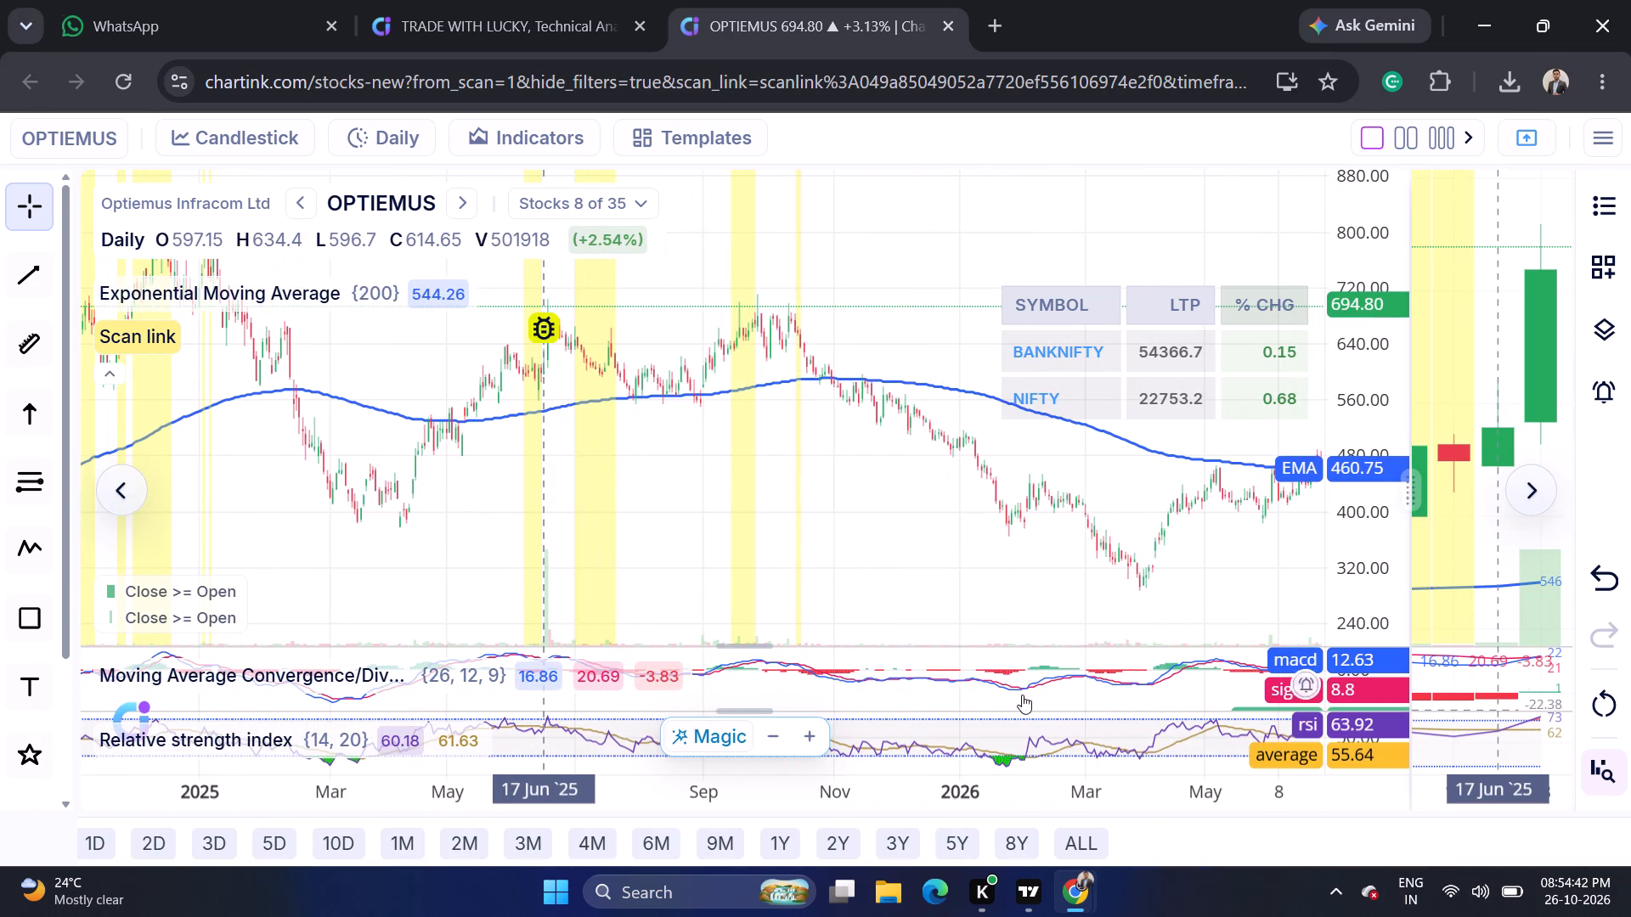
# Examine Optiemus Infracom's most recent price action against the 200-period EMA, and close its full chart.
pyautogui.moveTo(1084, 696); pyautogui.dragTo(670, 689)
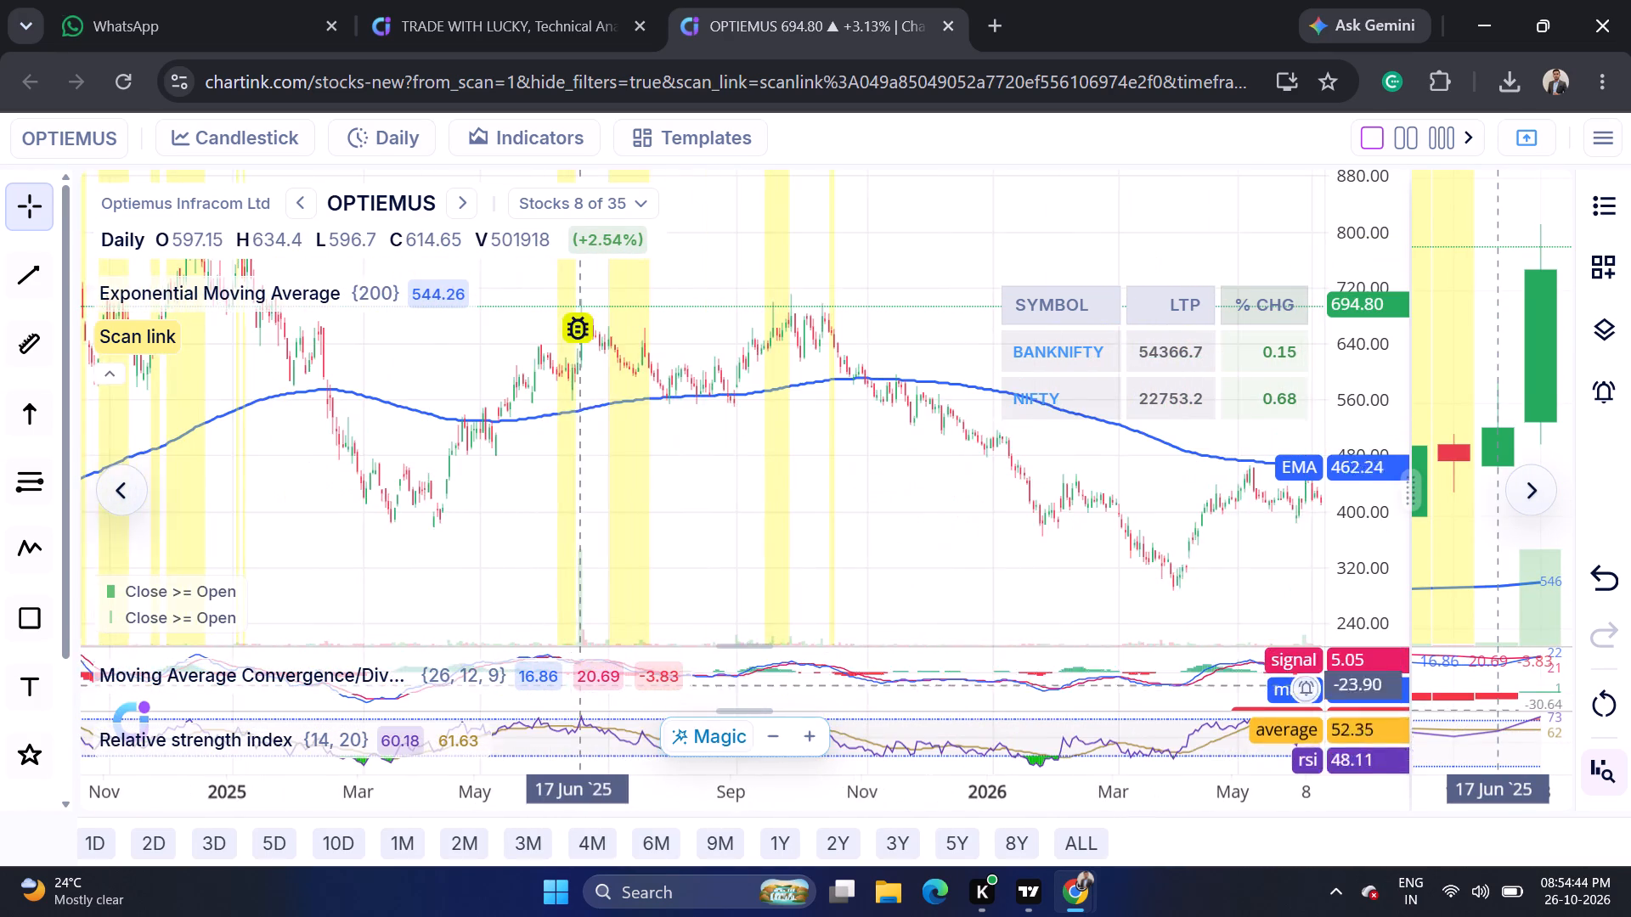
pyautogui.click(764, 627)
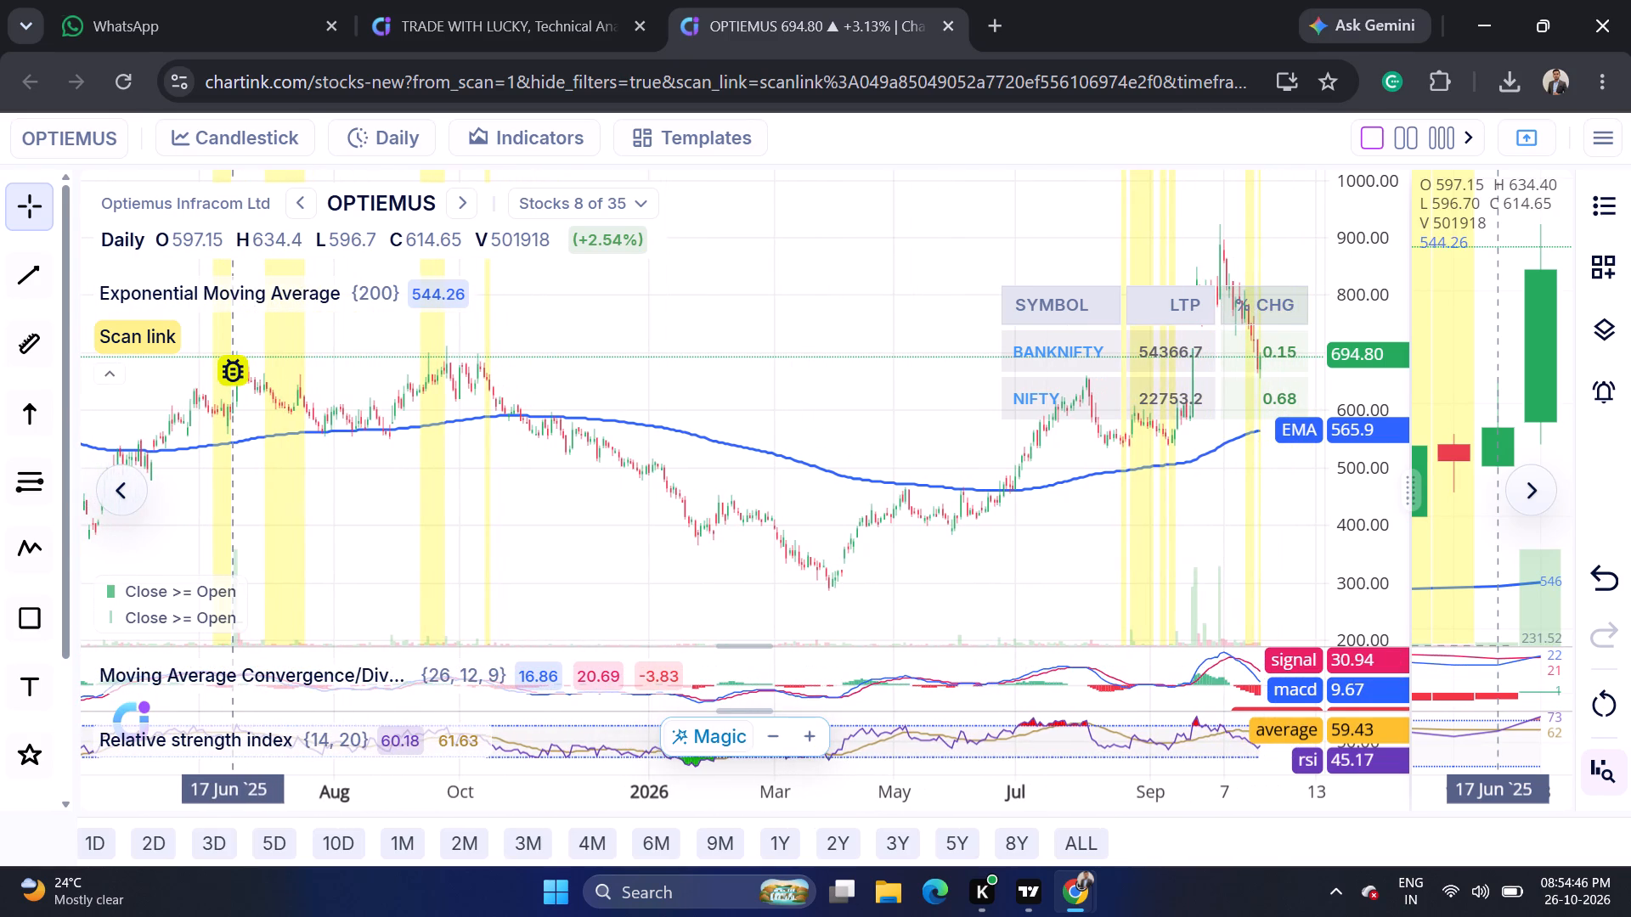
pyautogui.moveTo(930, 608); pyautogui.dragTo(534, 605)
pyautogui.scroll(-1, 880, 590)
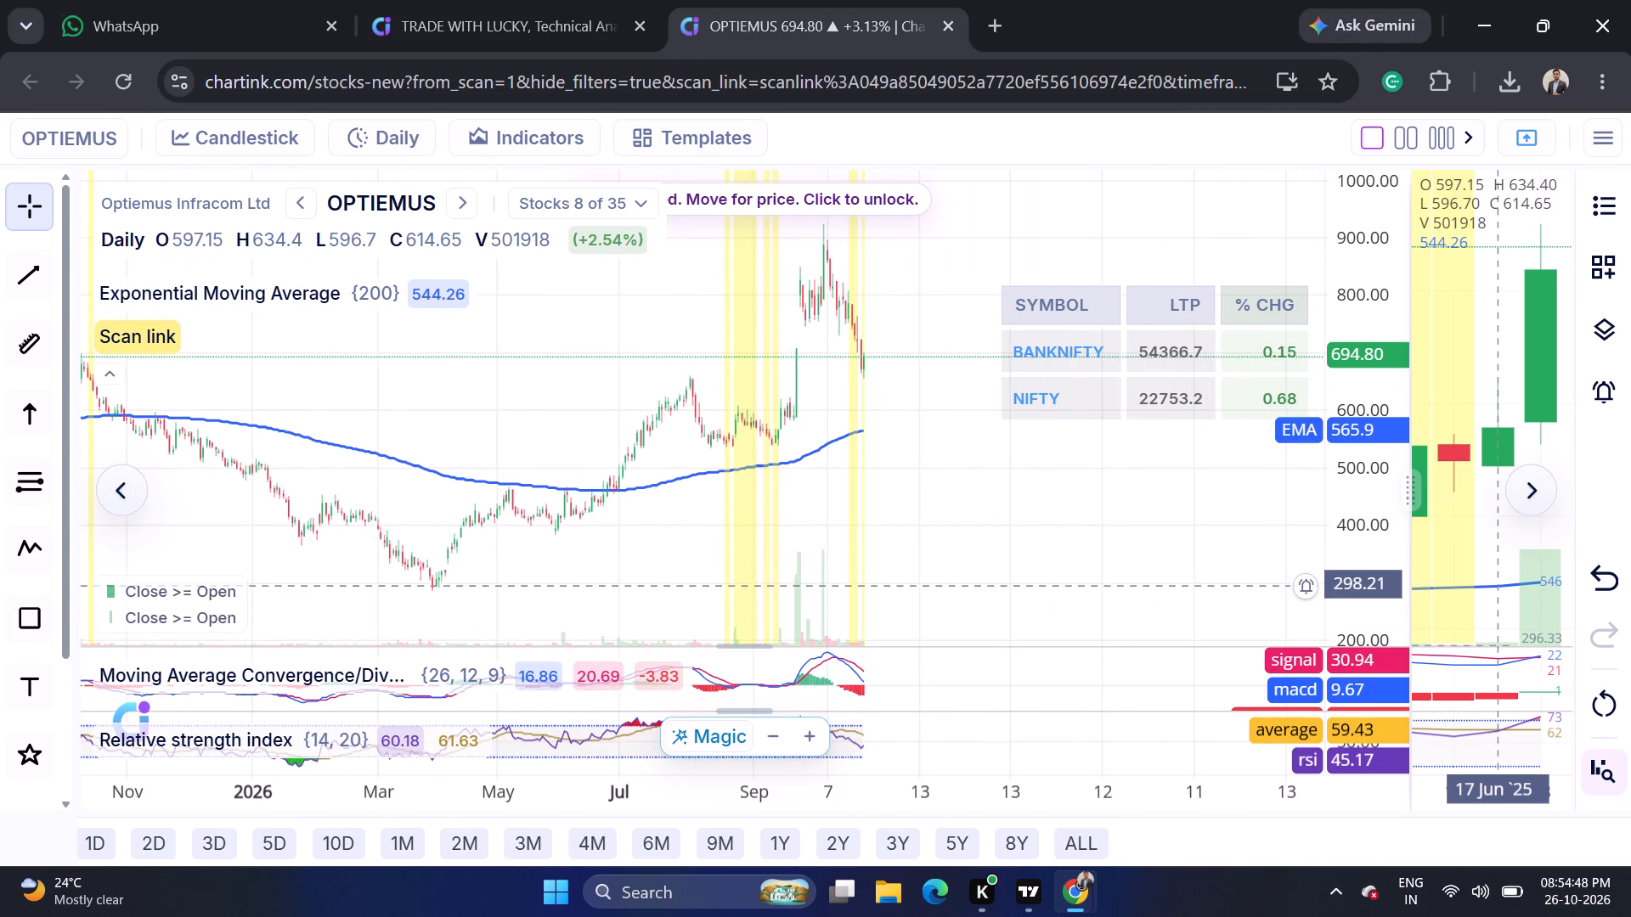
pyautogui.scroll(-1, 881, 589)
pyautogui.scroll(1, 1027, 560)
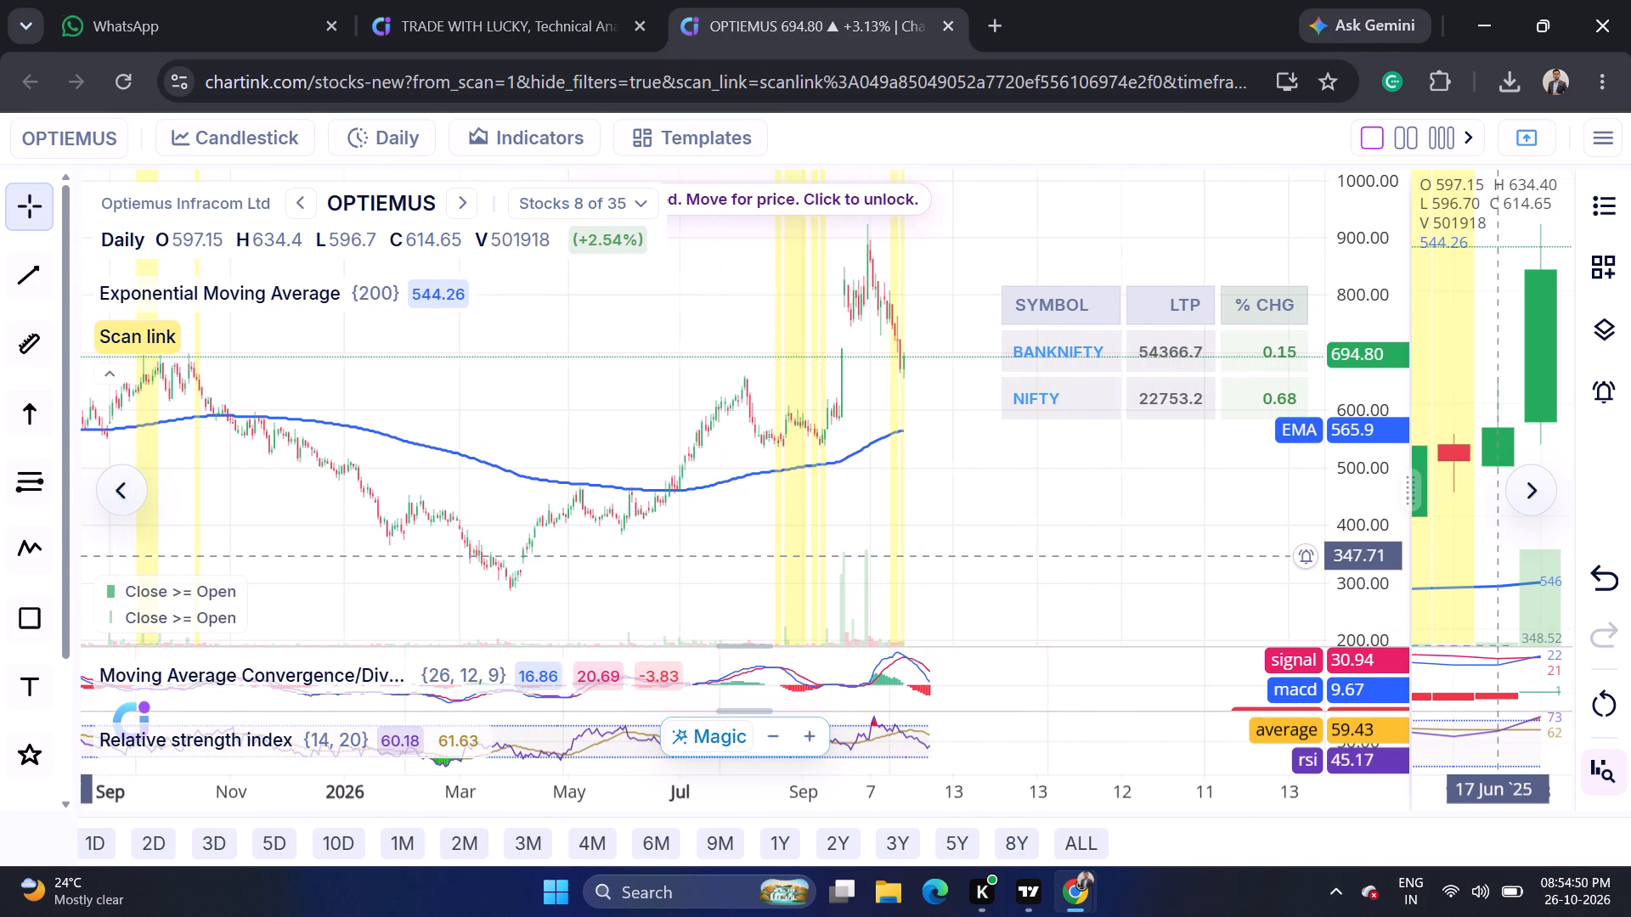
pyautogui.scroll(5, 953, 541)
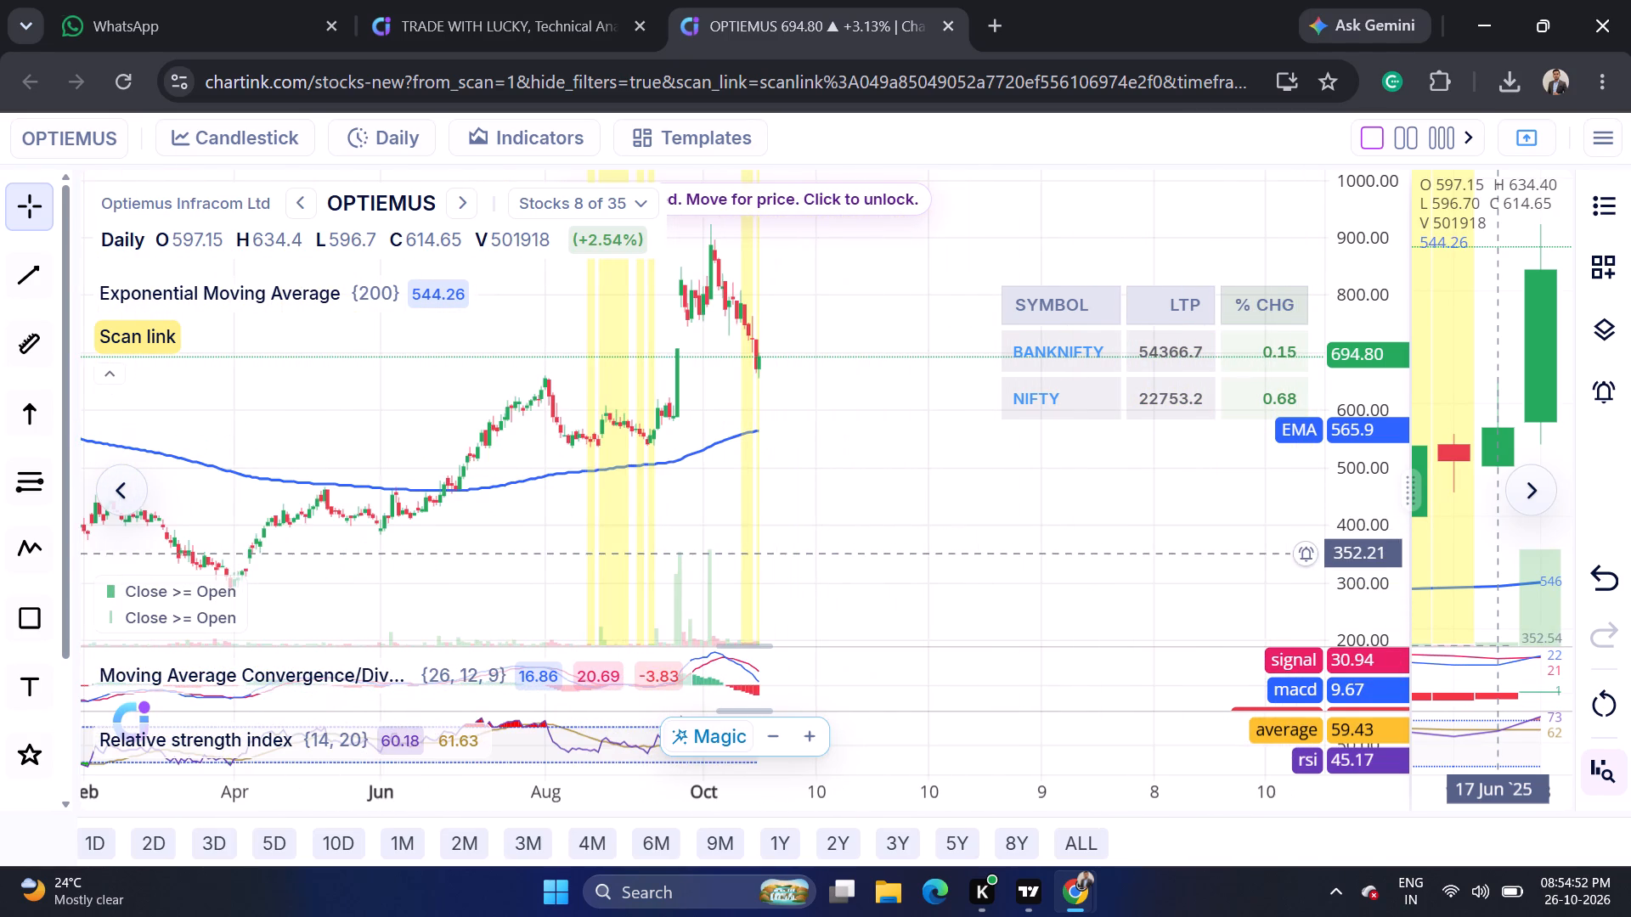
pyautogui.scroll(2, 930, 565)
pyautogui.moveTo(815, 504); pyautogui.dragTo(829, 579)
pyautogui.scroll(5, 829, 580)
pyautogui.moveTo(735, 466); pyautogui.dragTo(780, 539)
pyautogui.click(951, 25)
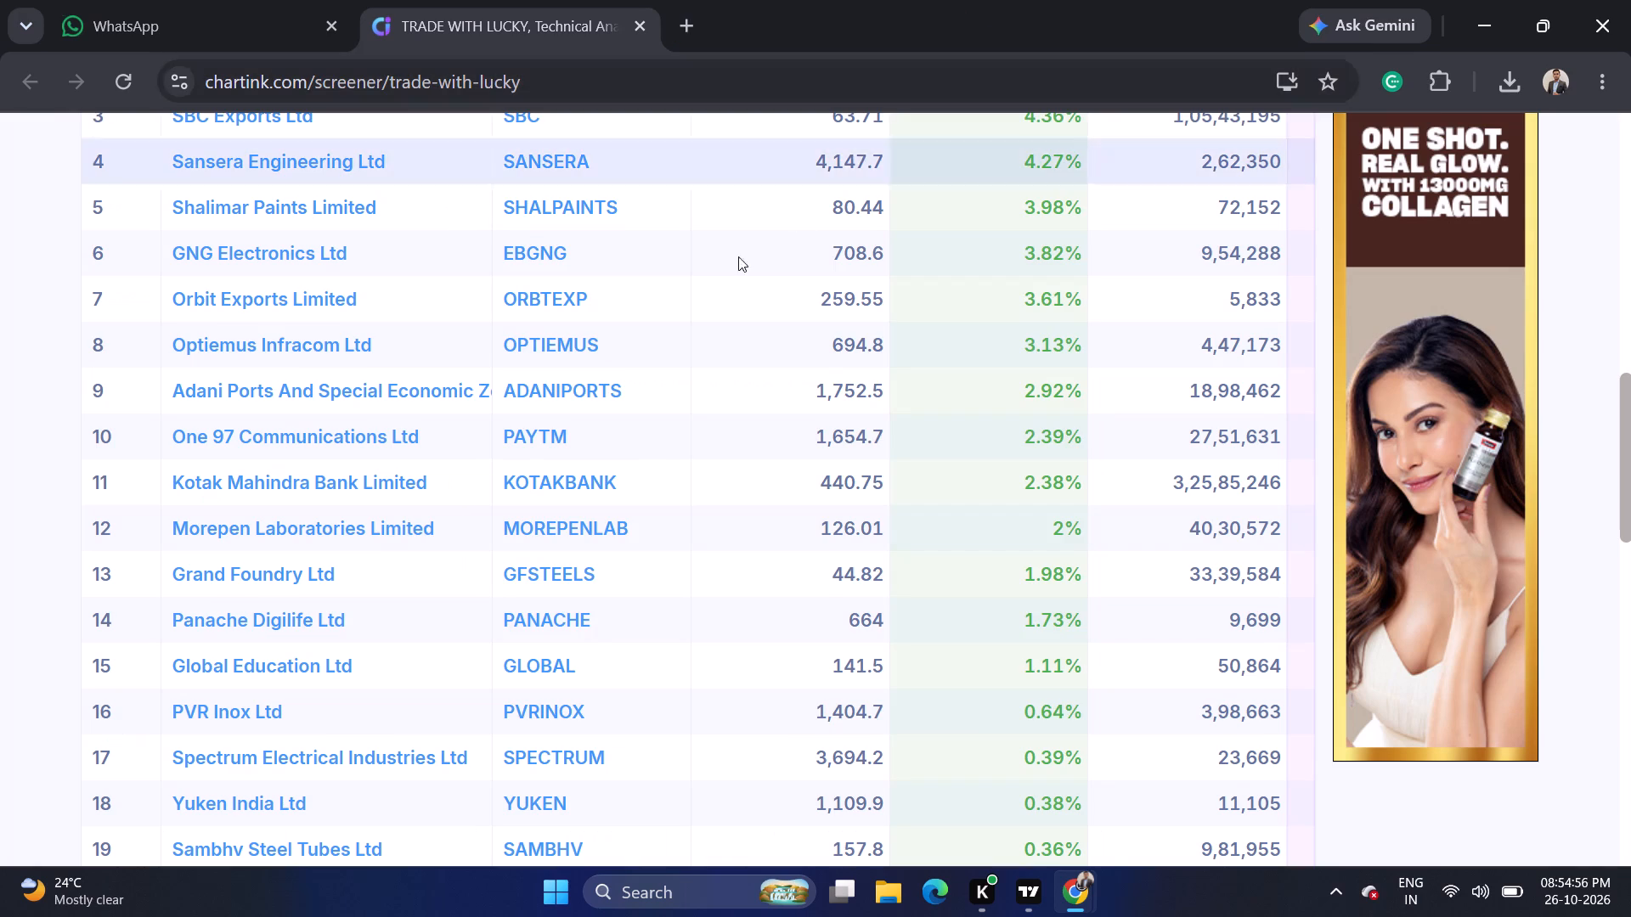
# Examine Orbit Exports Limited's daily chart preview, focusing on the candles from July to October 2026 against the EMA.
pyautogui.click(0, 370)
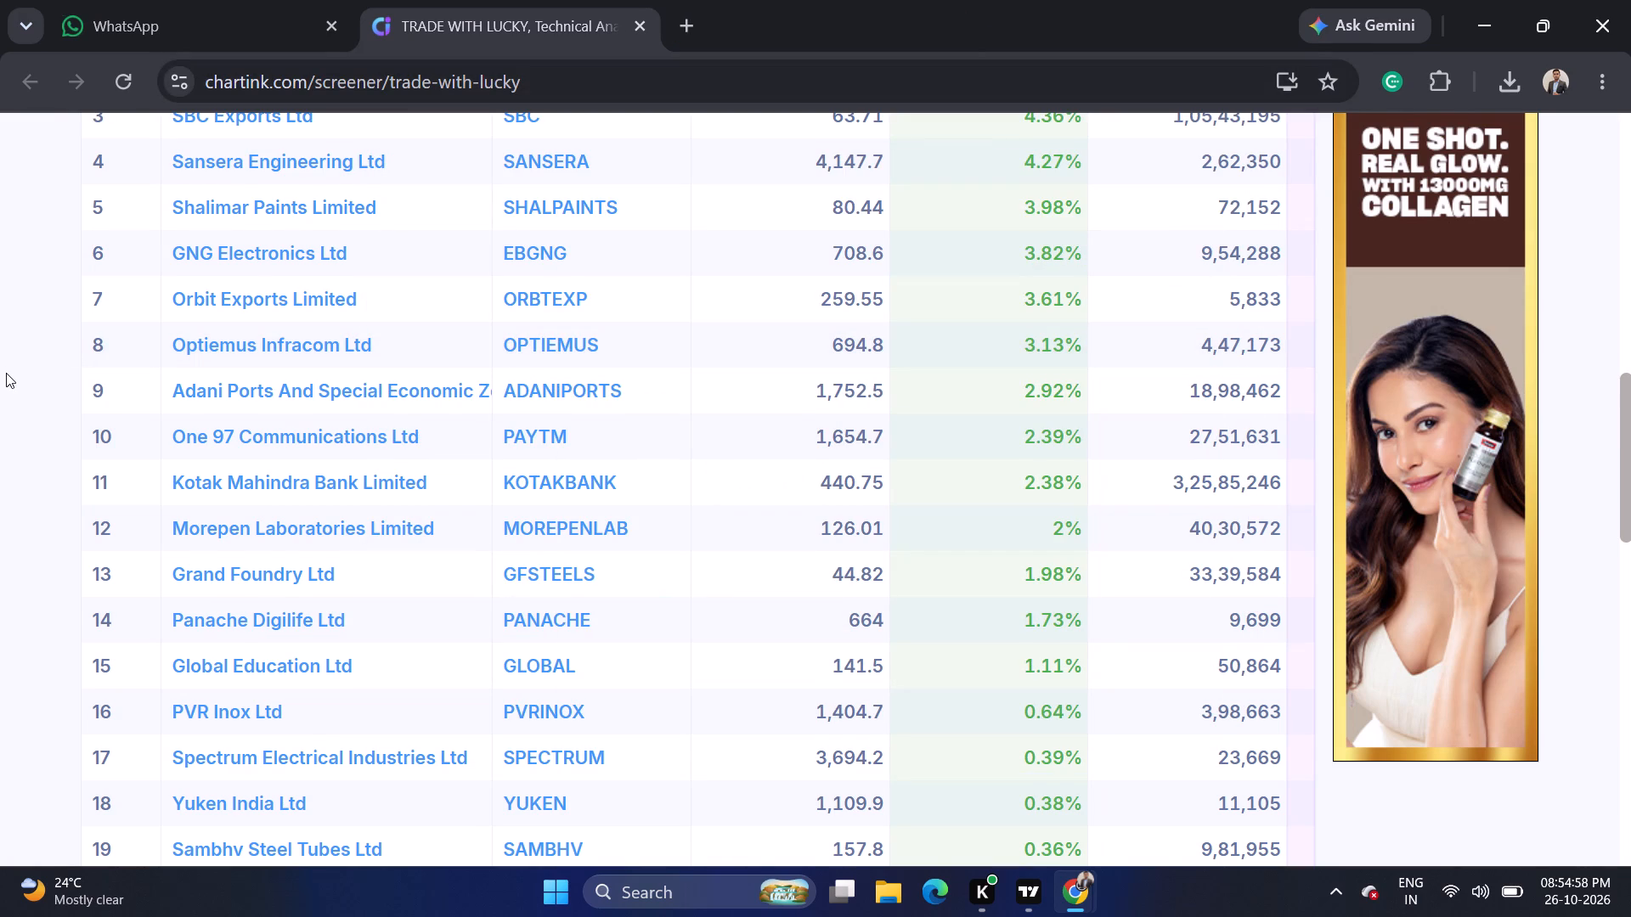
pyautogui.click(6, 373)
pyautogui.scroll(1, 0, 371)
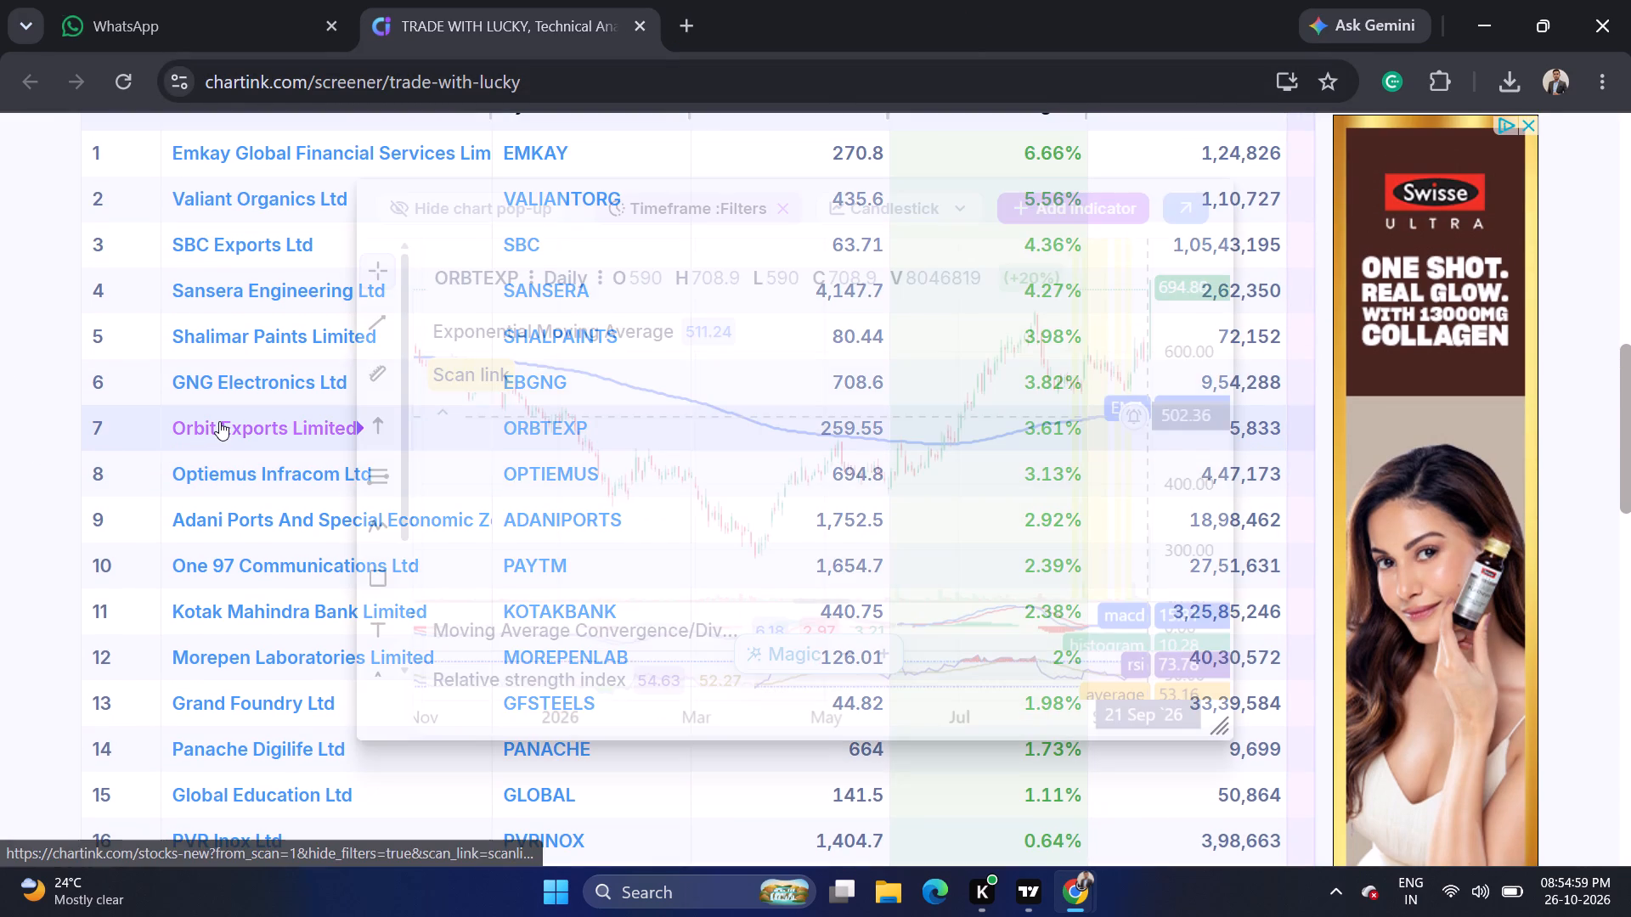
pyautogui.scroll(2, 953, 444)
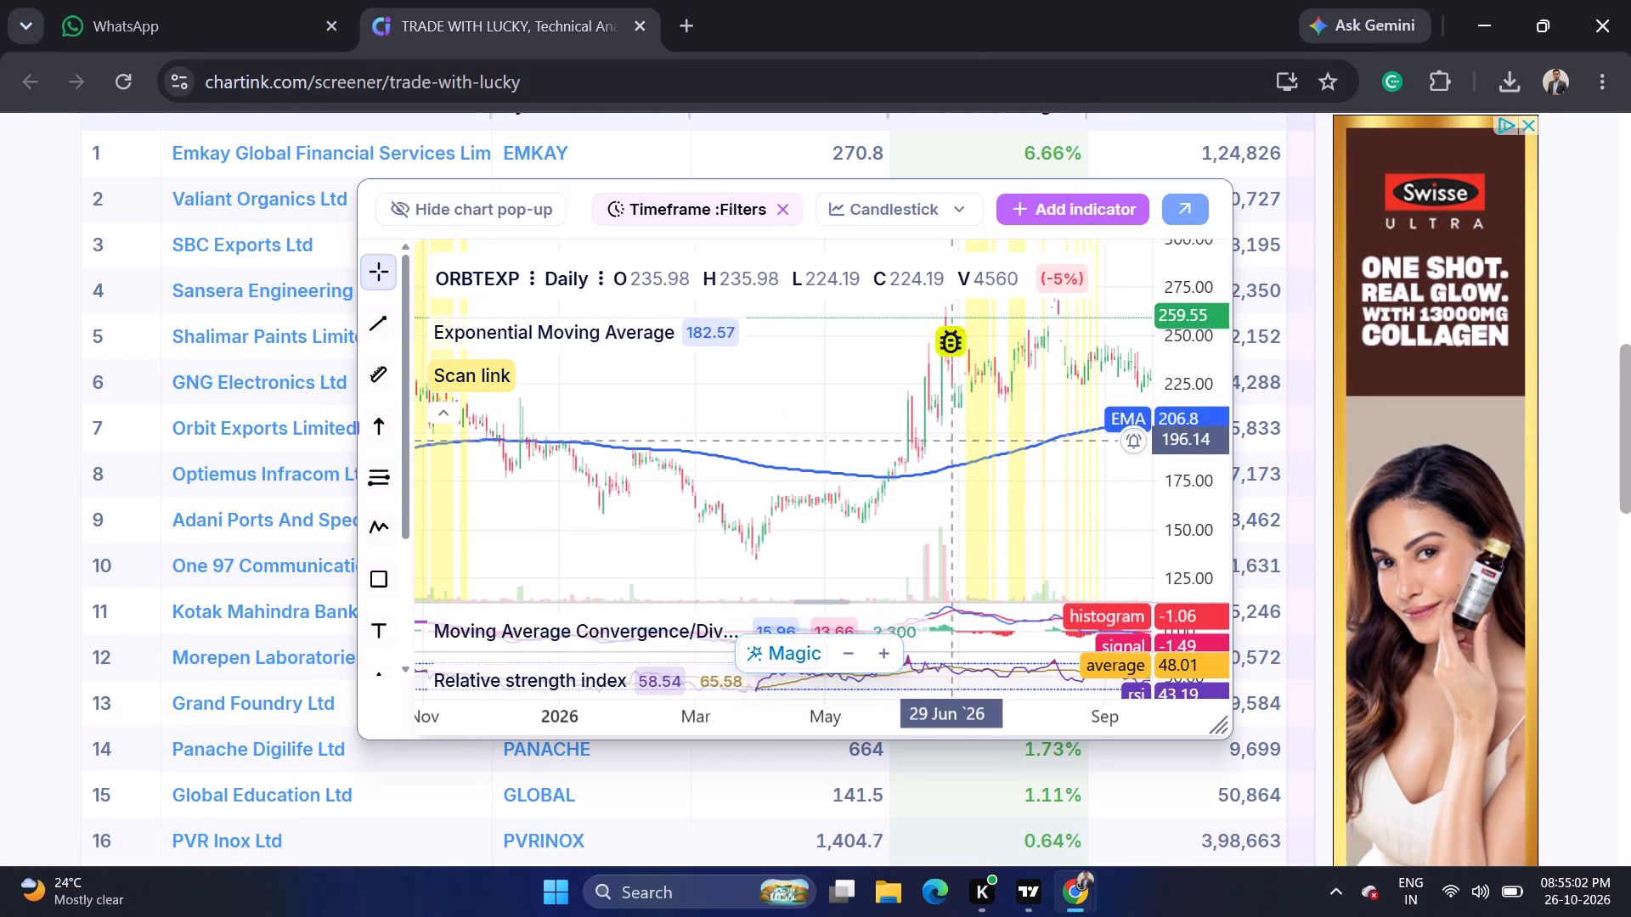
pyautogui.scroll(7, 953, 444)
pyautogui.moveTo(1027, 462); pyautogui.dragTo(827, 512)
pyautogui.moveTo(1034, 468); pyautogui.dragTo(796, 502)
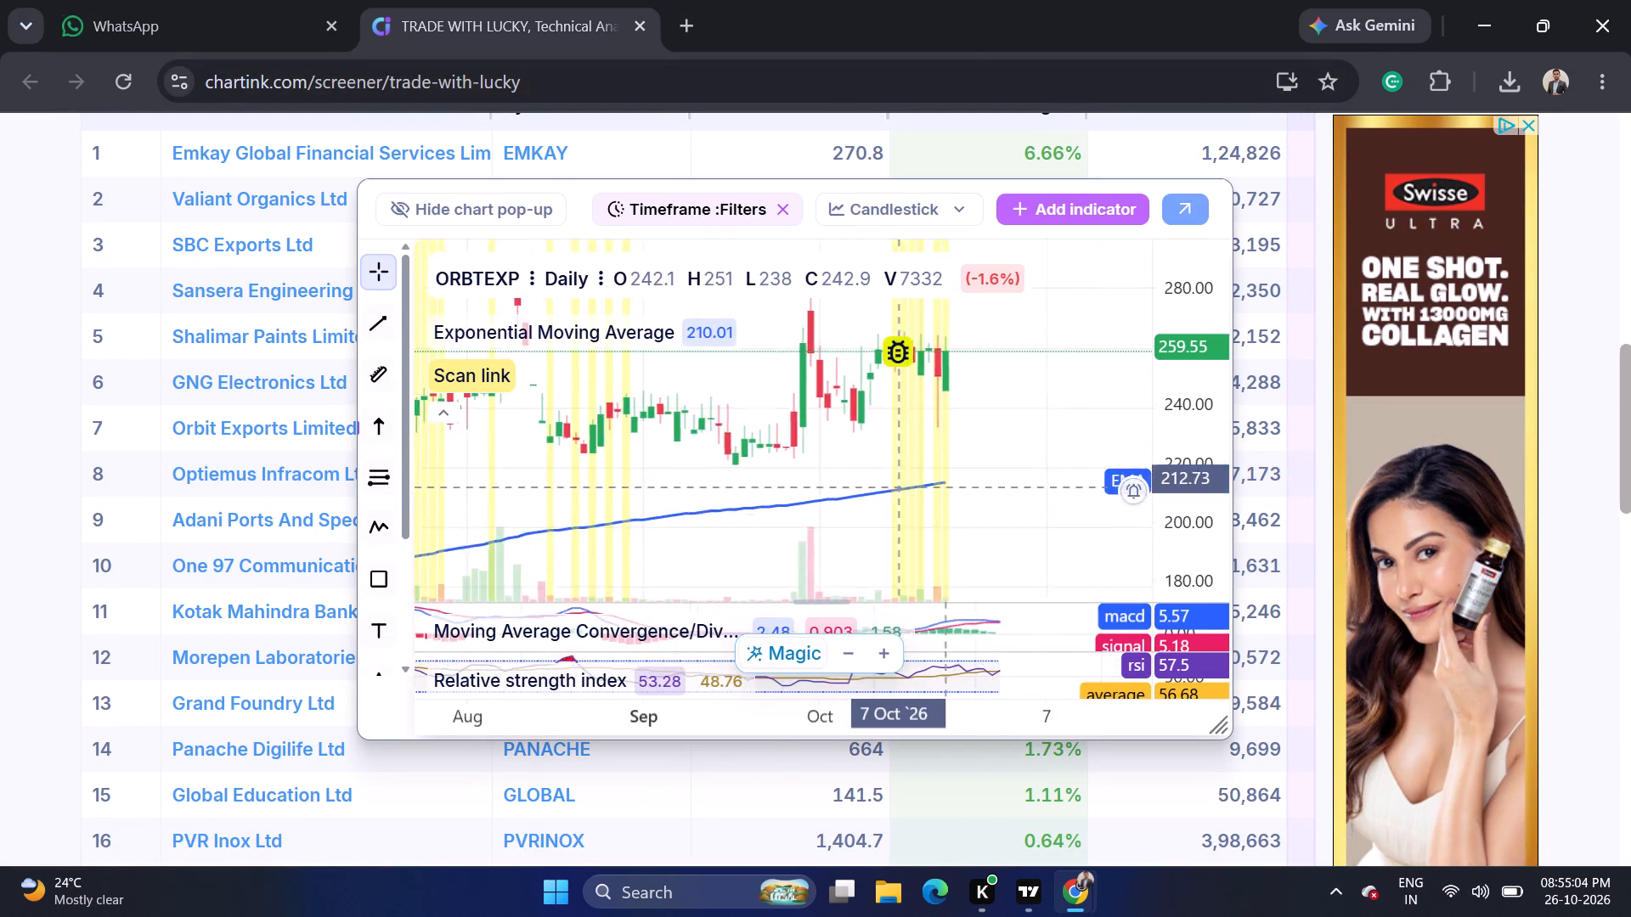
pyautogui.moveTo(796, 502); pyautogui.dragTo(795, 502)
pyautogui.scroll(-3, 996, 498)
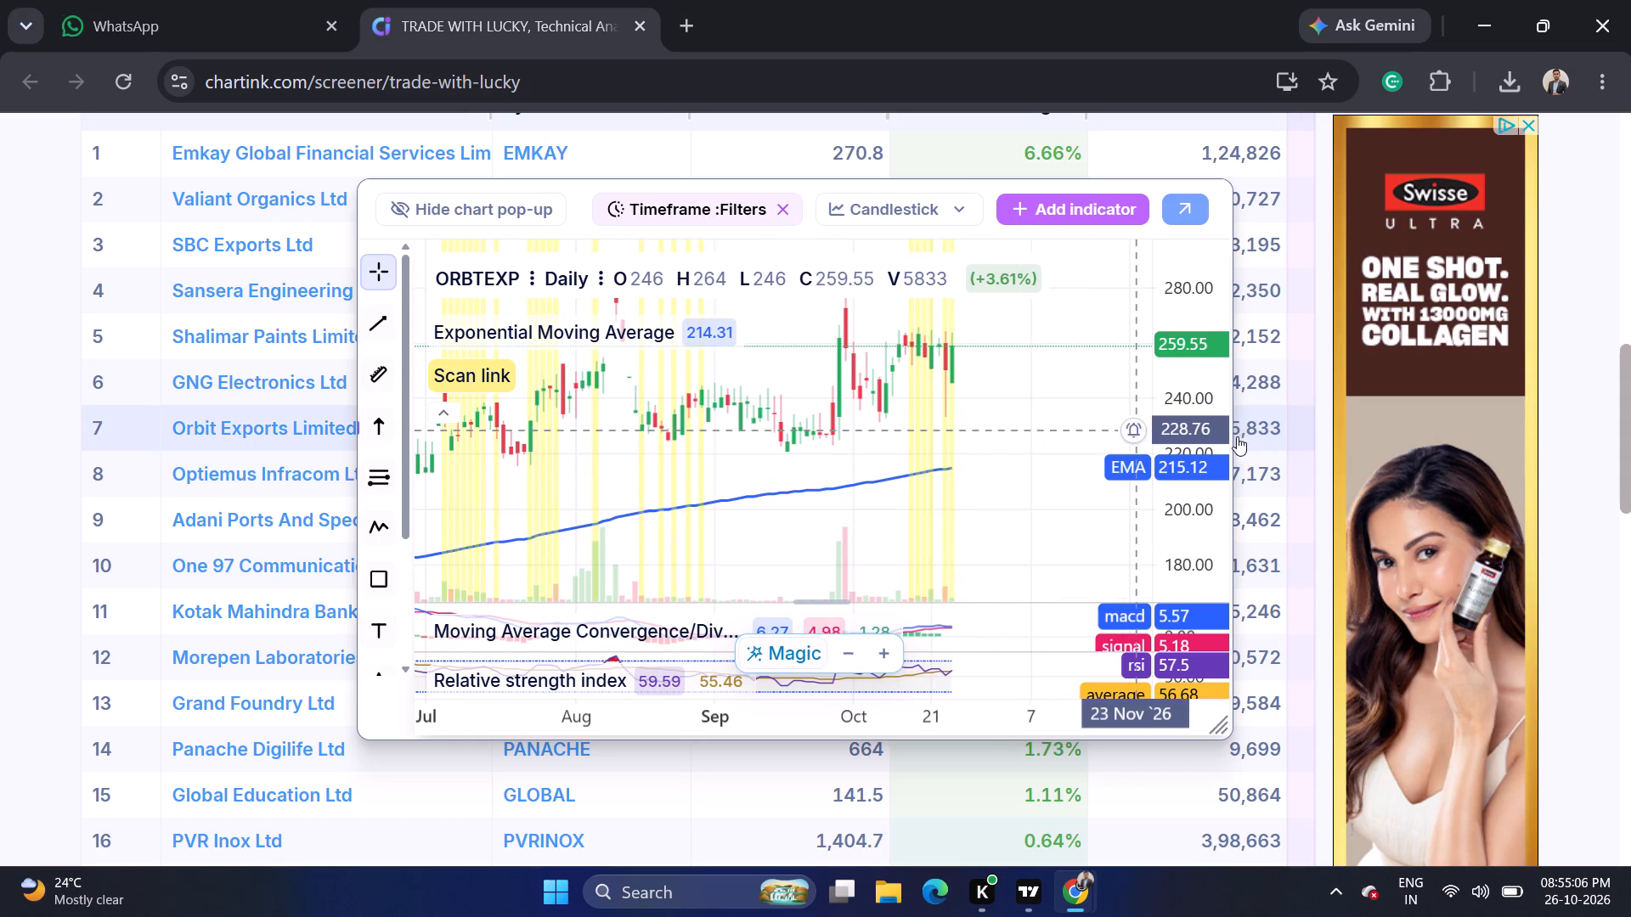
pyautogui.scroll(-3, 1211, 436)
pyautogui.scroll(-5, 1030, 485)
pyautogui.scroll(5, 701, 500)
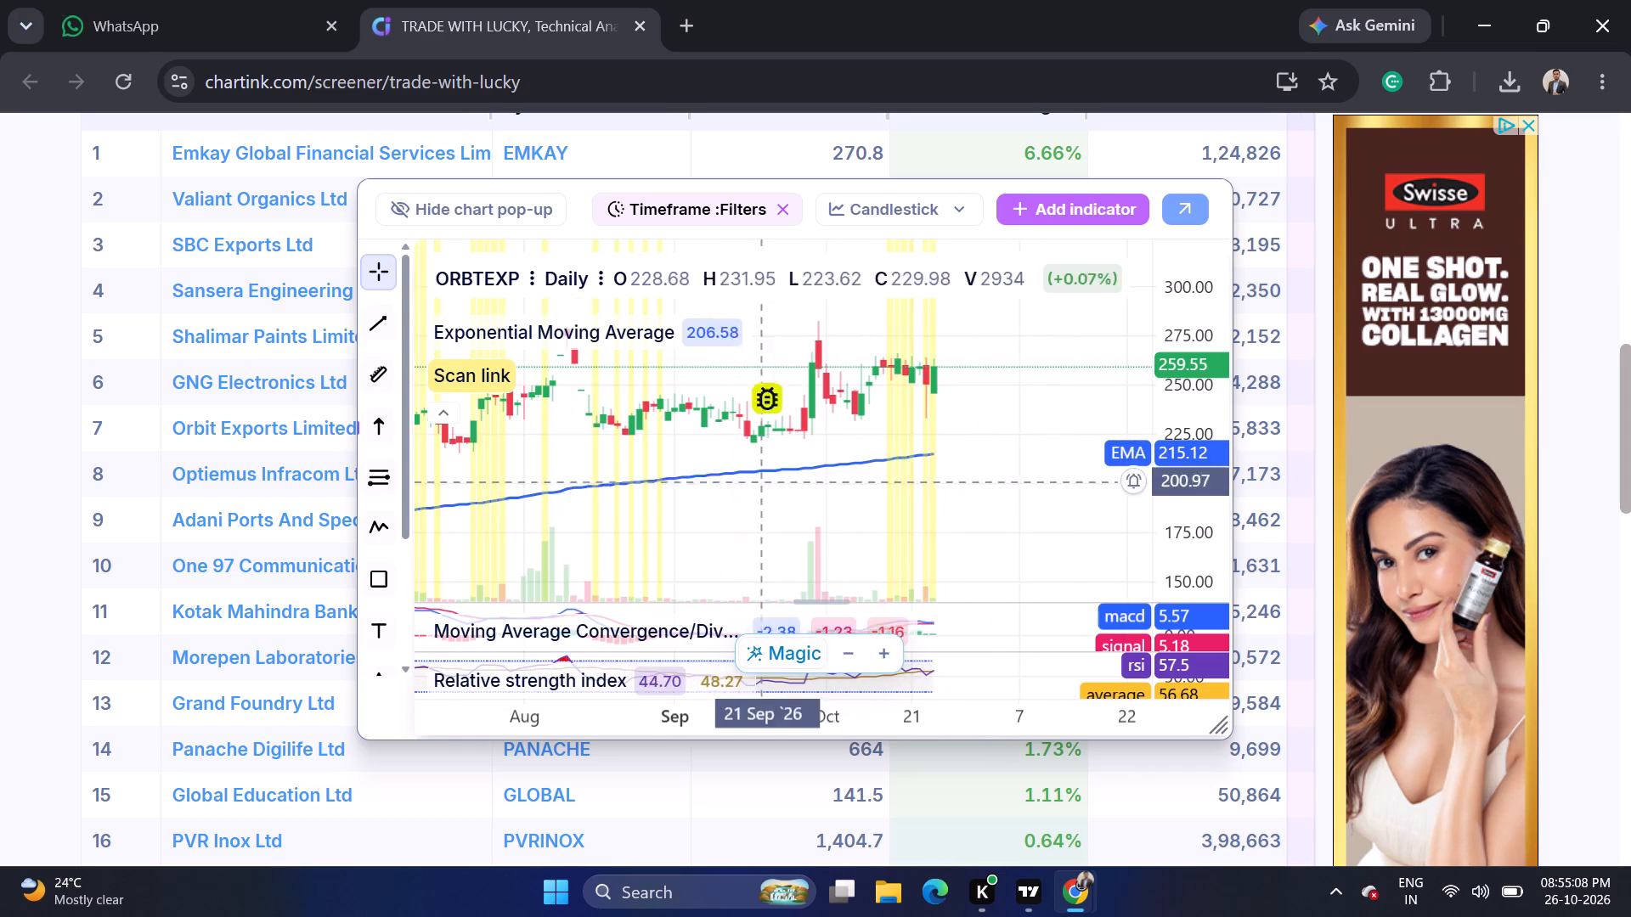
pyautogui.moveTo(1006, 401); pyautogui.dragTo(1024, 547)
pyautogui.scroll(-2, 1029, 537)
pyautogui.moveTo(1047, 493); pyautogui.dragTo(1058, 386)
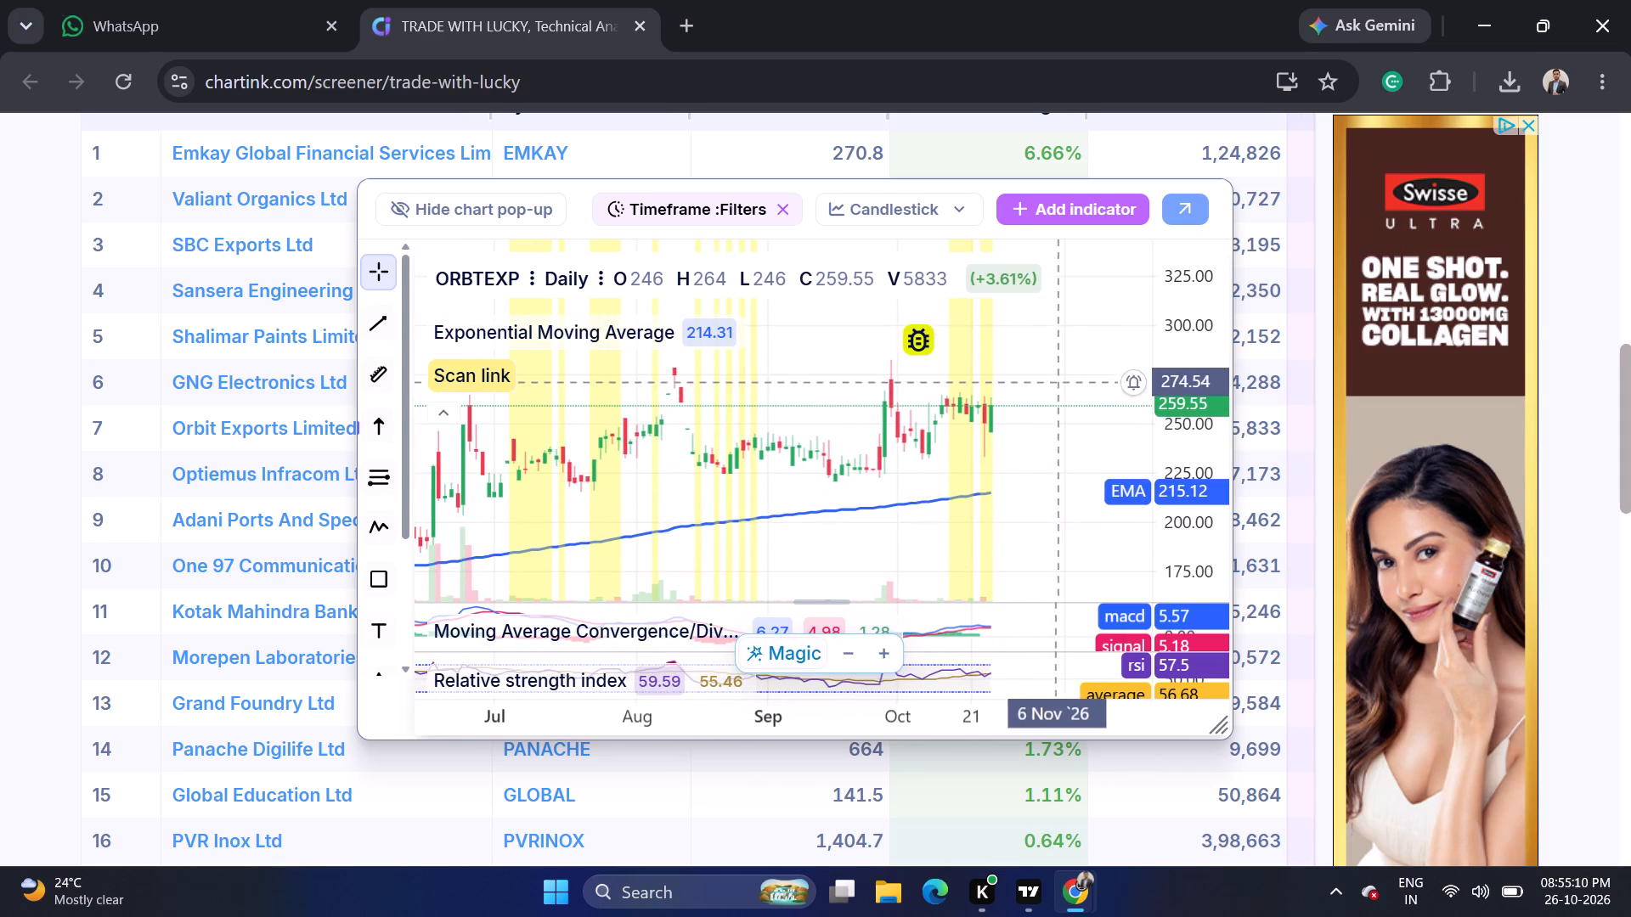
# Examine GNG Electronics Ltd's daily chart preview, covering the candles from June to October 2026 against the EMA.
pyautogui.click(7, 393)
pyautogui.scroll(1, 4, 396)
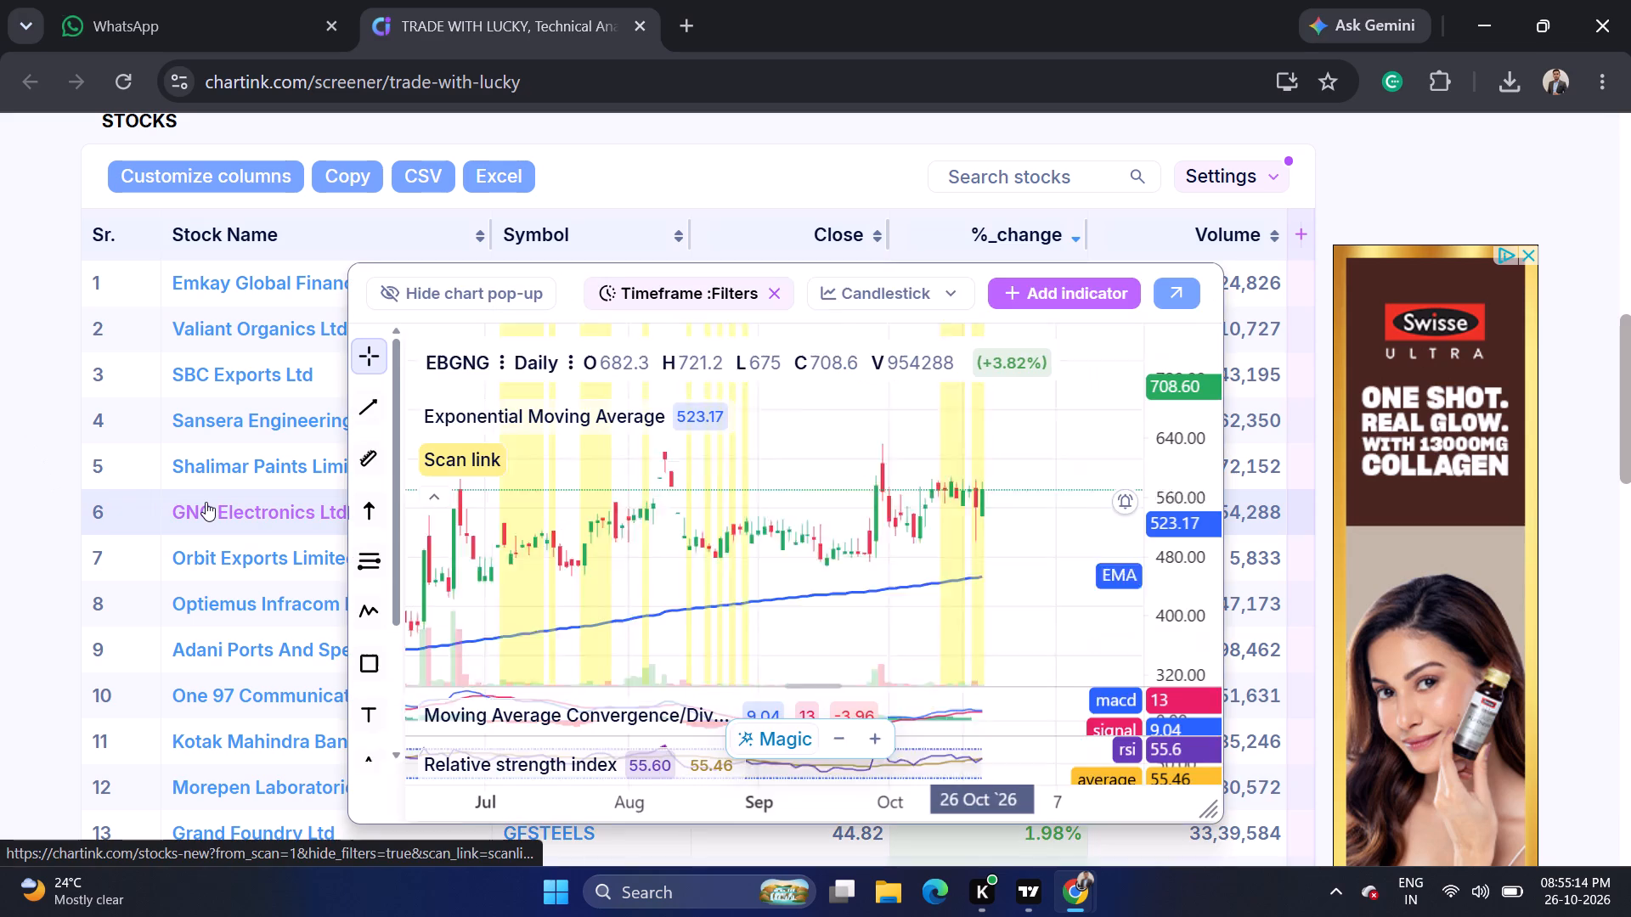
pyautogui.scroll(-3, 1194, 532)
pyautogui.scroll(-1, 1020, 577)
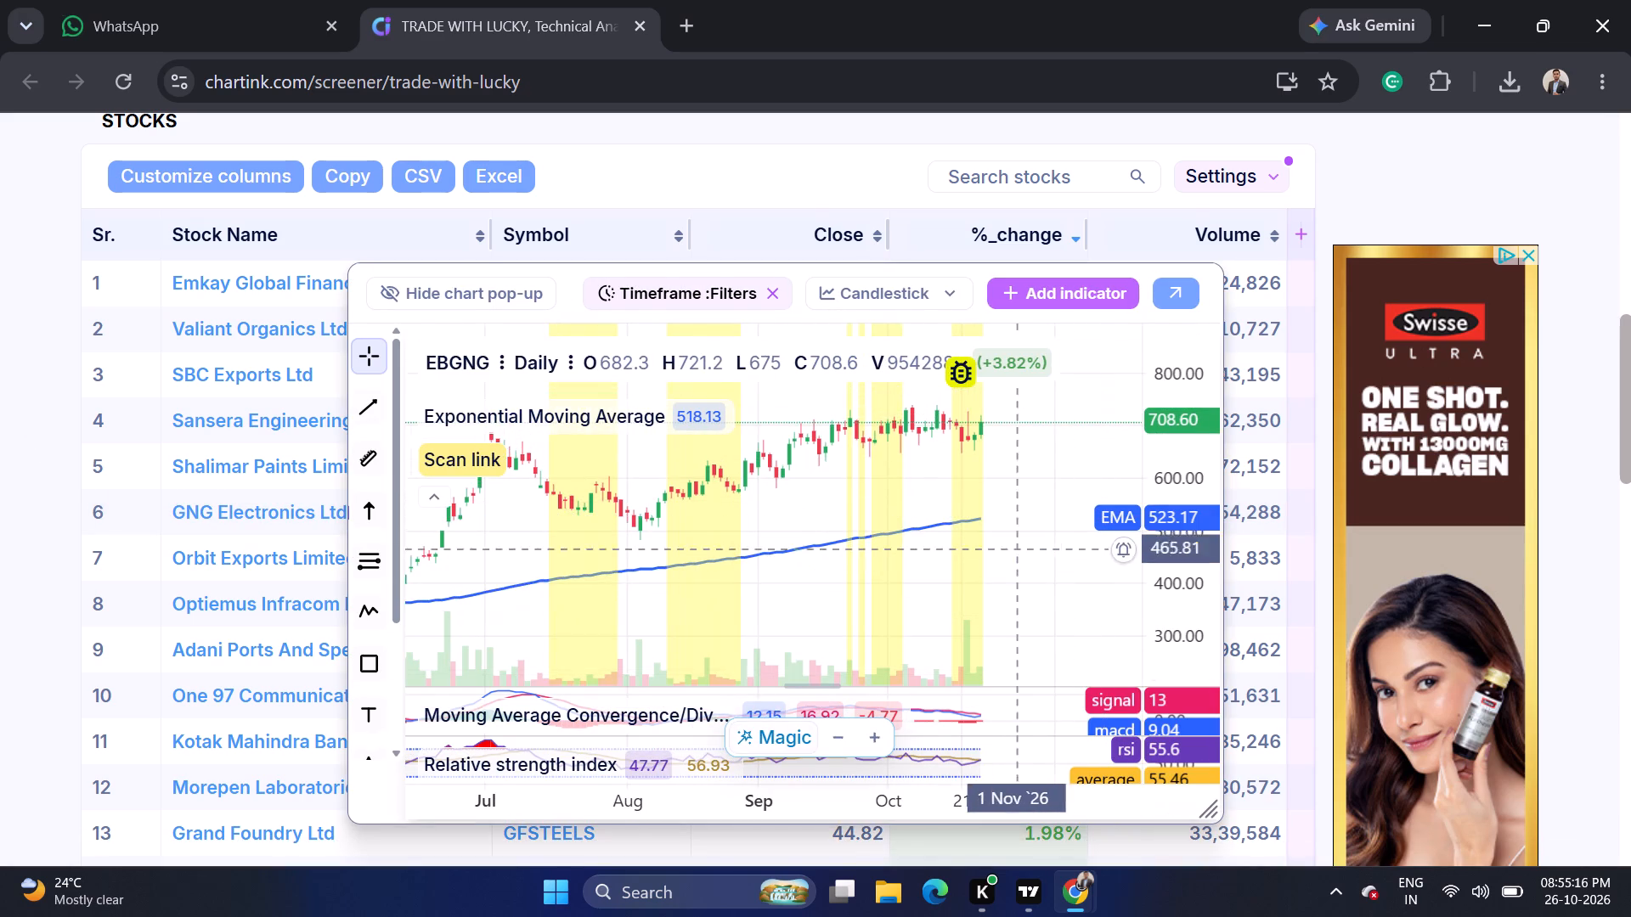
pyautogui.scroll(-1, 1021, 577)
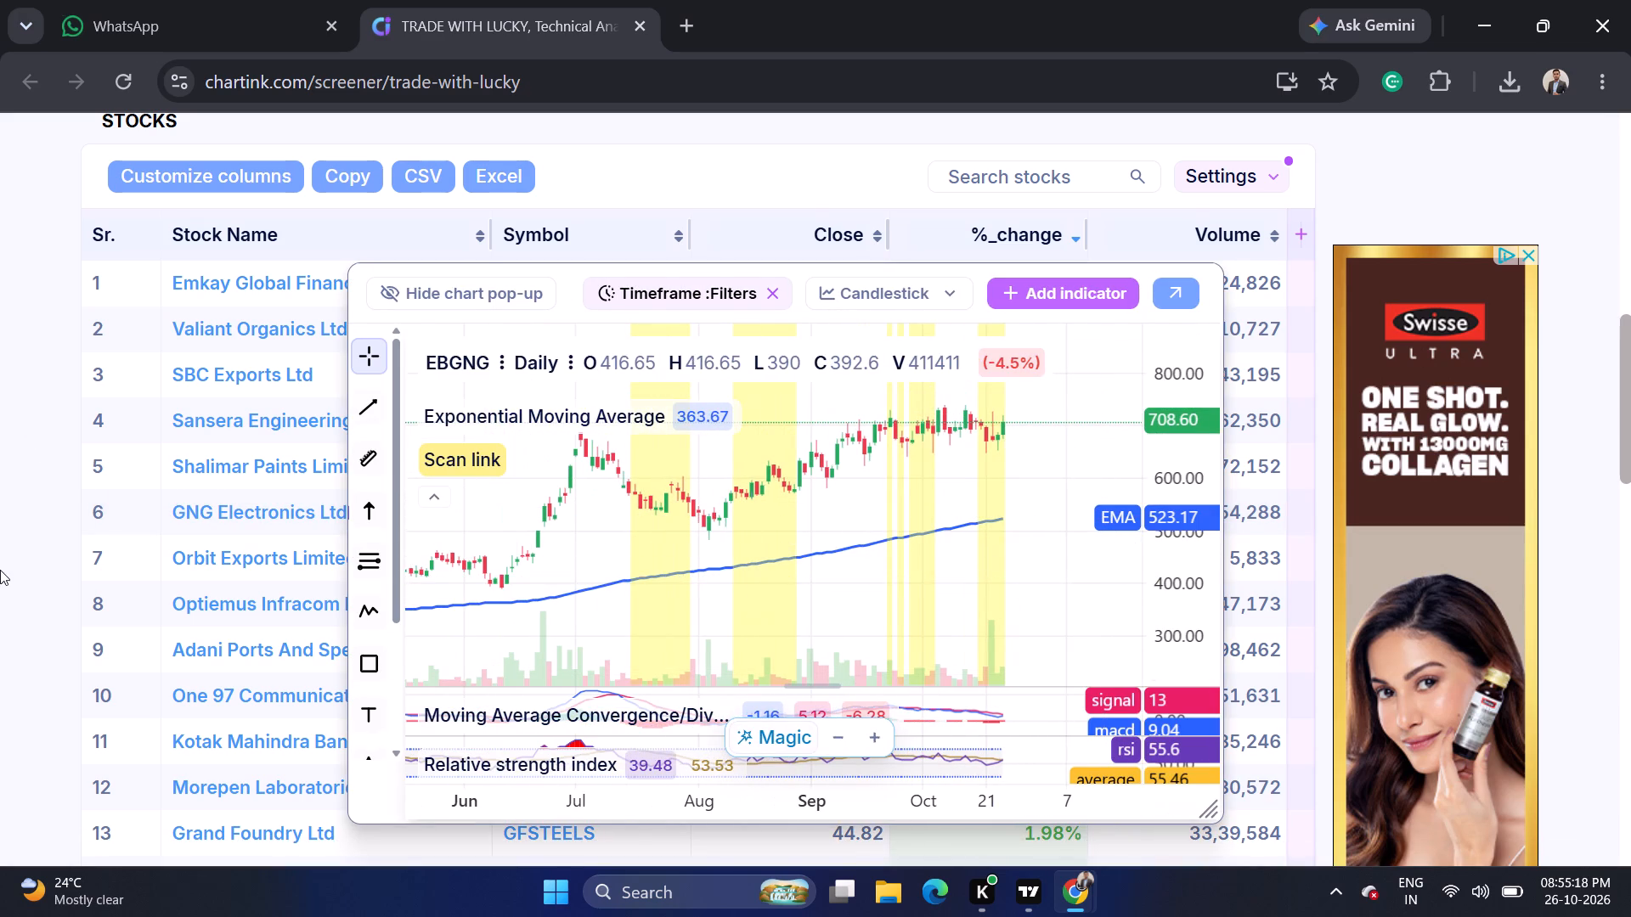
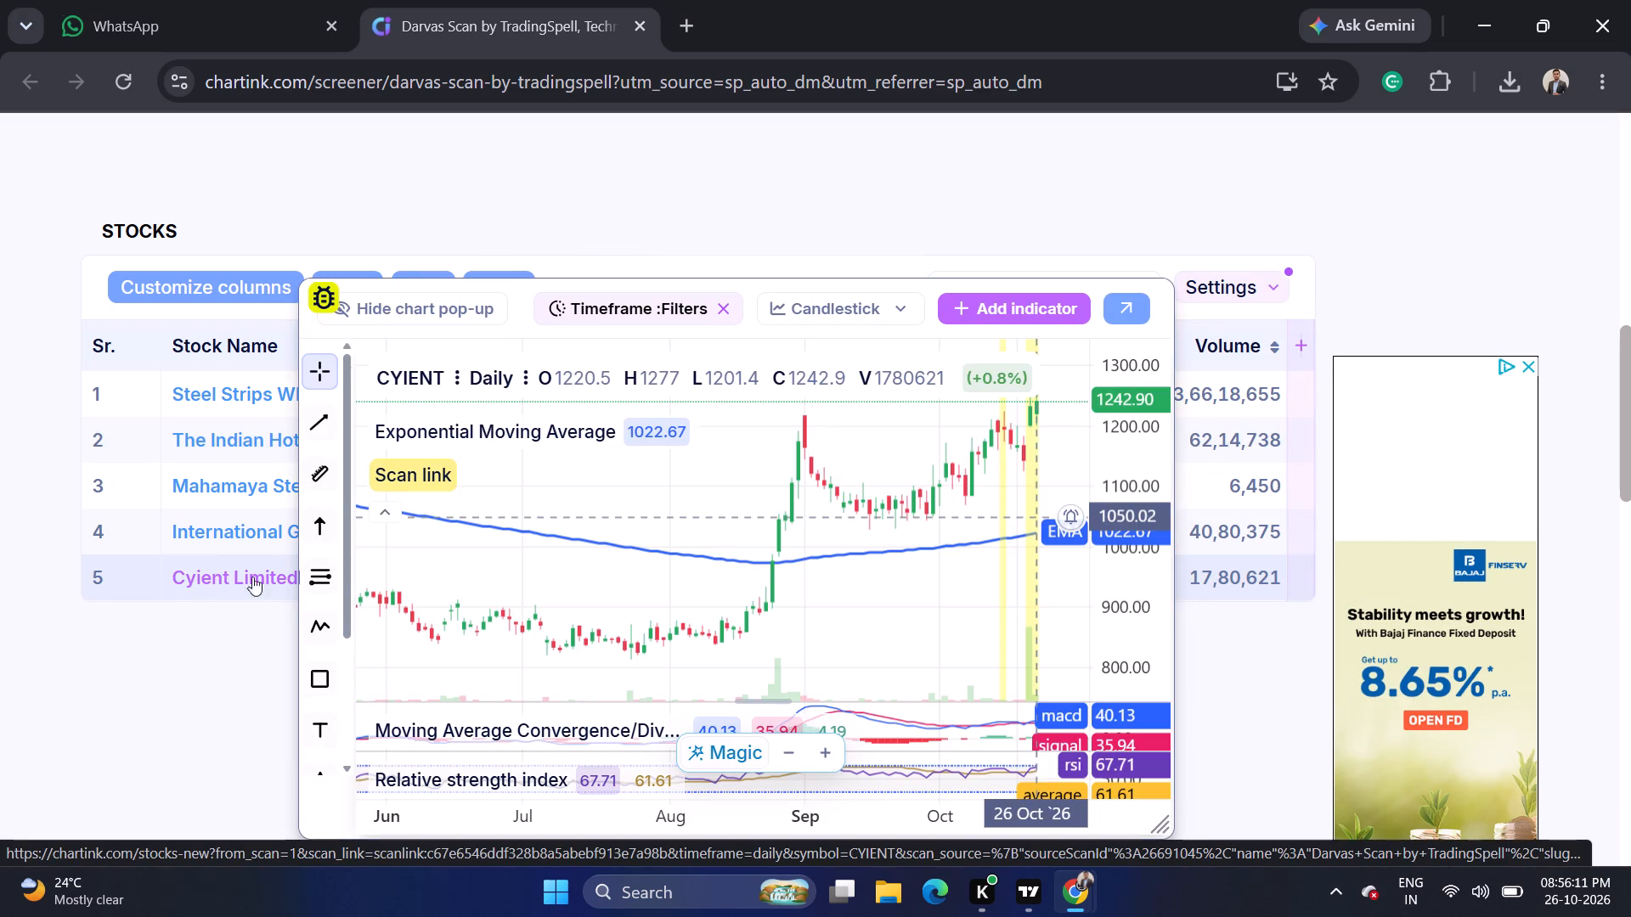
# Examine Cyient Limited's daily chart preview in the Darvas Scan results, comparing its candles from June to October 2026 with the EMA.
pyautogui.scroll(-2, 1130, 509)
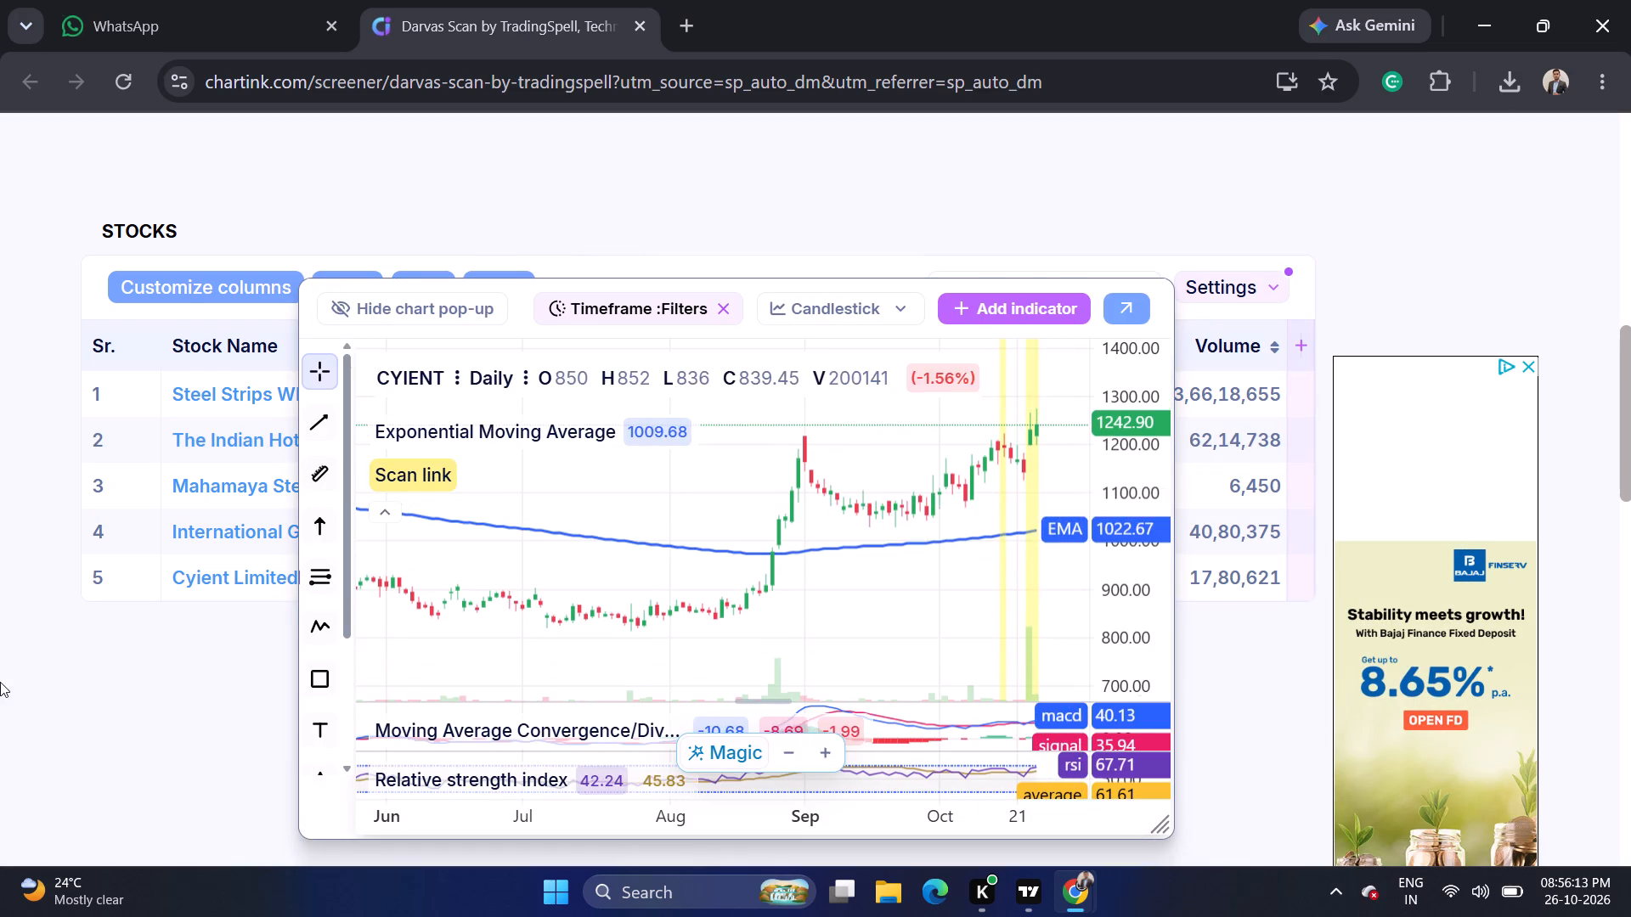
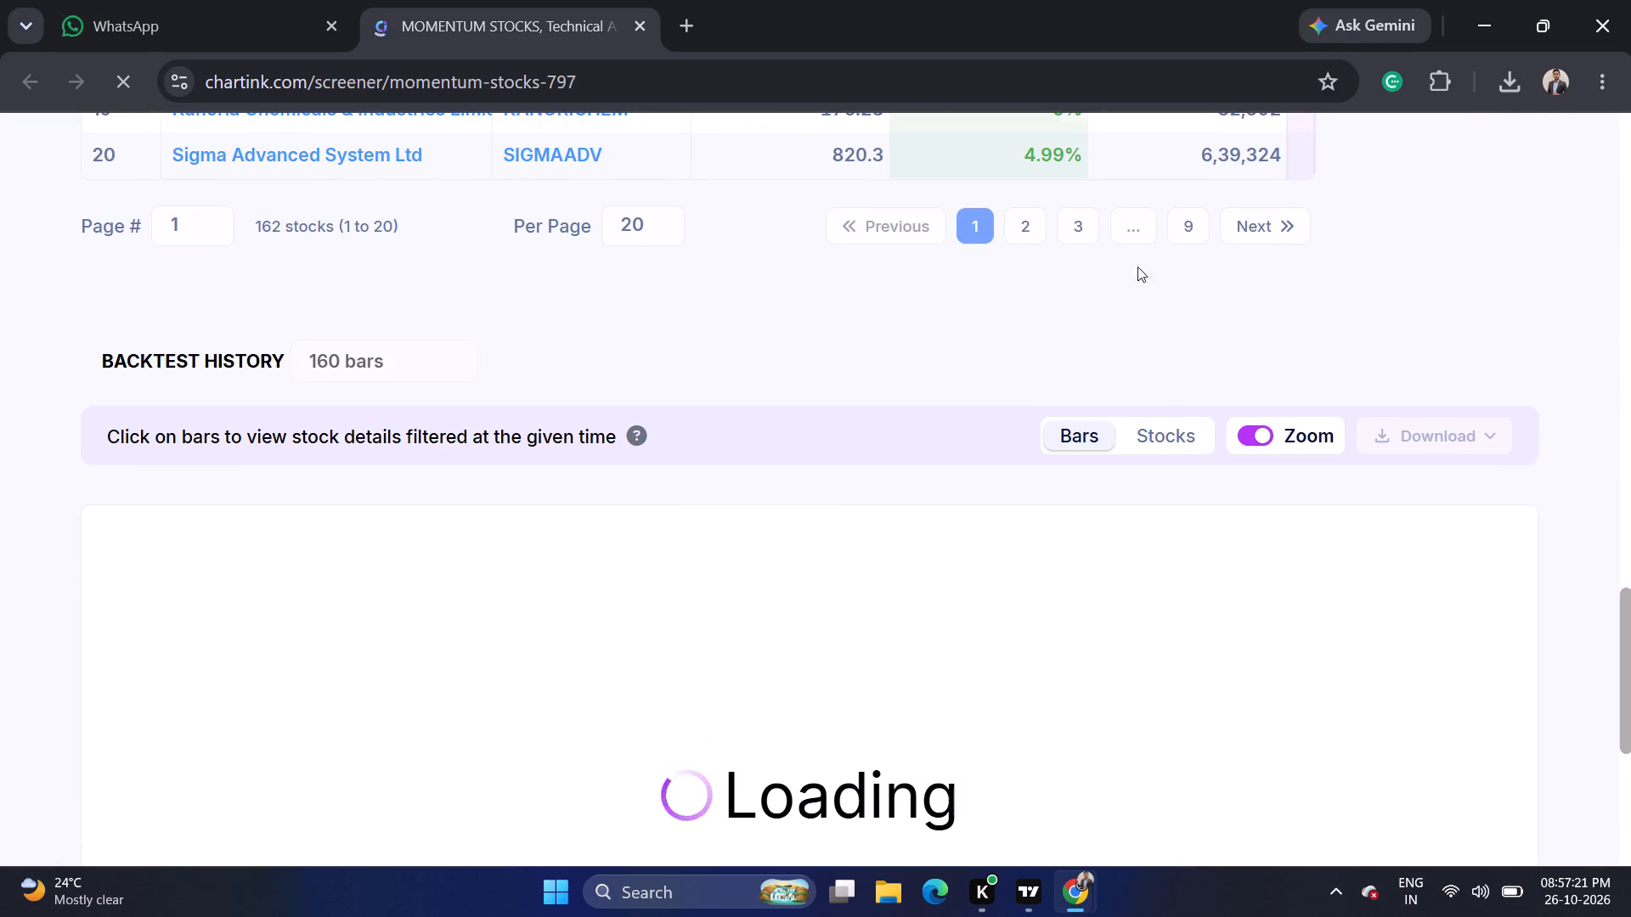
# Open page 9 of the Momentum Stocks results and preview the daily charts of Uttam Sugar Mills and PNGS Reva Diamond Jewellery.
pyautogui.click(1184, 224)
pyautogui.scroll(-2, 1202, 323)
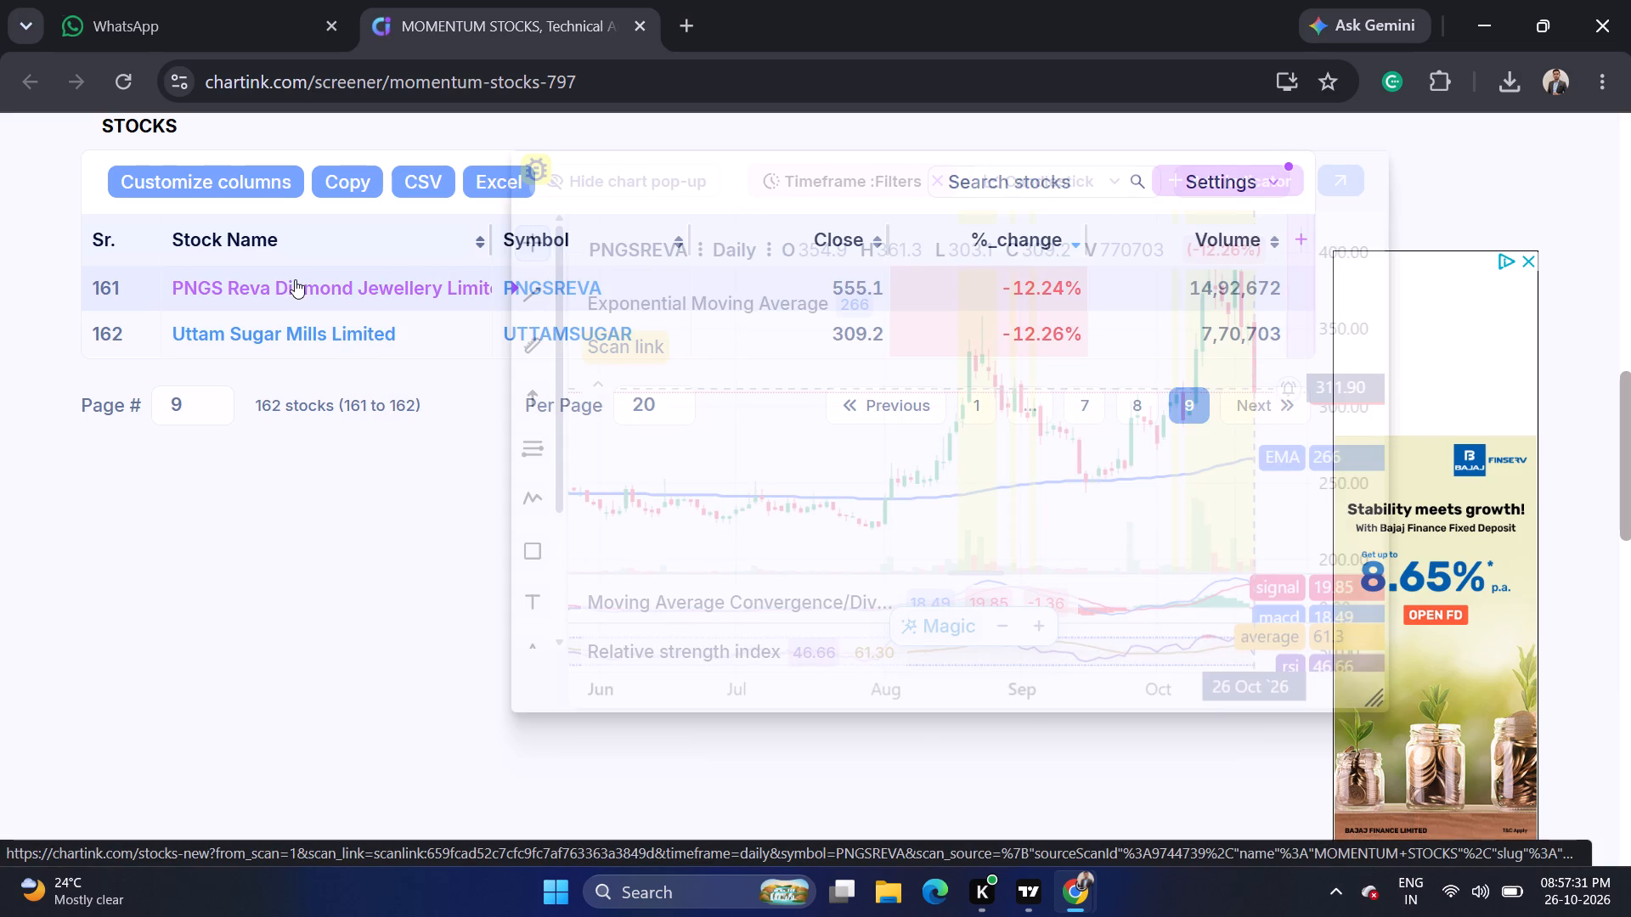
pyautogui.click(254, 425)
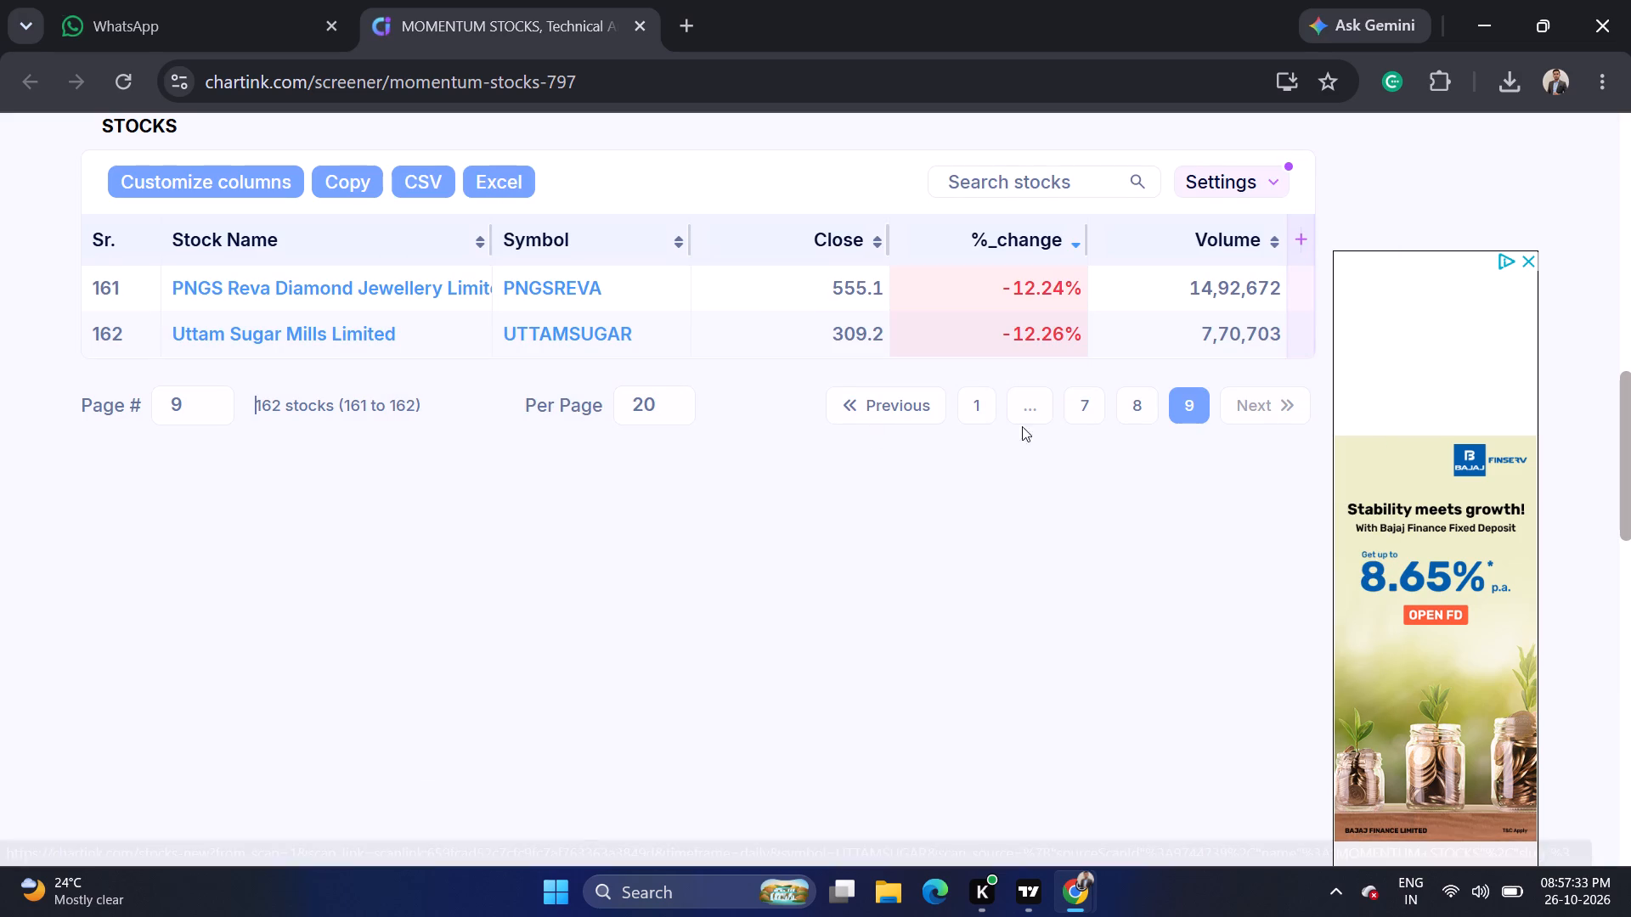
# Open page 8 of the results and examine Kross Ltd's daily chart preview, comparing its recent candles with the EMA.
pyautogui.click(1139, 415)
pyautogui.scroll(-7, 1066, 419)
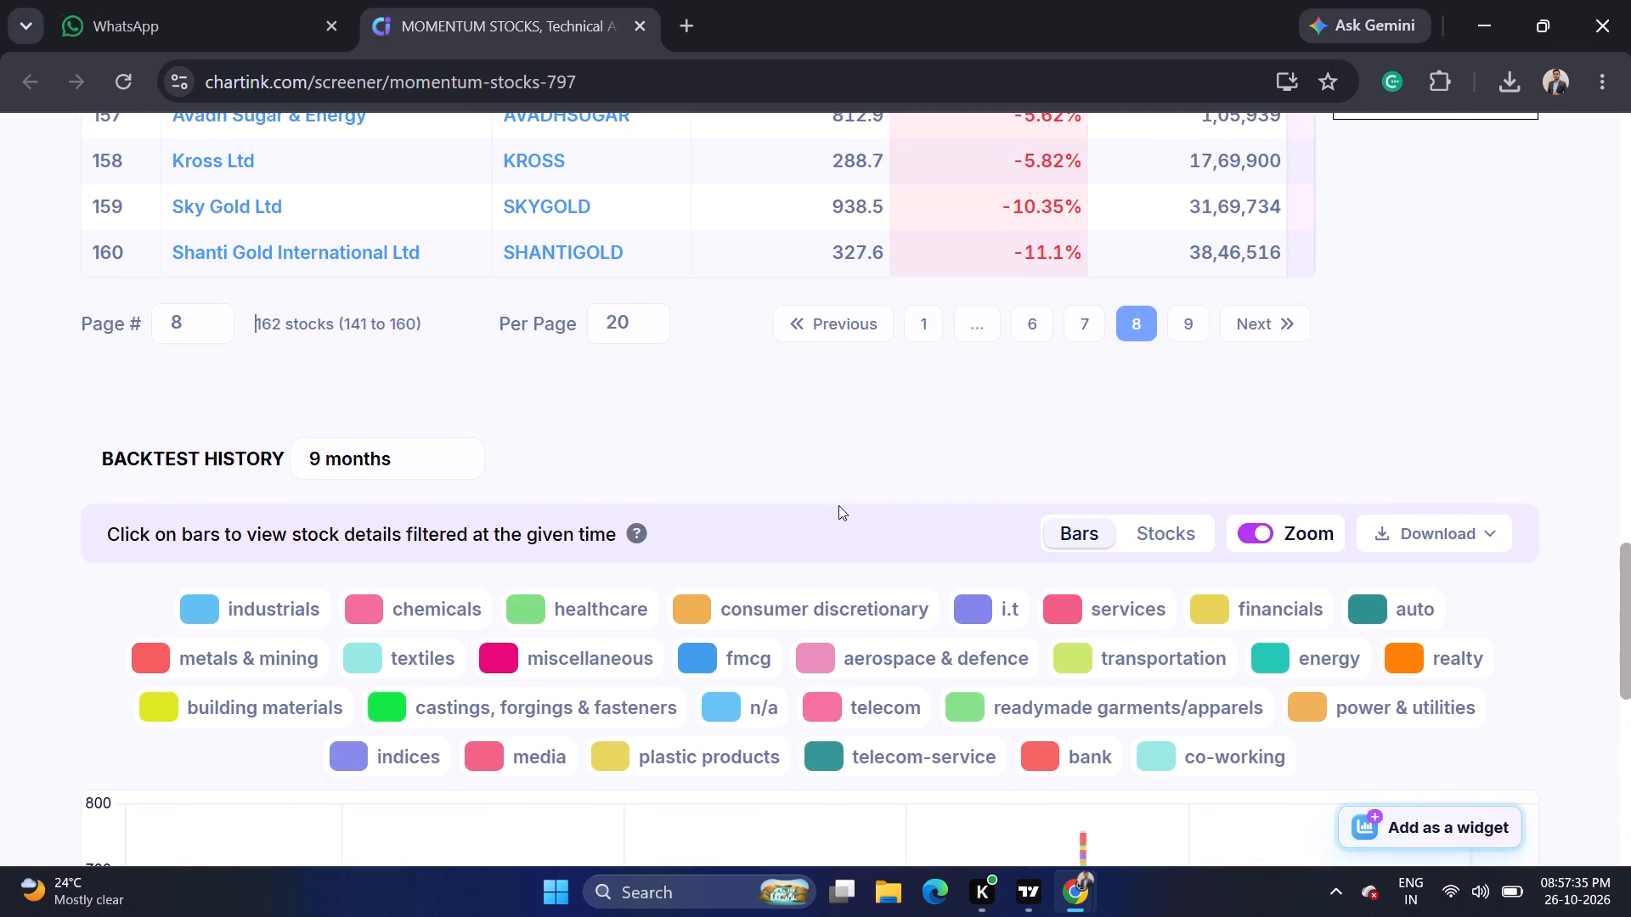
pyautogui.scroll(2, 837, 504)
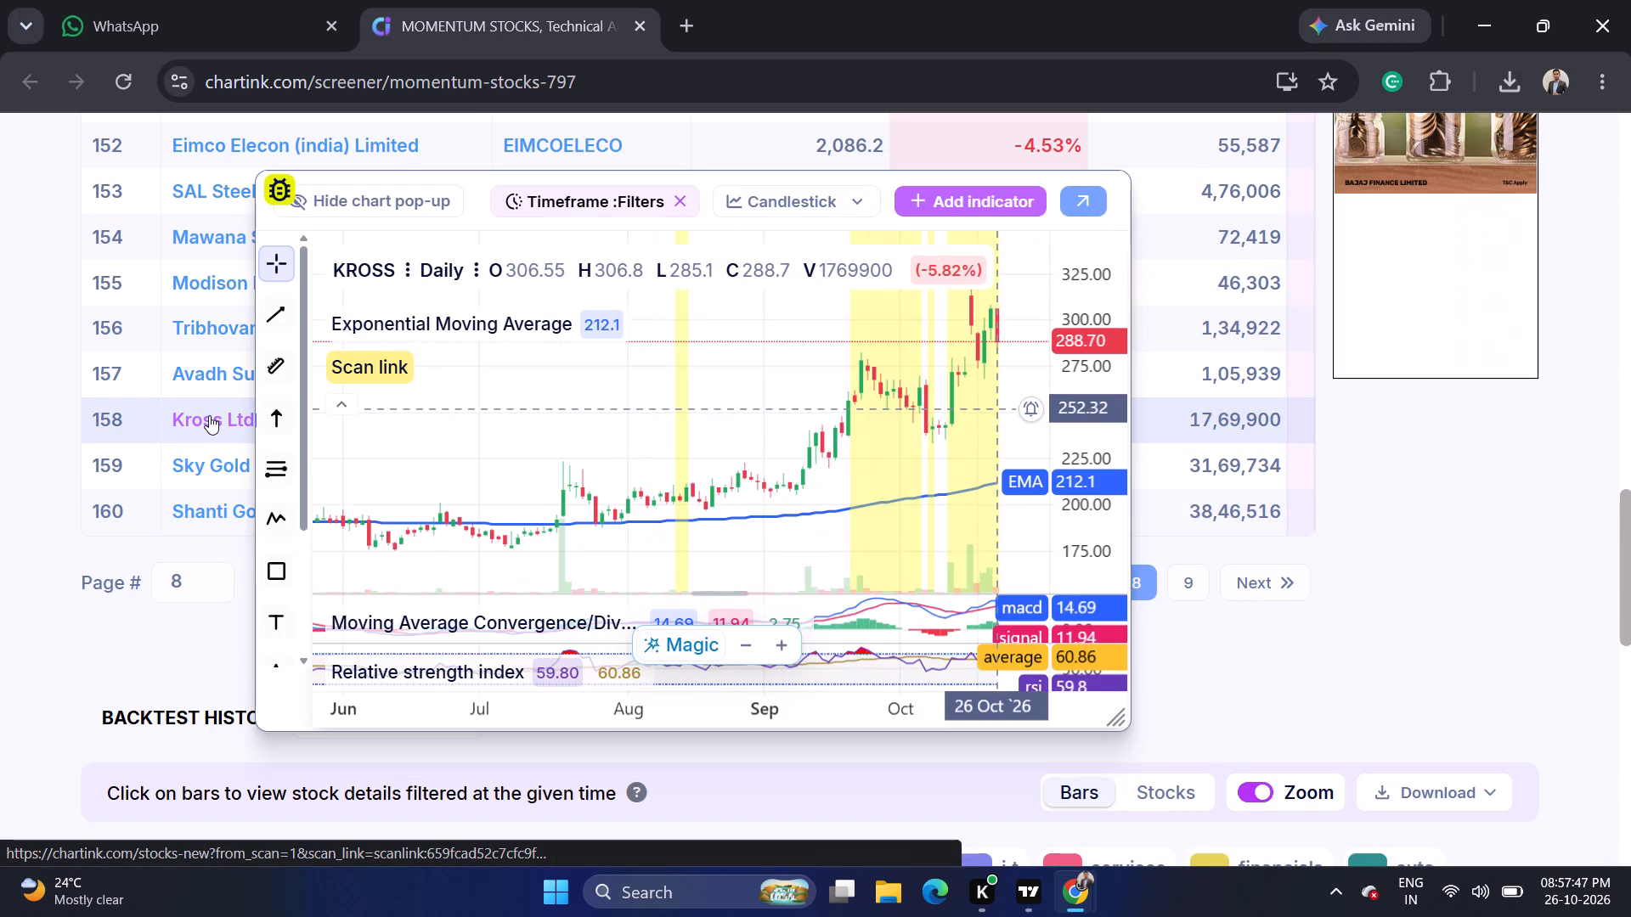
pyautogui.scroll(-3, 1105, 392)
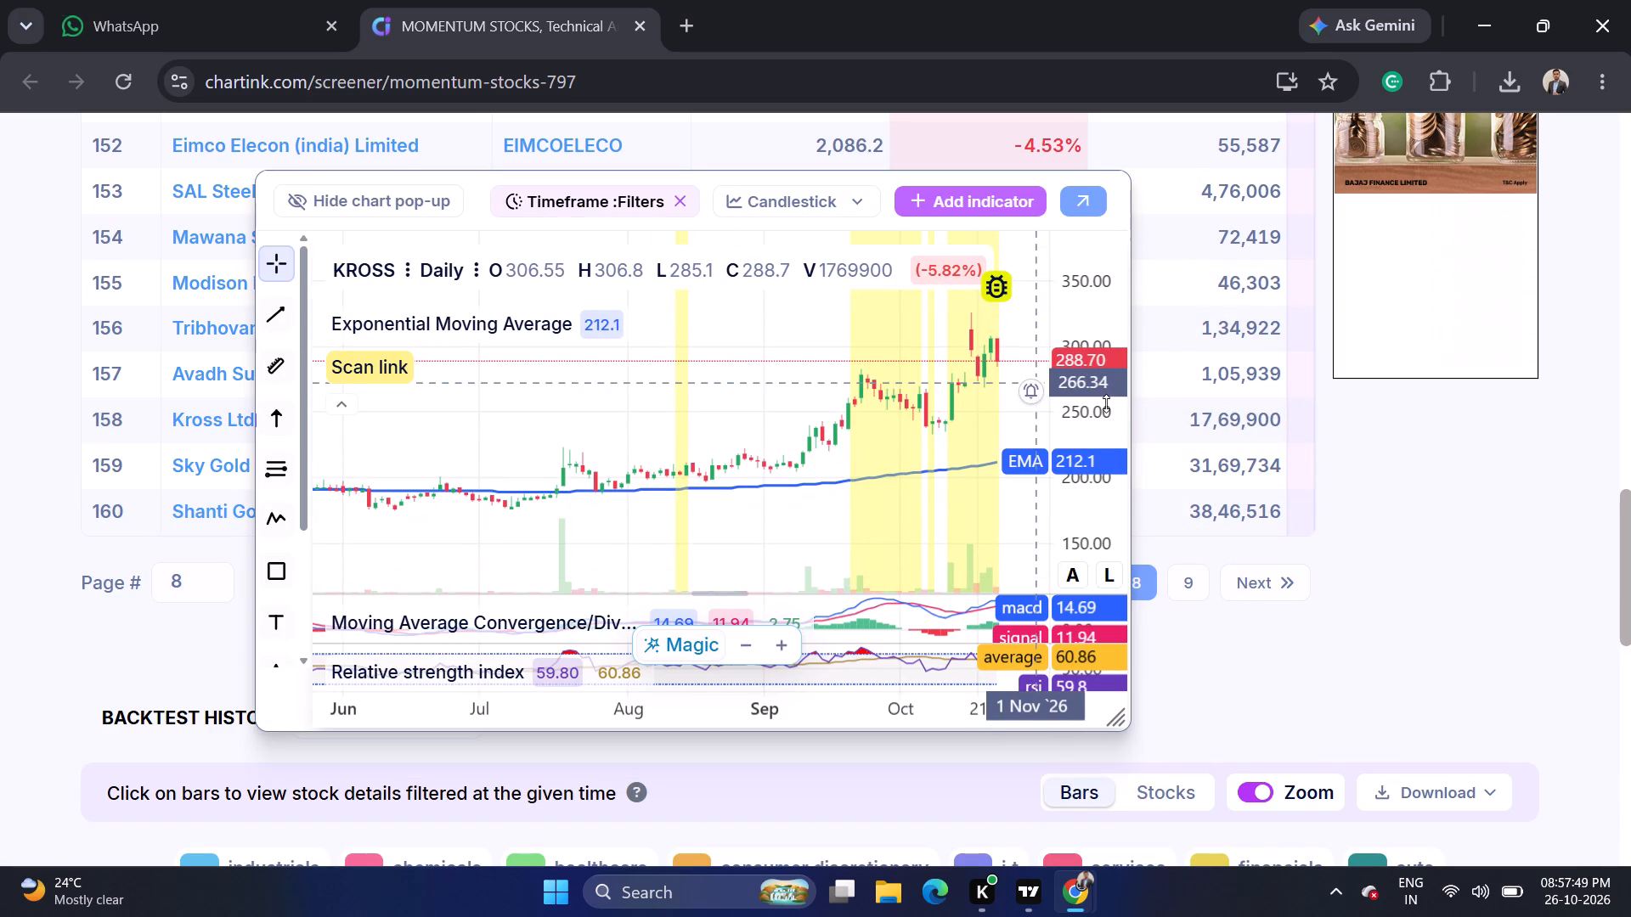
pyautogui.scroll(1, 1104, 405)
pyautogui.scroll(1, 928, 485)
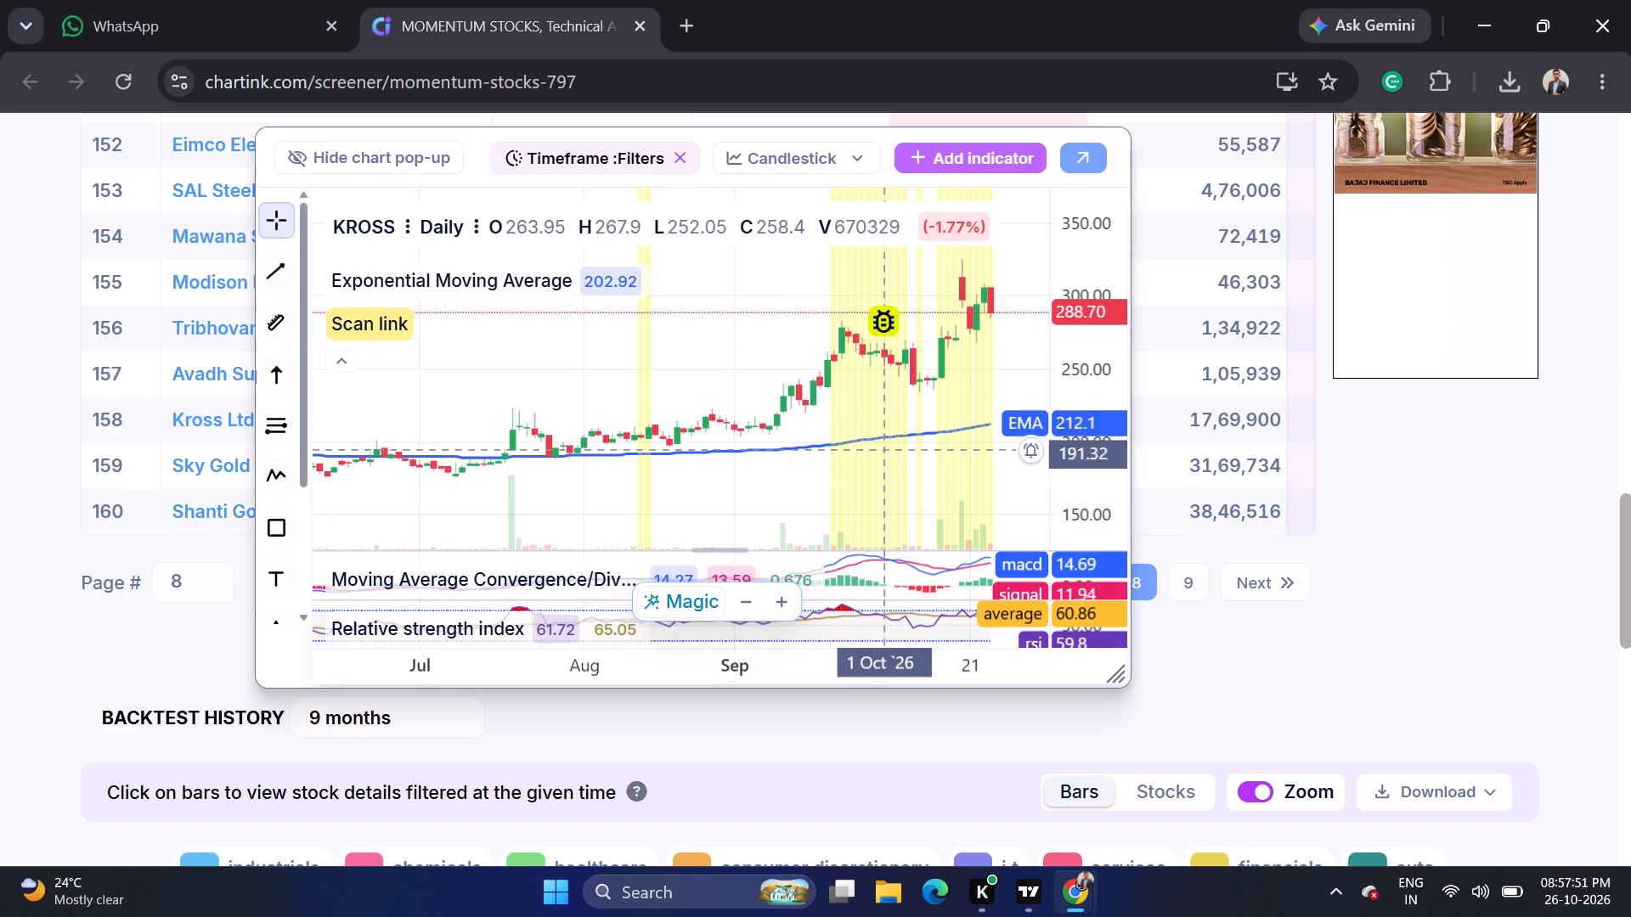
pyautogui.click(0, 462)
# Preview the daily charts further up page 8, including Tribhovandas Bhimji Zaveri, Modison and D.P. Abhushan.
pyautogui.scroll(2, 0, 462)
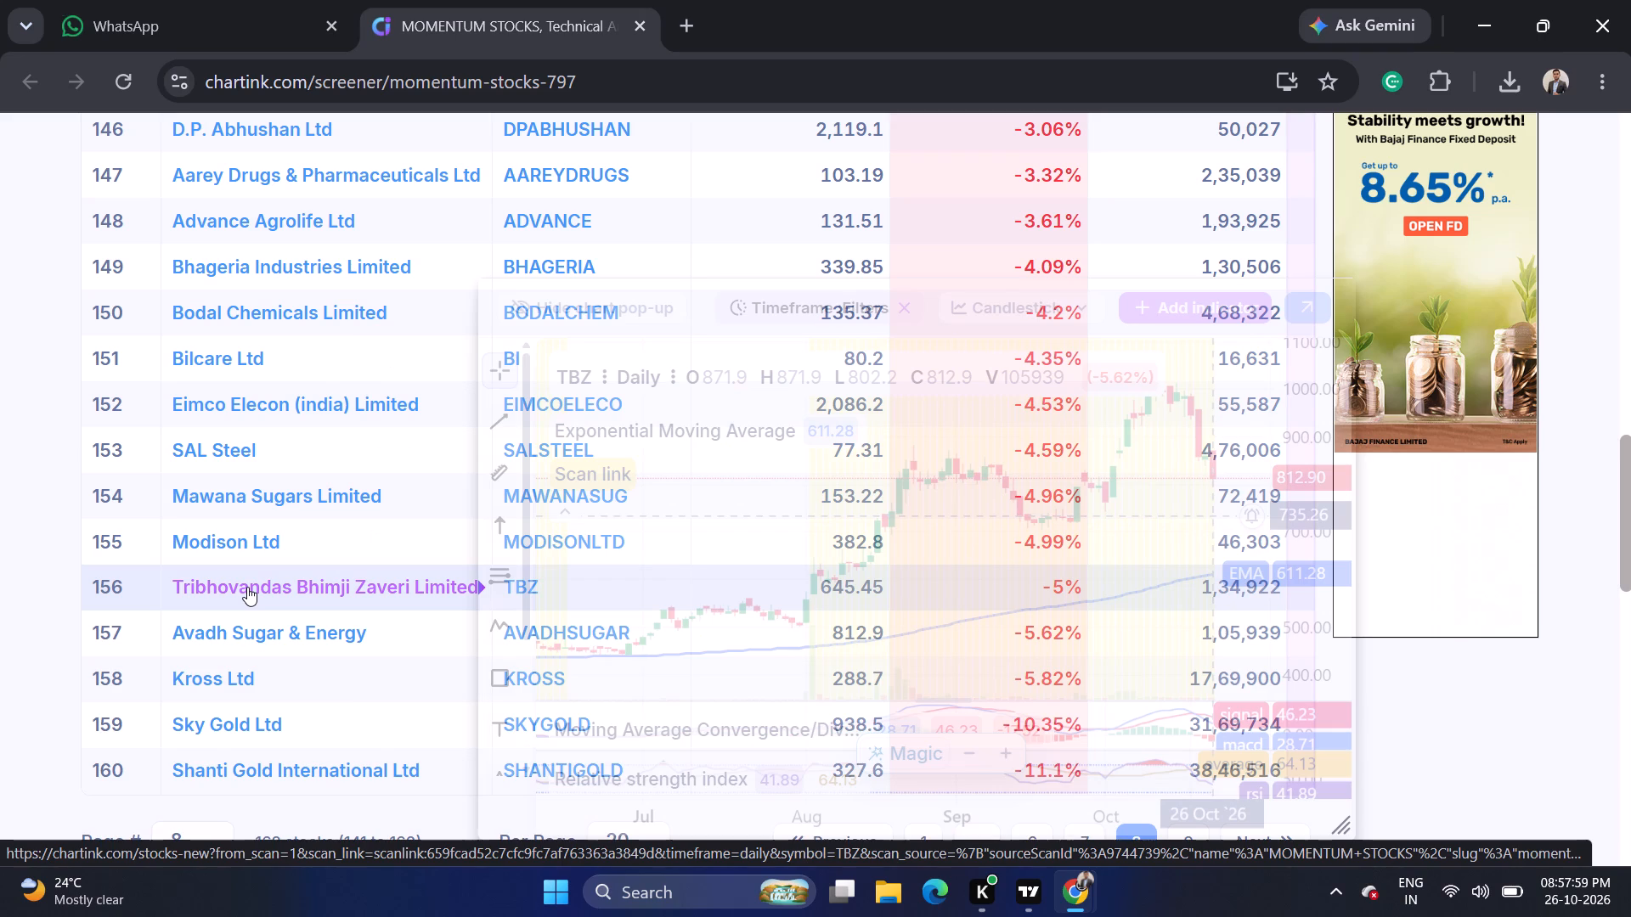
pyautogui.click(0, 587)
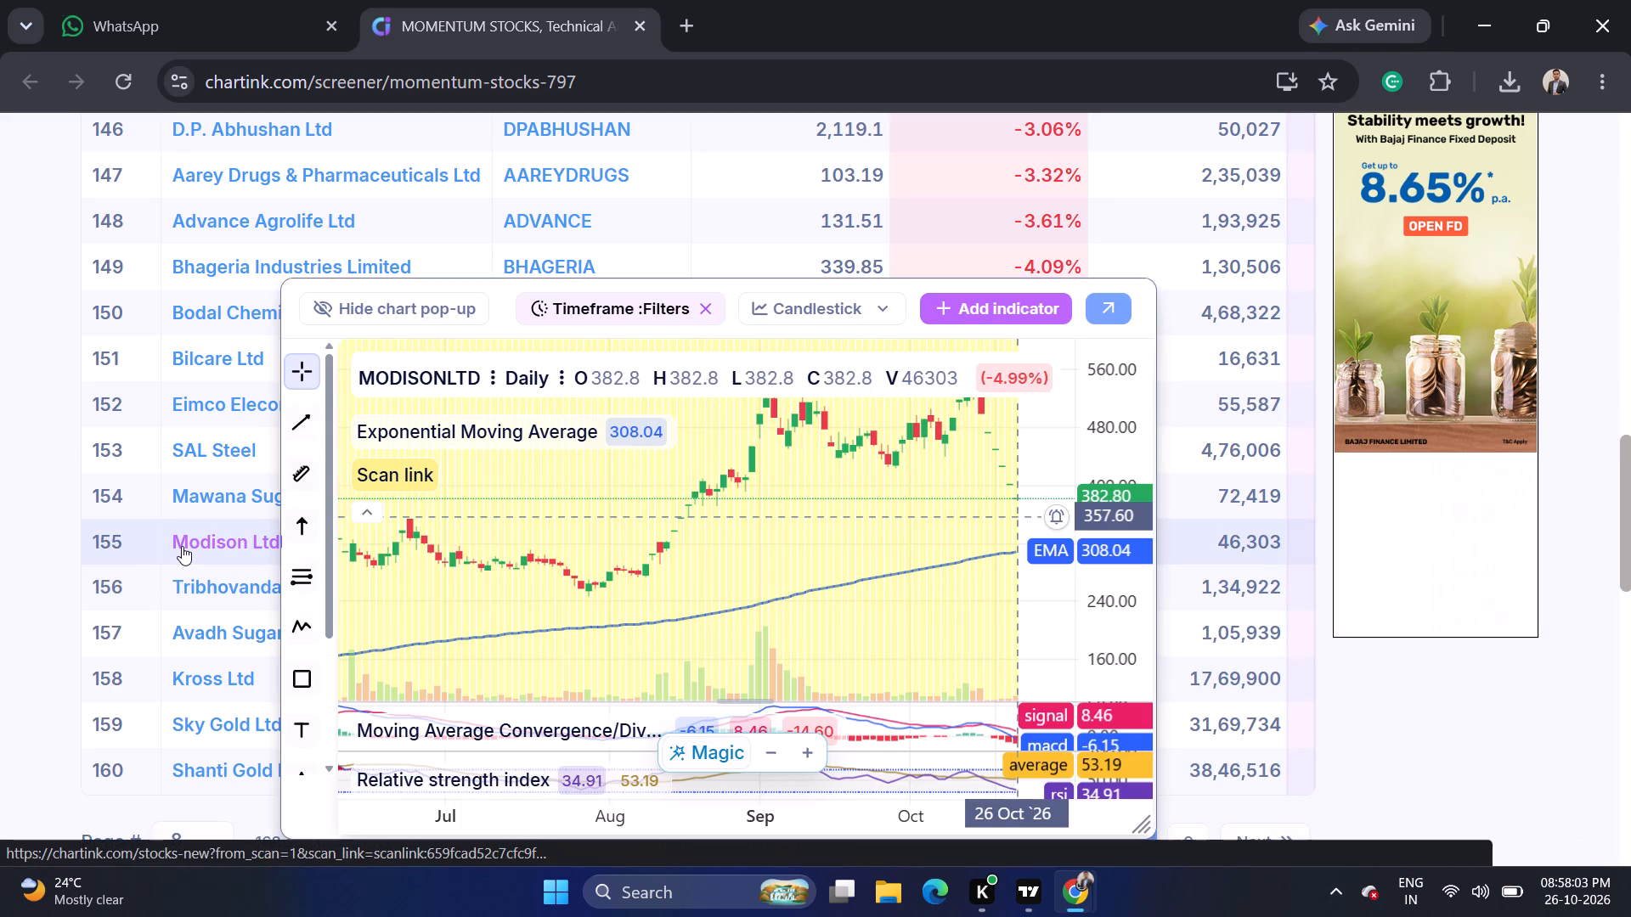
pyautogui.click(0, 551)
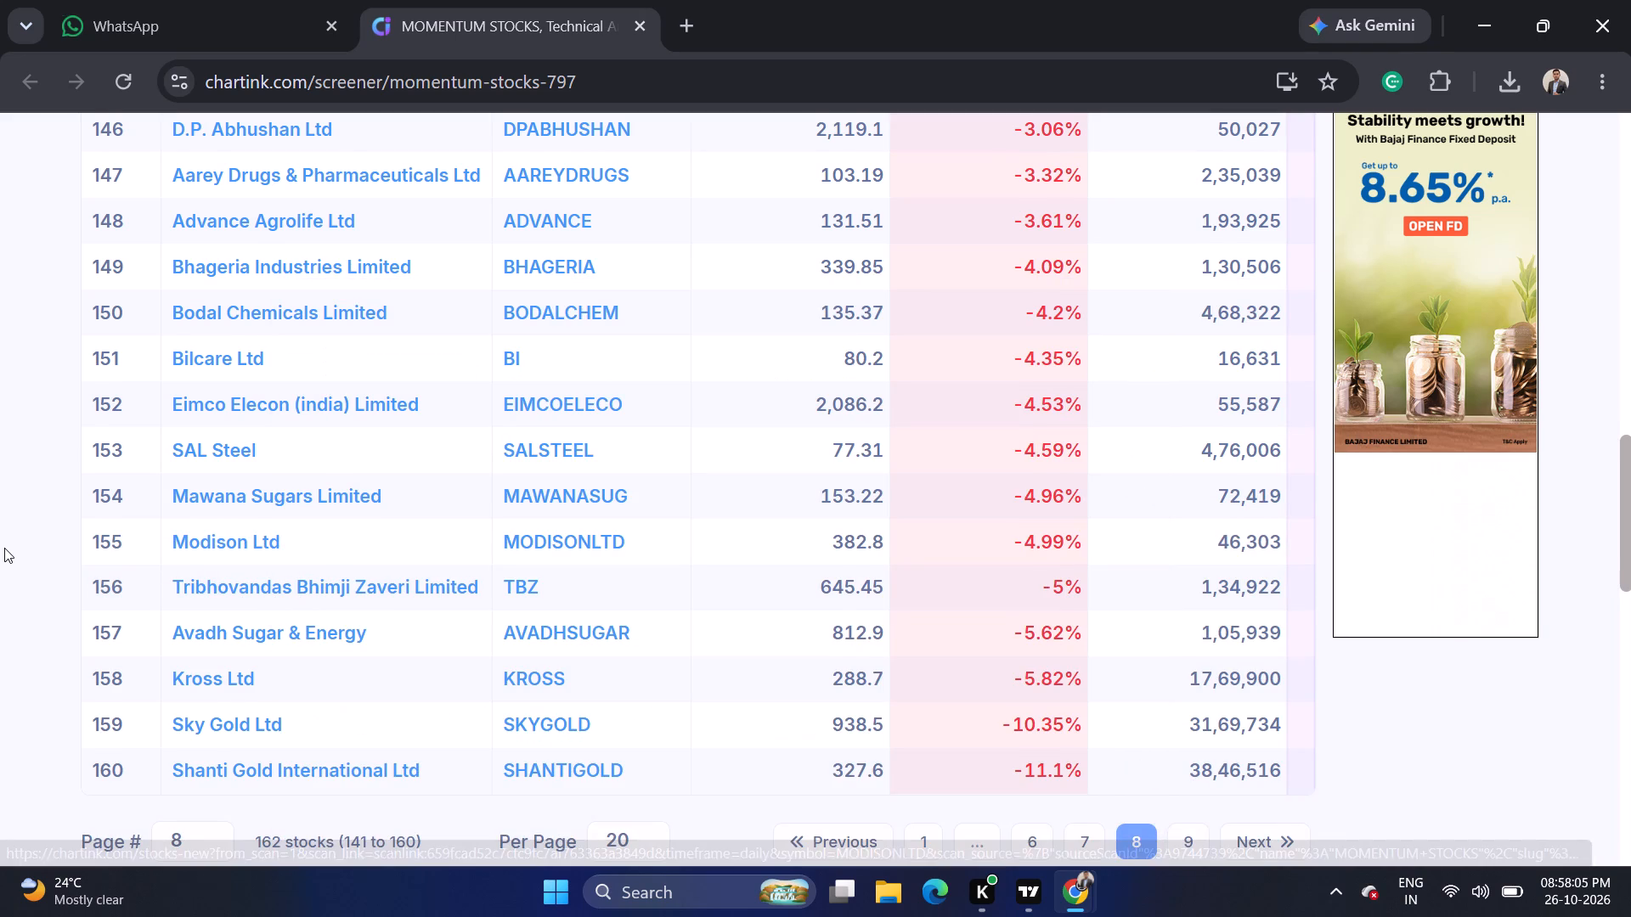
pyautogui.scroll(1, 4, 547)
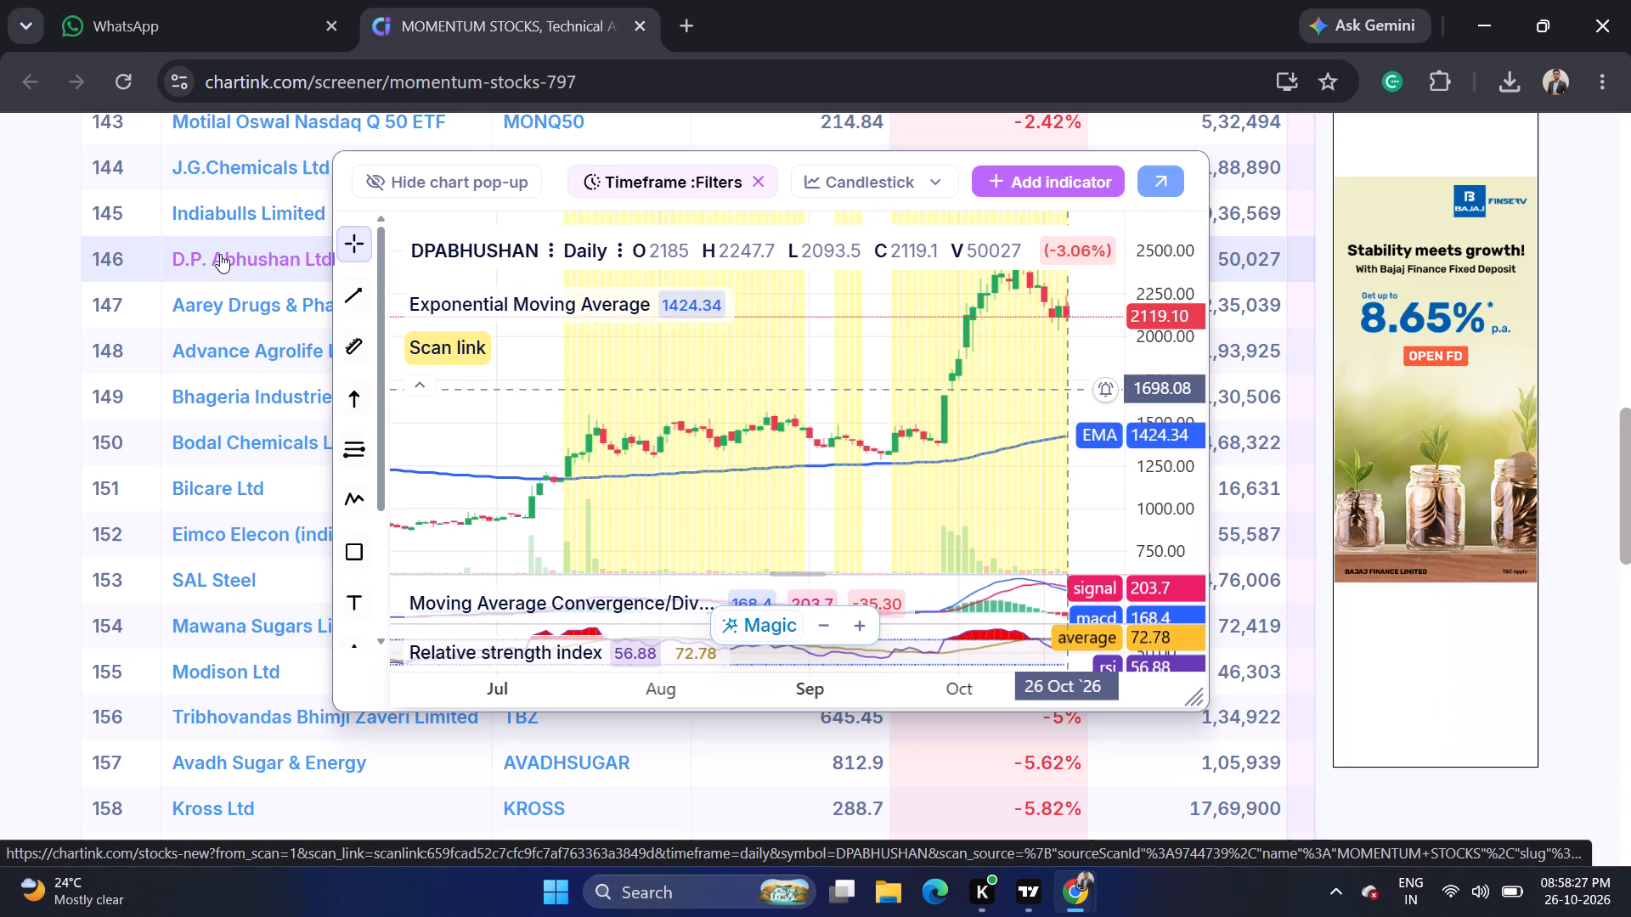
pyautogui.click(80, 290)
# Examine Onward Technologies' daily chart preview near the start of page 8, and check Kronox Lab Sciences as well.
pyautogui.scroll(2, 54, 295)
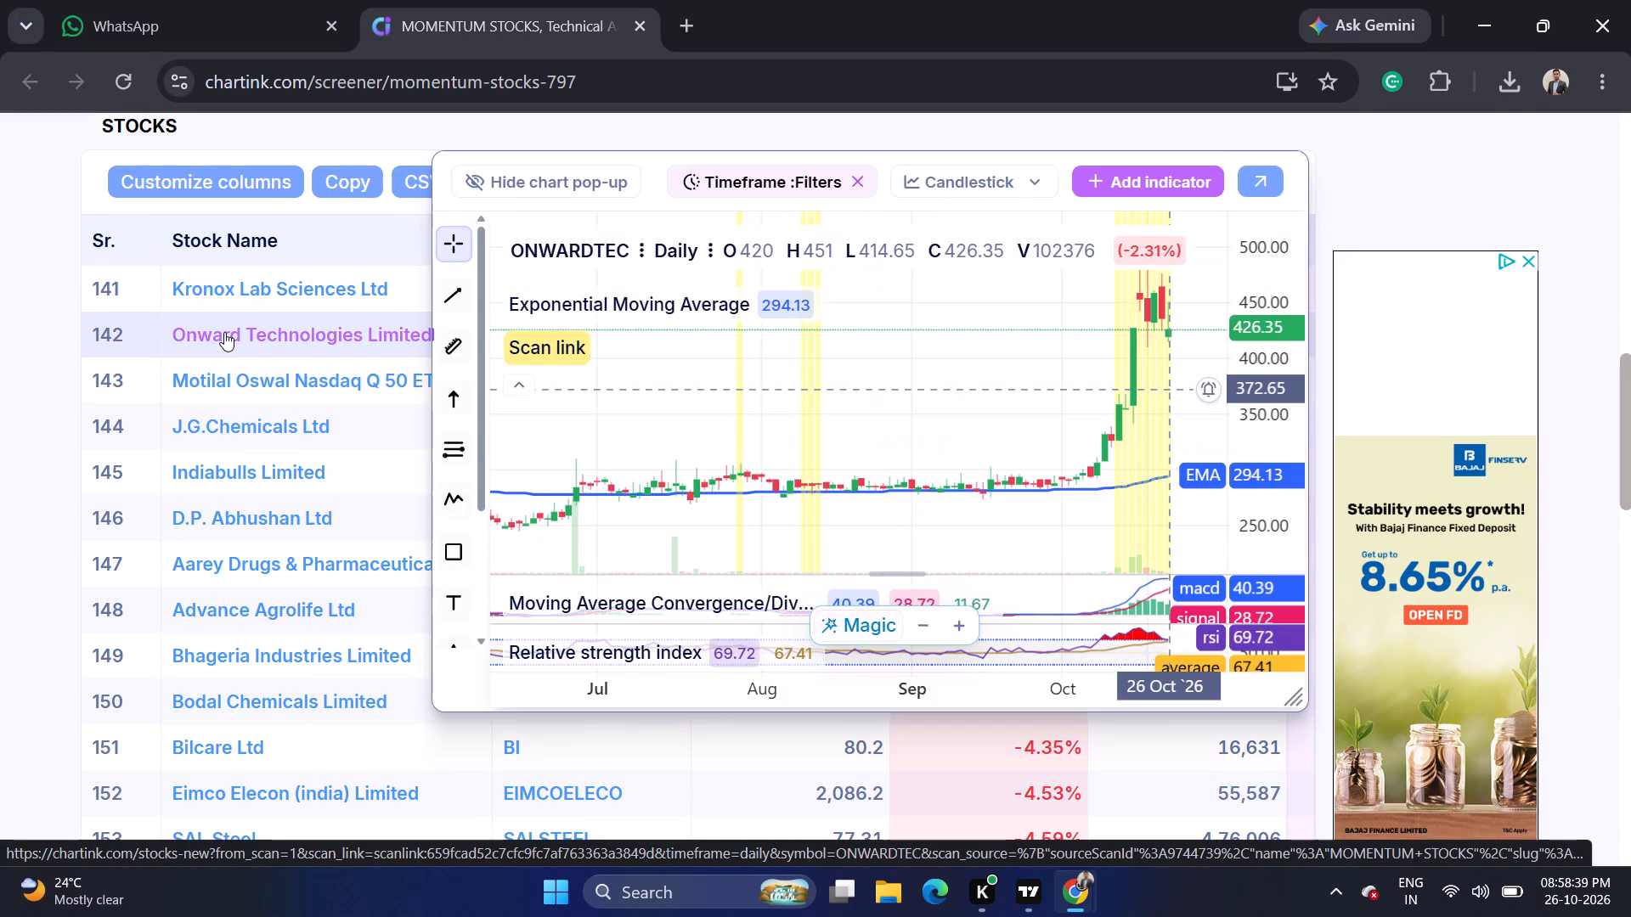
pyautogui.scroll(-2, 1256, 414)
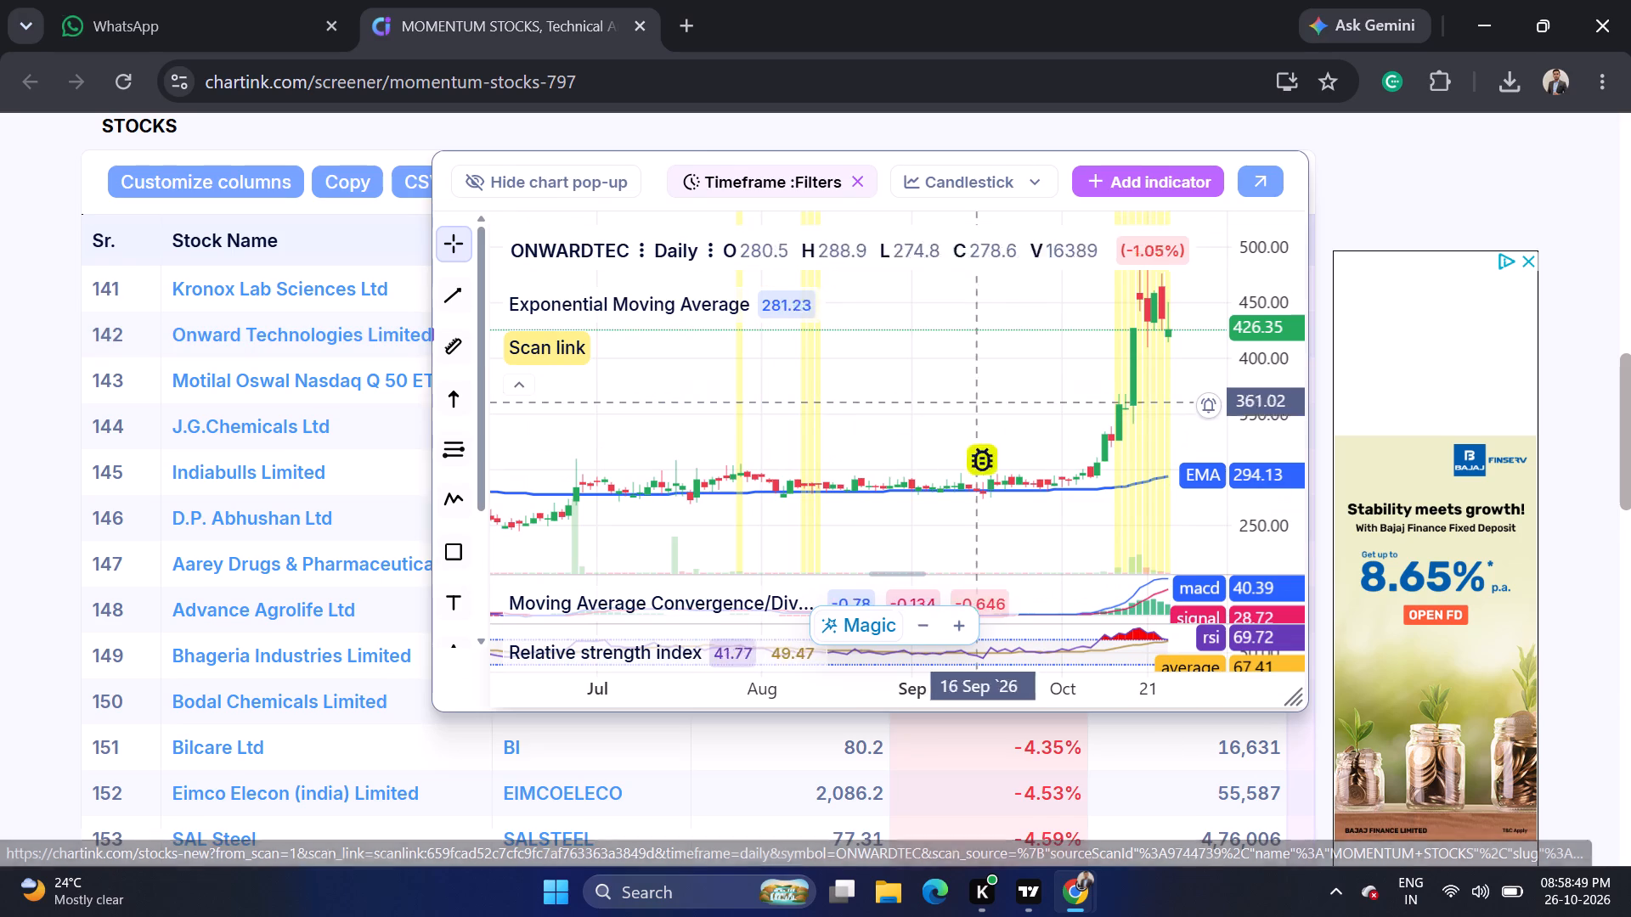
pyautogui.scroll(2, 1186, 450)
pyautogui.click(0, 380)
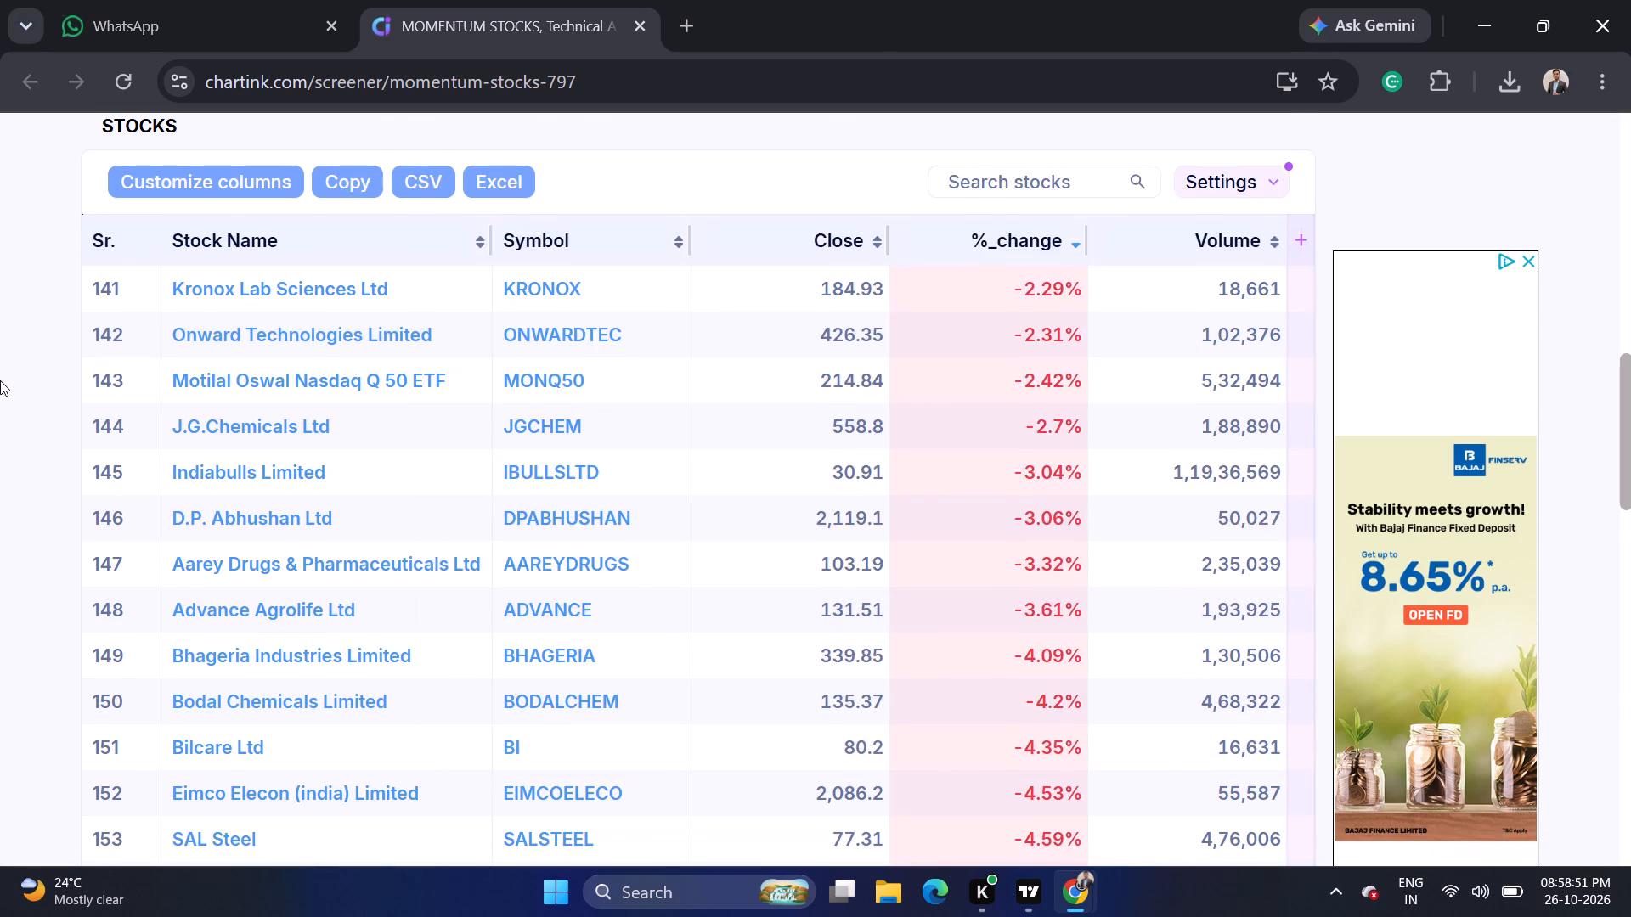
pyautogui.scroll(-4, 0, 380)
pyautogui.scroll(5, 3, 383)
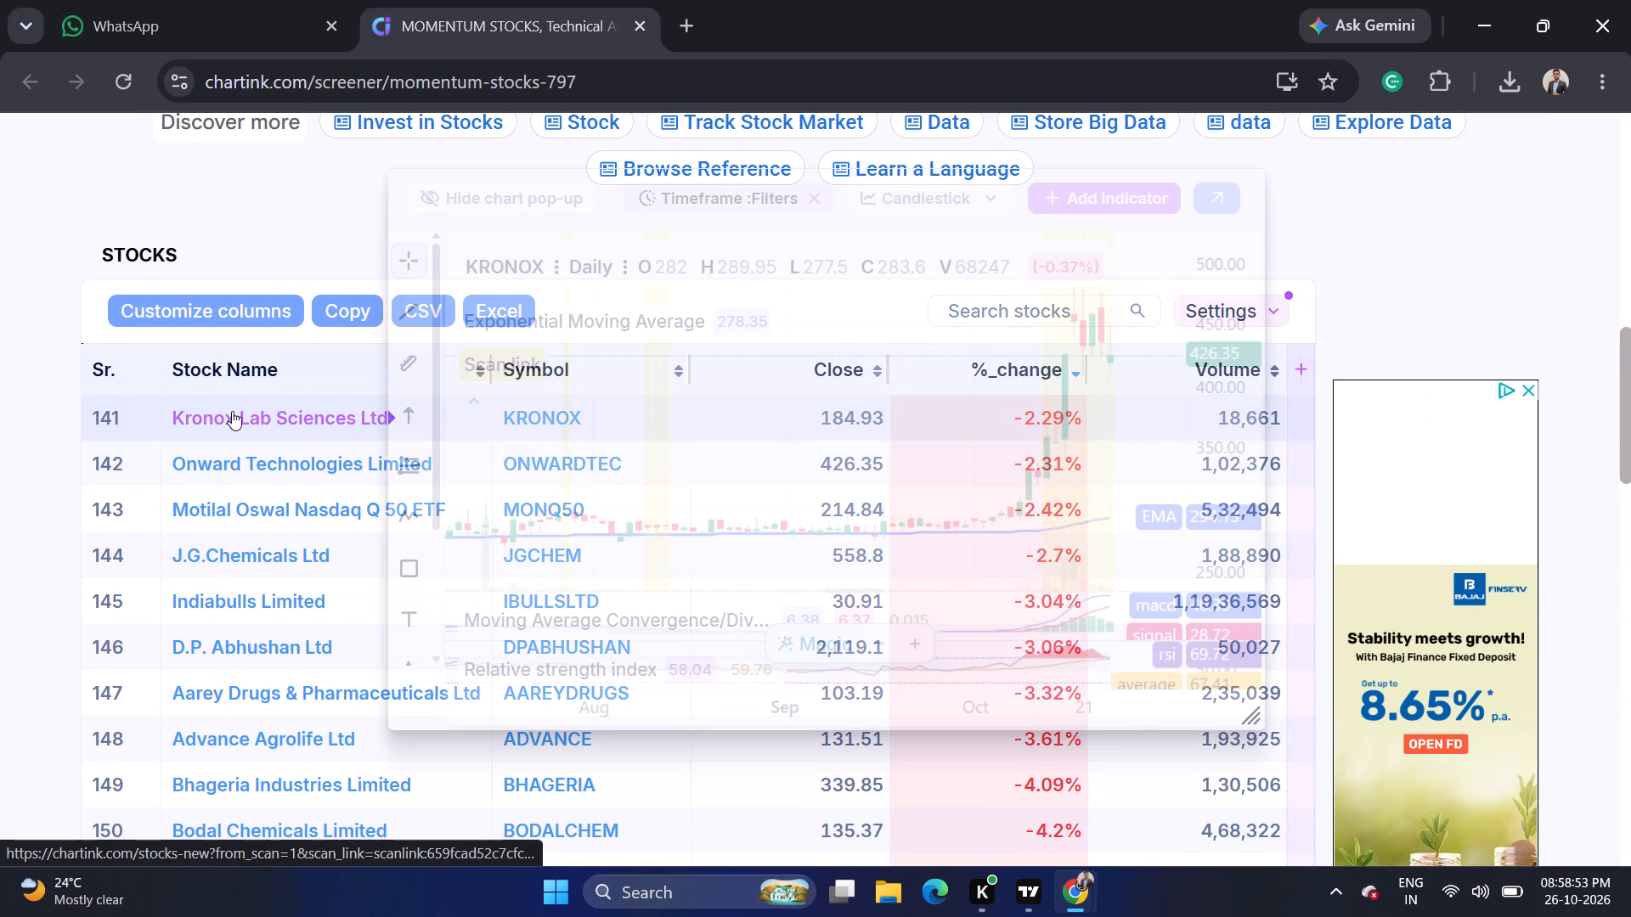
pyautogui.click(0, 425)
# Open page 7 of the results and preview the daily charts from Paushak up to MMP Industries.
pyautogui.scroll(-7, 3, 424)
pyautogui.click(1071, 447)
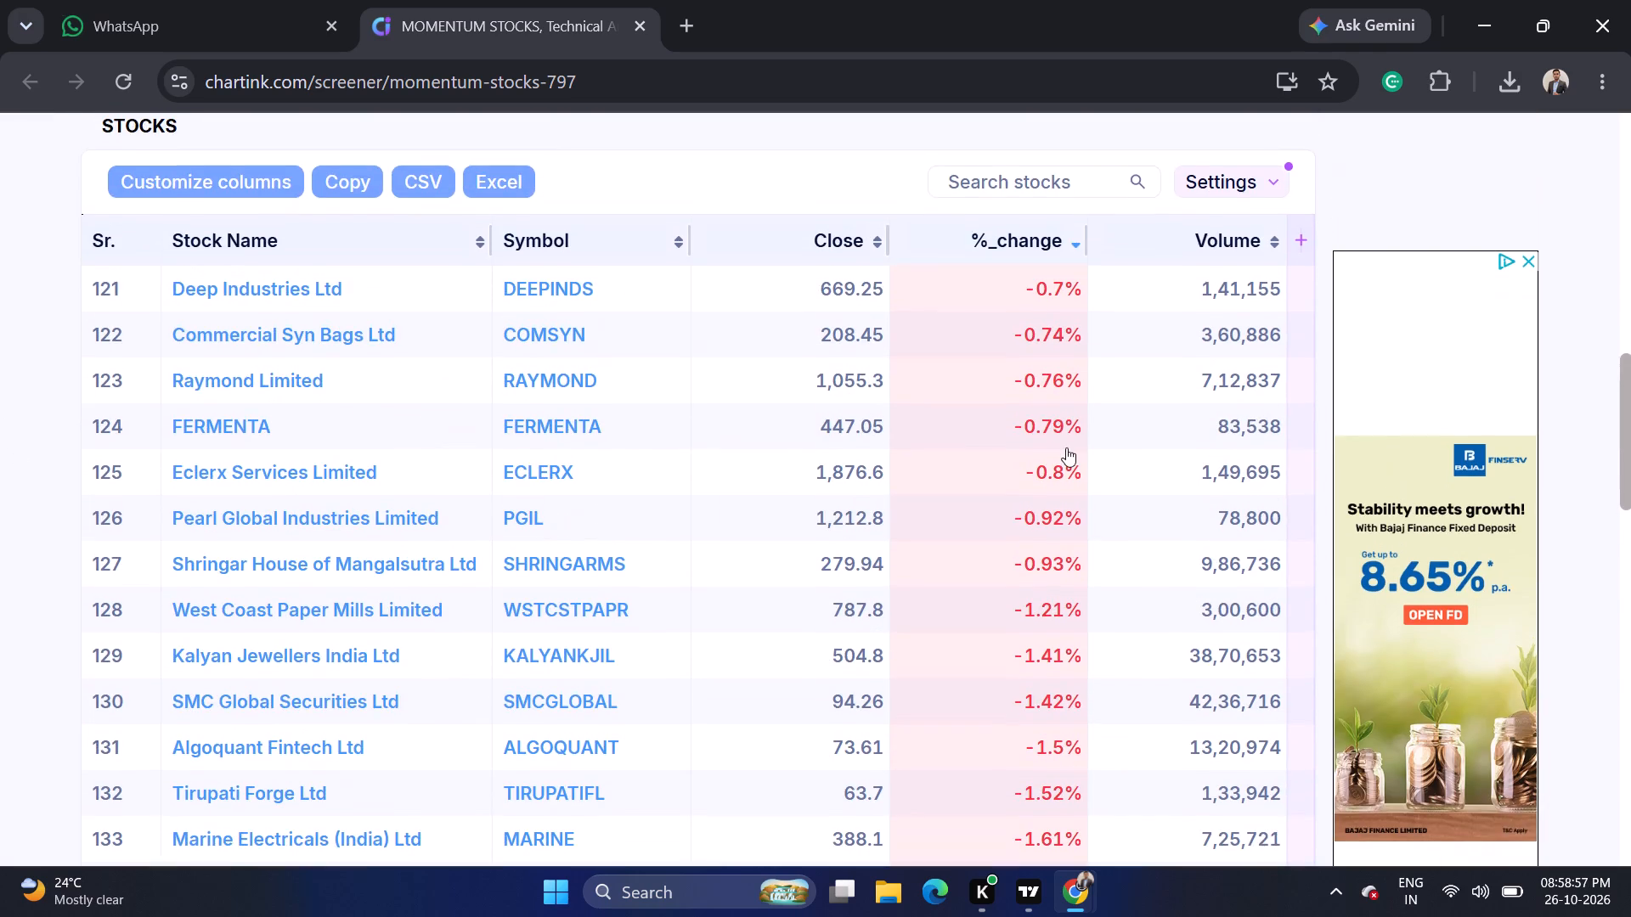
pyautogui.scroll(-4, 1058, 431)
pyautogui.scroll(-1, 1198, 466)
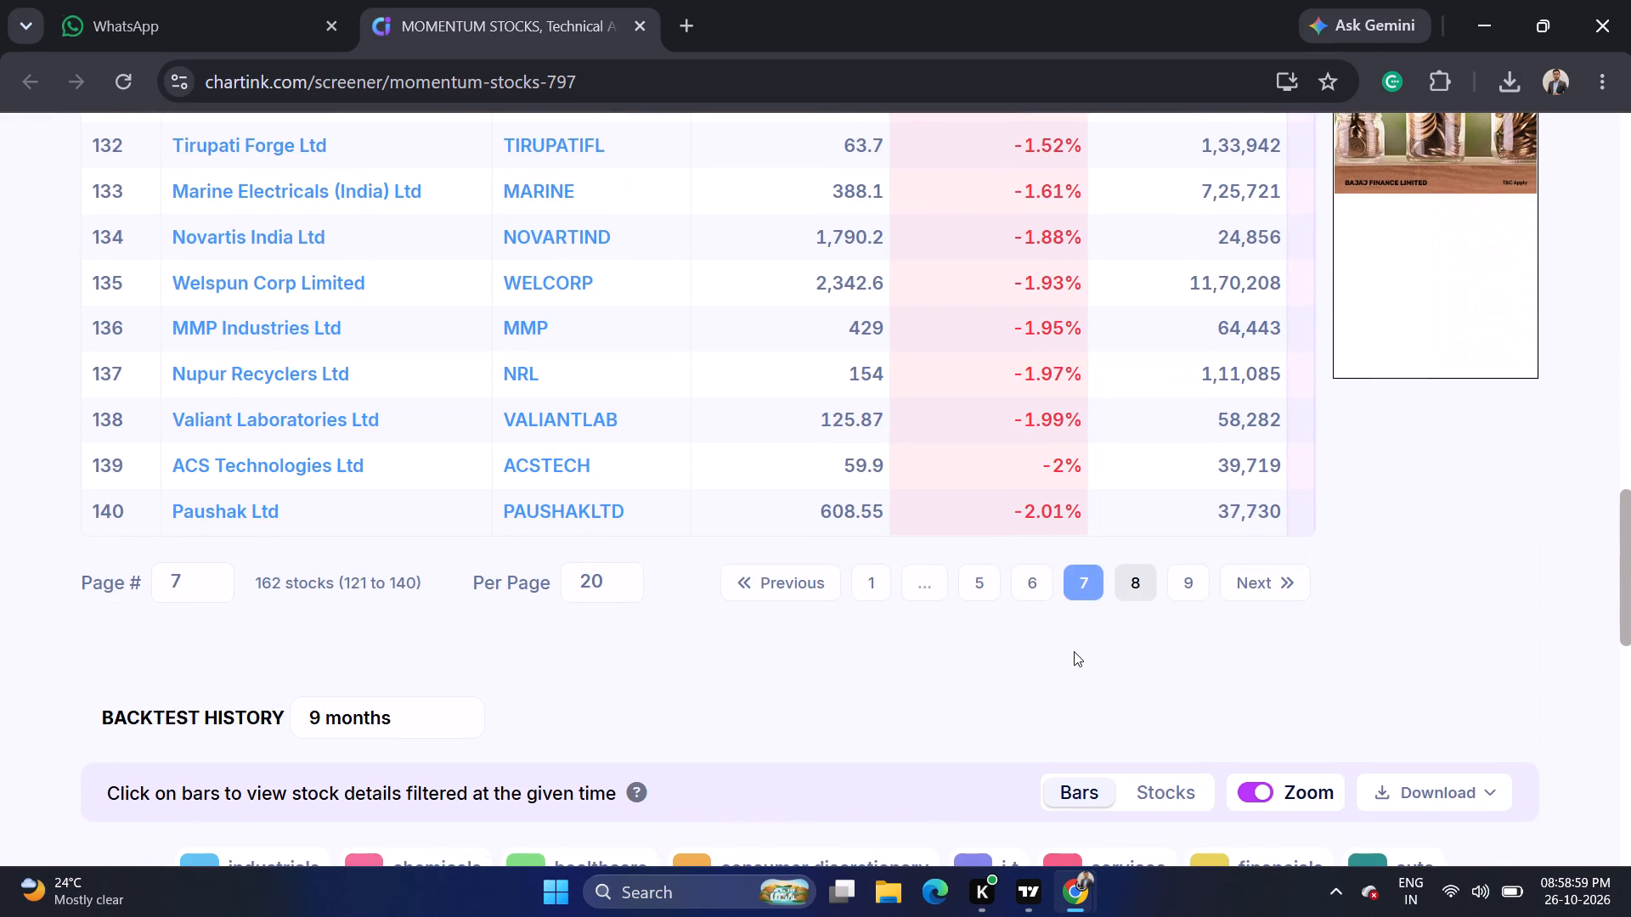
pyautogui.click(1074, 651)
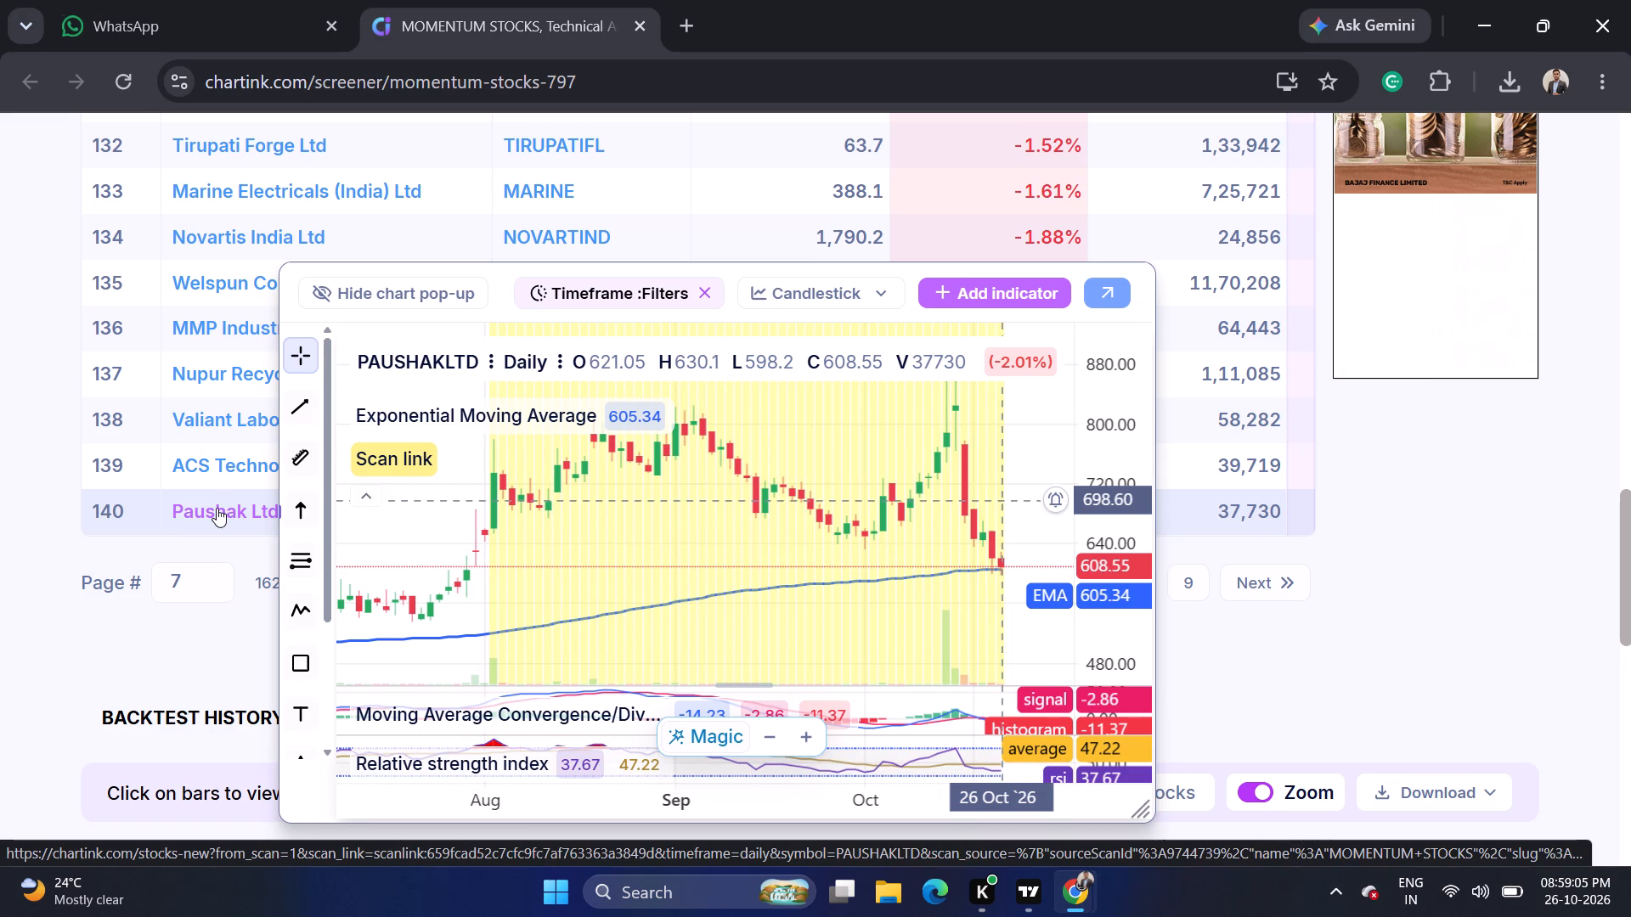
pyautogui.click(0, 465)
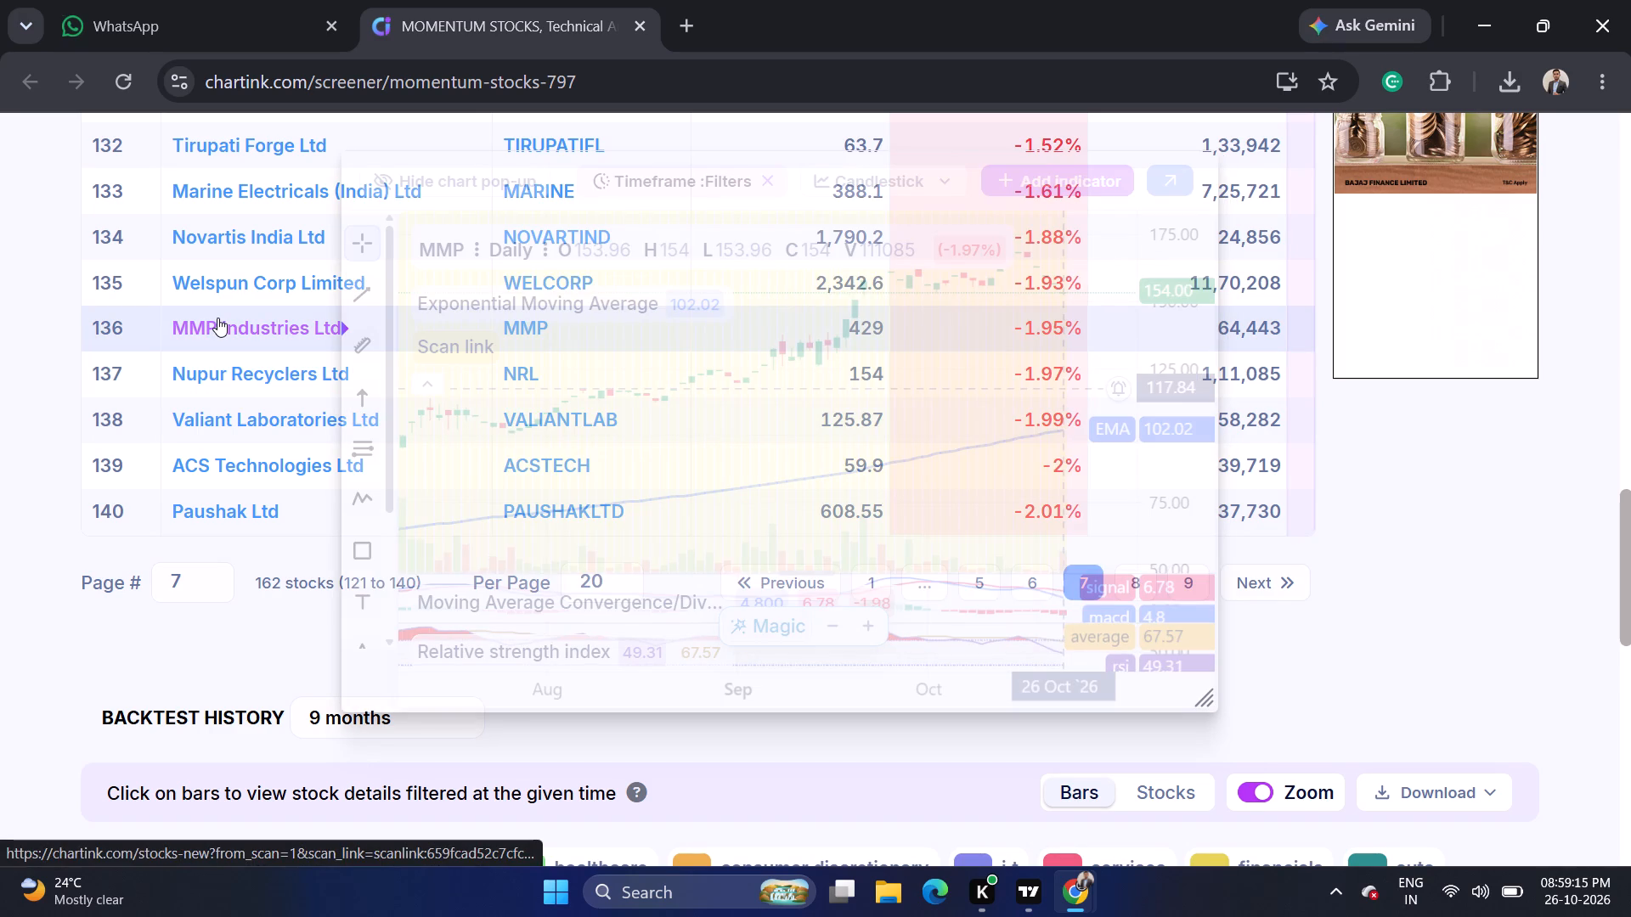
pyautogui.click(0, 332)
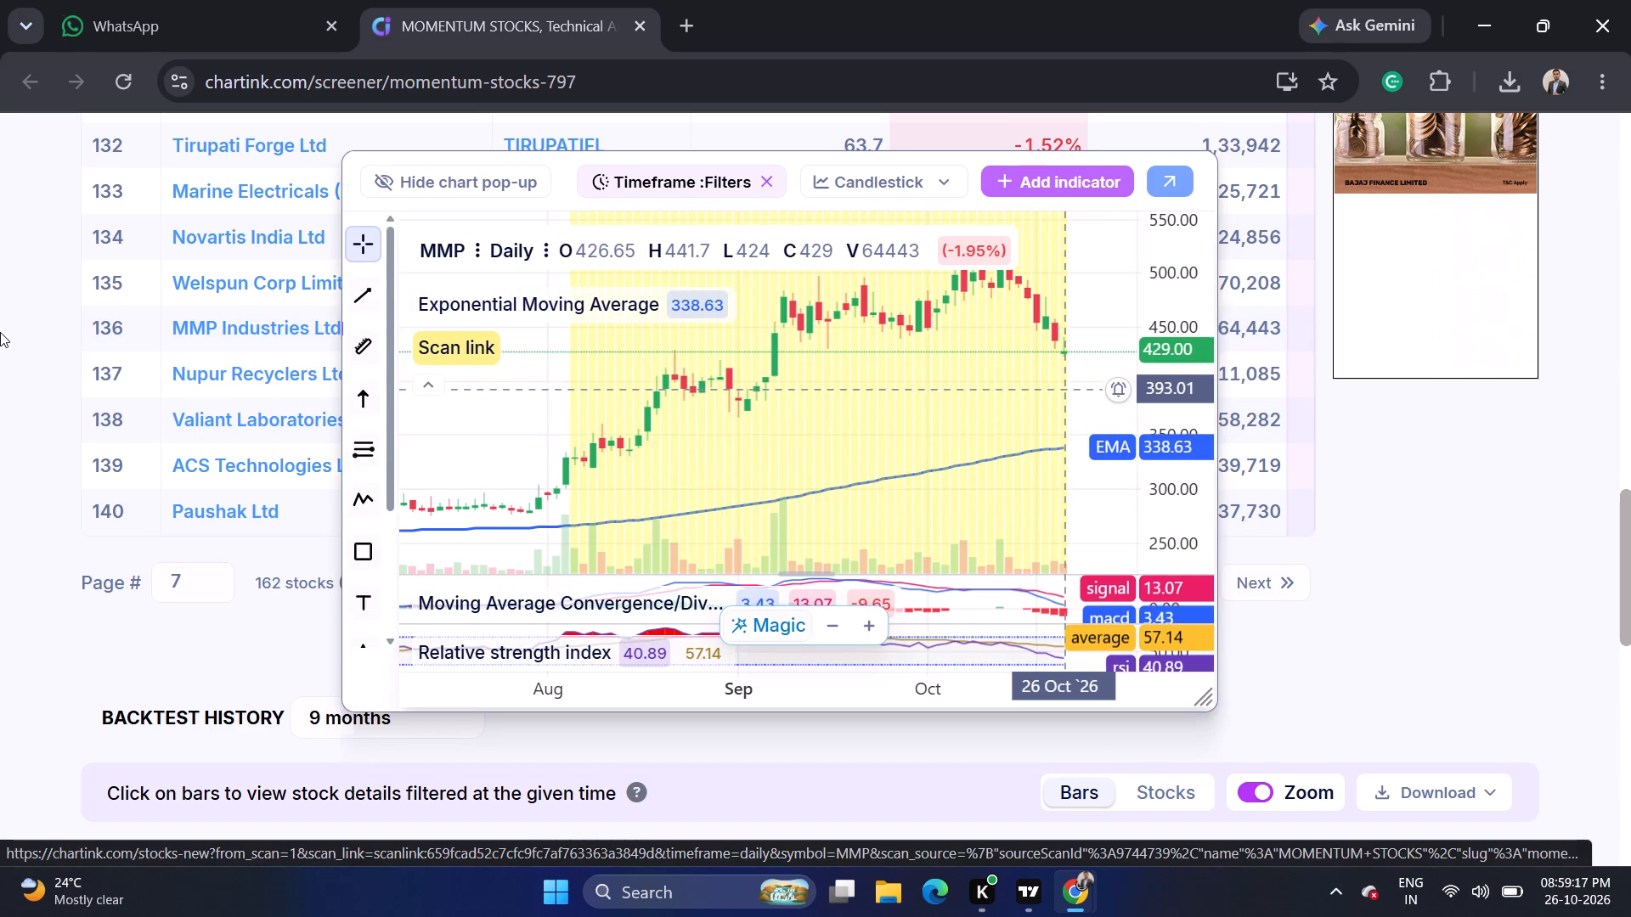
# Preview the remaining daily charts on page 7, from Welspun Corp and Marine Electricals up to Deep Industries.
pyautogui.scroll(3, 0, 341)
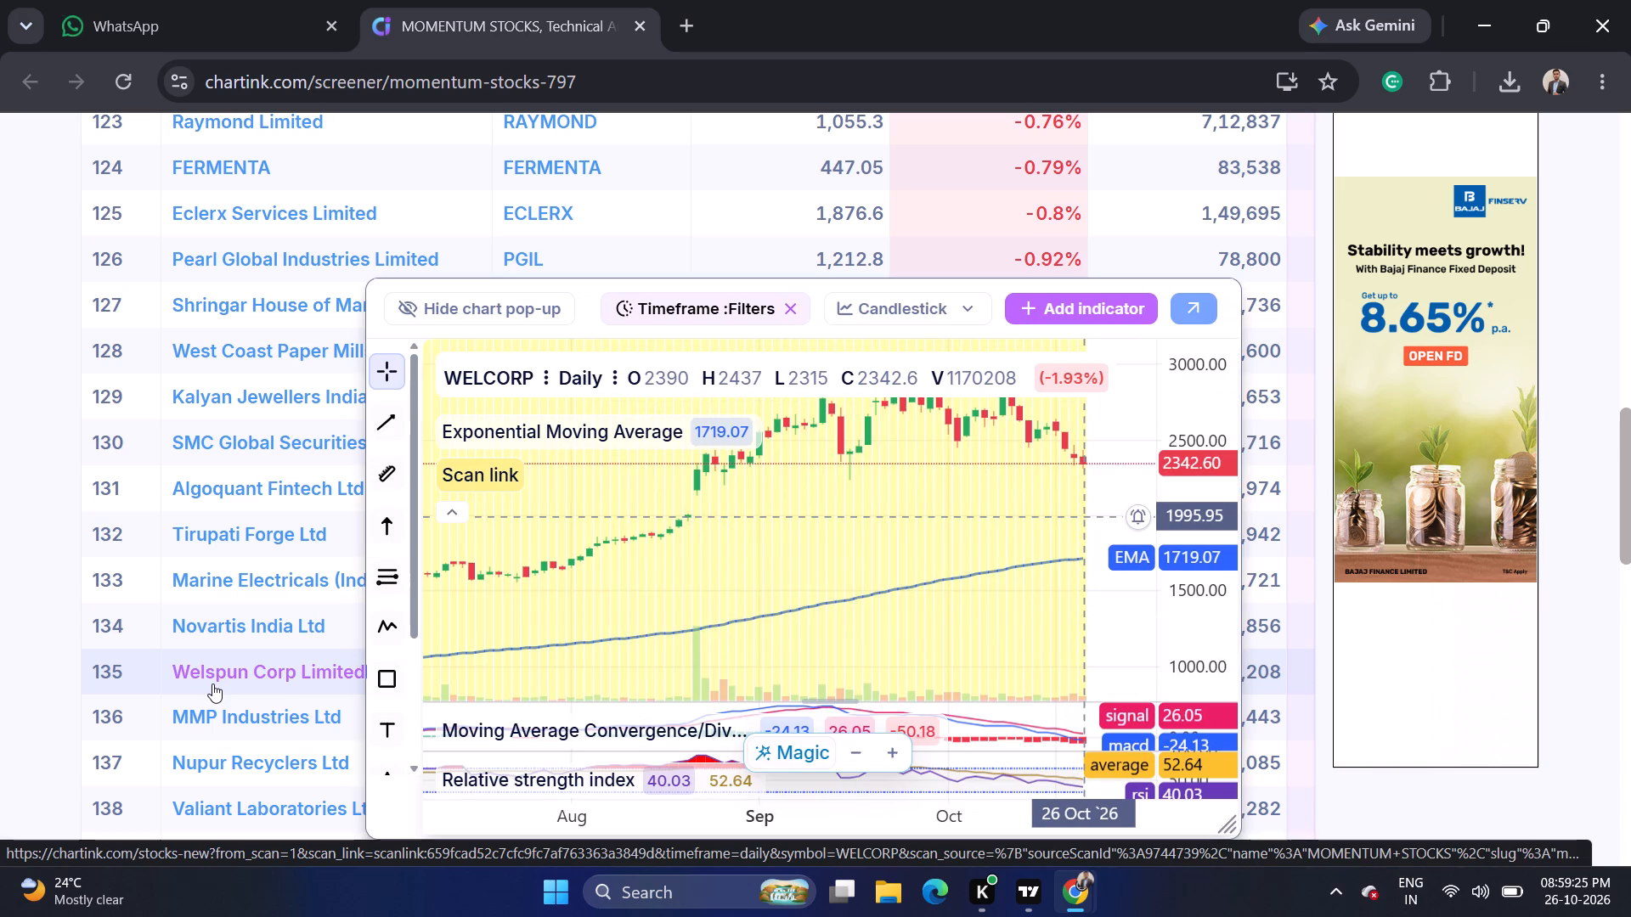
pyautogui.click(0, 629)
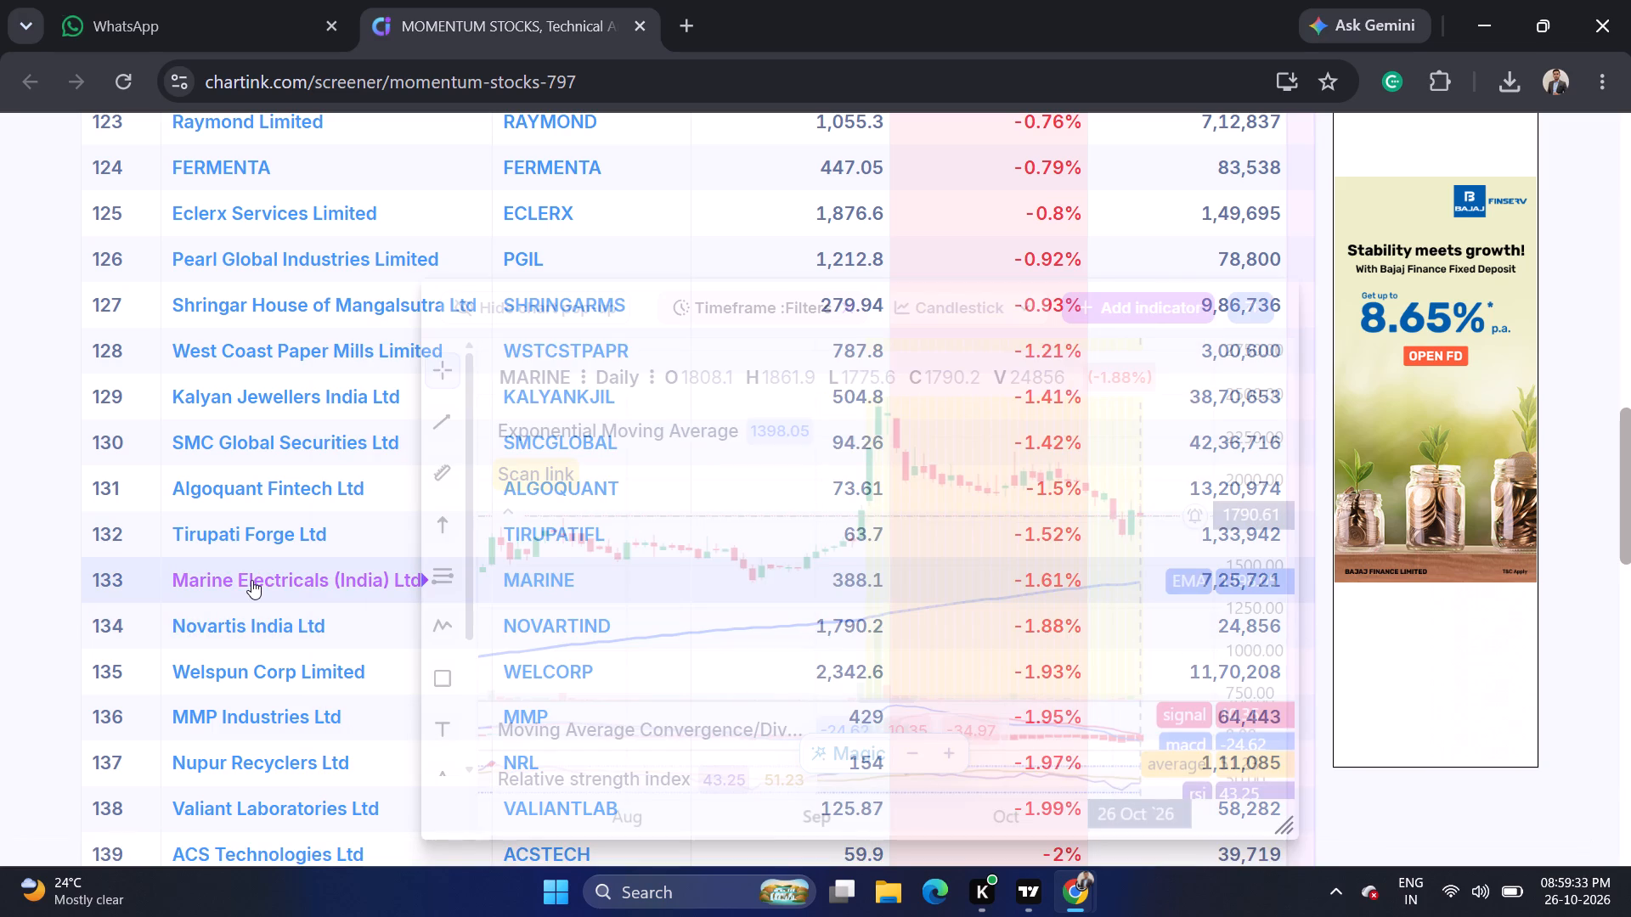
pyautogui.click(0, 579)
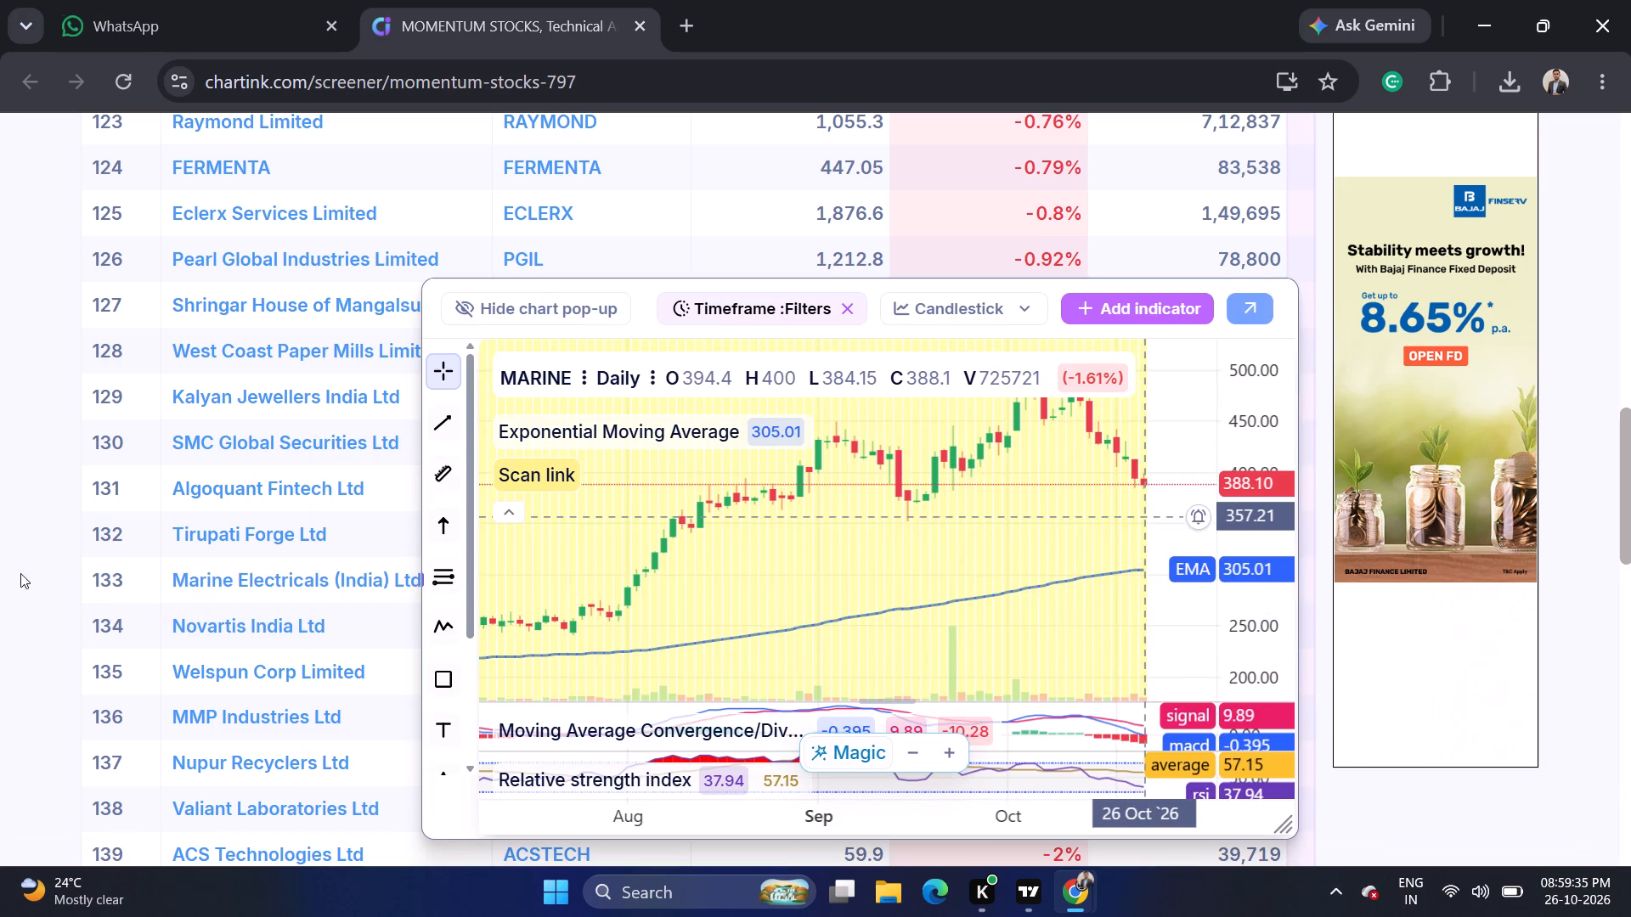
pyautogui.click(0, 535)
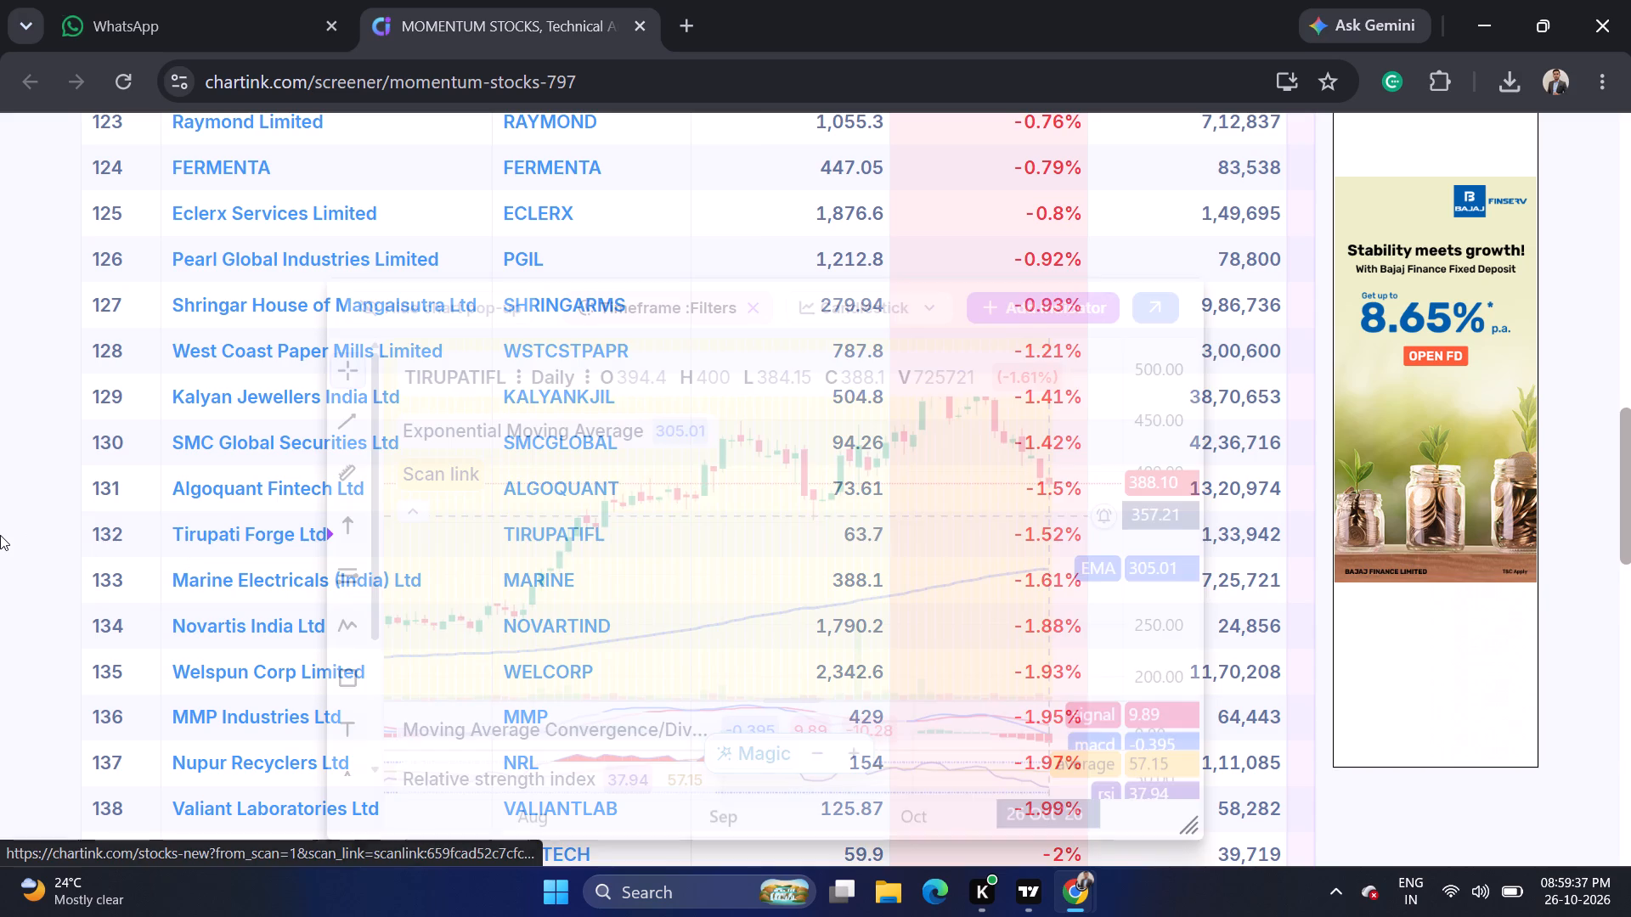
pyautogui.scroll(1, 0, 534)
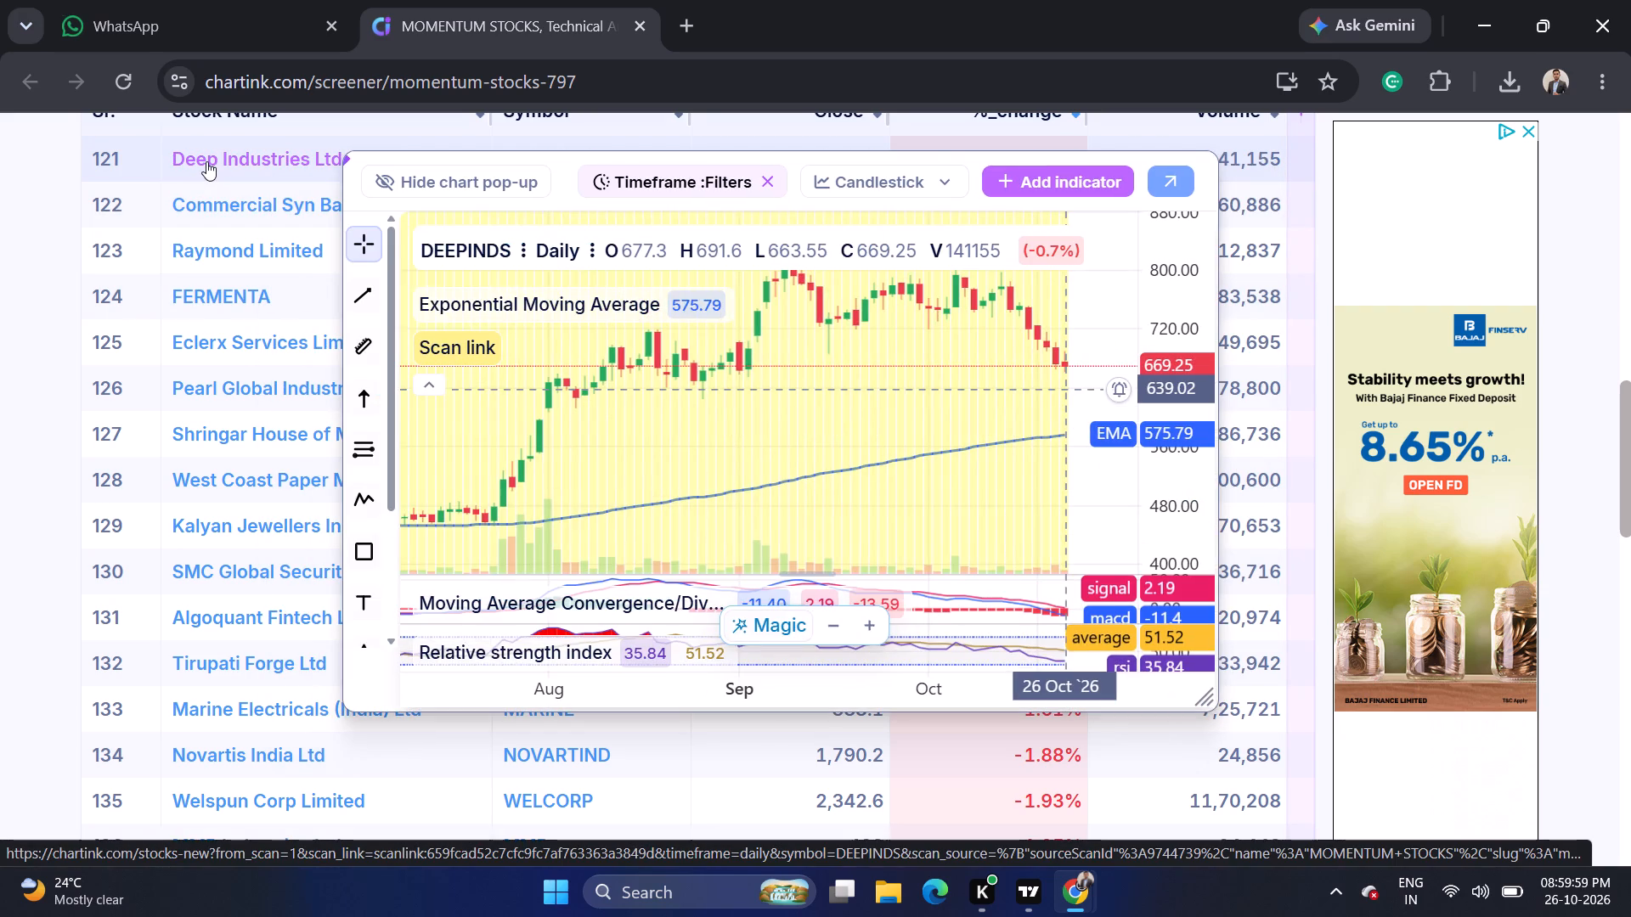
pyautogui.click(0, 329)
# Open page 6 of the results and examine Nazara Technologies' daily chart preview over a longer period.
pyautogui.scroll(1, 1, 337)
pyautogui.scroll(-8, 1, 336)
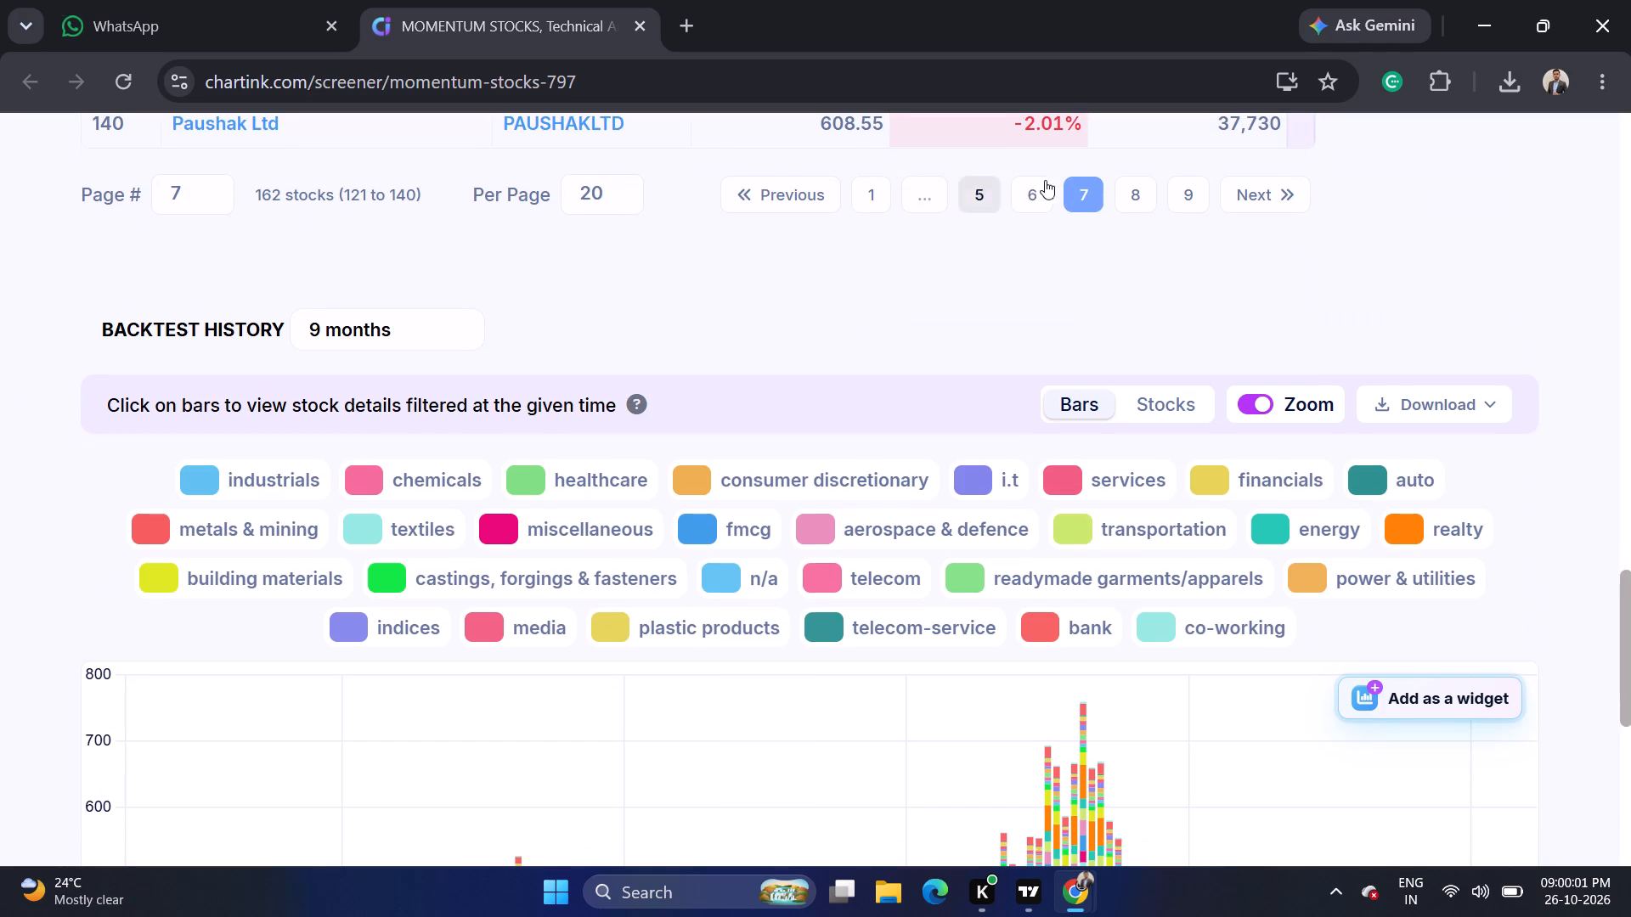
pyautogui.click(1026, 201)
pyautogui.scroll(-3, 813, 335)
pyautogui.scroll(-1, 824, 431)
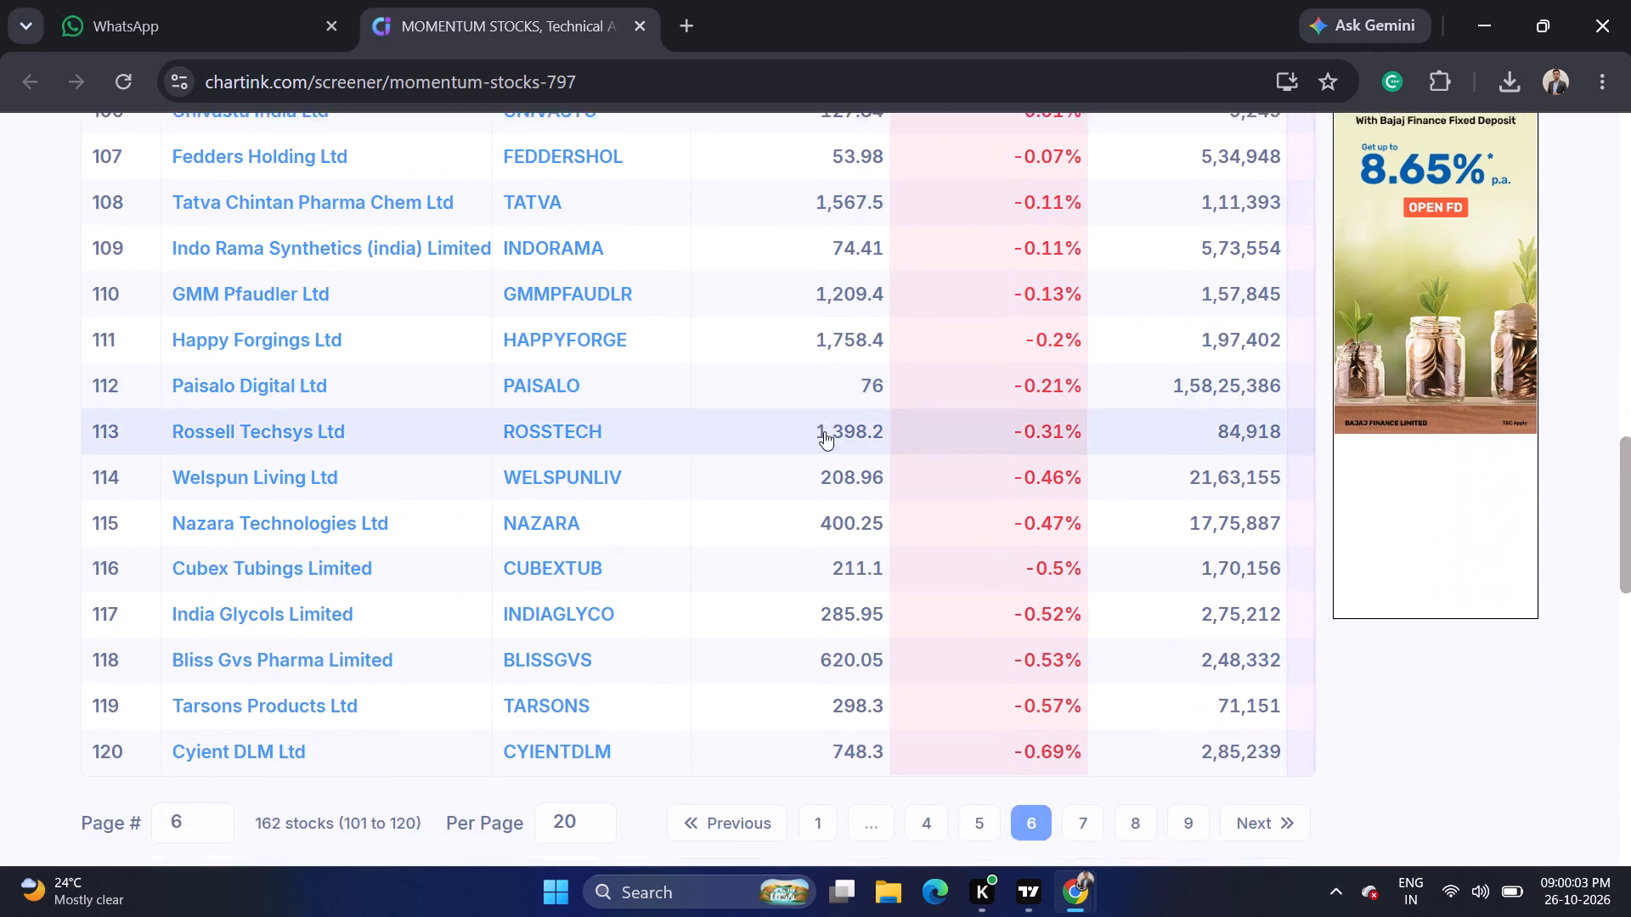
pyautogui.scroll(-1, 824, 431)
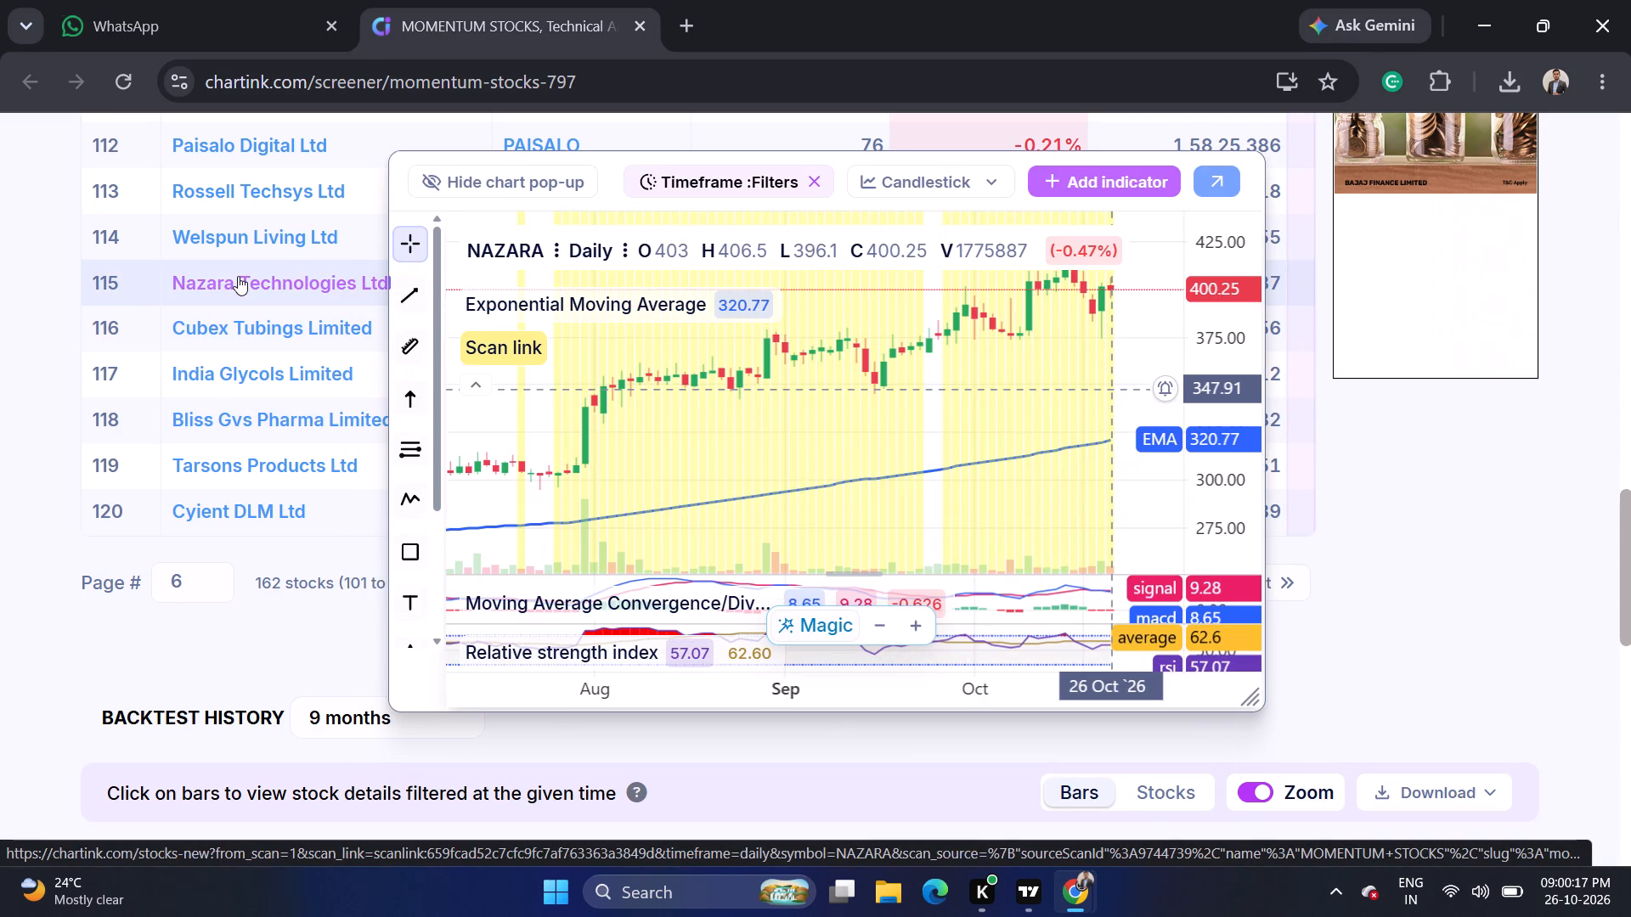
pyautogui.scroll(-3, 1188, 334)
pyautogui.scroll(-3, 1019, 432)
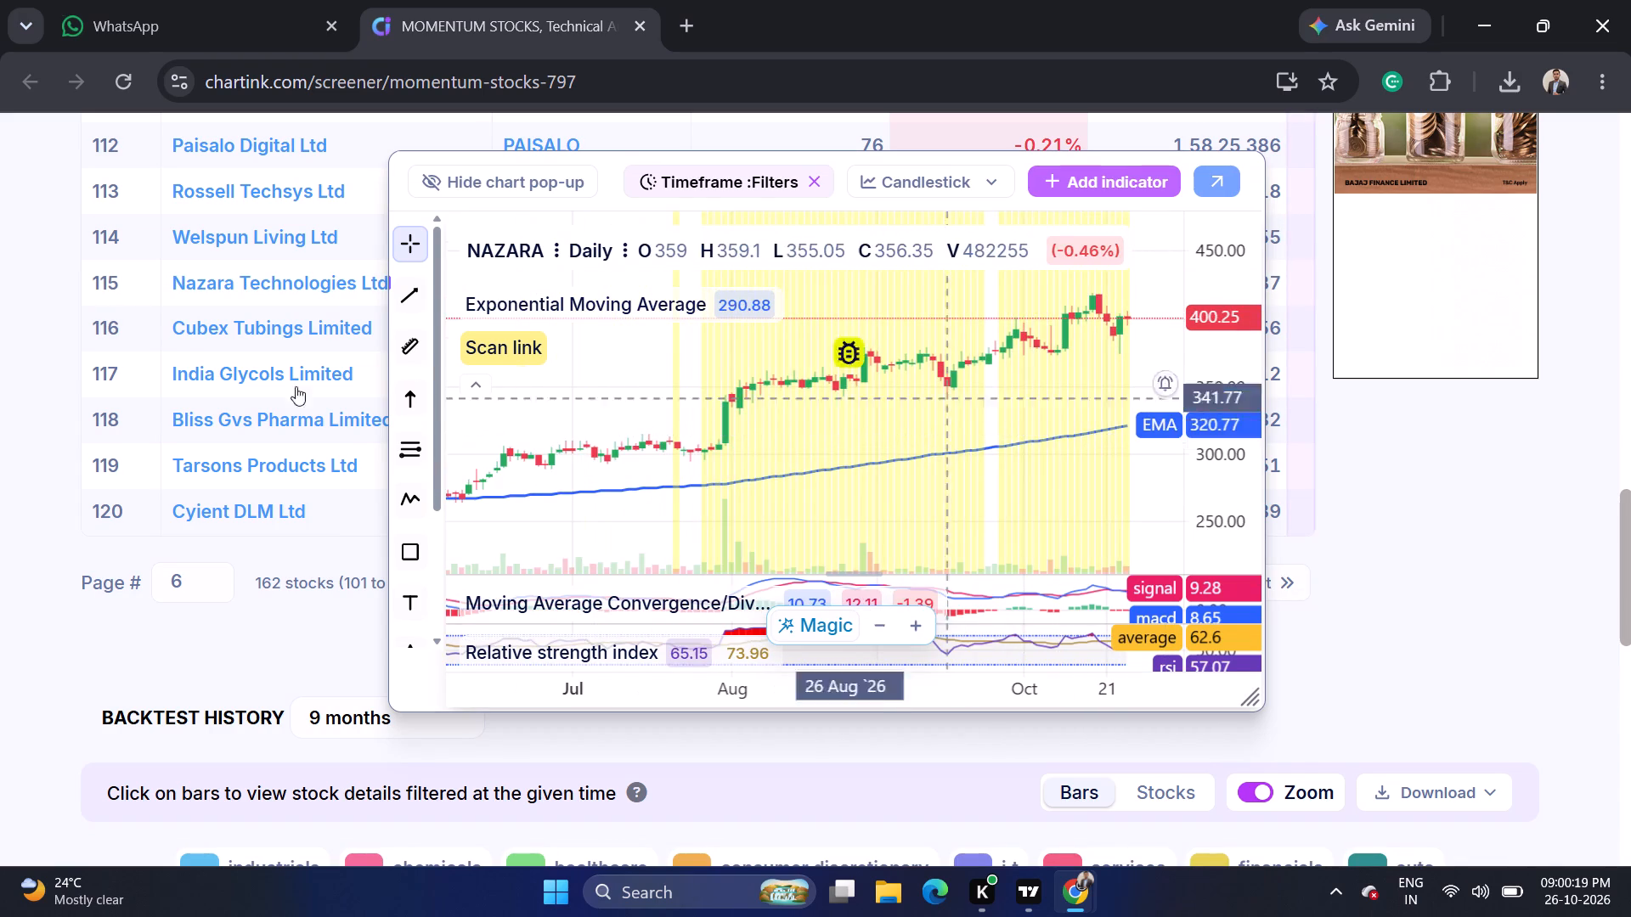
pyautogui.click(0, 374)
# Examine Rossell Techsys' daily chart preview on page 6, focusing on its September and October candles.
pyautogui.scroll(2, 0, 380)
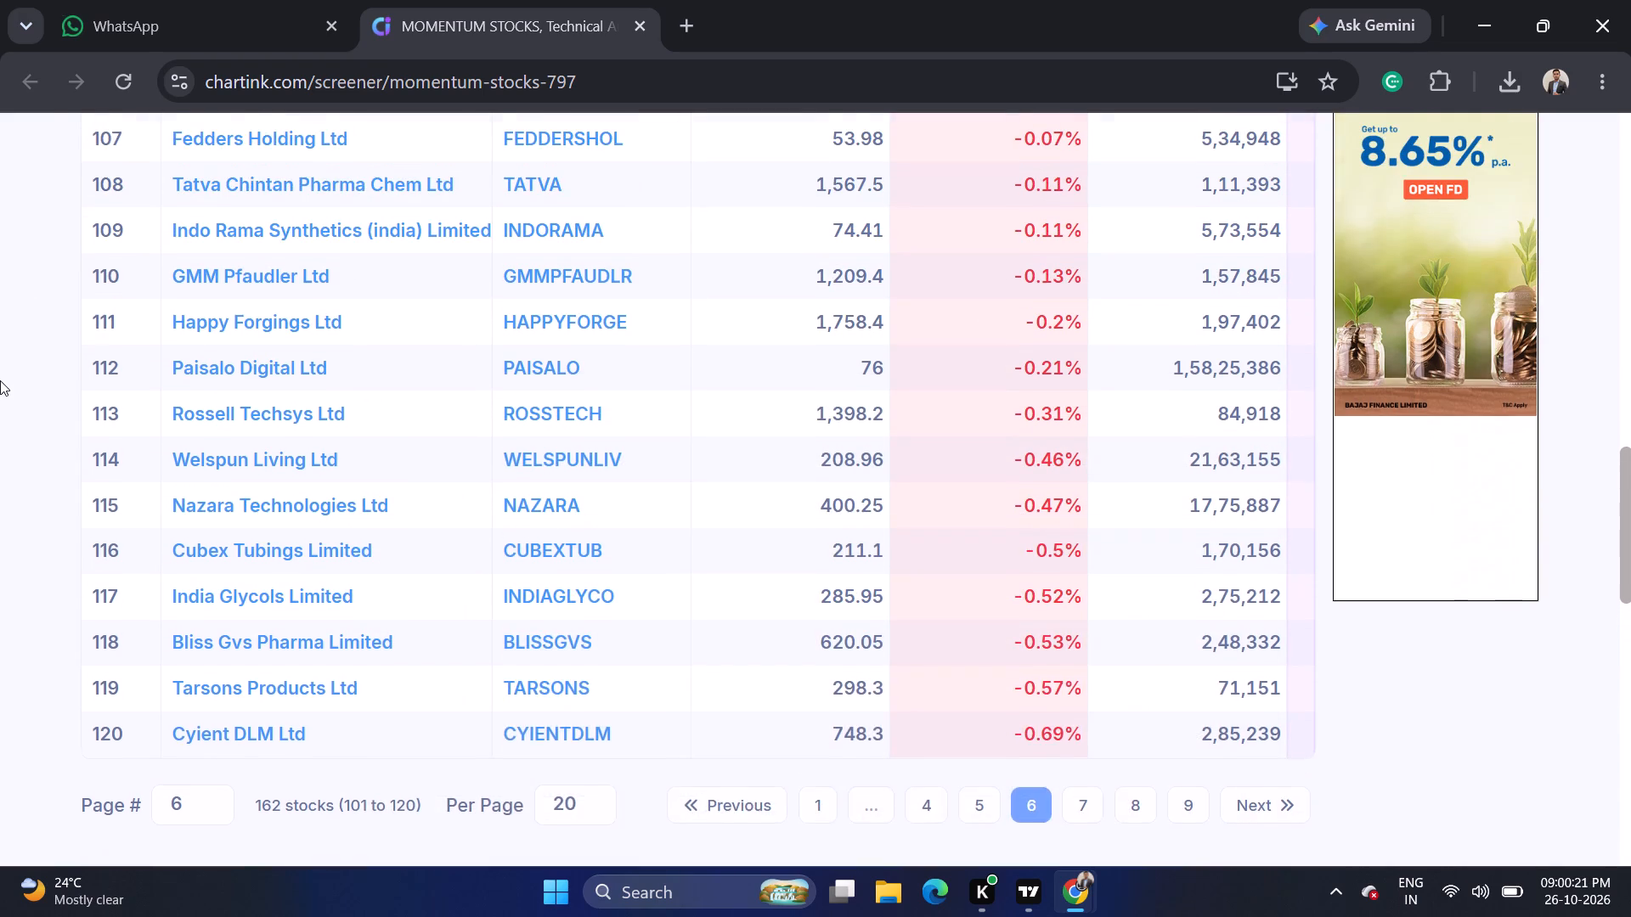
pyautogui.scroll(1, 0, 380)
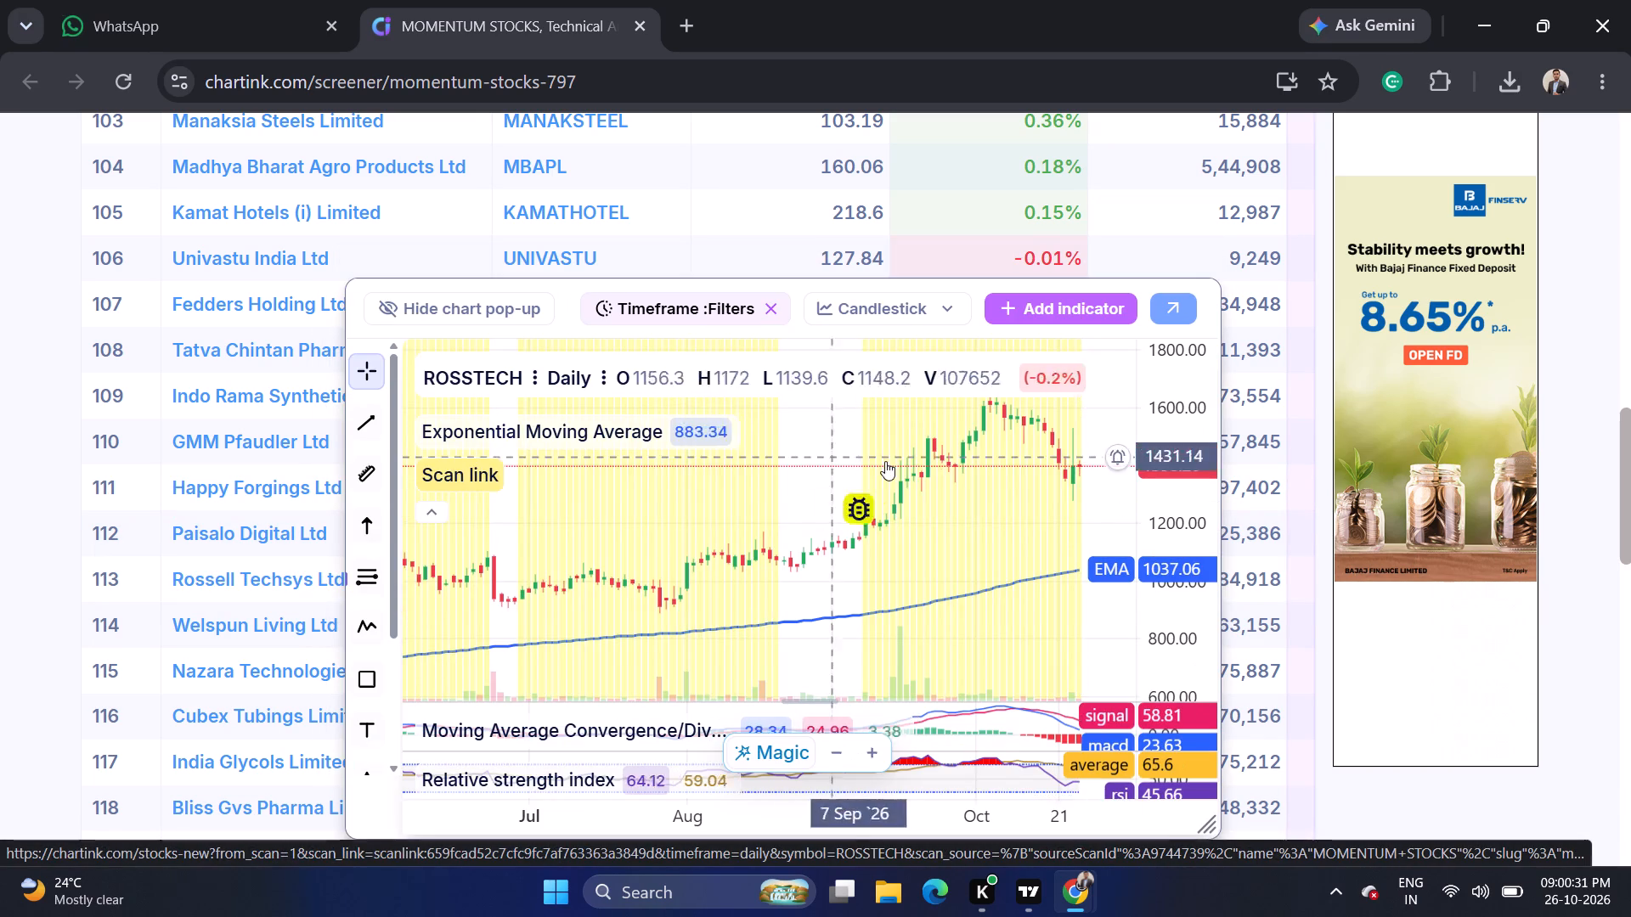
pyautogui.scroll(2, 1188, 509)
pyautogui.scroll(2, 1077, 523)
pyautogui.moveTo(1042, 514); pyautogui.dragTo(1017, 549)
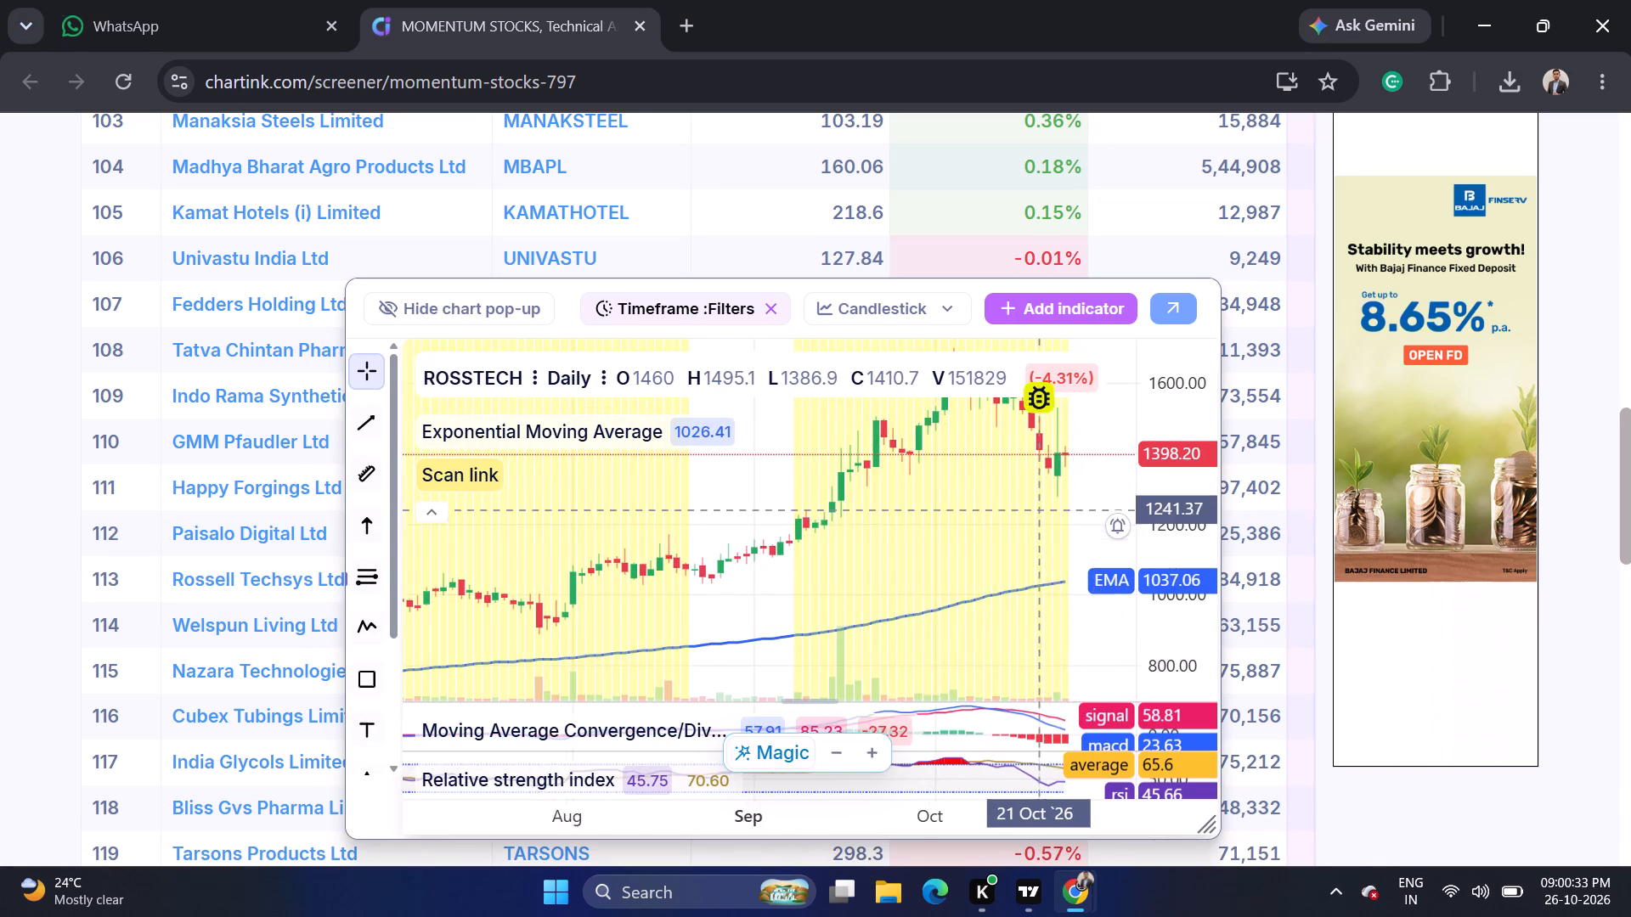
pyautogui.moveTo(1017, 549); pyautogui.dragTo(938, 597)
pyautogui.scroll(2, 1170, 604)
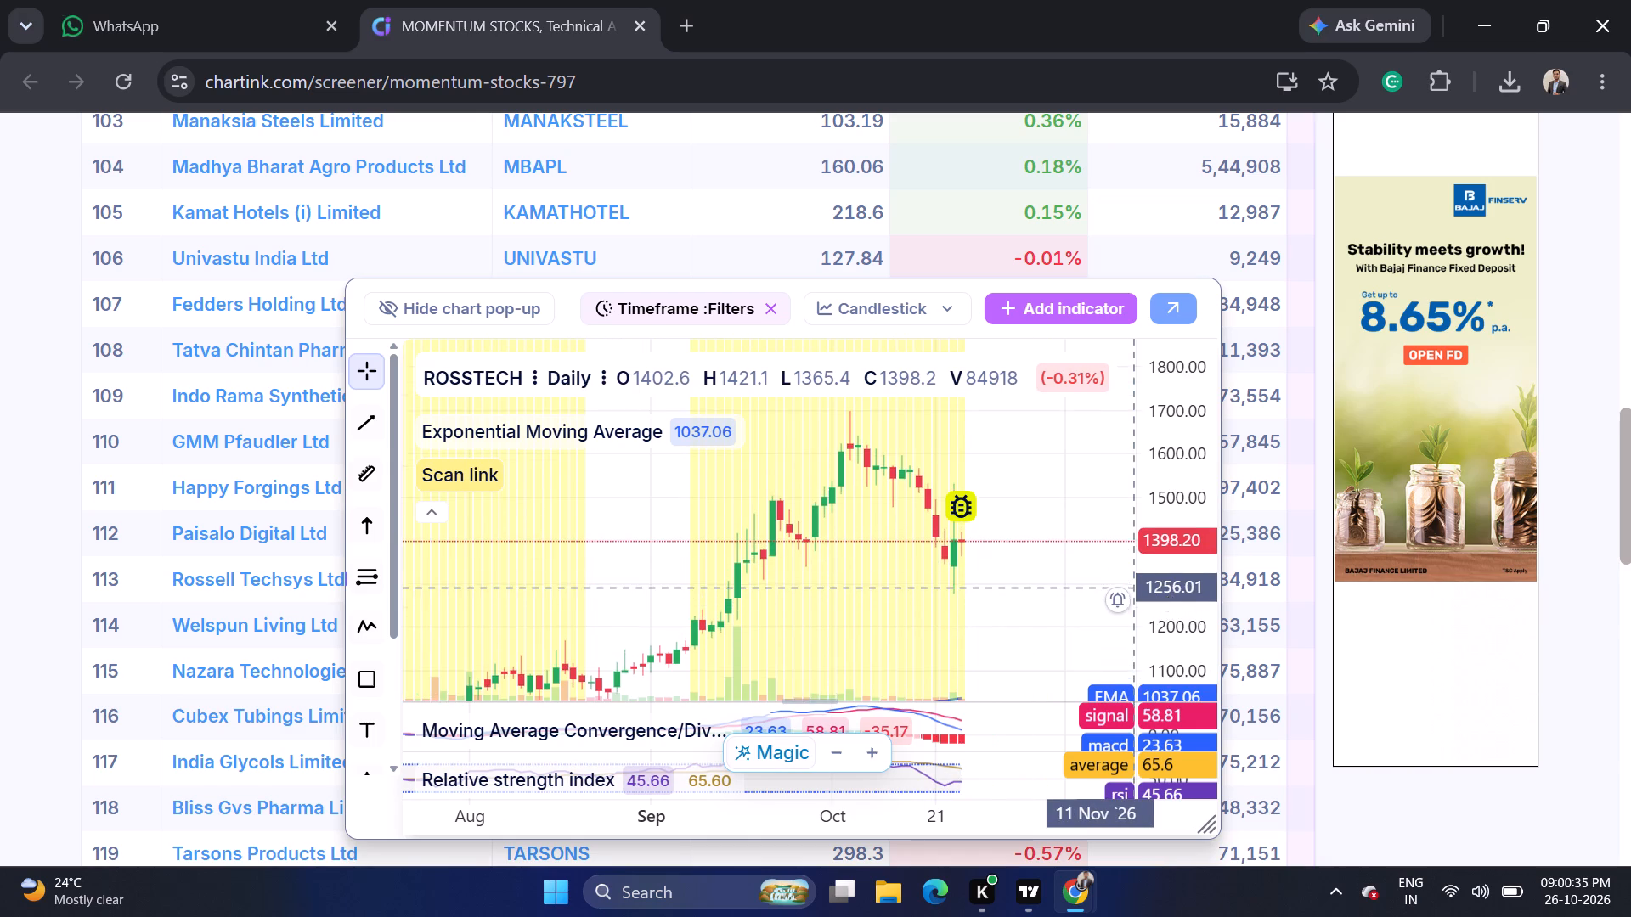
pyautogui.scroll(2, 1047, 604)
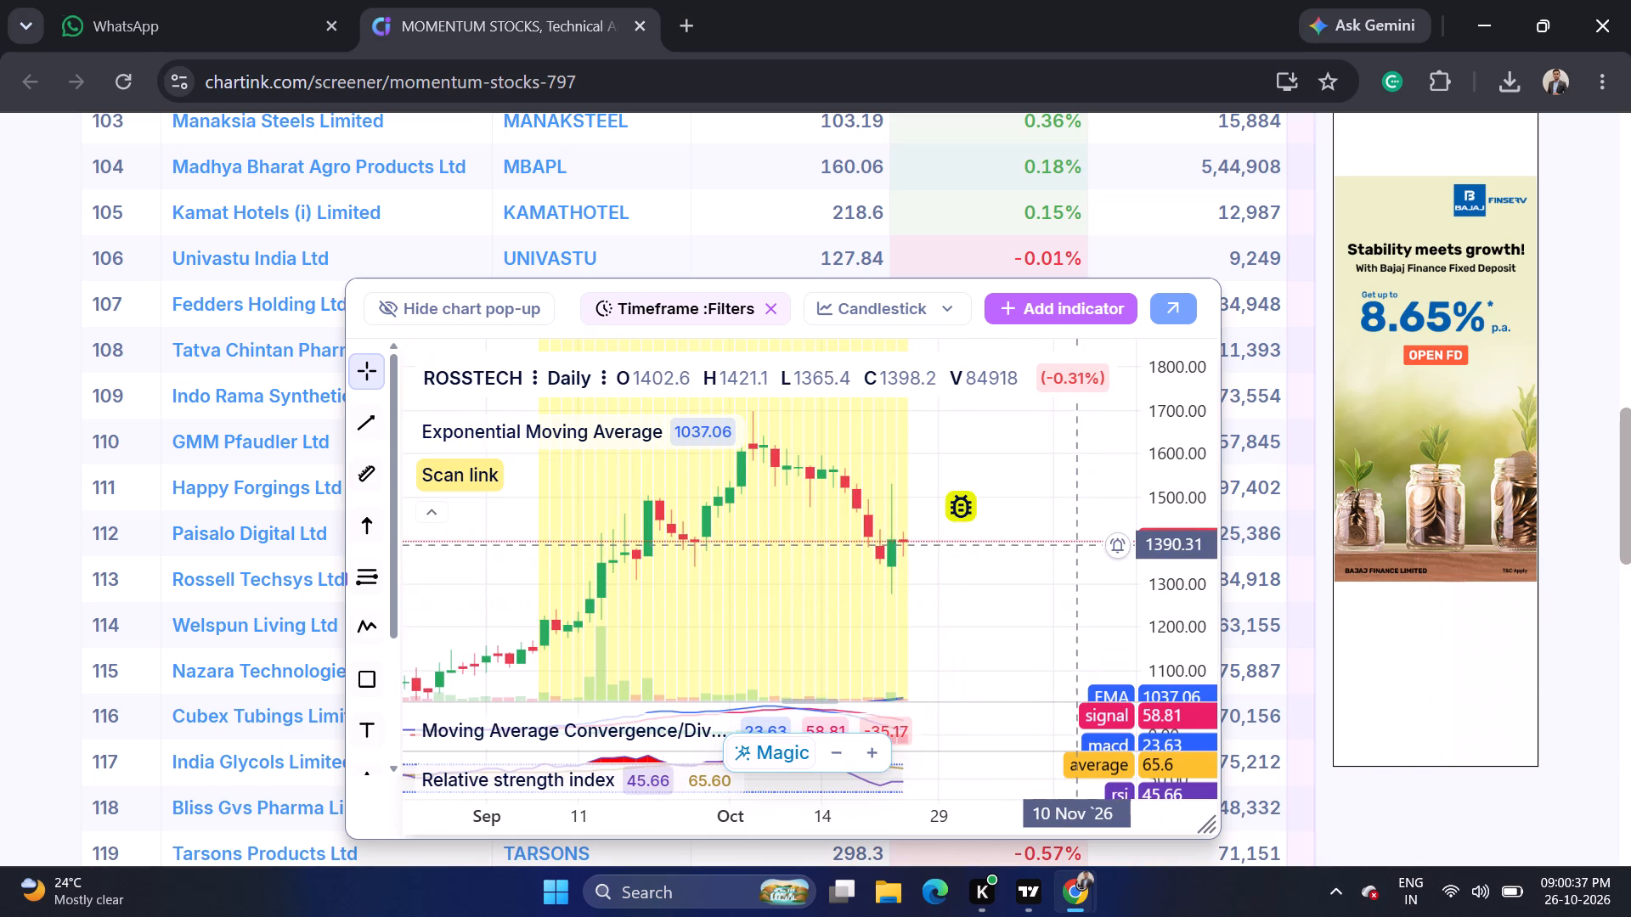
# Switch to TradingView and add Rossell Techsys (ROSSTECH) to the Red list watchlist.
pyautogui.click(1024, 916)
pyautogui.click(651, 713)
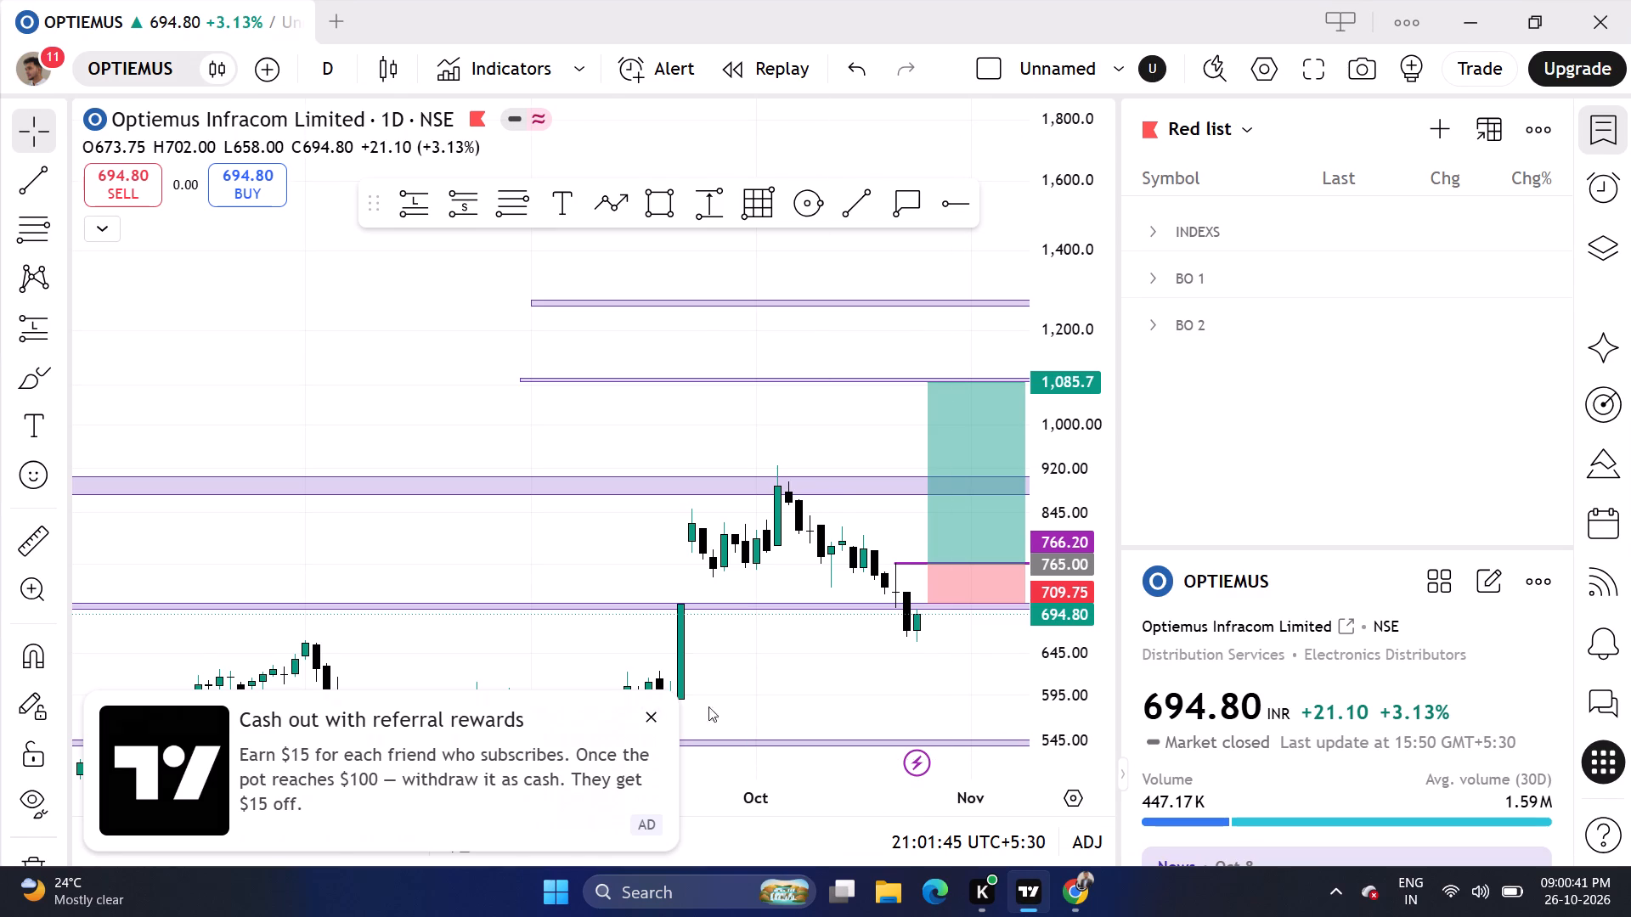
pyautogui.click(1421, 129)
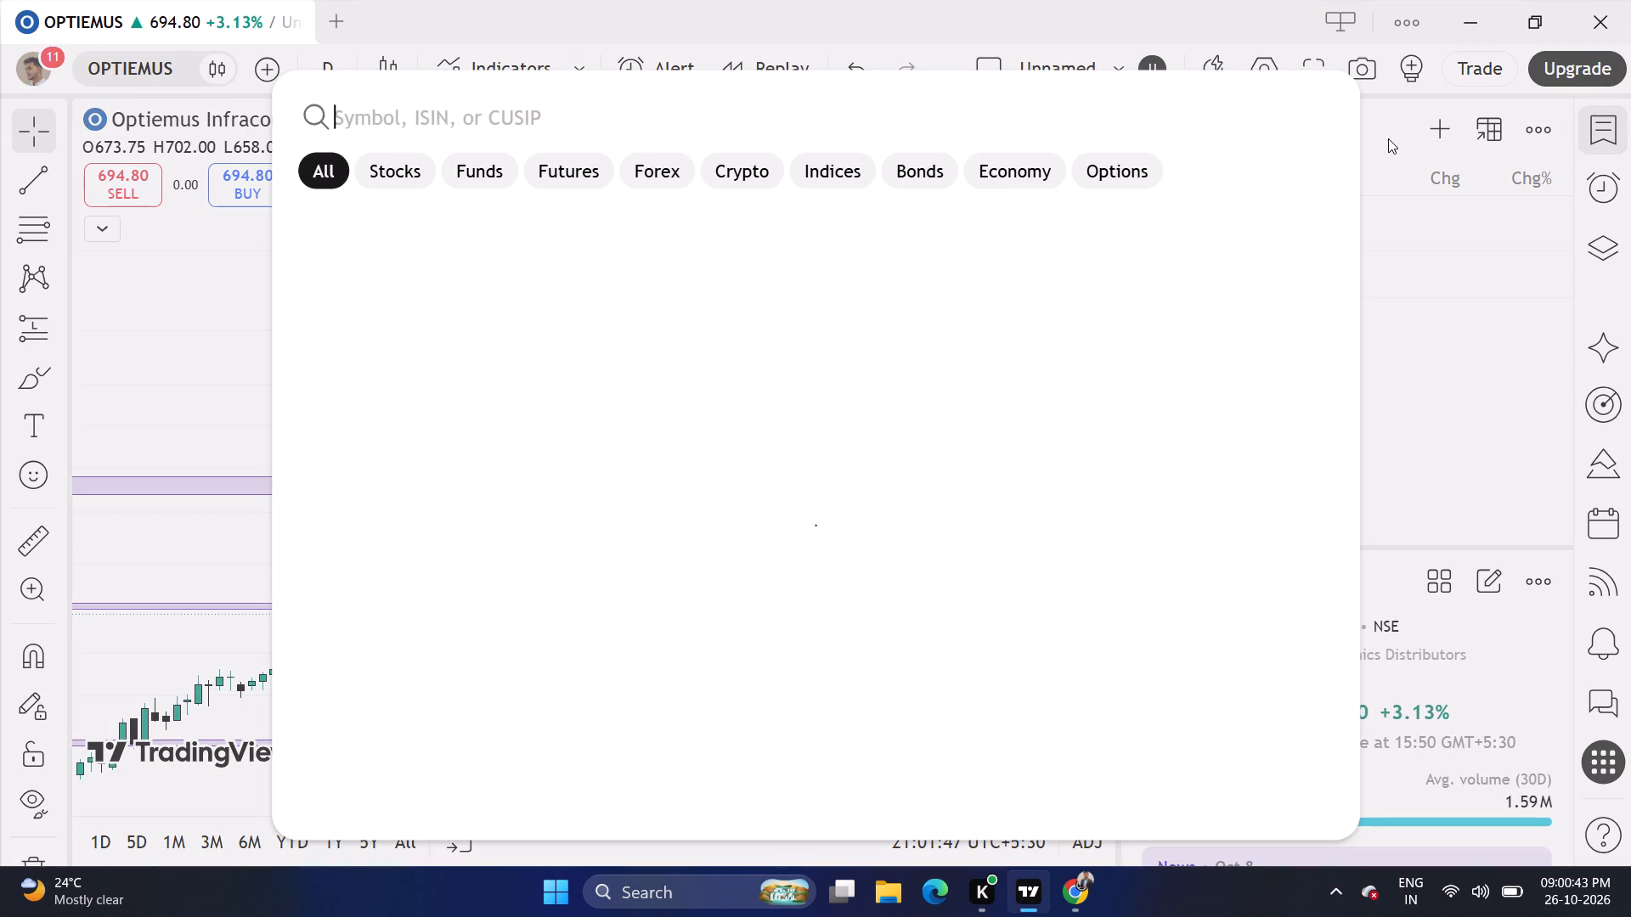
pyautogui.write('ROSSTECH')
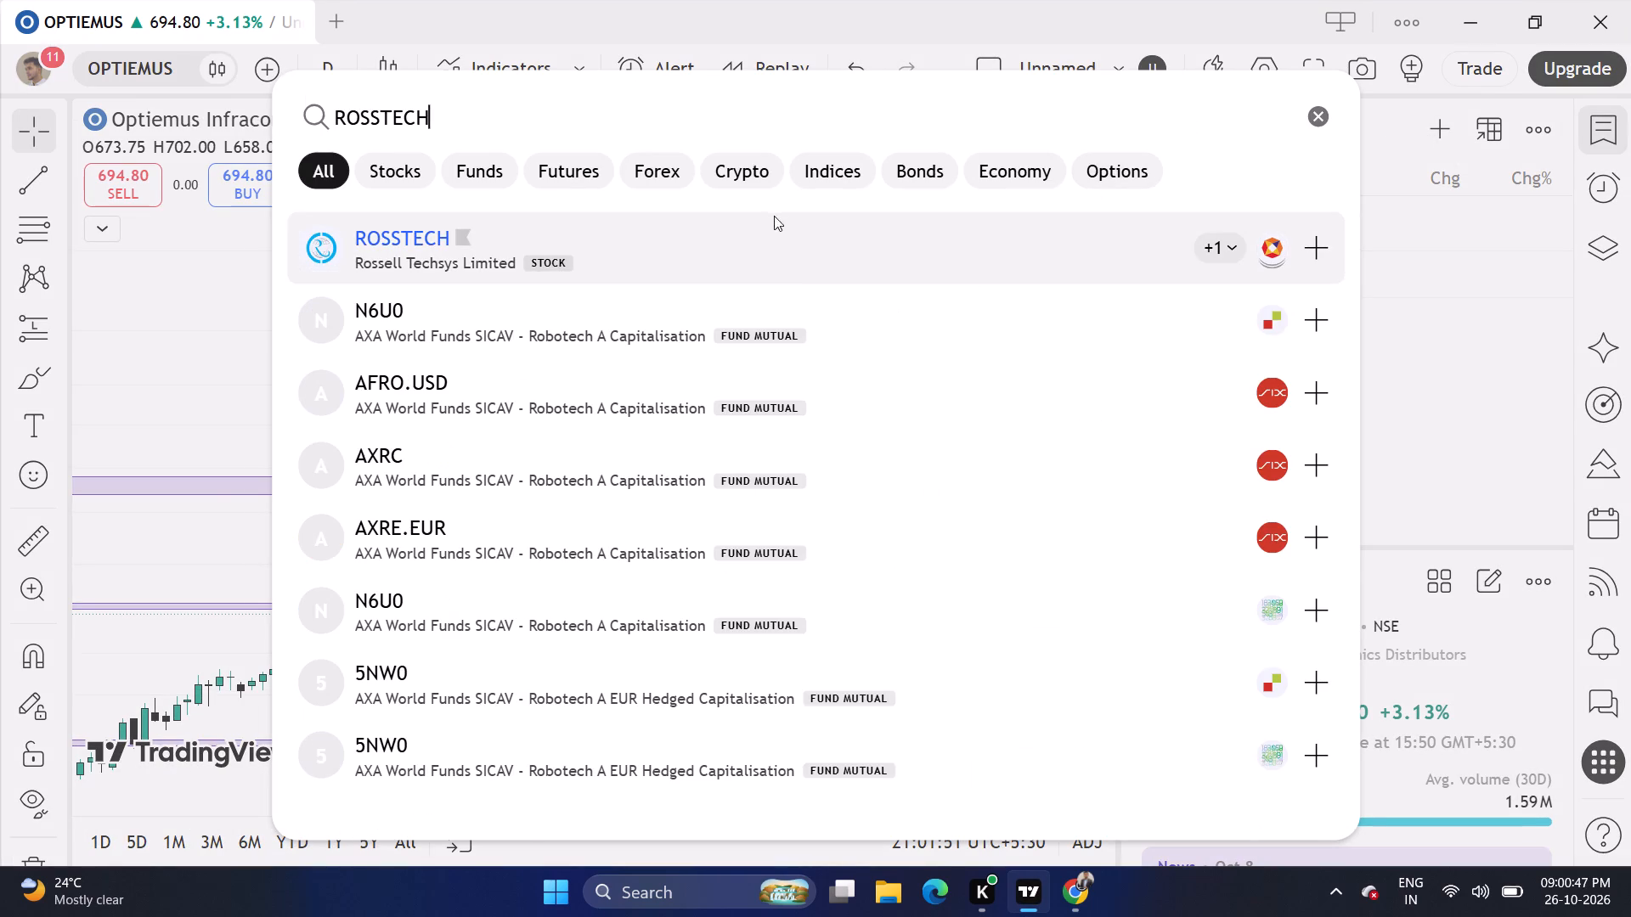
pyautogui.click(774, 216)
pyautogui.click(1311, 112)
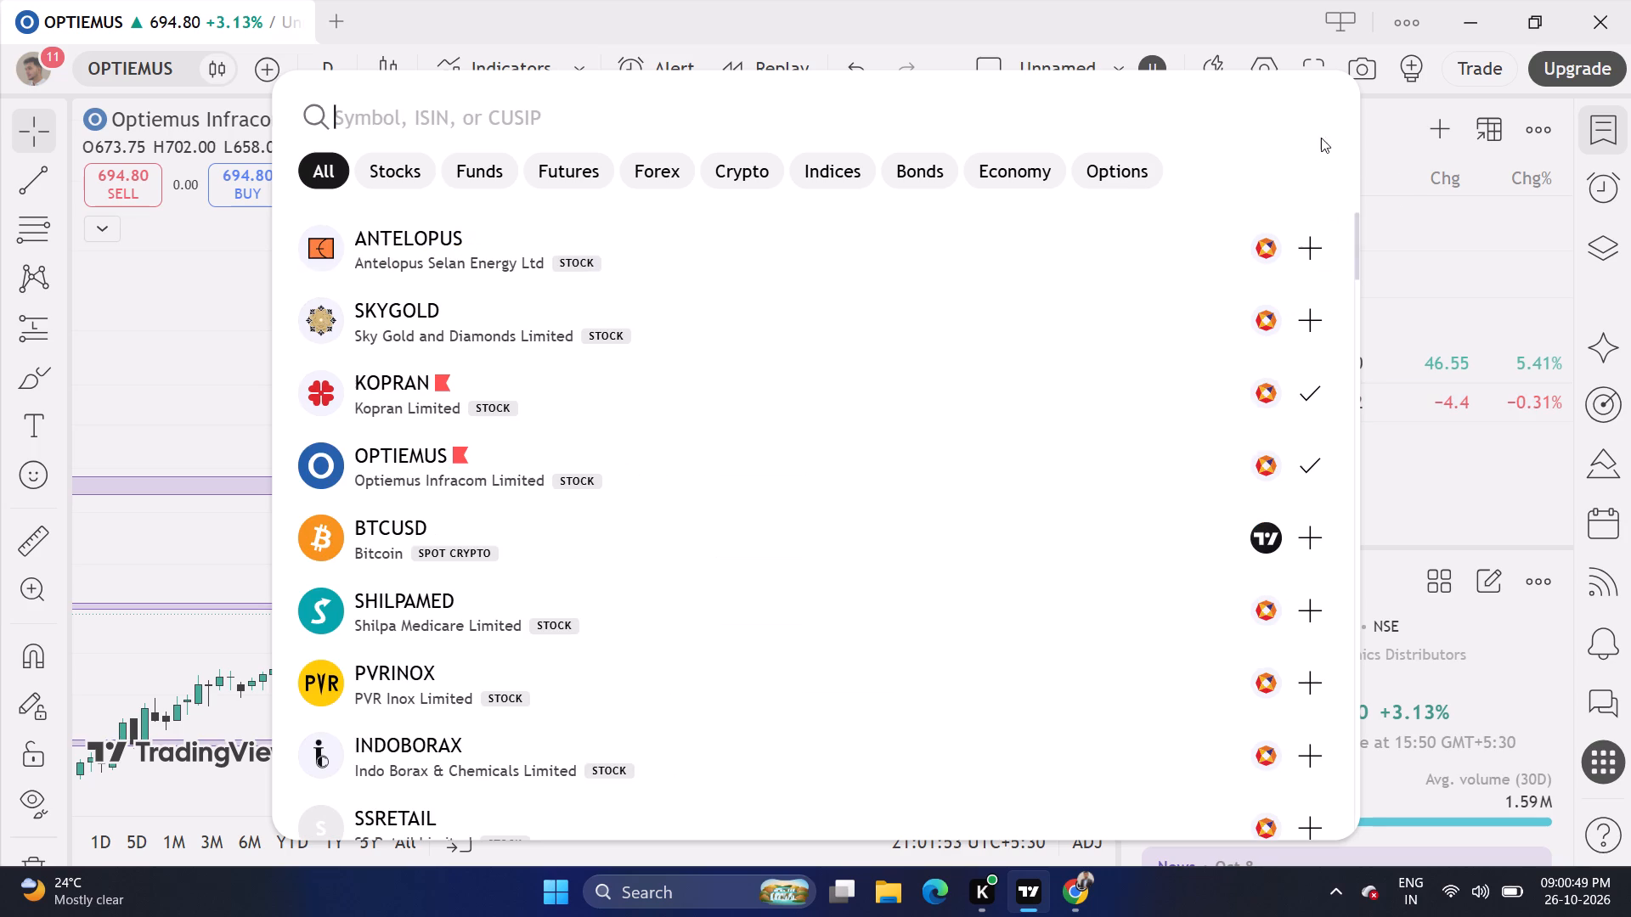
pyautogui.click(208, 310)
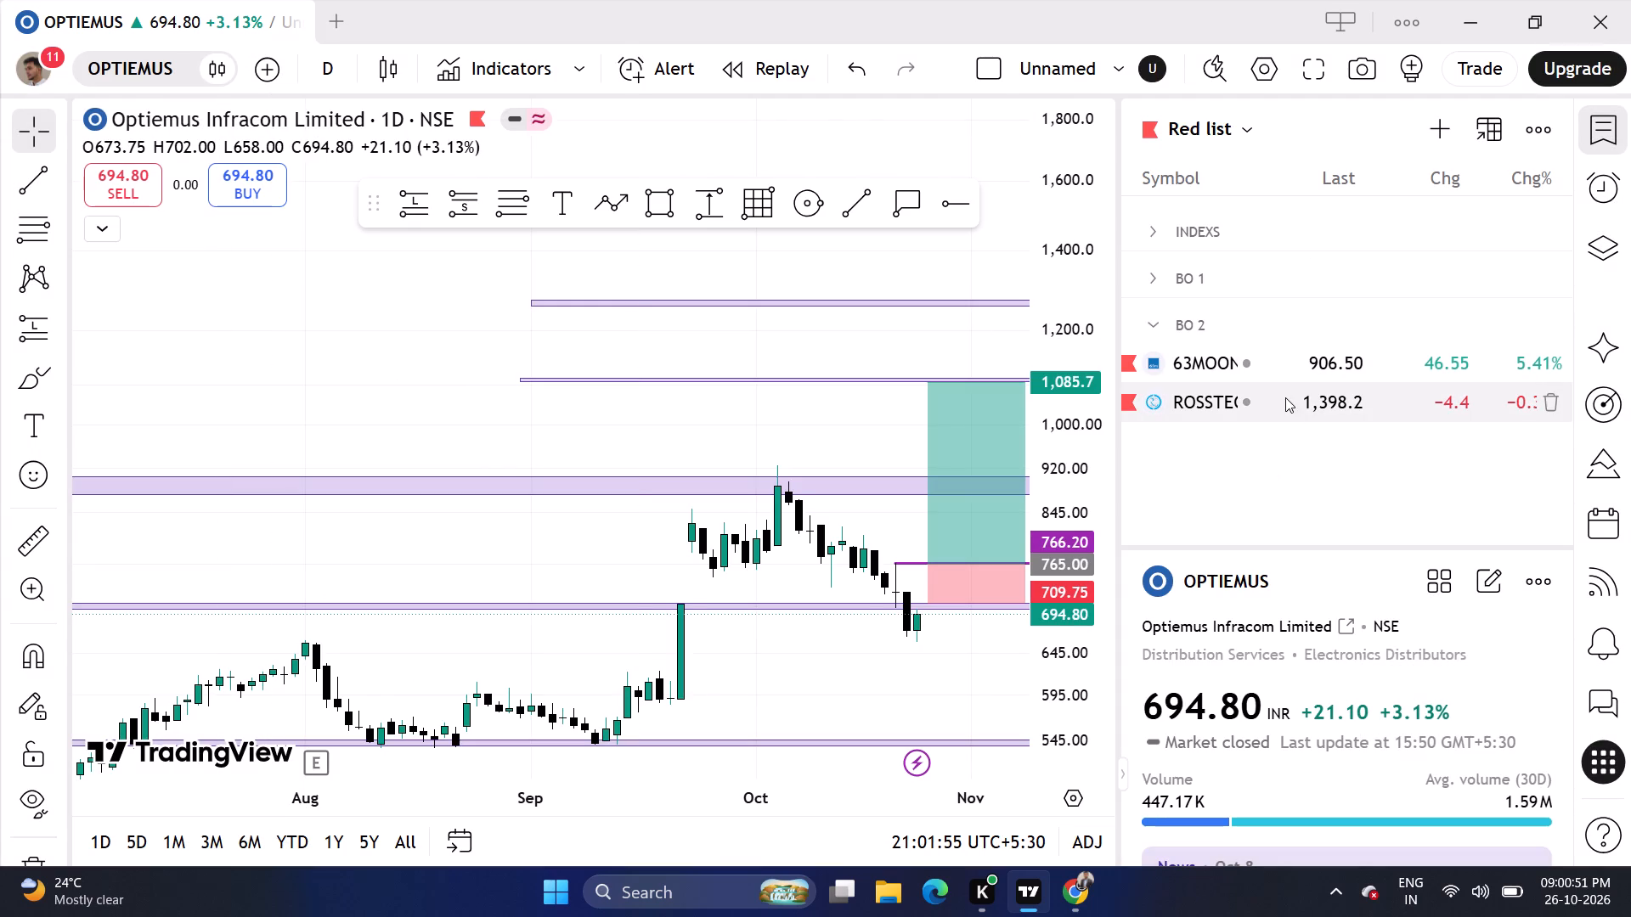
# On Rossell Techsys' daily chart, shift the long position to span 26 October to 13 November, with its entry at about 1,470.2.
pyautogui.click(1285, 397)
pyautogui.scroll(3, 1097, 483)
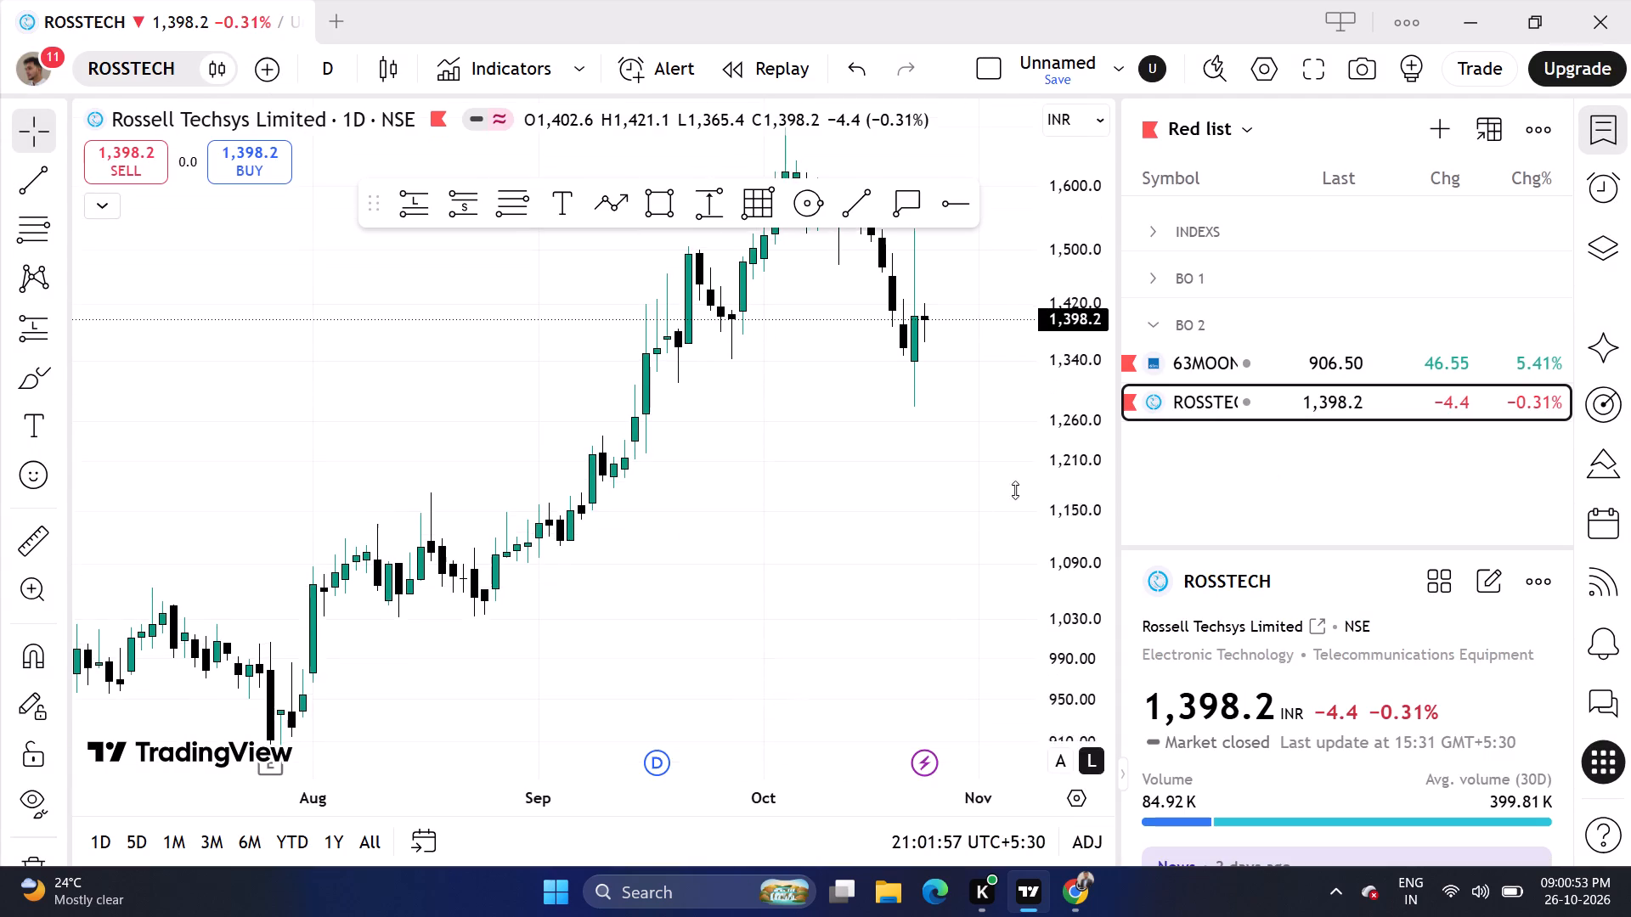
pyautogui.scroll(4, 1015, 490)
pyautogui.moveTo(912, 461); pyautogui.dragTo(822, 654)
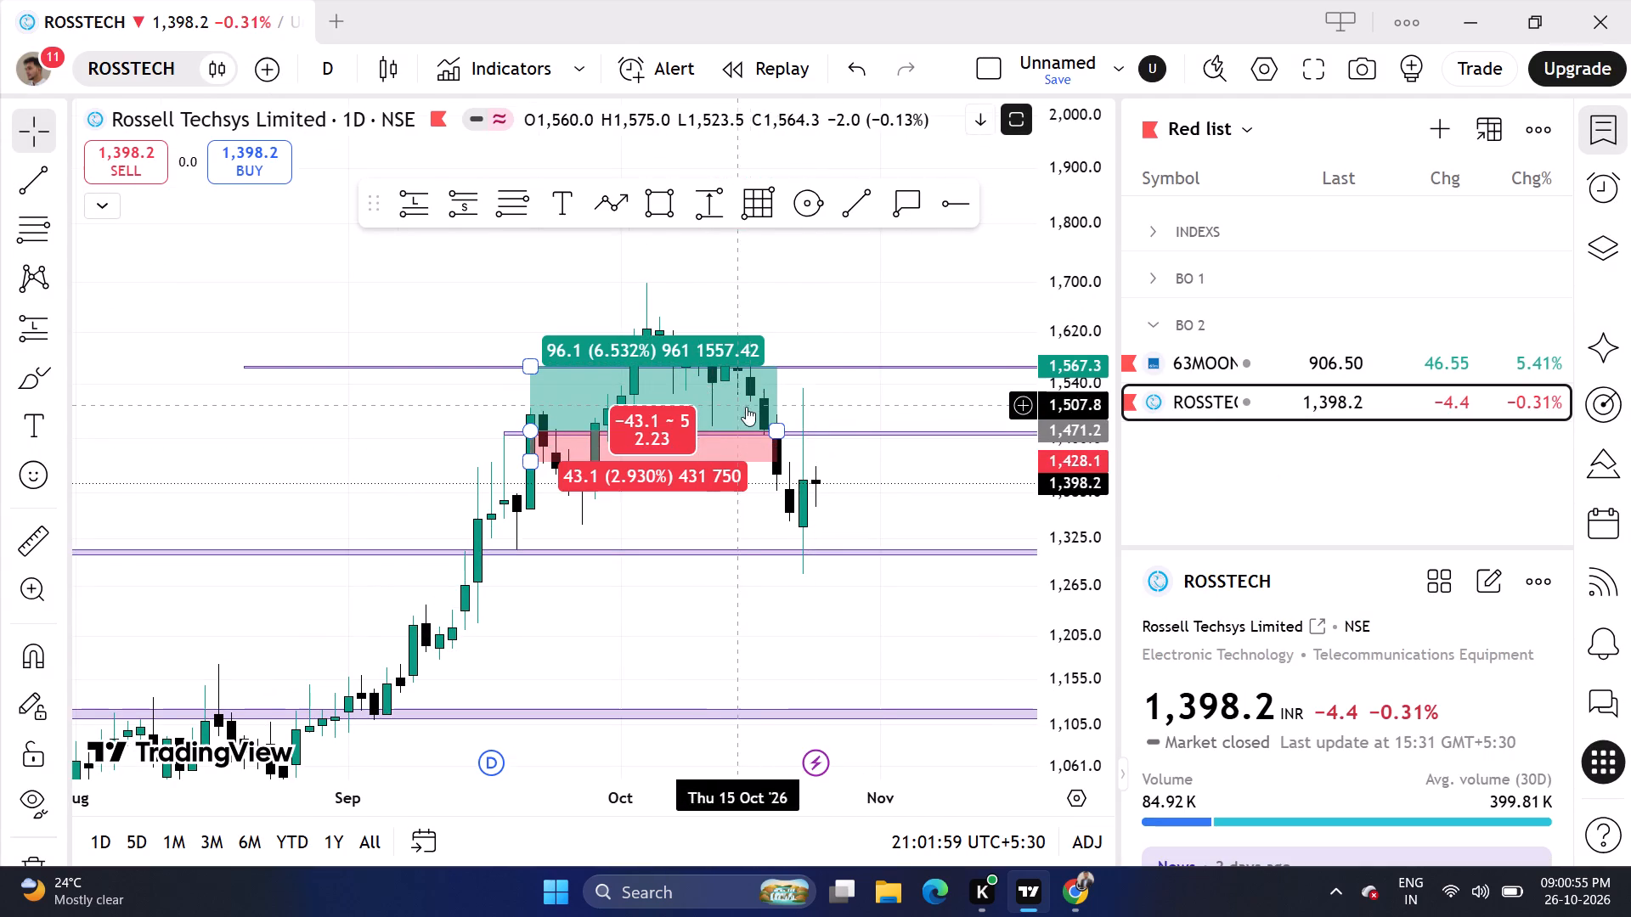
pyautogui.moveTo(782, 432); pyautogui.dragTo(990, 431)
pyautogui.click(923, 601)
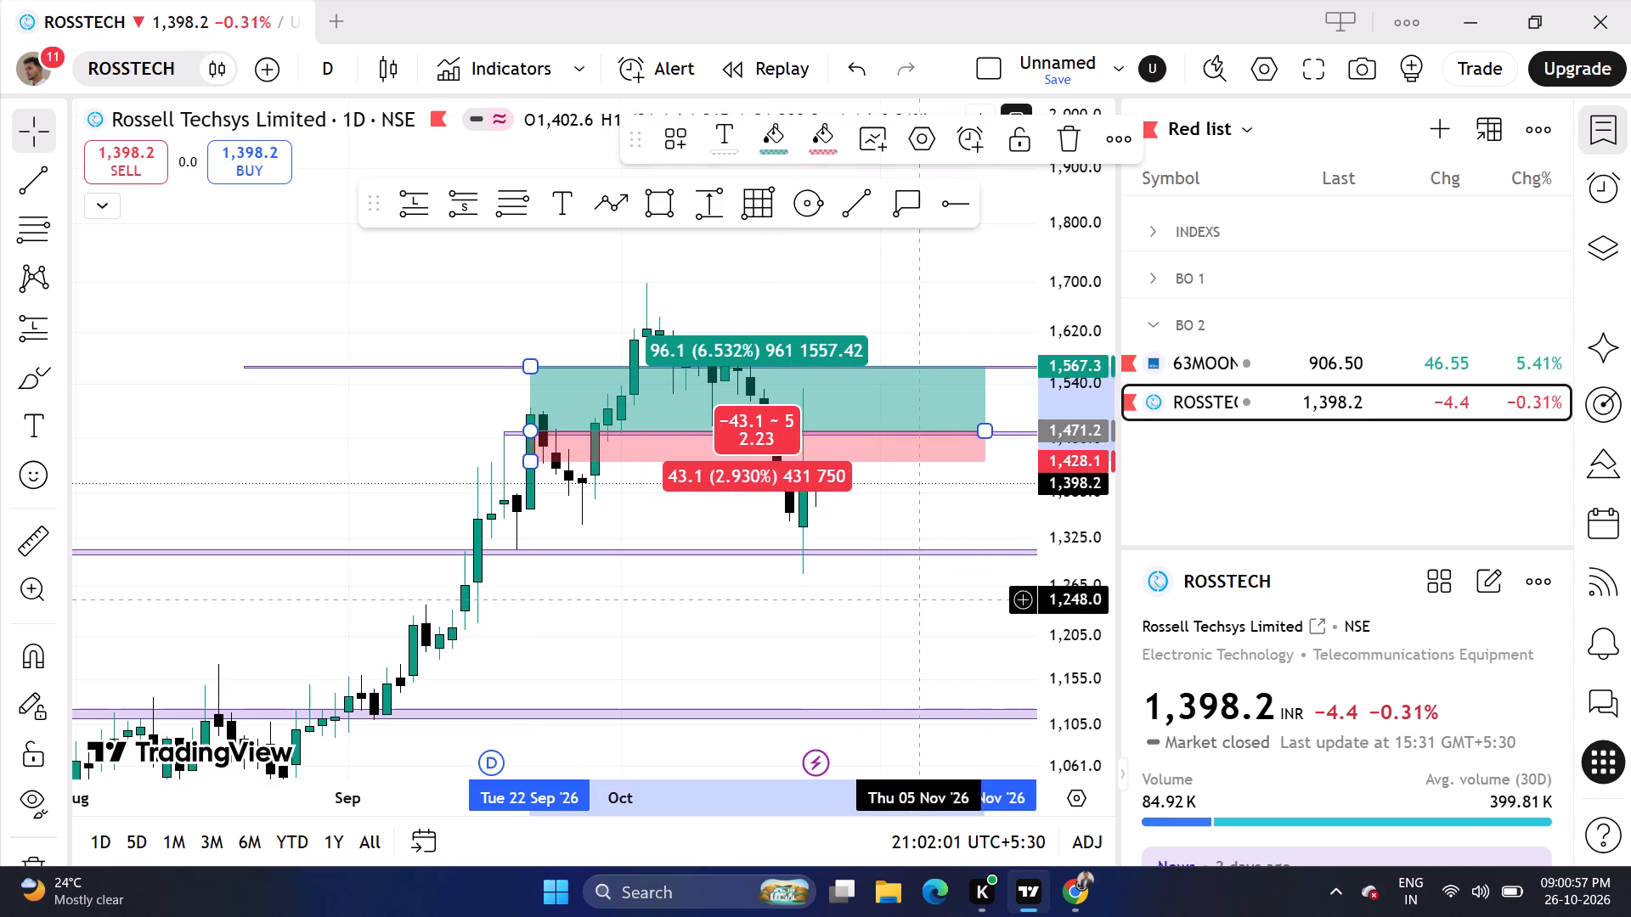
pyautogui.moveTo(529, 435); pyautogui.dragTo(819, 432)
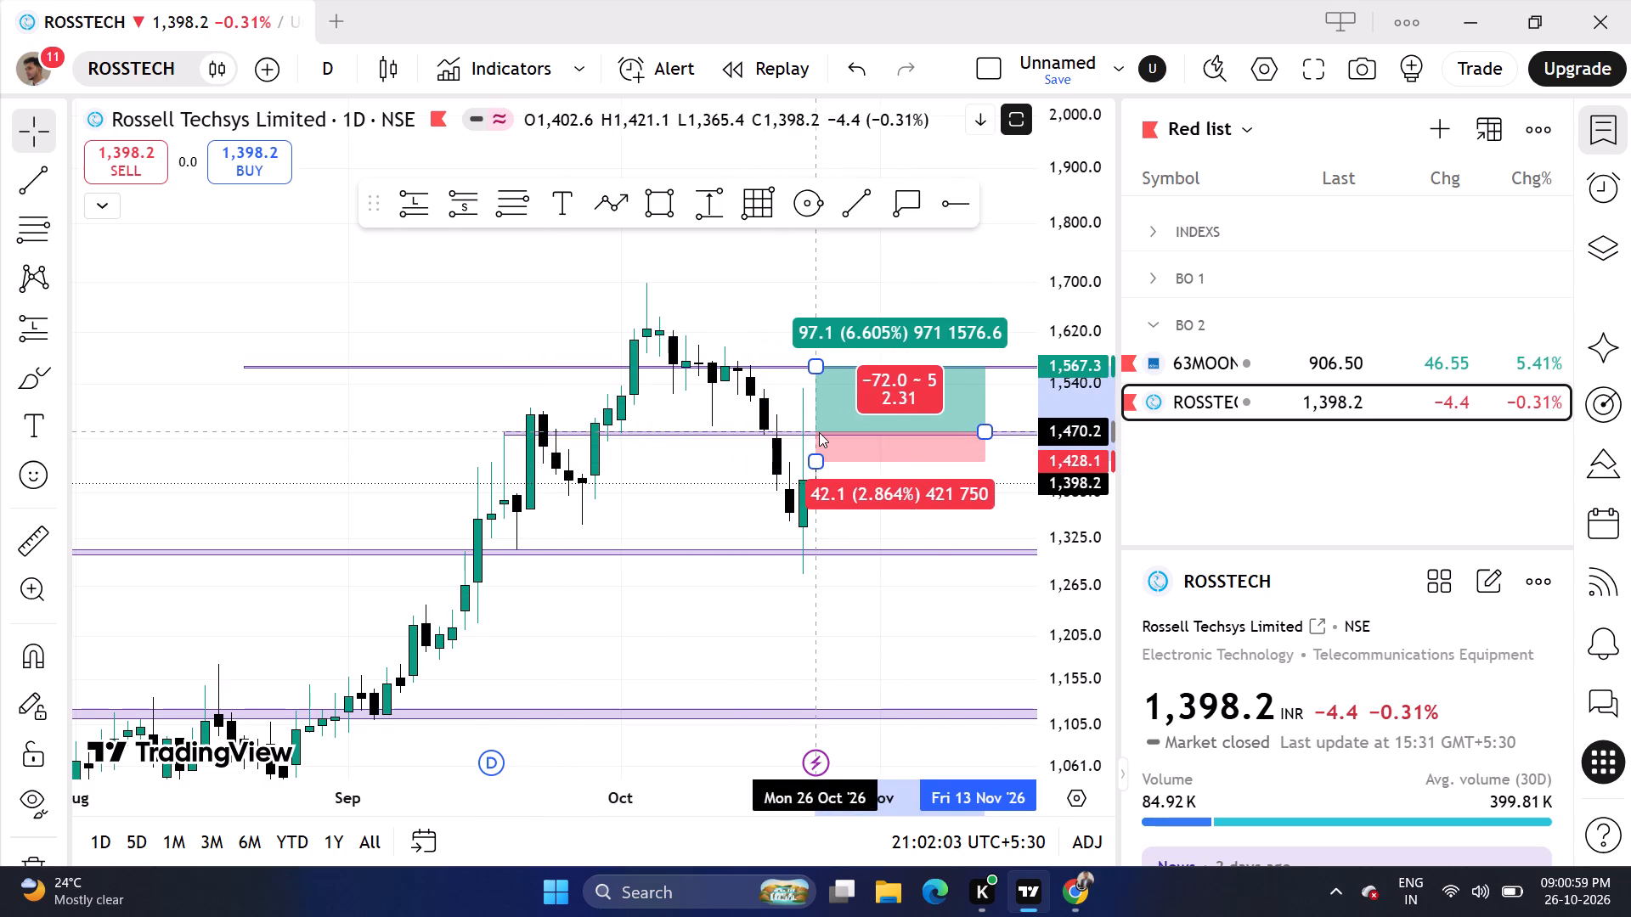
pyautogui.moveTo(819, 432); pyautogui.dragTo(821, 431)
pyautogui.click(810, 295)
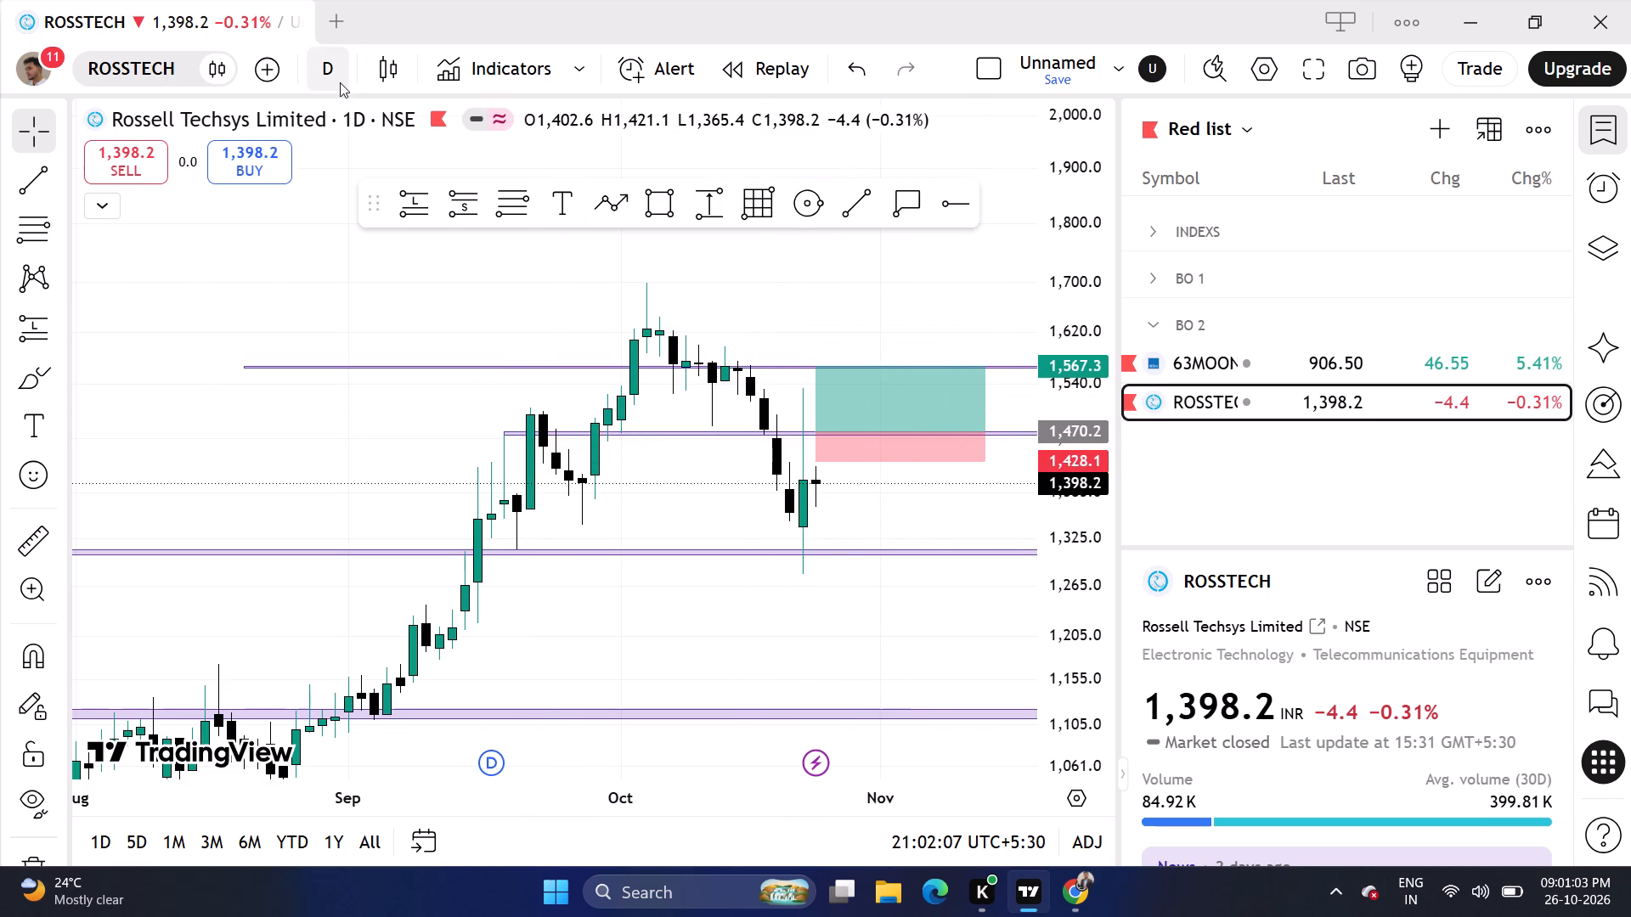
# On the 4-hour chart, move the long position's start to 27 October, its entry to about 1,472.1 and its stop to about 1,422.8.
pyautogui.click(340, 82)
pyautogui.scroll(-4, 350, 161)
pyautogui.click(392, 650)
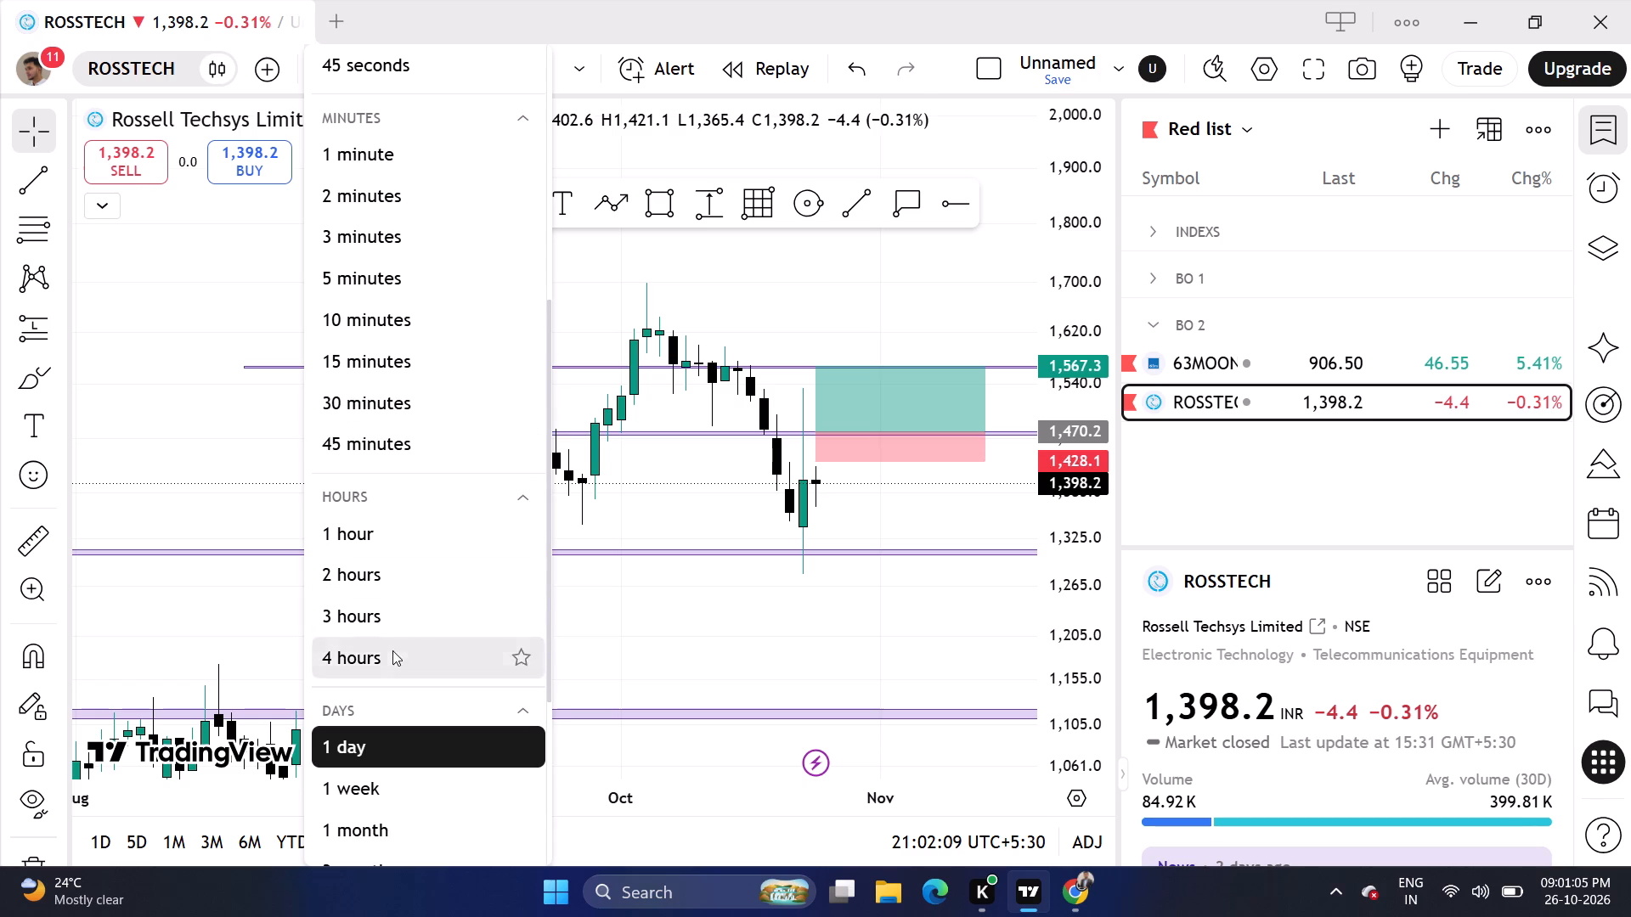
pyautogui.scroll(-6, 966, 611)
pyautogui.moveTo(972, 645); pyautogui.dragTo(717, 661)
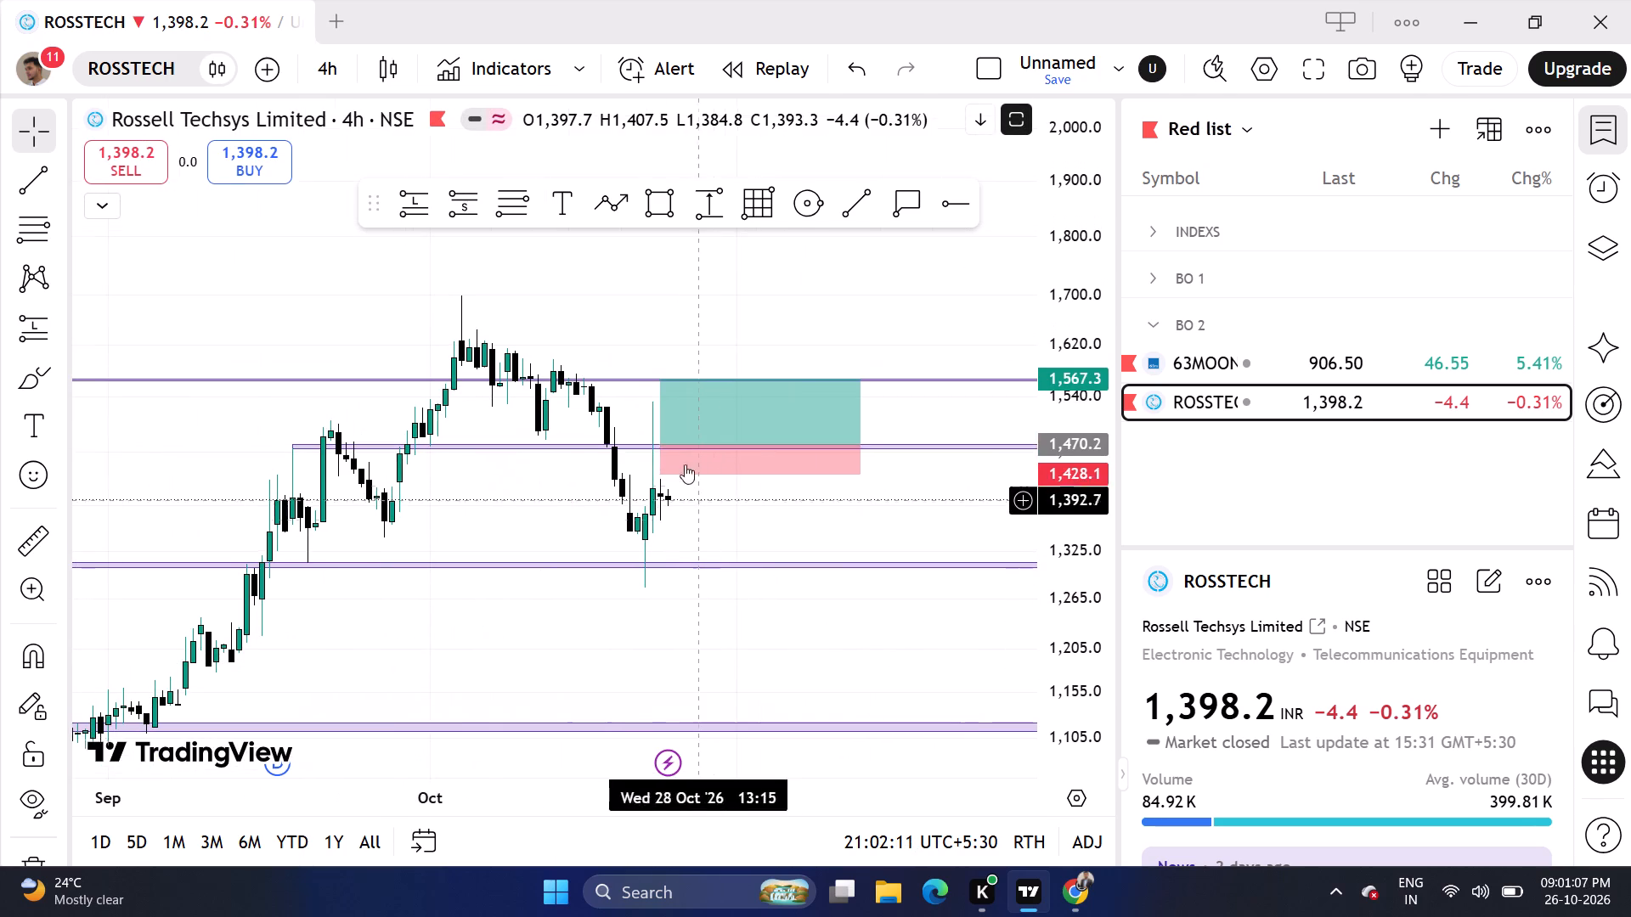
pyautogui.moveTo(661, 447); pyautogui.dragTo(674, 444)
pyautogui.click(736, 624)
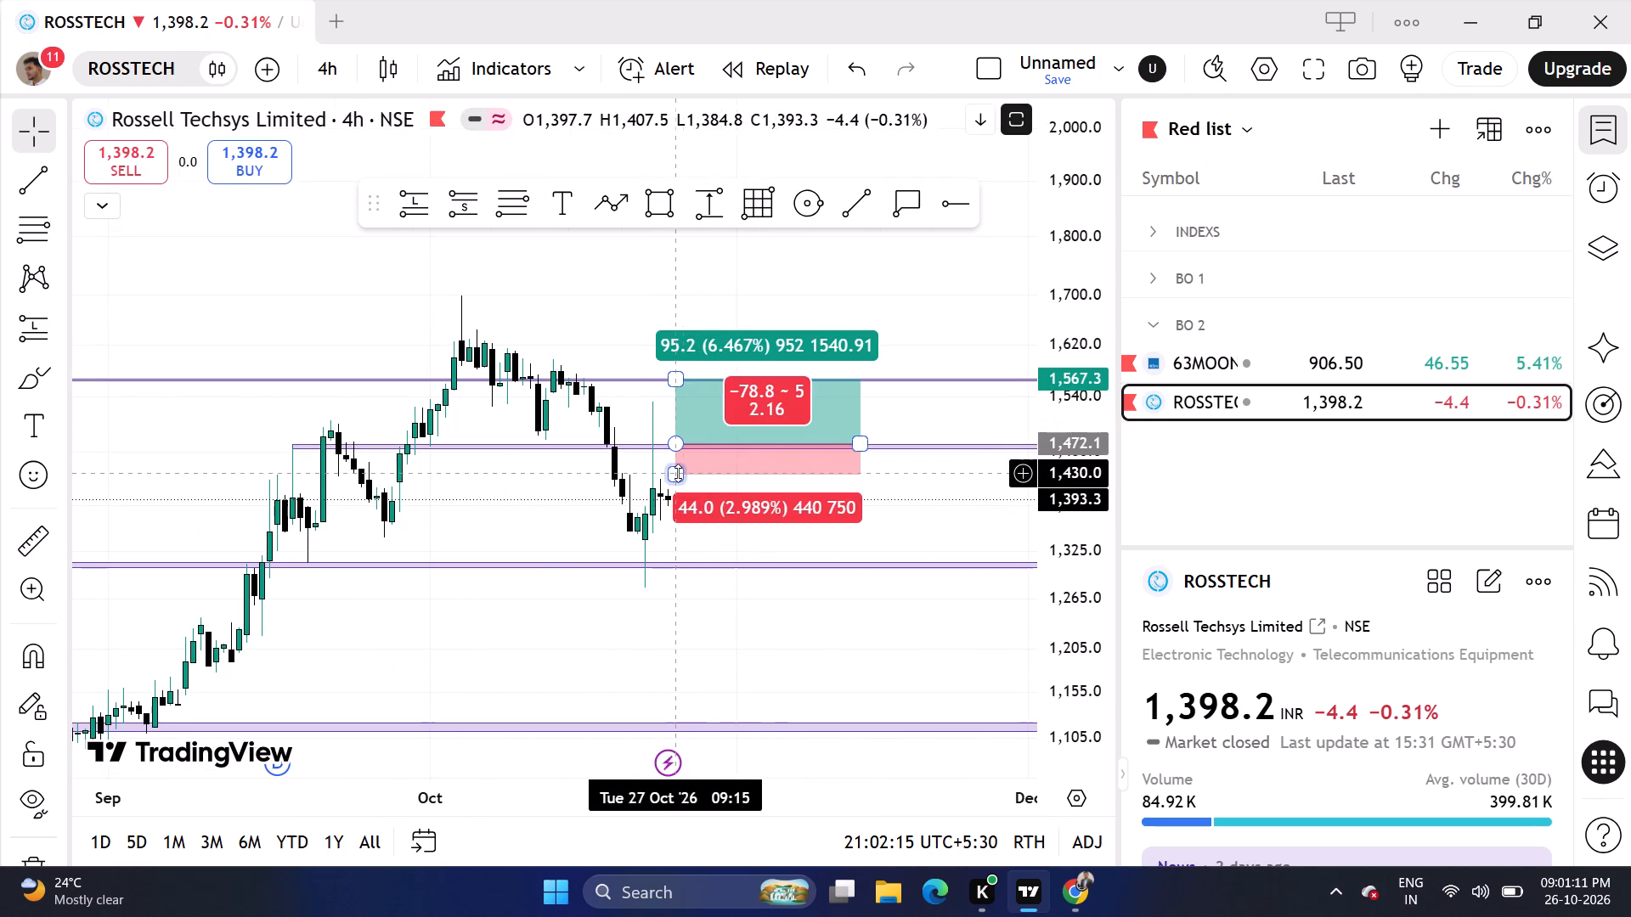
pyautogui.moveTo(678, 473); pyautogui.dragTo(638, 480)
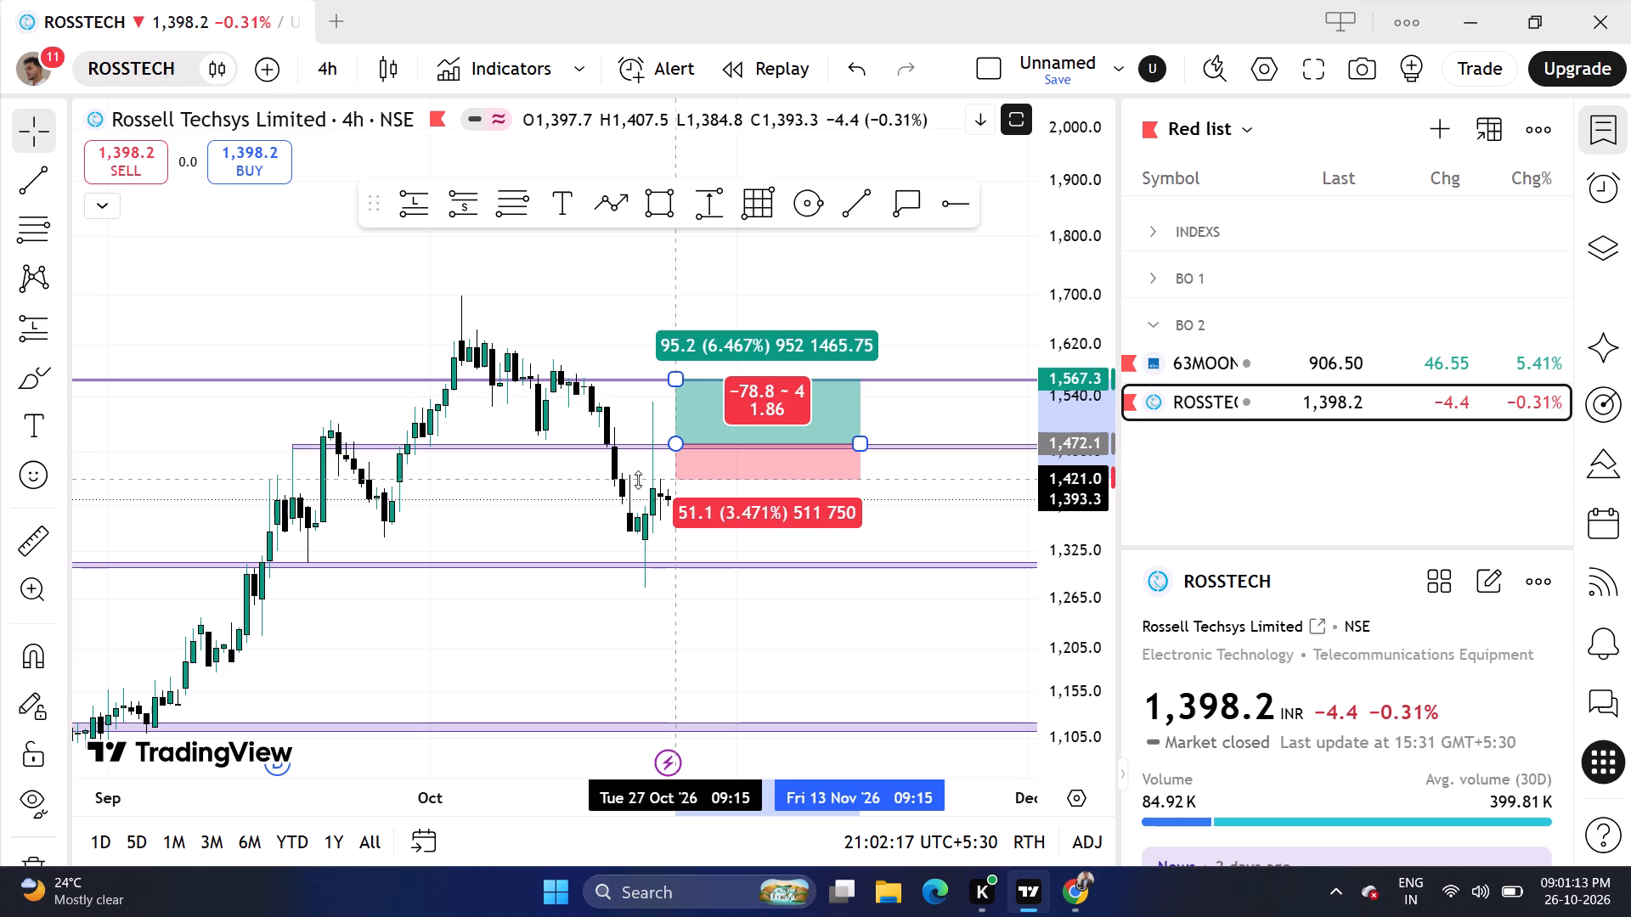
pyautogui.moveTo(638, 480); pyautogui.dragTo(634, 478)
pyautogui.click(787, 624)
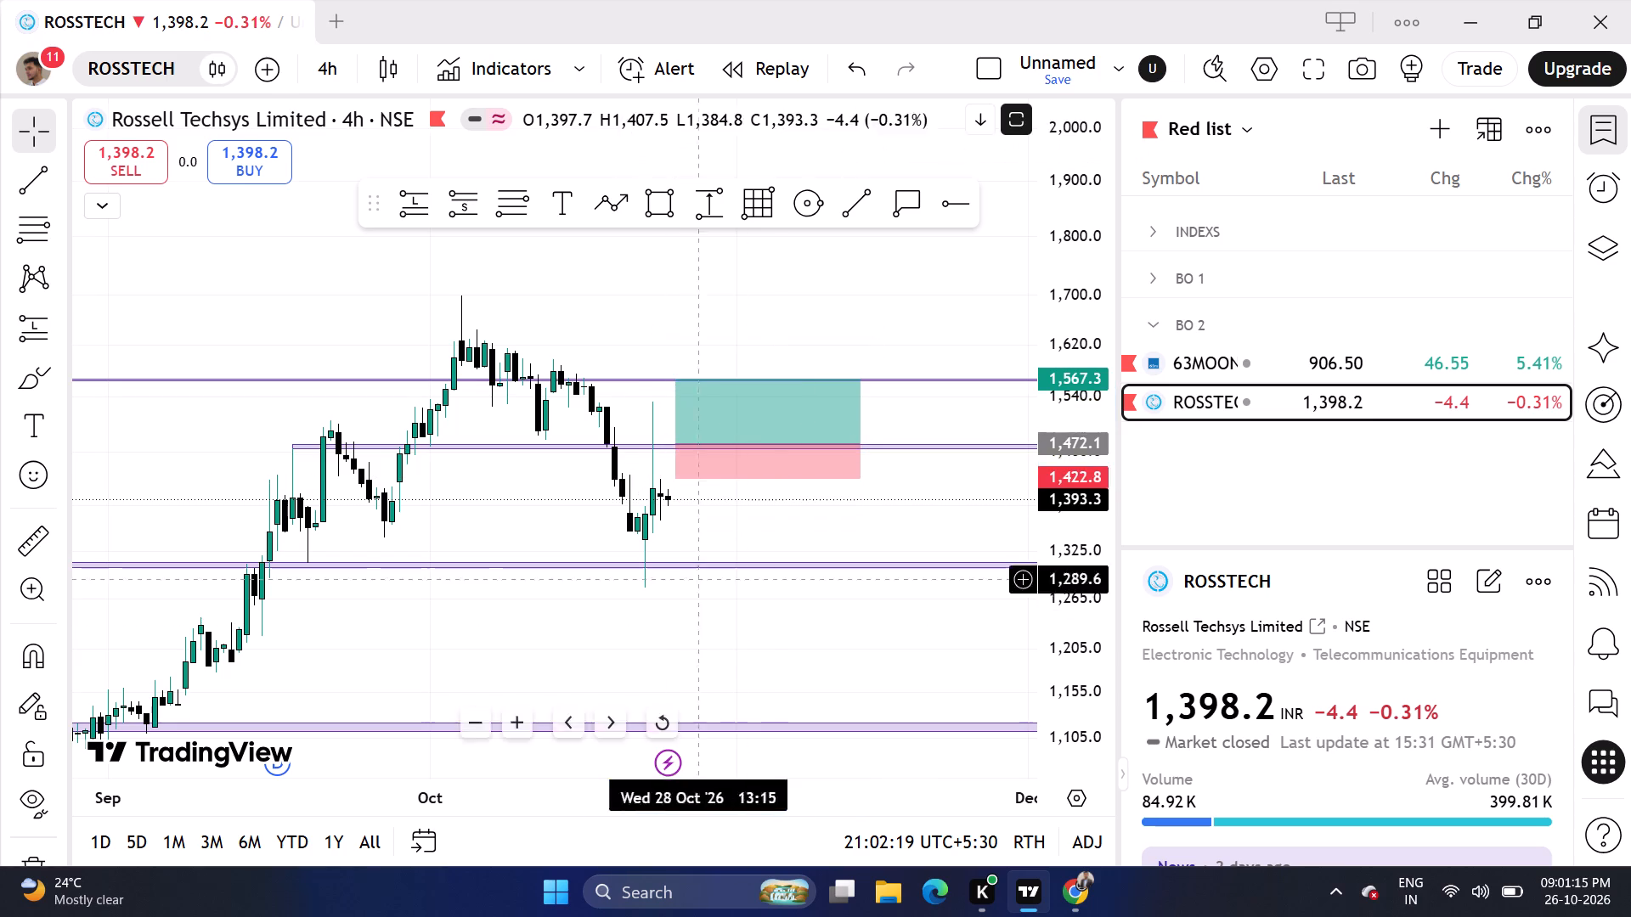
# Return the chart to the 1 day interval and review the adjusted long position against several months of price history.
pyautogui.click(323, 58)
pyautogui.scroll(-5, 392, 328)
pyautogui.click(401, 606)
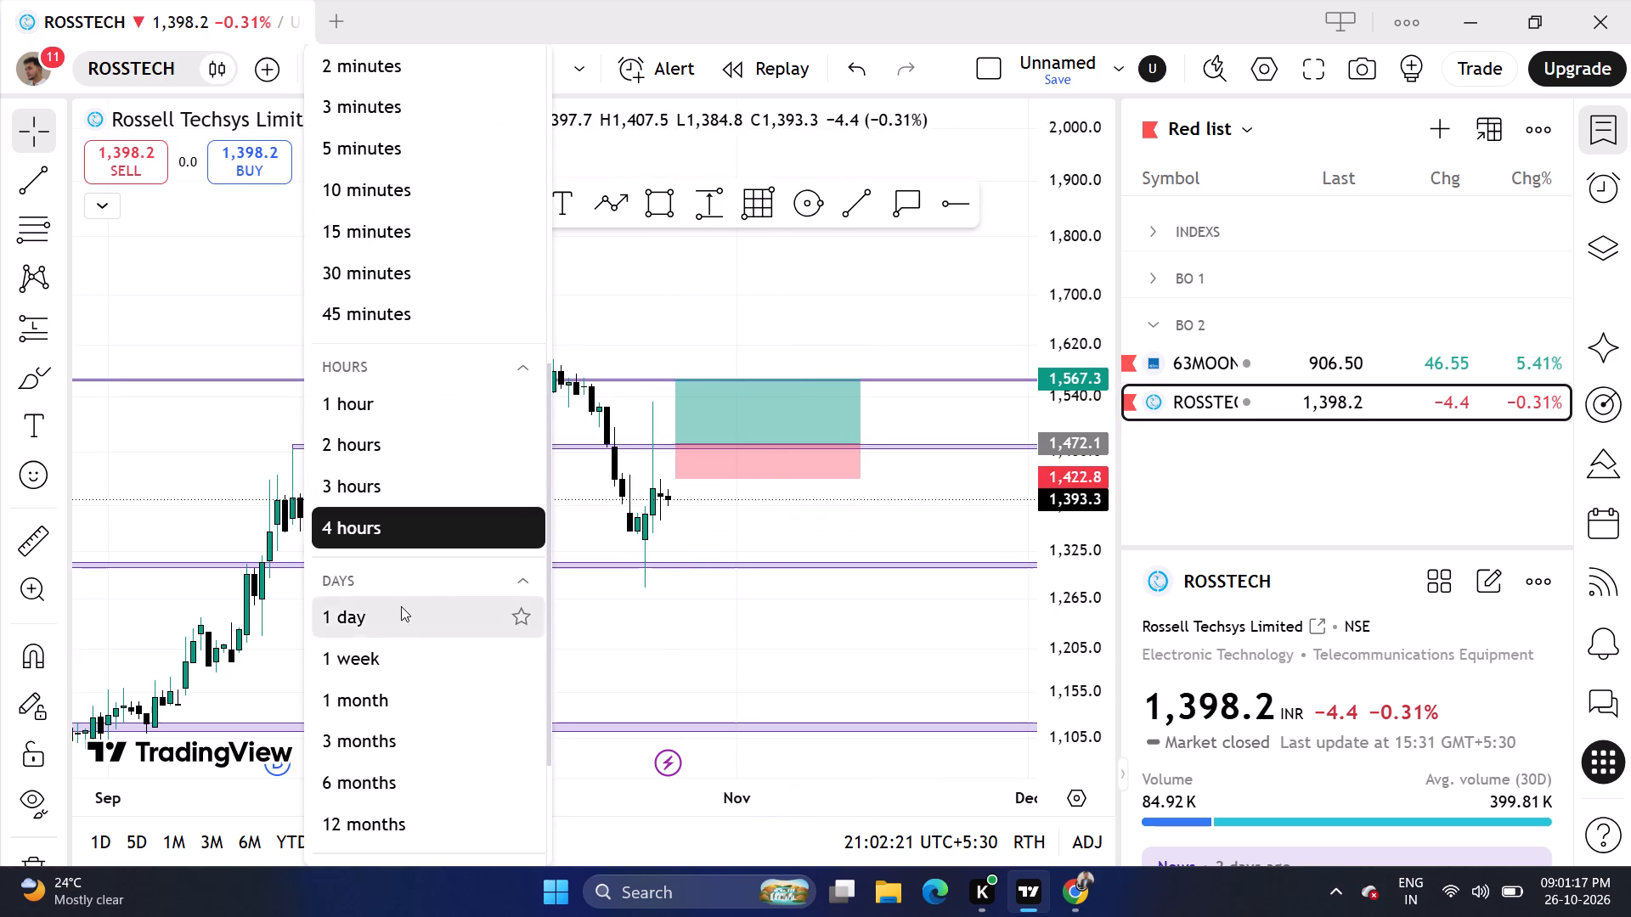
pyautogui.doubleClick(785, 247)
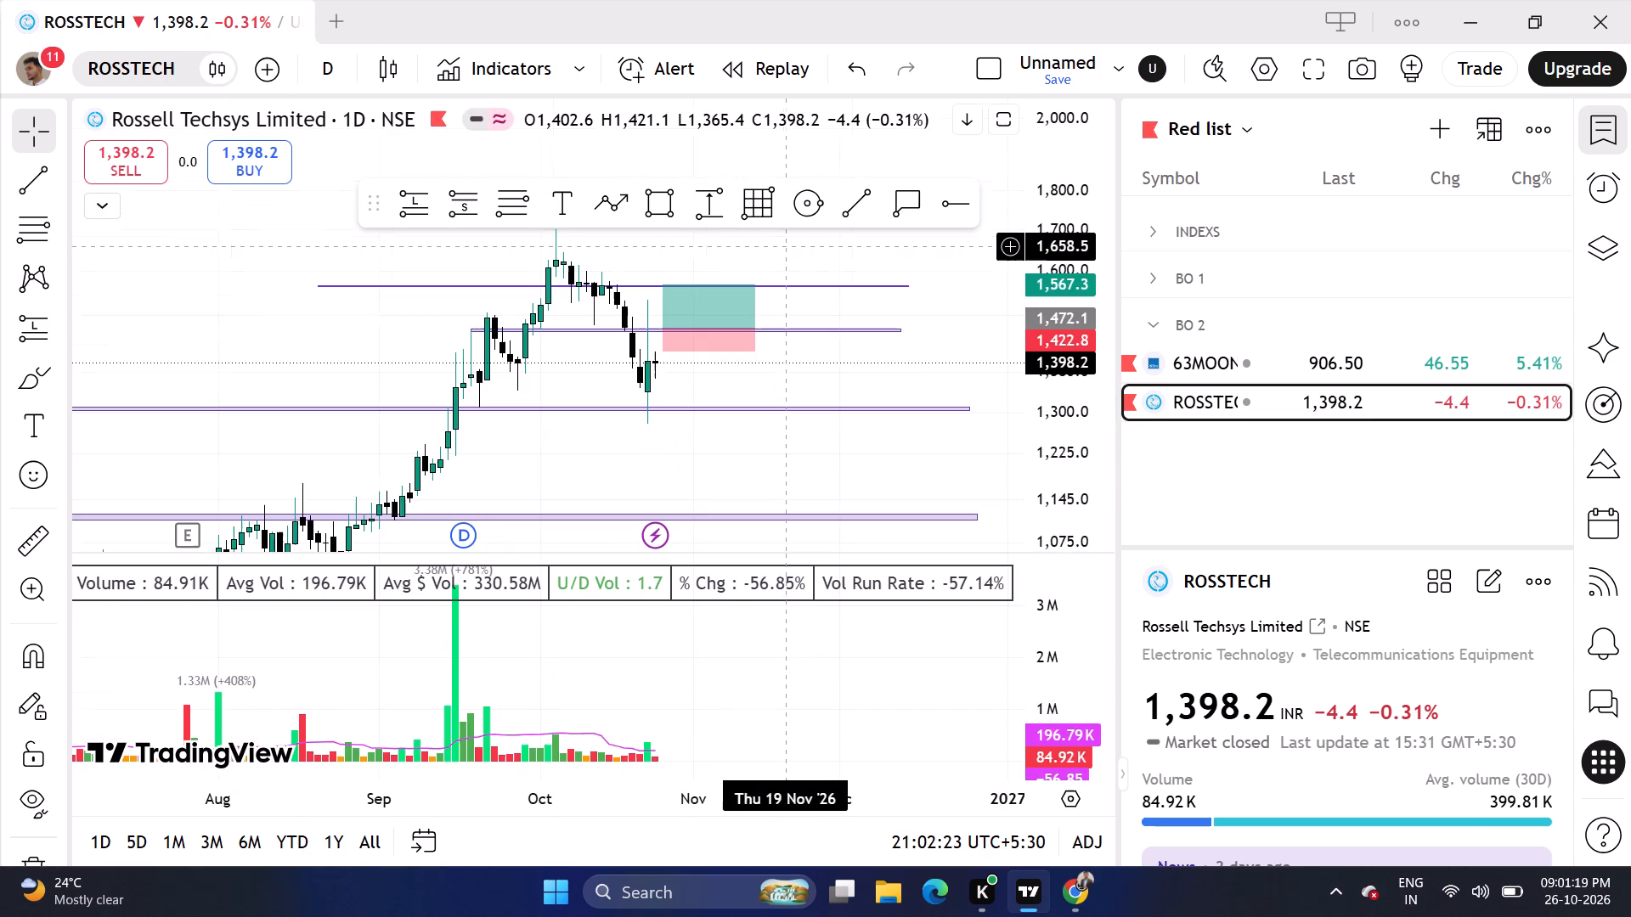
pyautogui.doubleClick(772, 239)
pyautogui.scroll(-5, 835, 676)
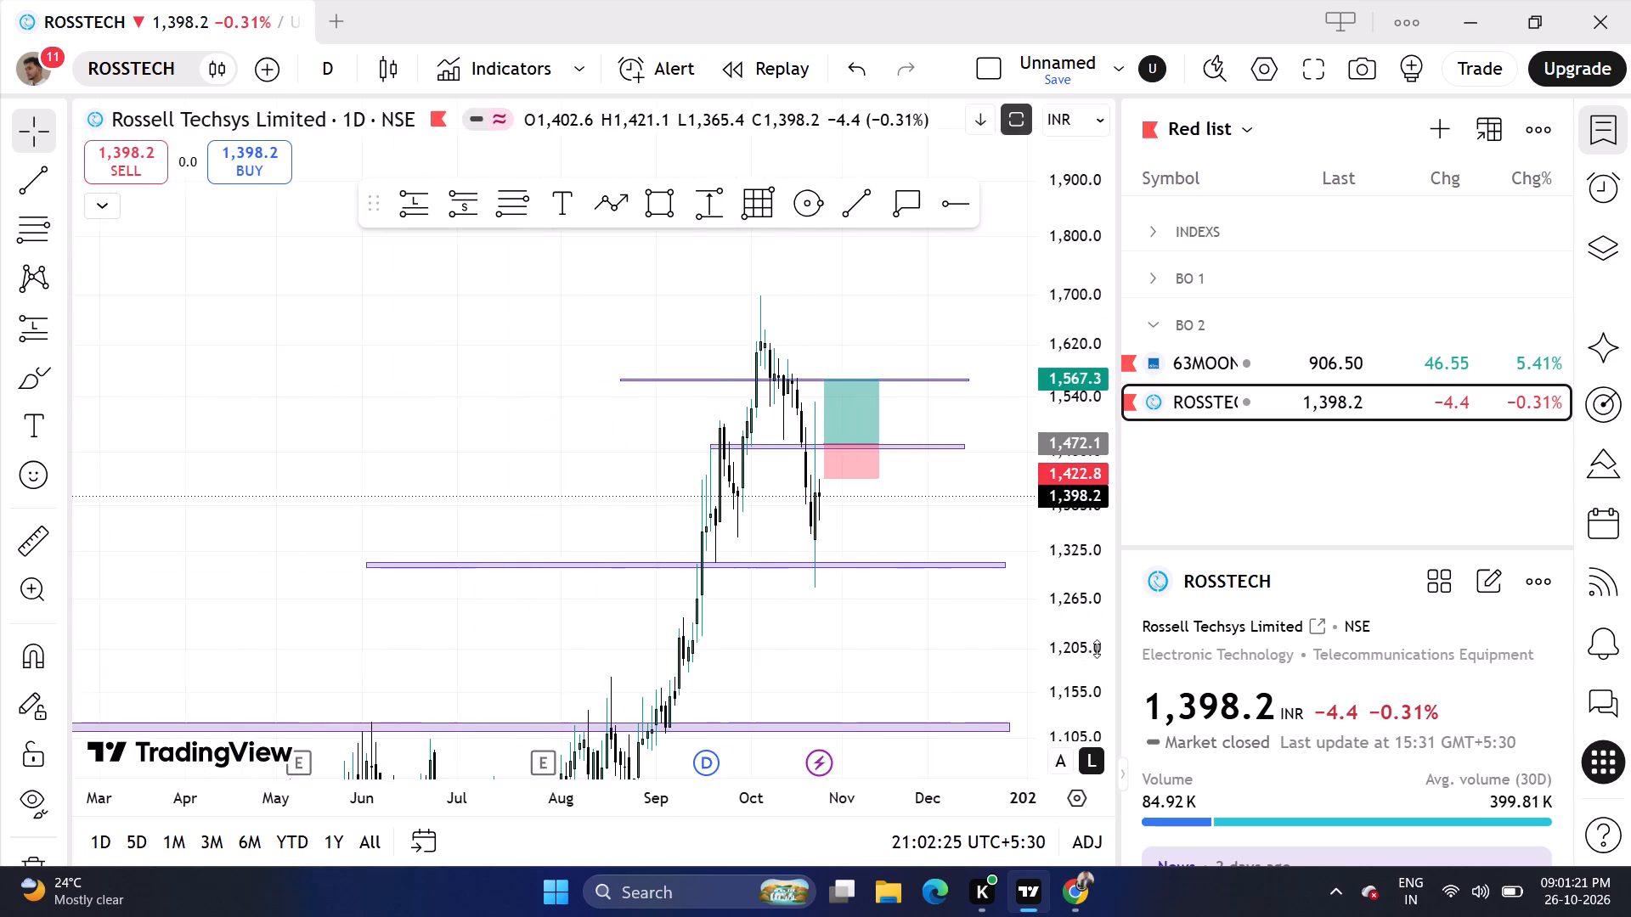
pyautogui.scroll(-7, 1083, 618)
pyautogui.scroll(2, 1081, 628)
pyautogui.scroll(3, 922, 634)
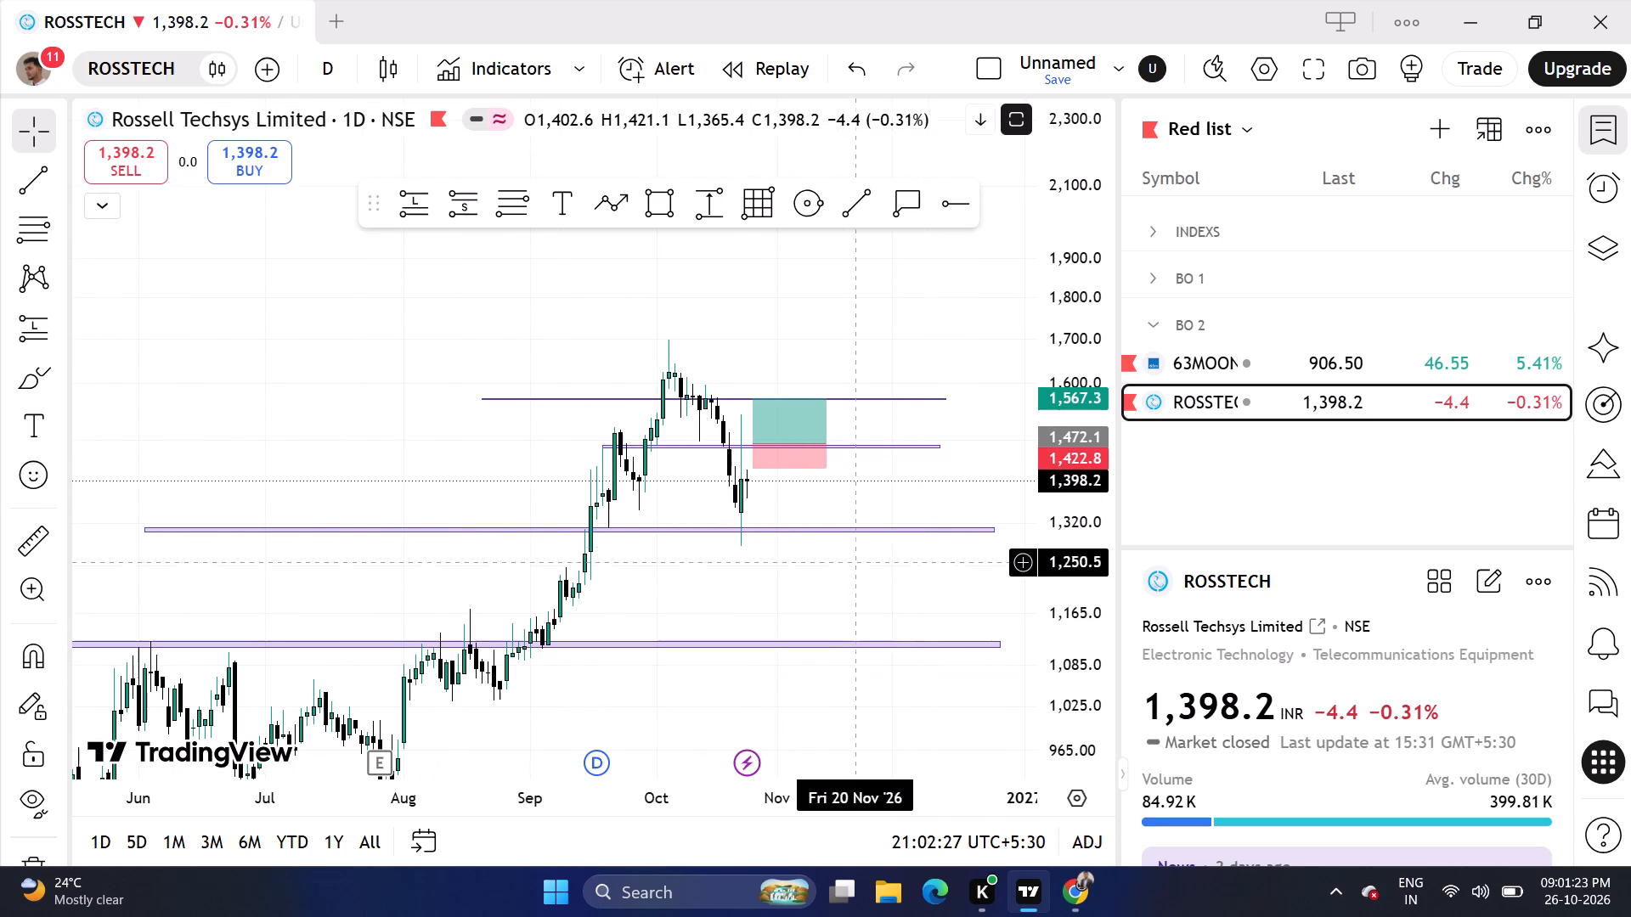
pyautogui.scroll(1, 844, 605)
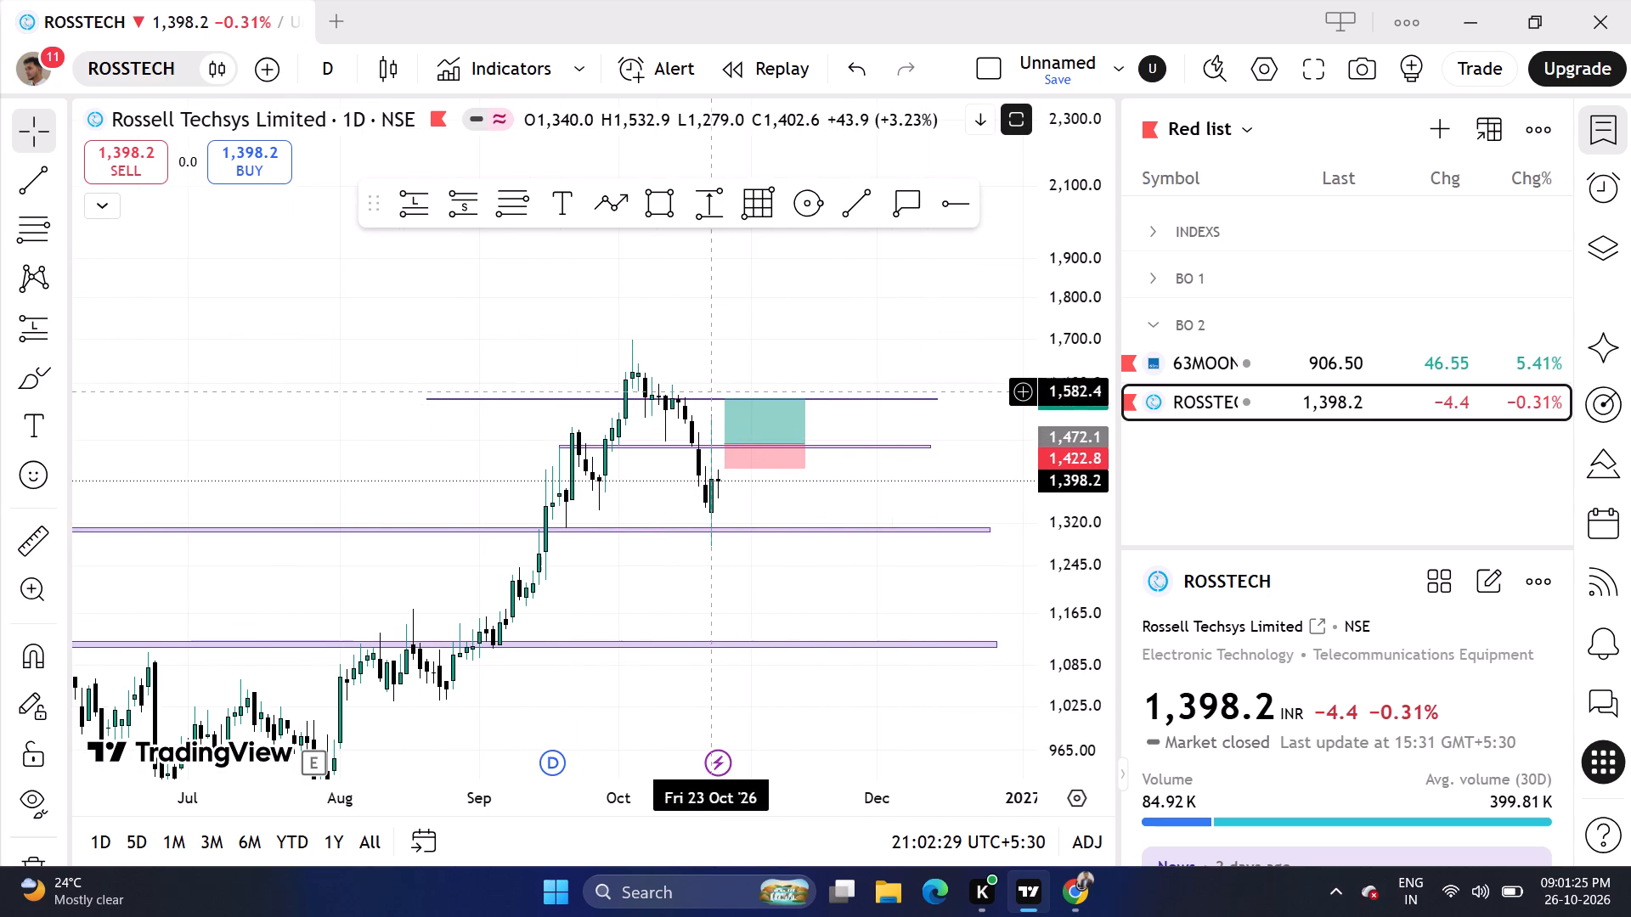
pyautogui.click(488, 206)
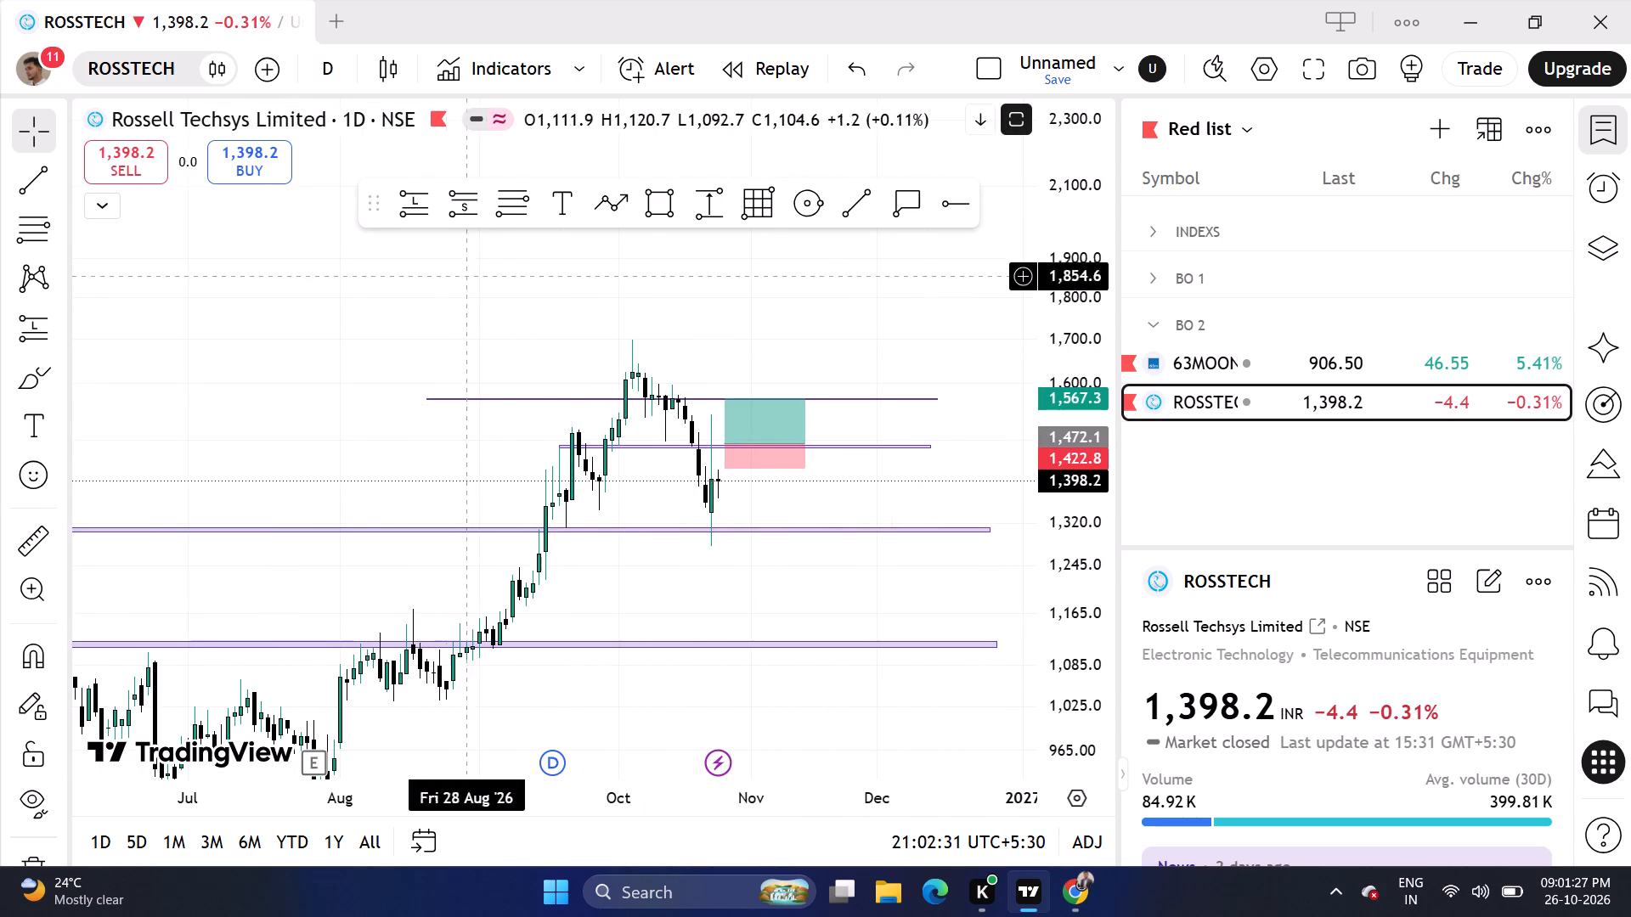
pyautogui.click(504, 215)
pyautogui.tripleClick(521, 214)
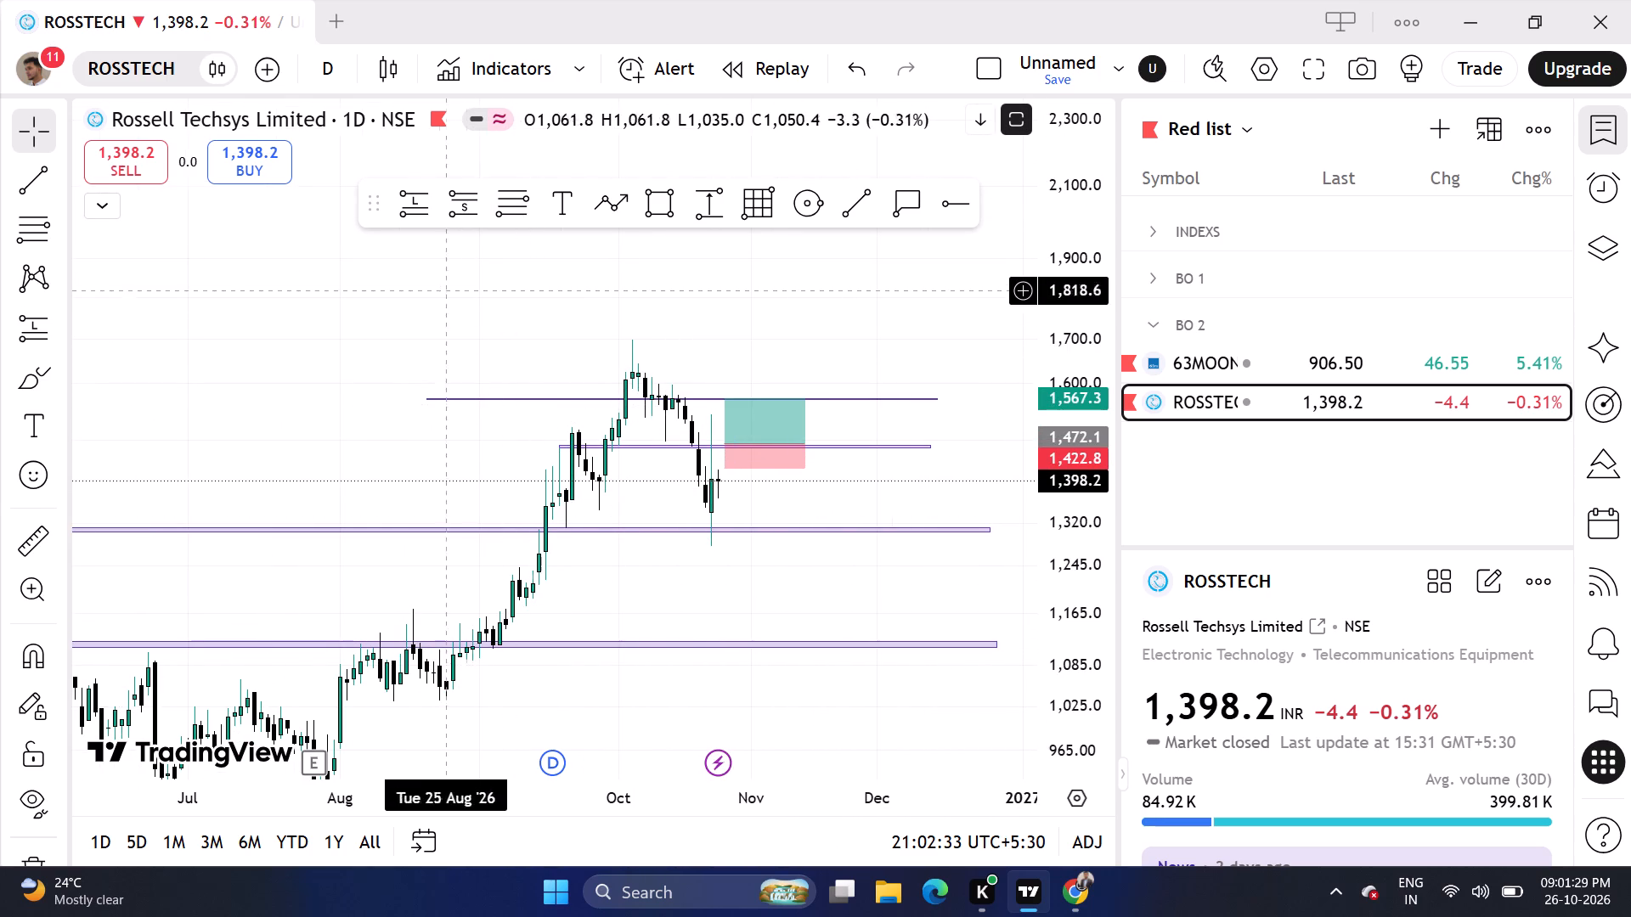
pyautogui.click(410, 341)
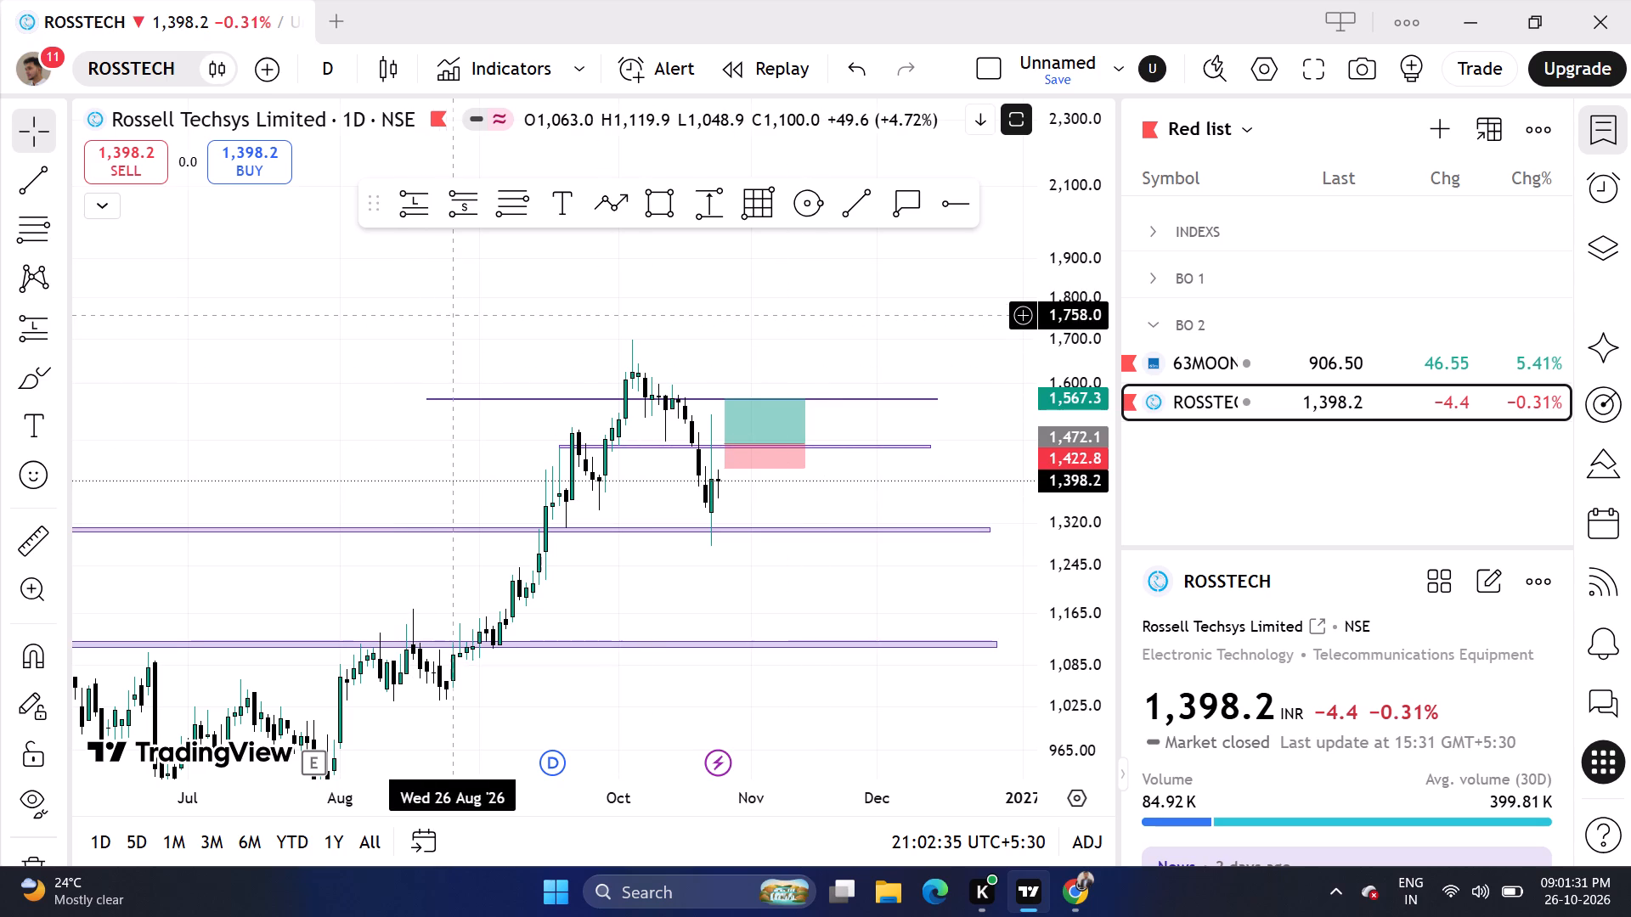
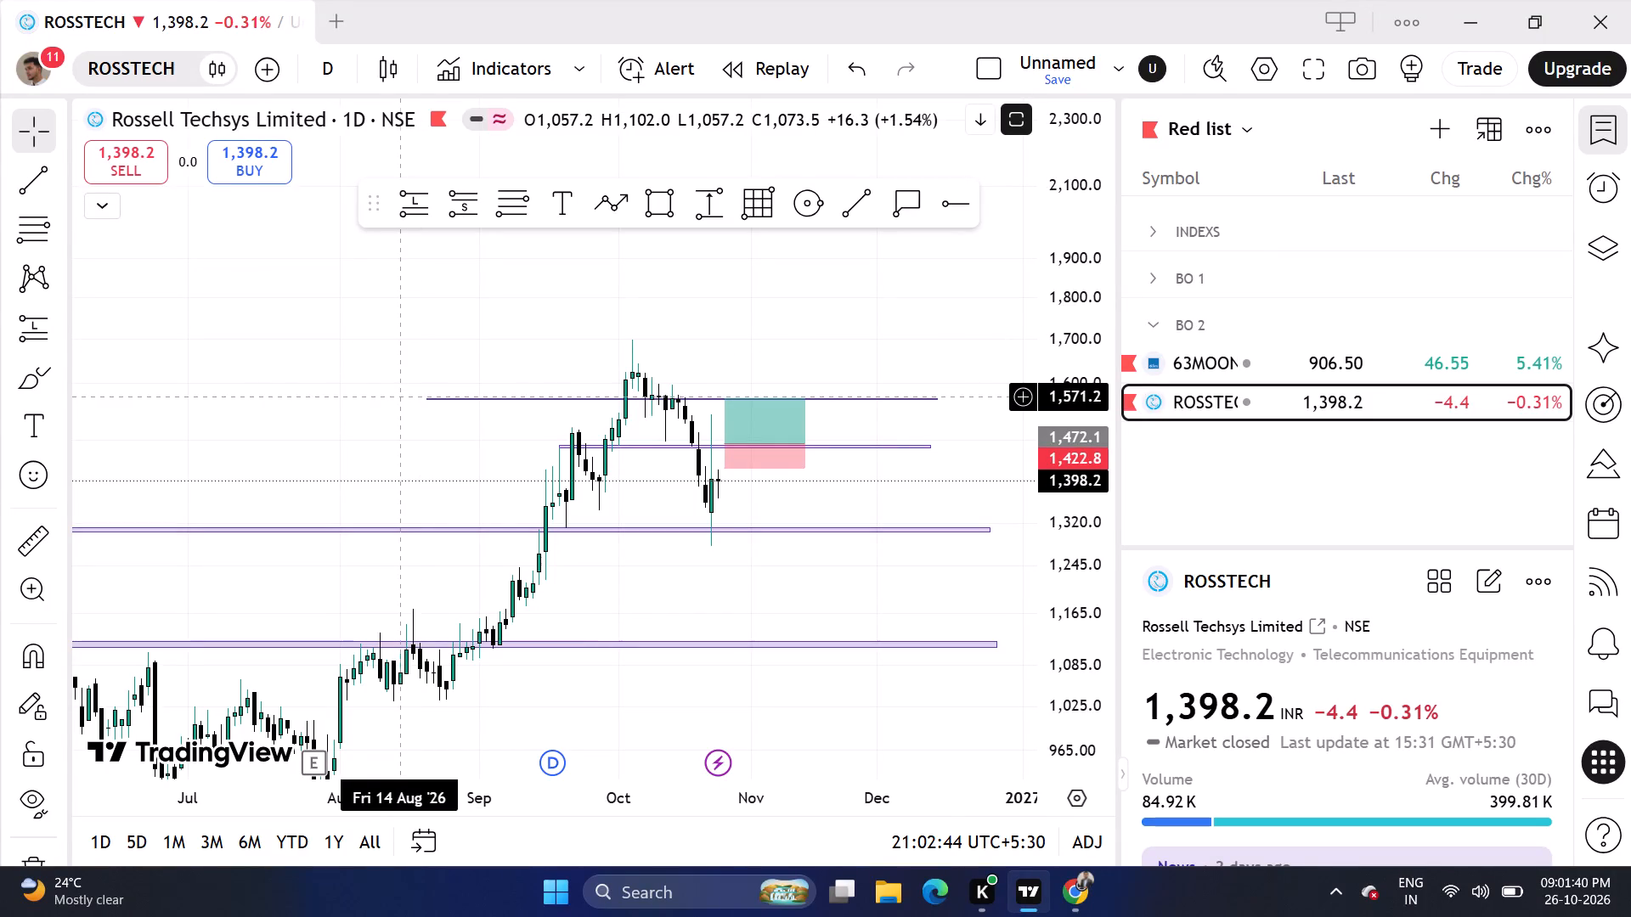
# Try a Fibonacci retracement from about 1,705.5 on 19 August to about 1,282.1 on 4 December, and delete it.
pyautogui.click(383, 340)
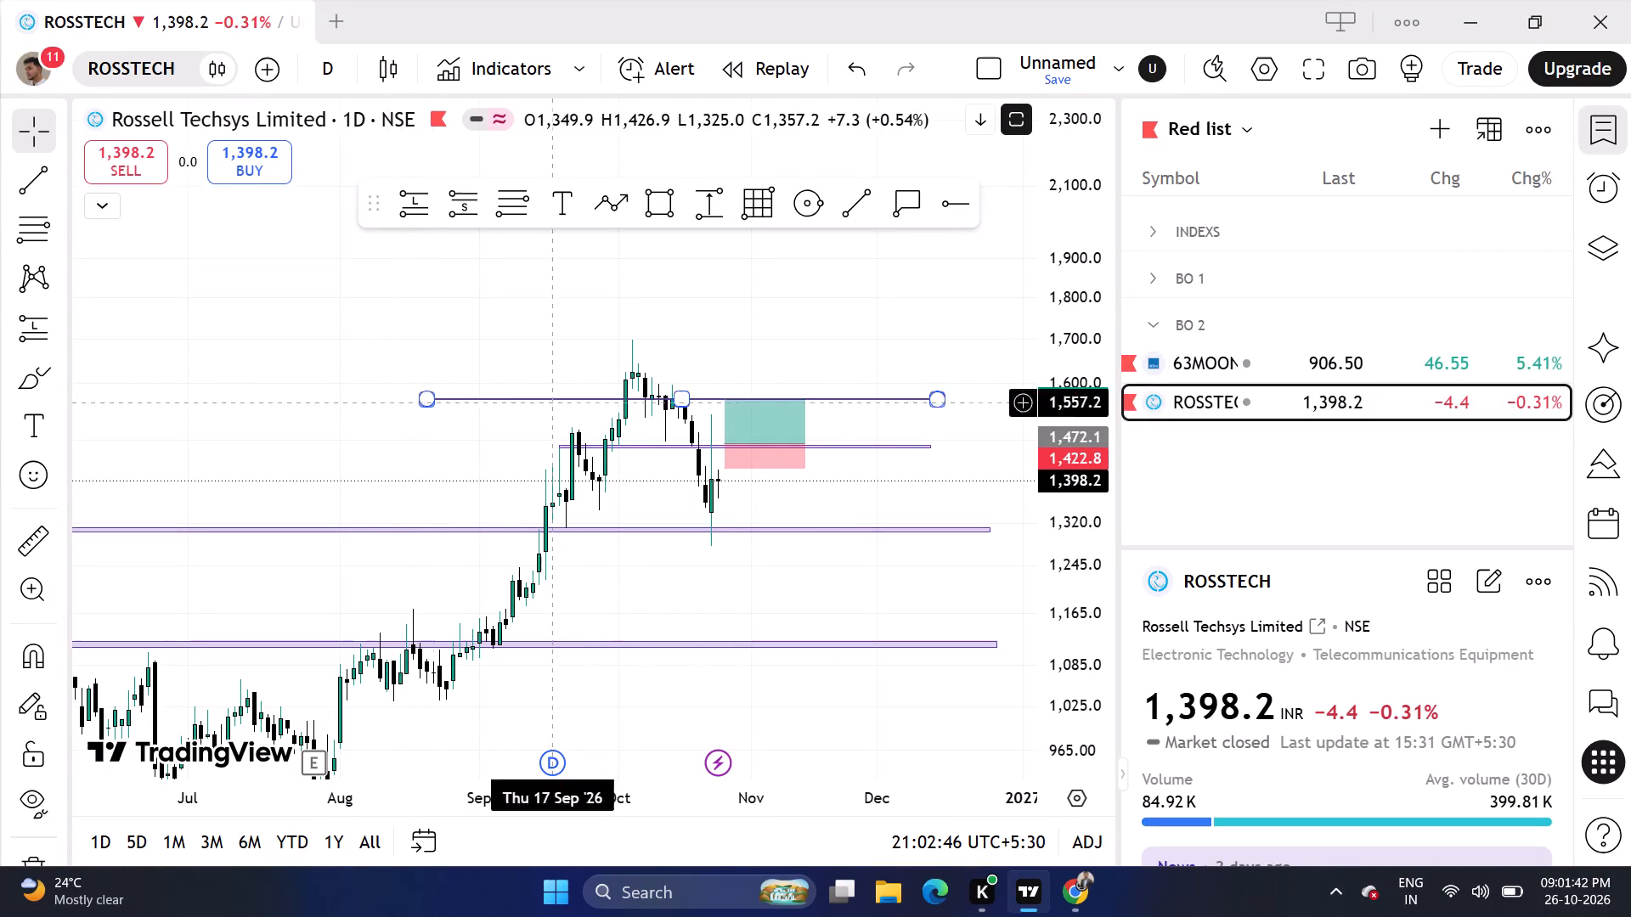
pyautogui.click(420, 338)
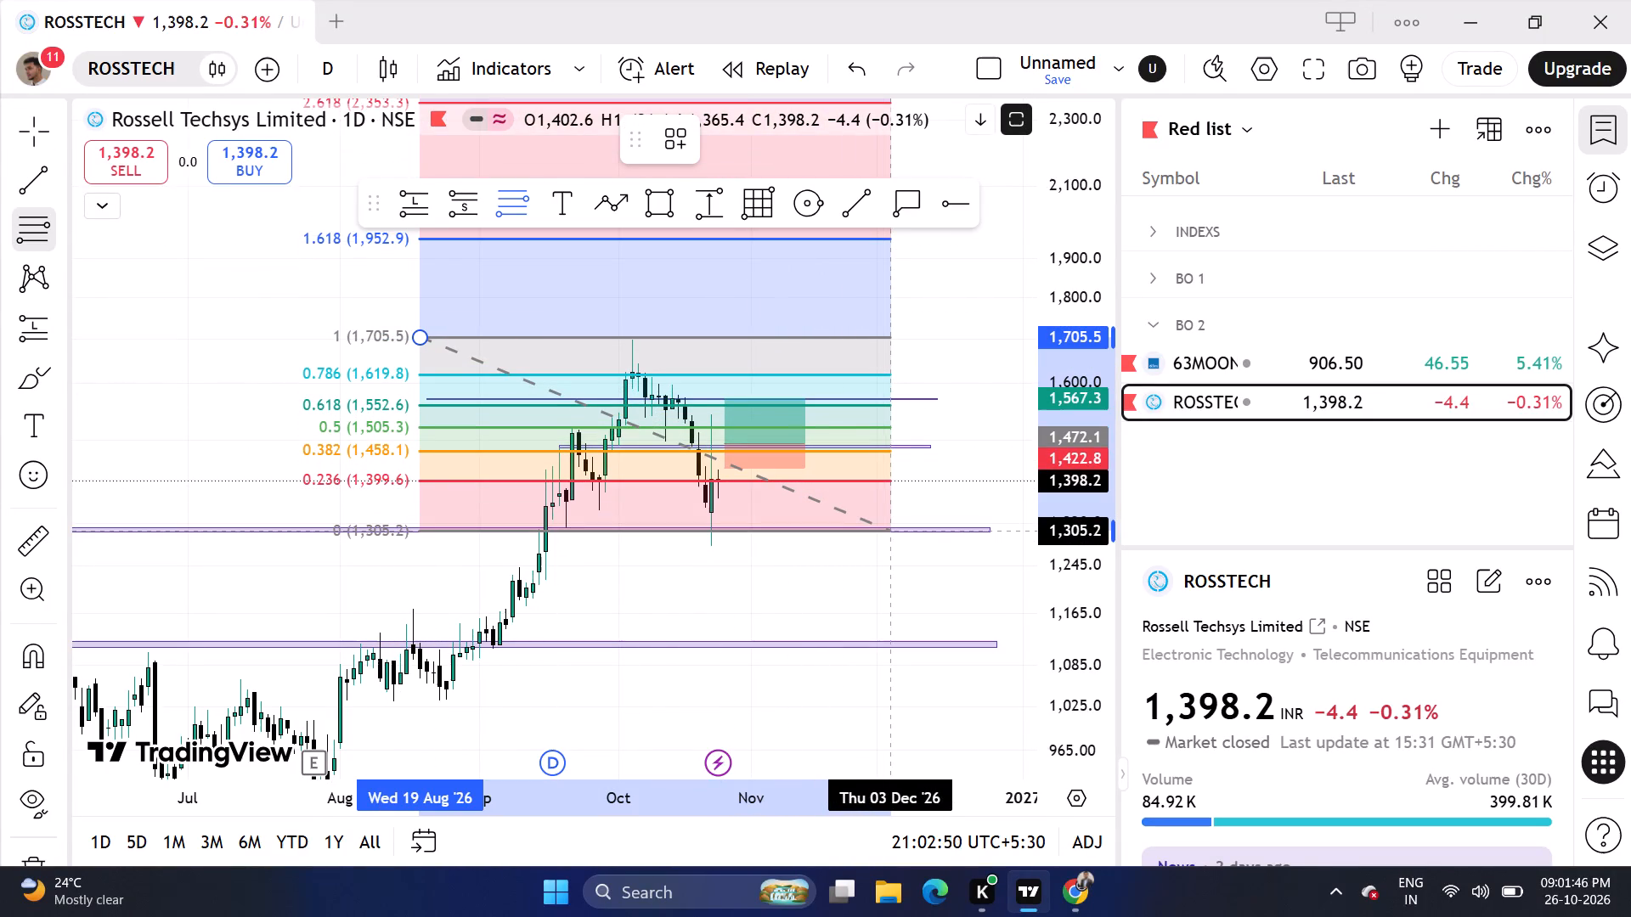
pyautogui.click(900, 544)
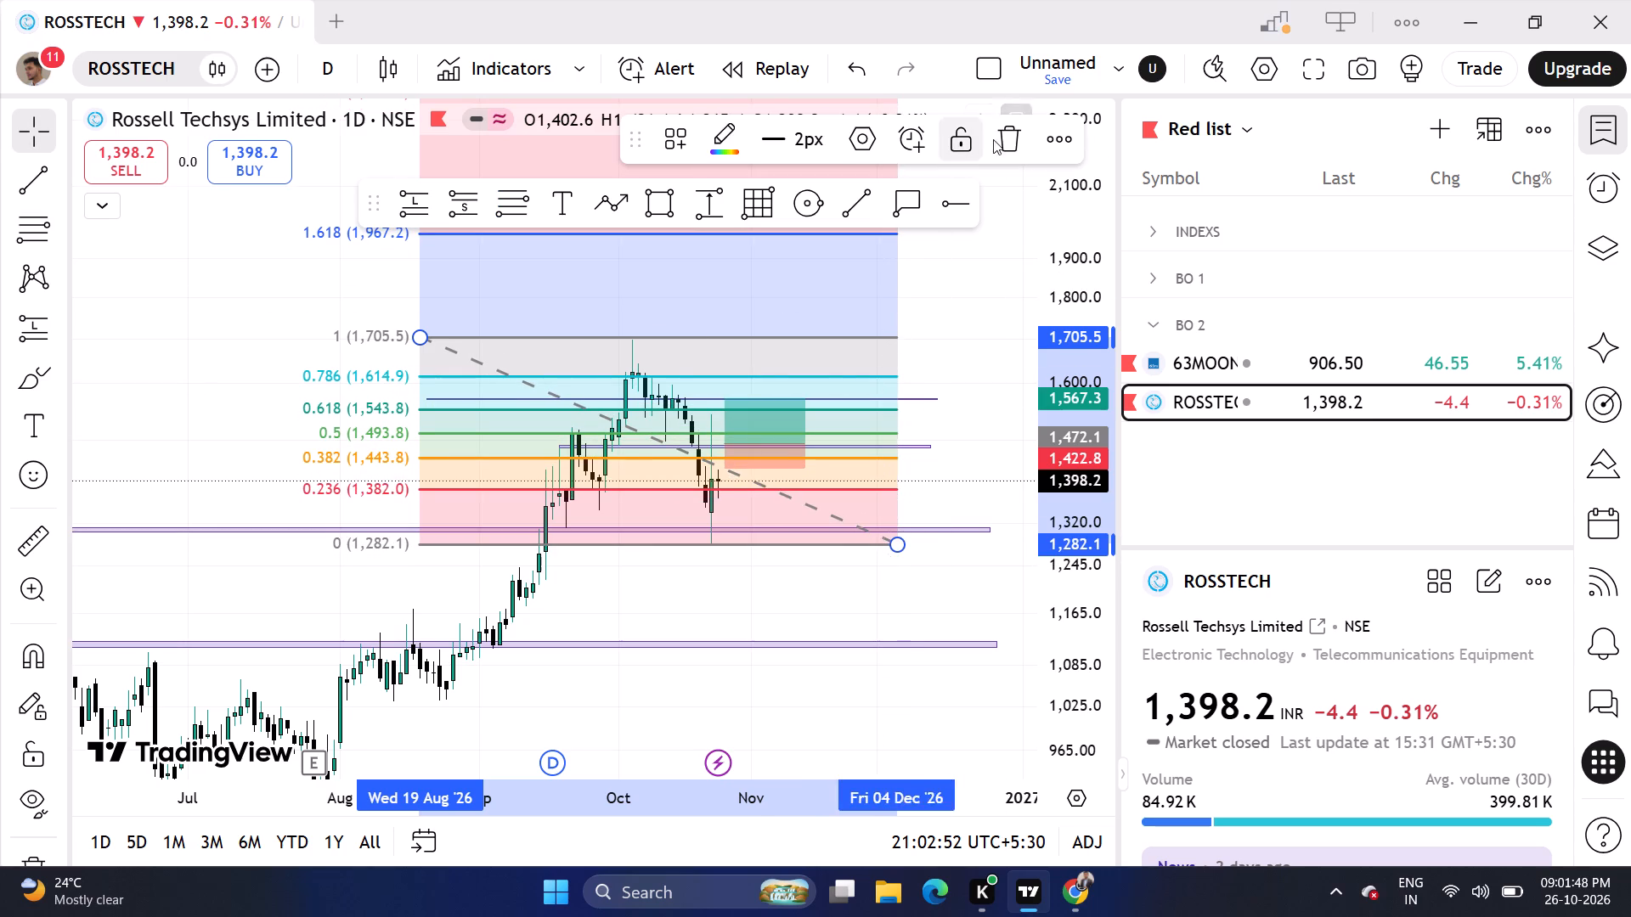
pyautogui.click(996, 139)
# Move the thin purple resistance zone from above the long position up to the October peak near 1,699.4, spanning 4 September to 30 December.
pyautogui.scroll(-6, 925, 430)
pyautogui.scroll(3, 889, 594)
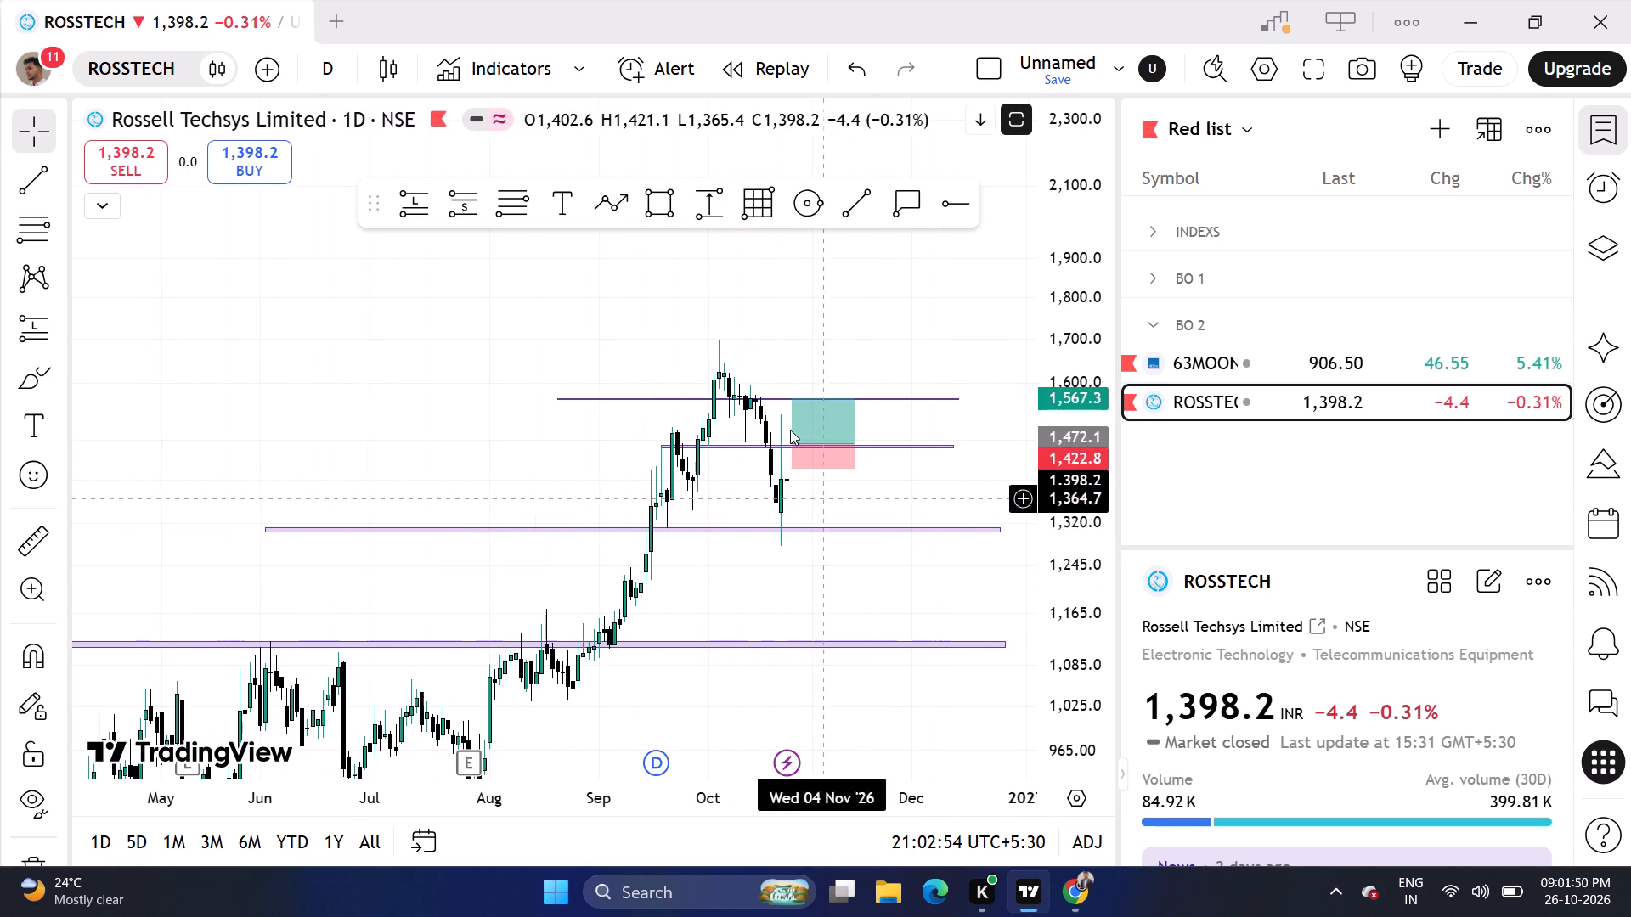
pyautogui.moveTo(778, 396); pyautogui.dragTo(818, 340)
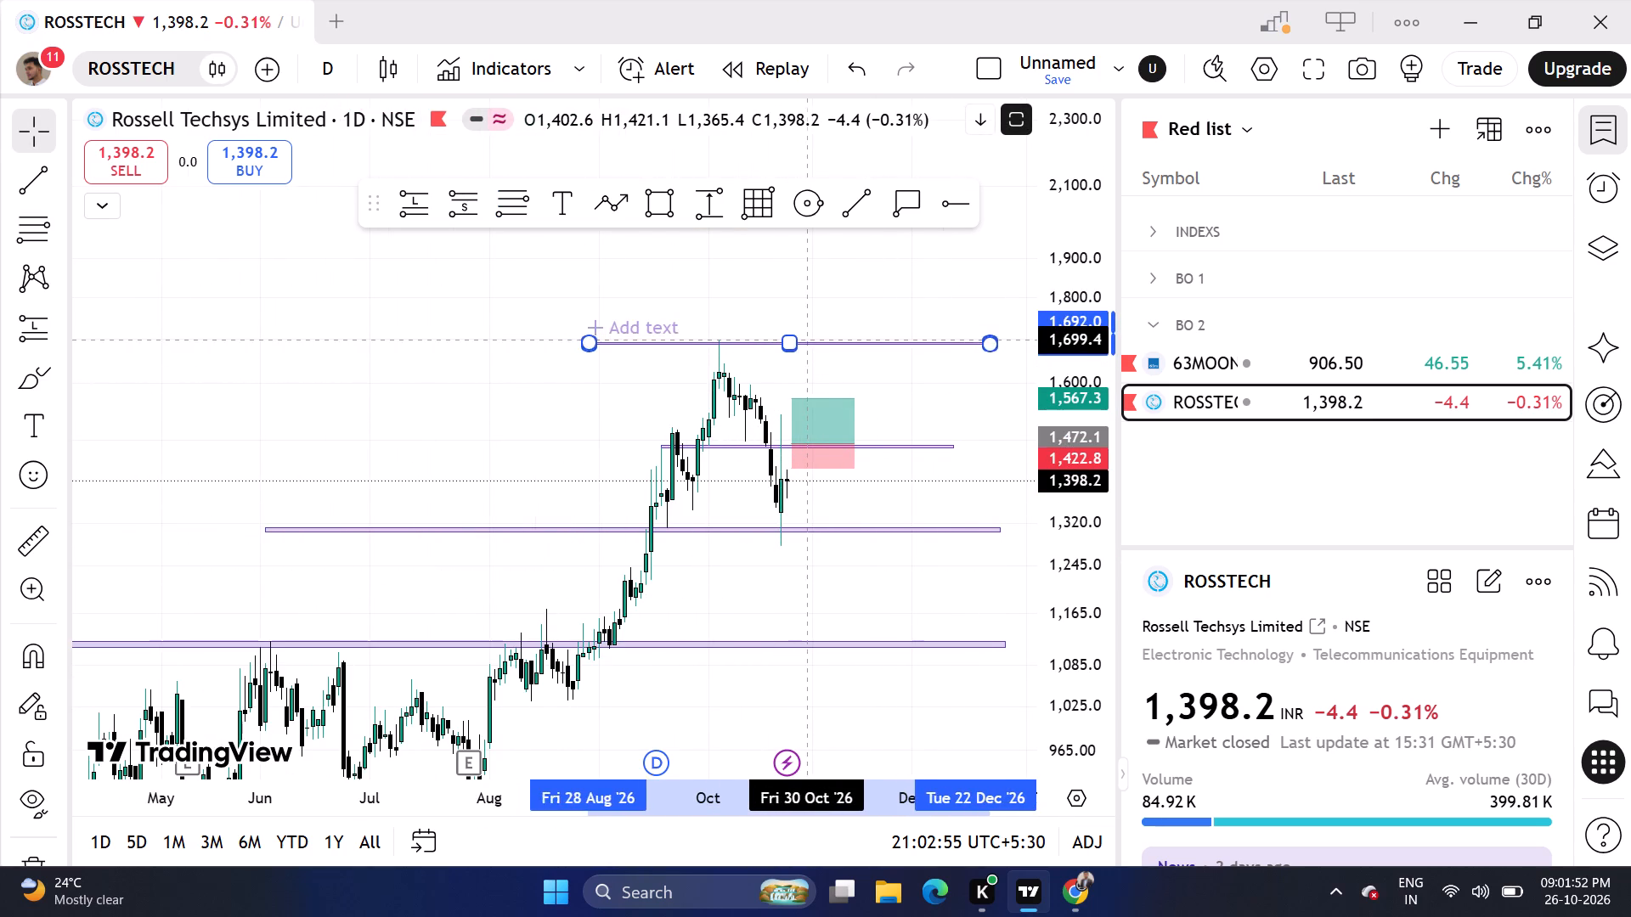
pyautogui.moveTo(818, 340); pyautogui.dragTo(832, 335)
pyautogui.moveTo(821, 340); pyautogui.dragTo(820, 371)
pyautogui.moveTo(818, 335); pyautogui.dragTo(825, 310)
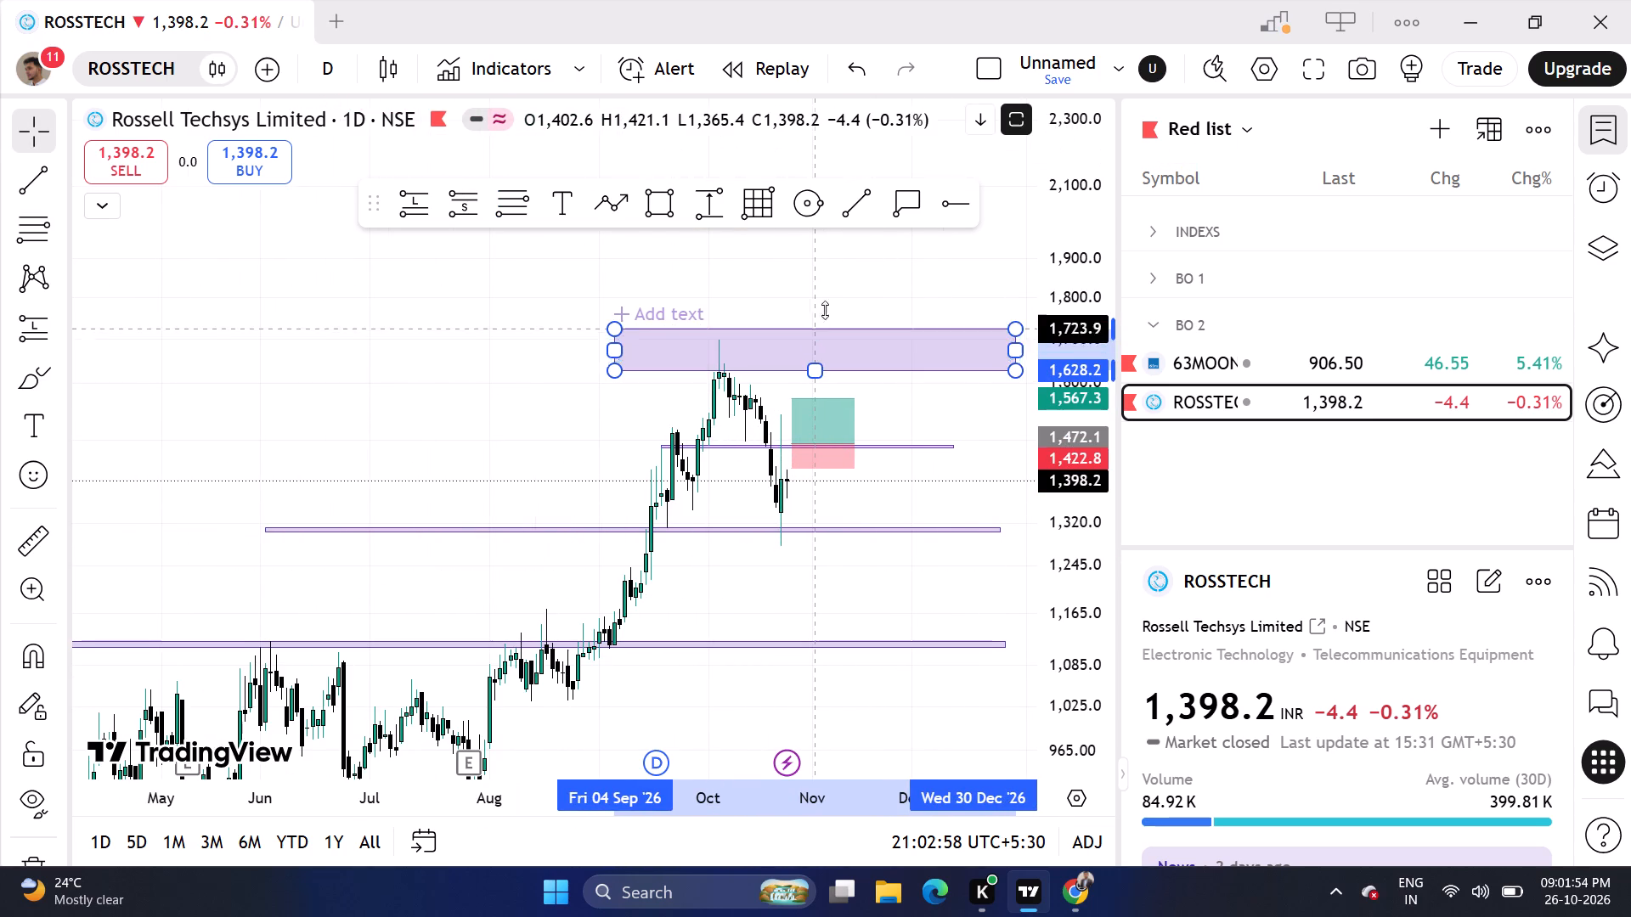
pyautogui.moveTo(825, 310); pyautogui.dragTo(836, 340)
pyautogui.moveTo(817, 373); pyautogui.dragTo(819, 353)
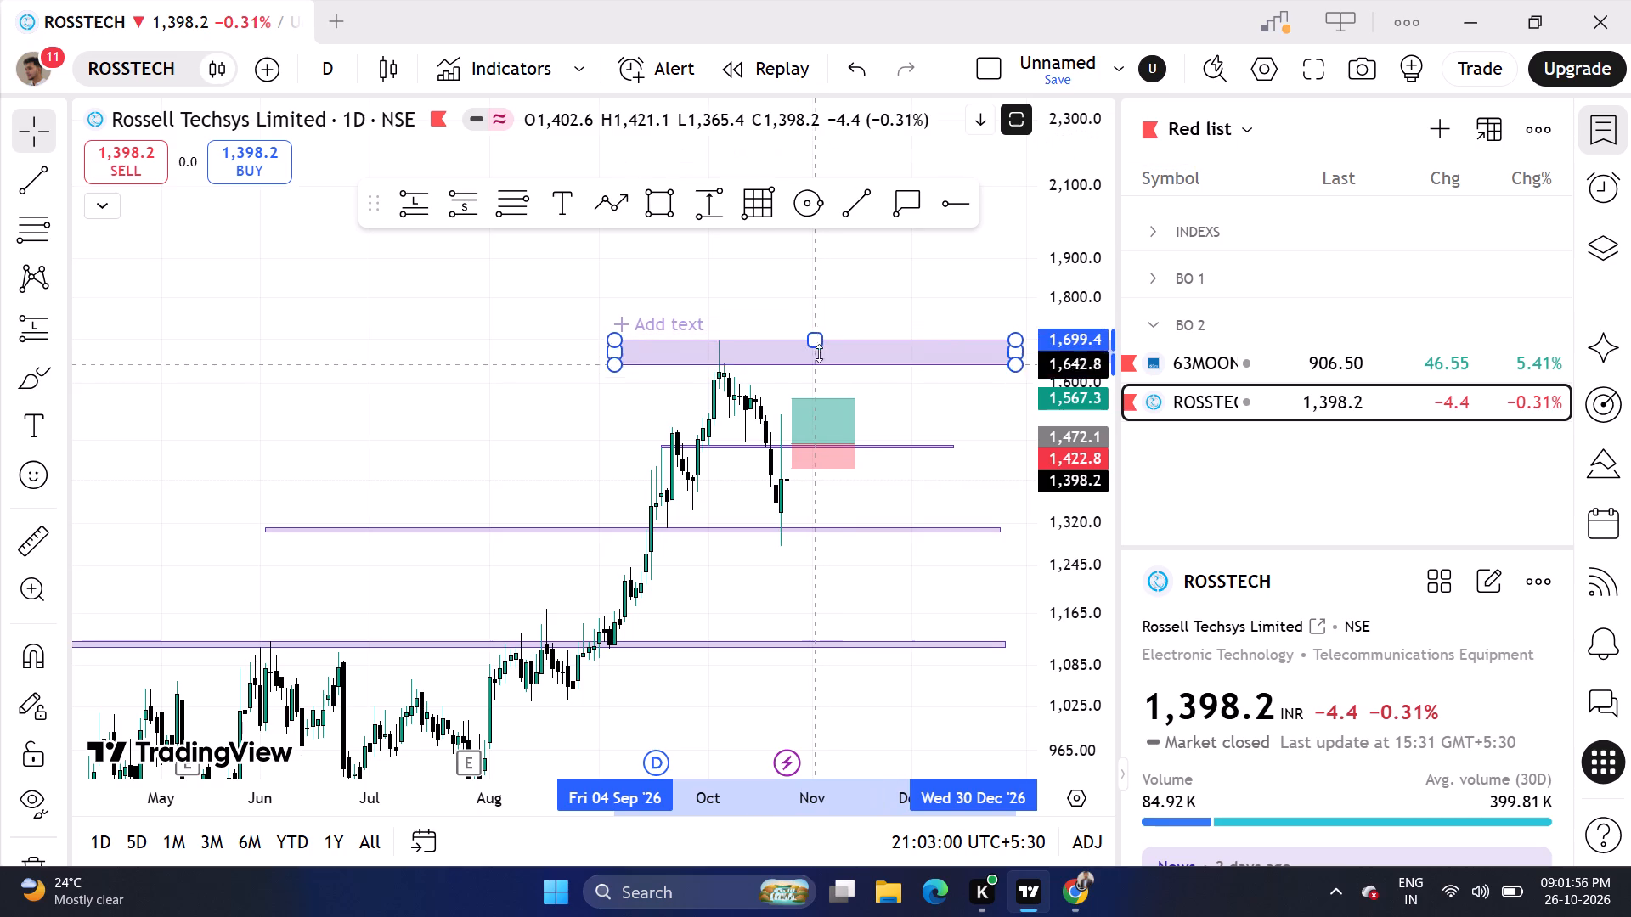
pyautogui.moveTo(819, 353); pyautogui.dragTo(820, 341)
pyautogui.click(820, 293)
pyautogui.moveTo(816, 335); pyautogui.dragTo(816, 353)
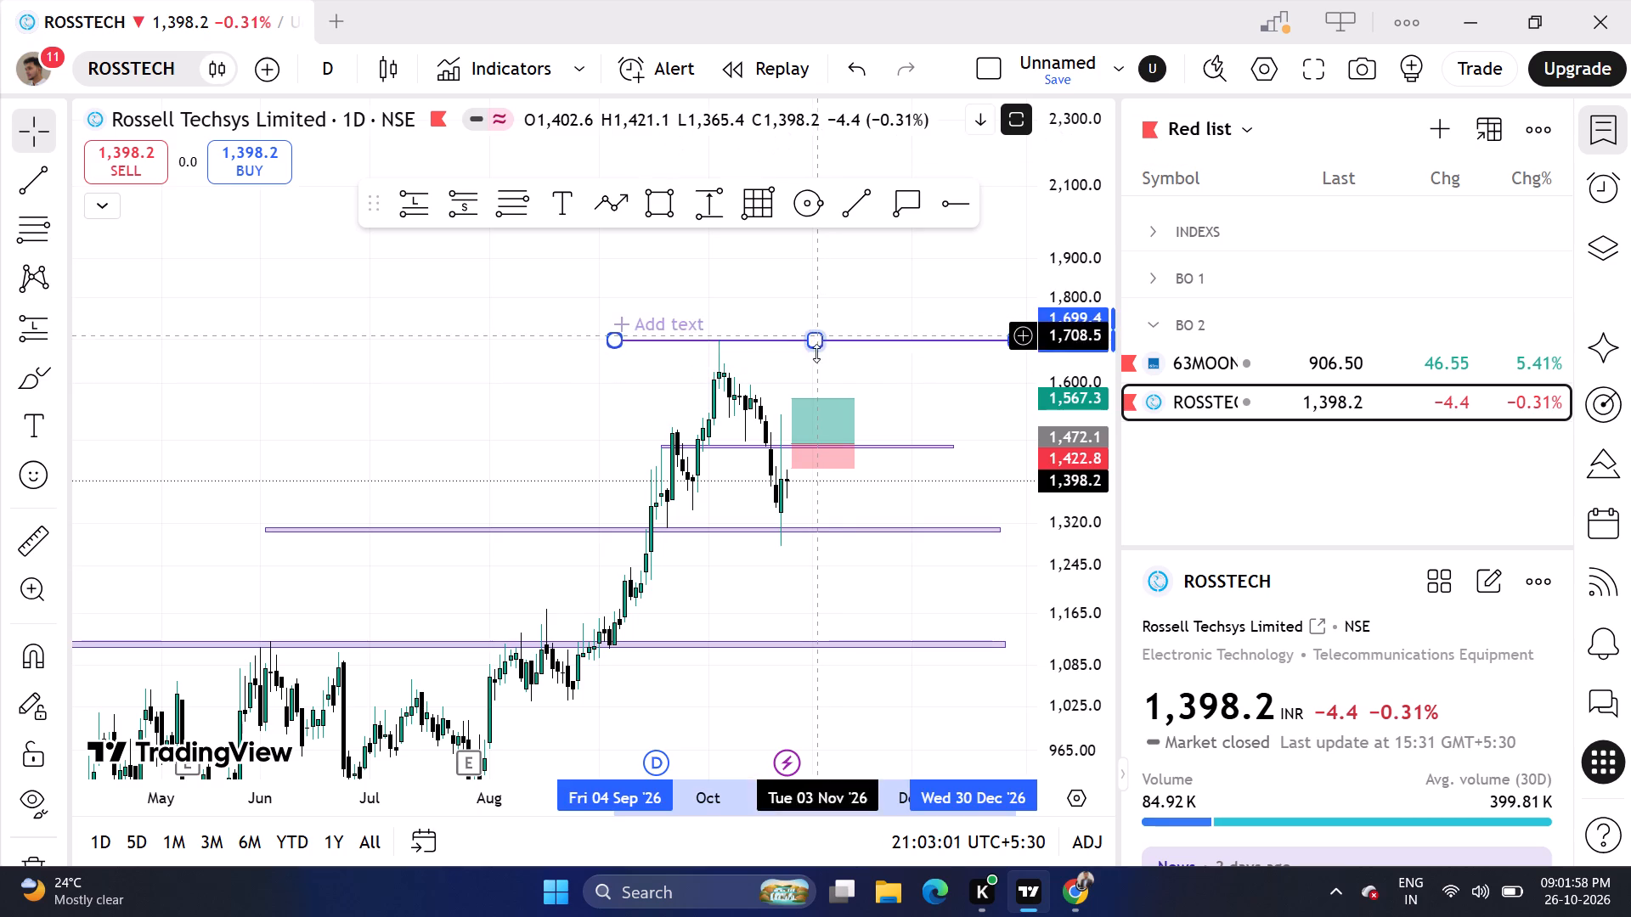
pyautogui.moveTo(816, 353); pyautogui.dragTo(818, 343)
pyautogui.click(817, 267)
# Delete the existing long position and the thin purple zone crossing it near 1,470.
pyautogui.click(904, 442)
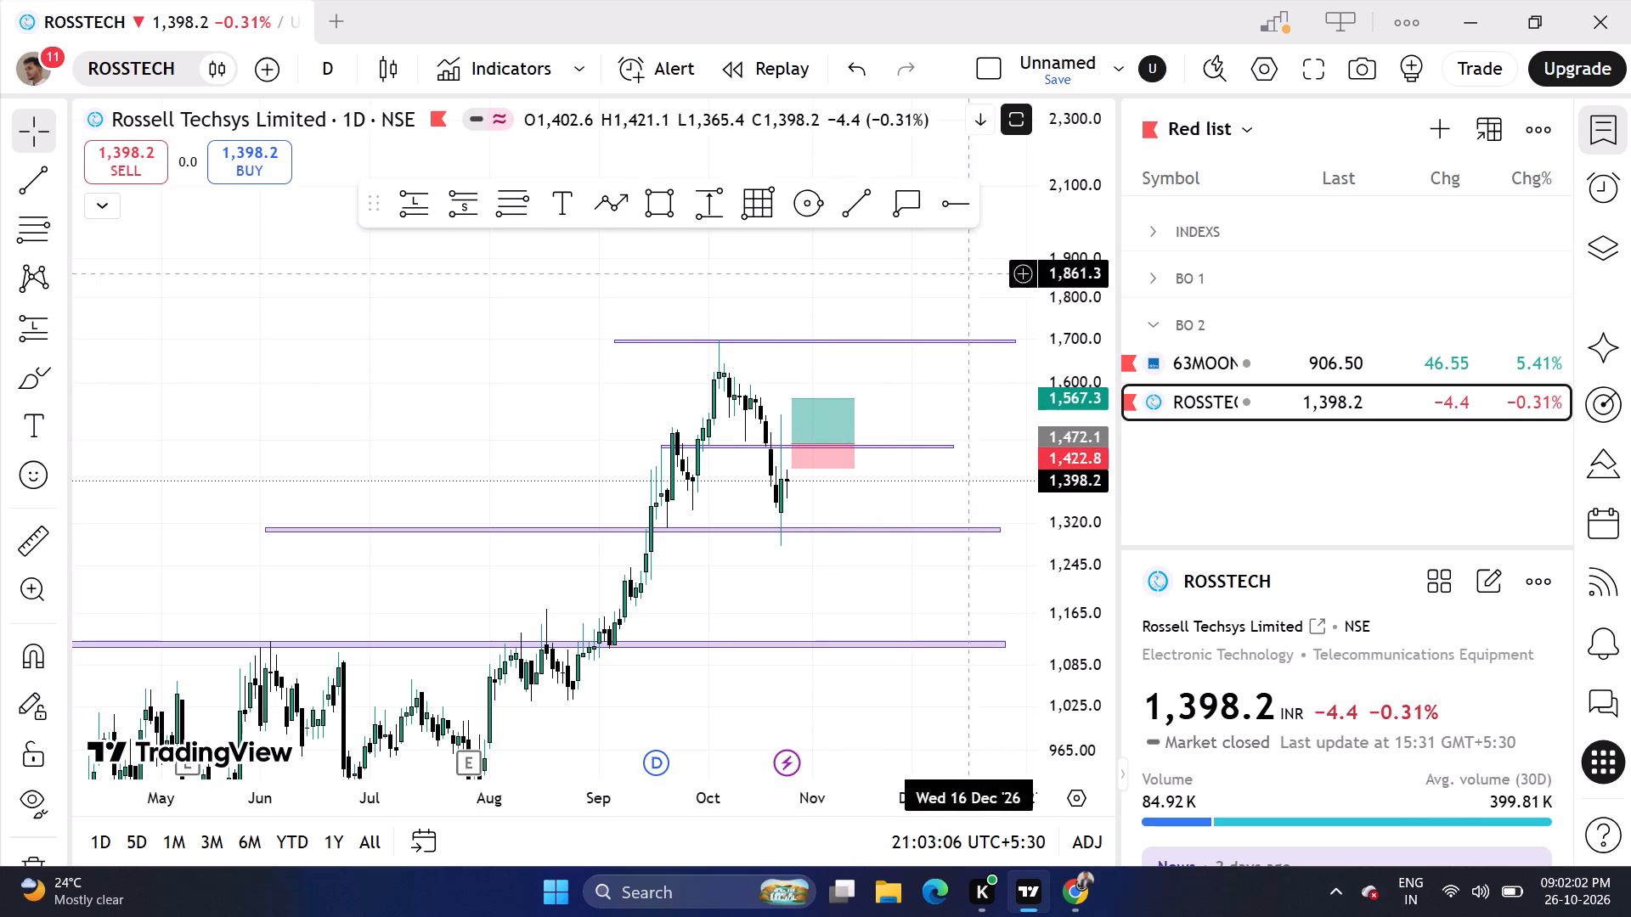
pyautogui.click(865, 430)
pyautogui.click(856, 426)
pyautogui.click(1059, 136)
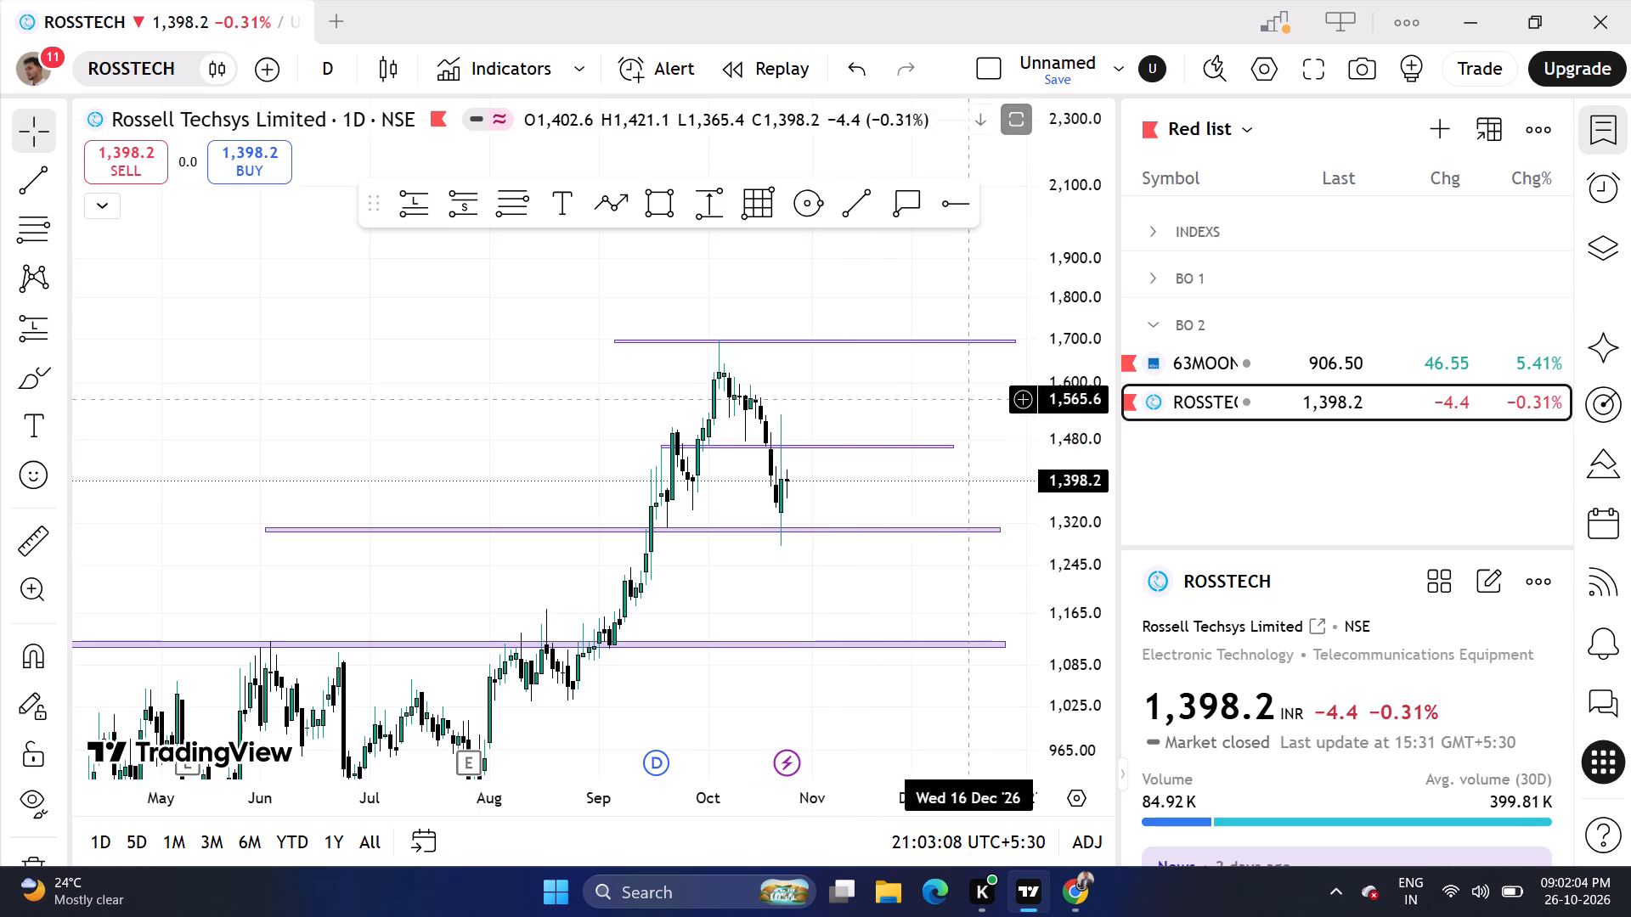
pyautogui.click(914, 445)
pyautogui.click(1150, 140)
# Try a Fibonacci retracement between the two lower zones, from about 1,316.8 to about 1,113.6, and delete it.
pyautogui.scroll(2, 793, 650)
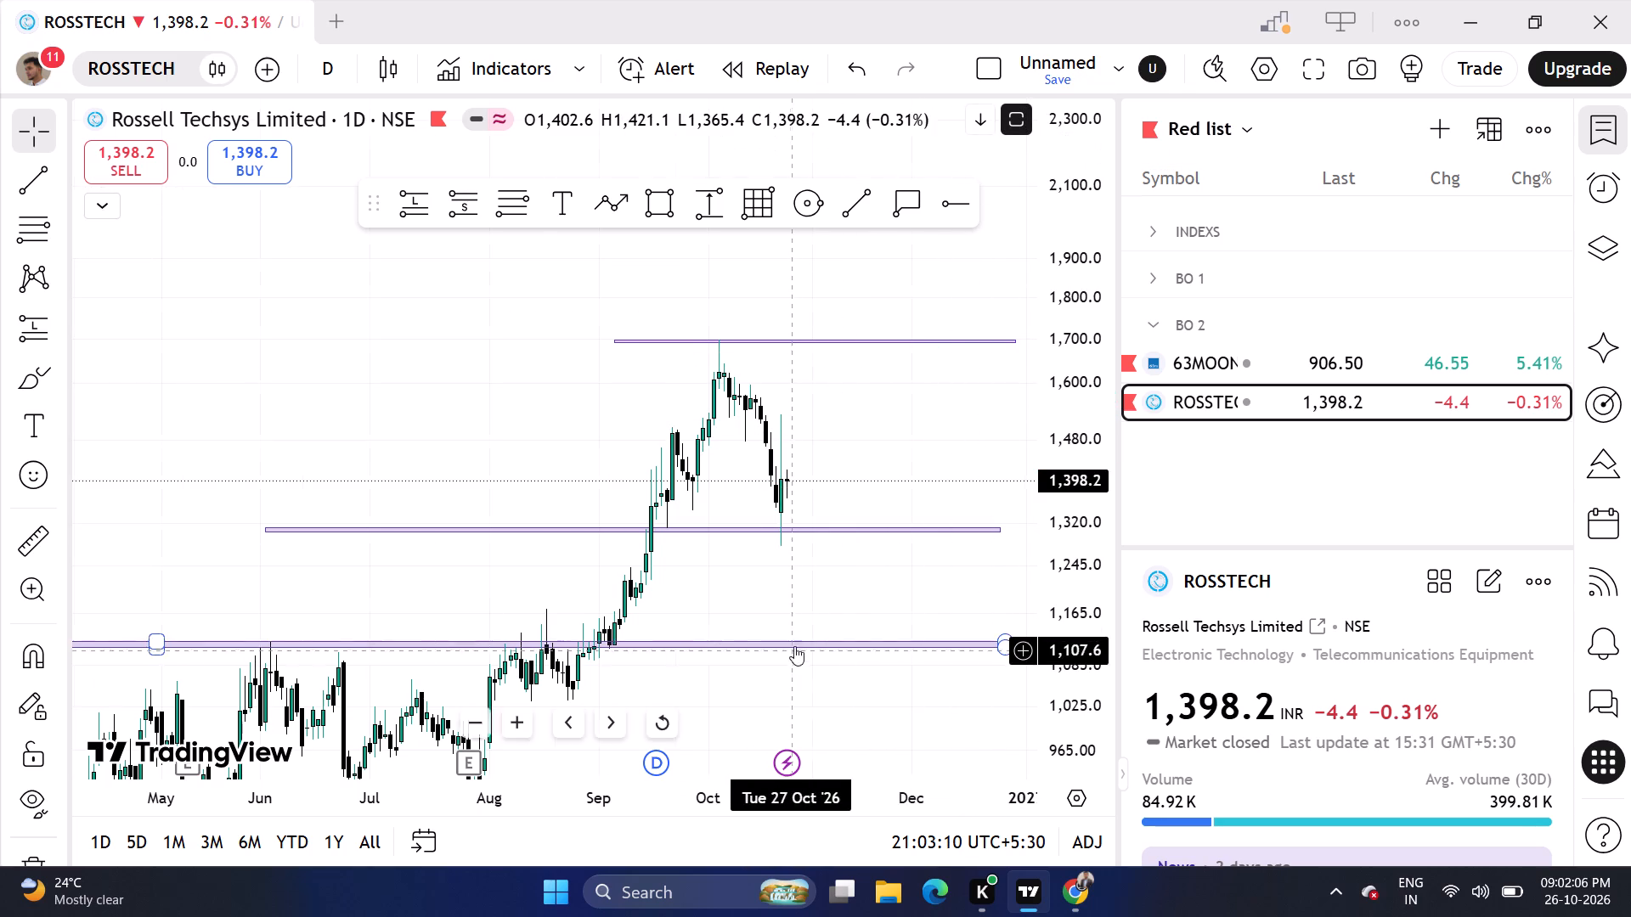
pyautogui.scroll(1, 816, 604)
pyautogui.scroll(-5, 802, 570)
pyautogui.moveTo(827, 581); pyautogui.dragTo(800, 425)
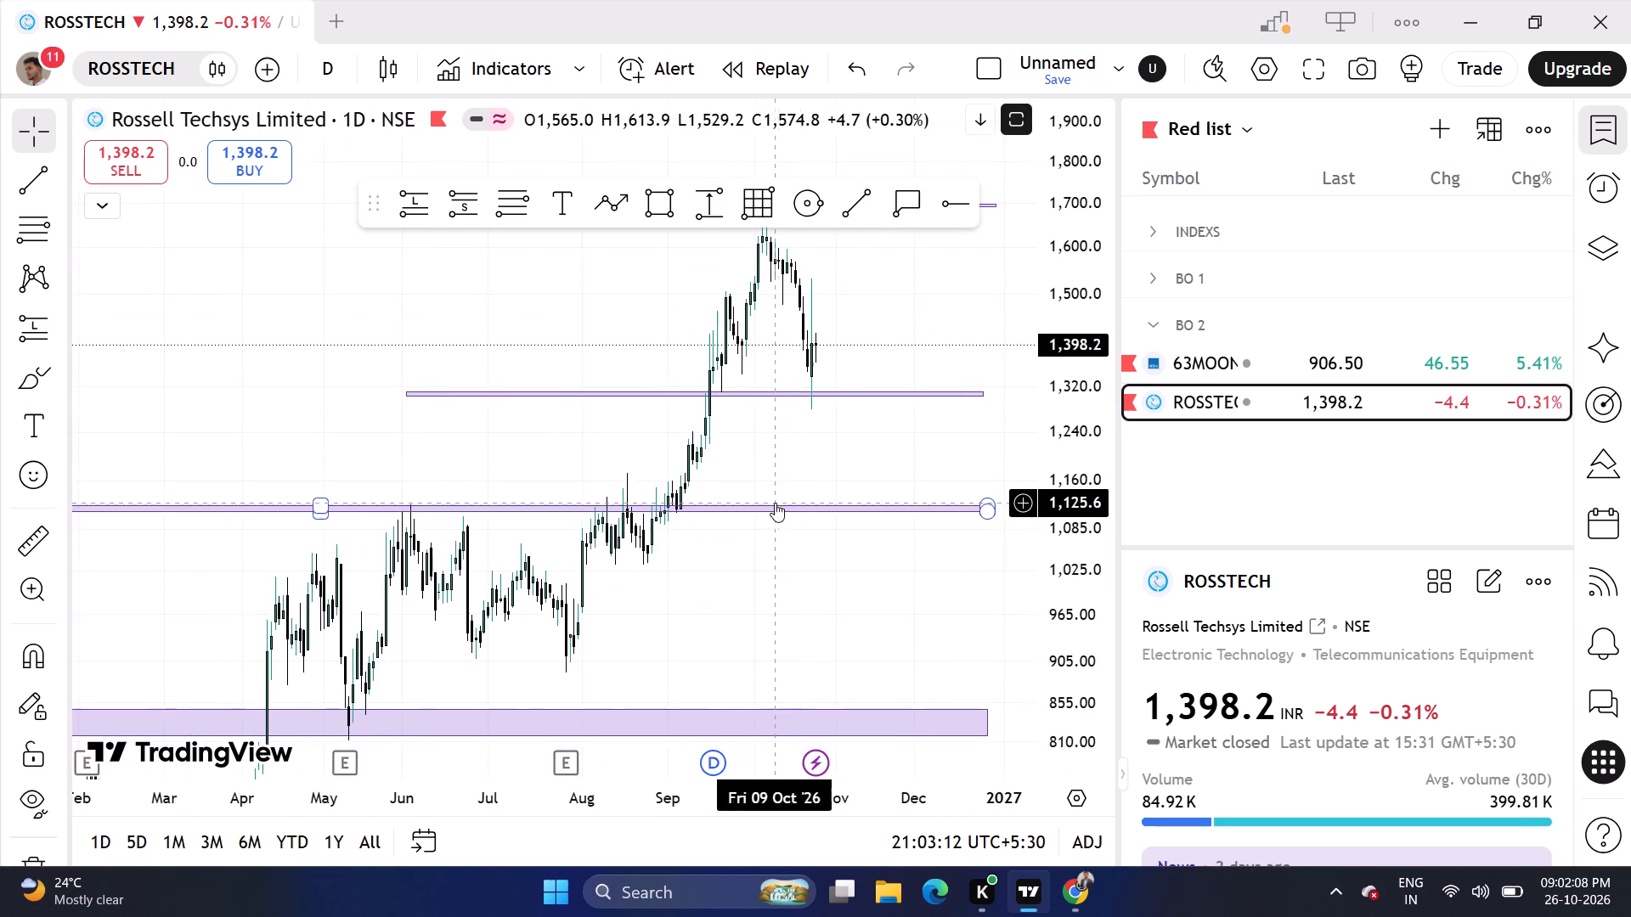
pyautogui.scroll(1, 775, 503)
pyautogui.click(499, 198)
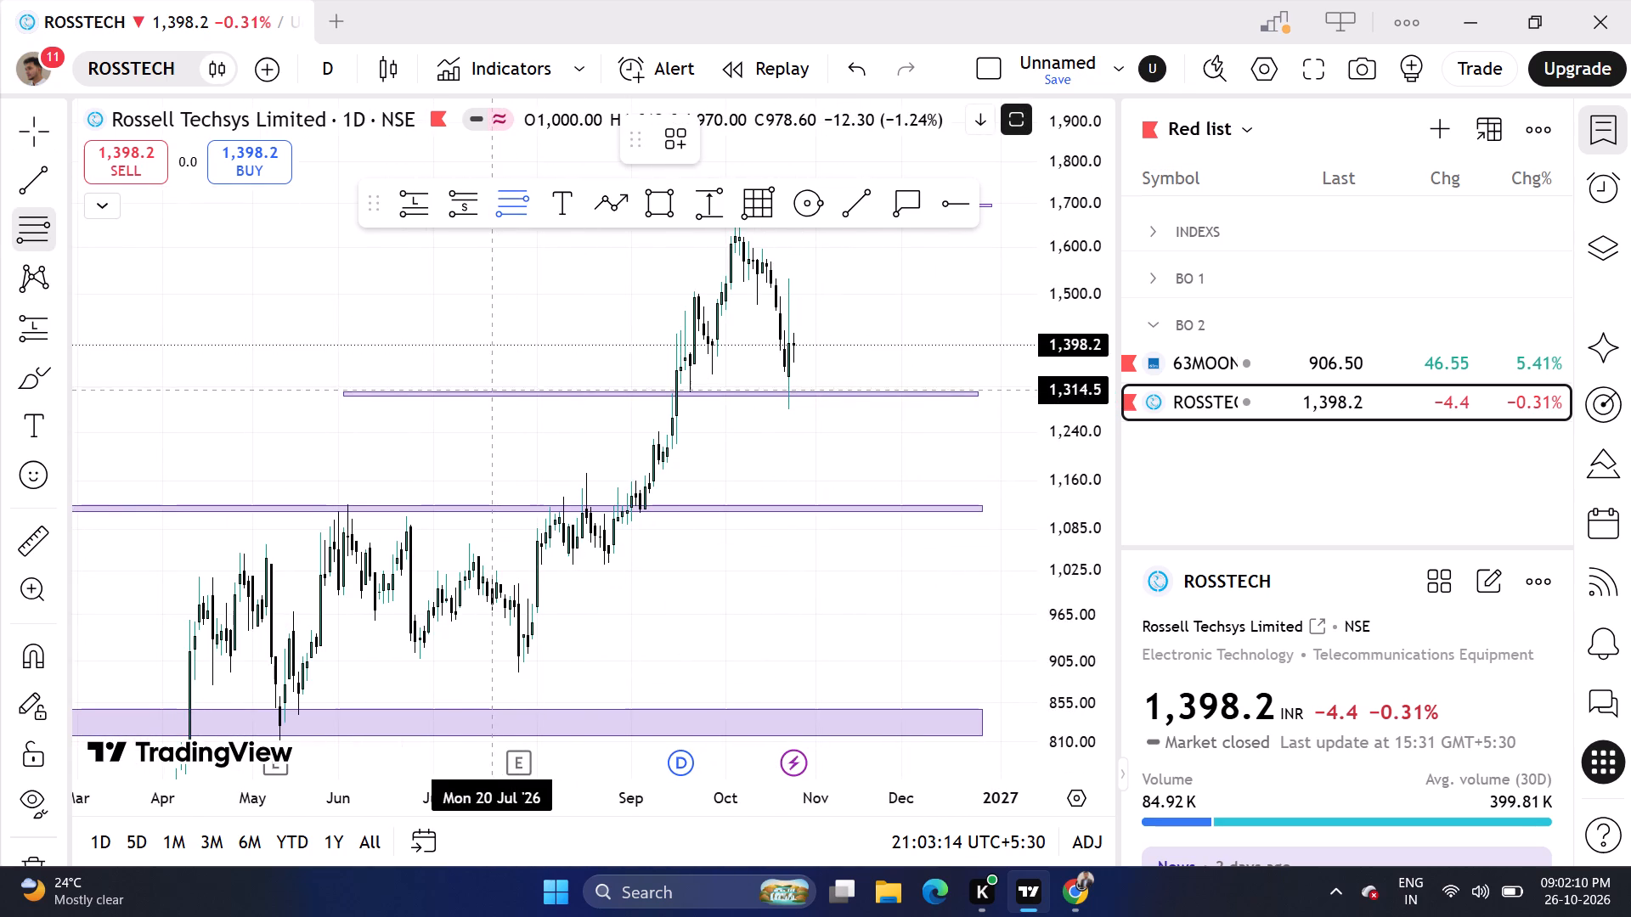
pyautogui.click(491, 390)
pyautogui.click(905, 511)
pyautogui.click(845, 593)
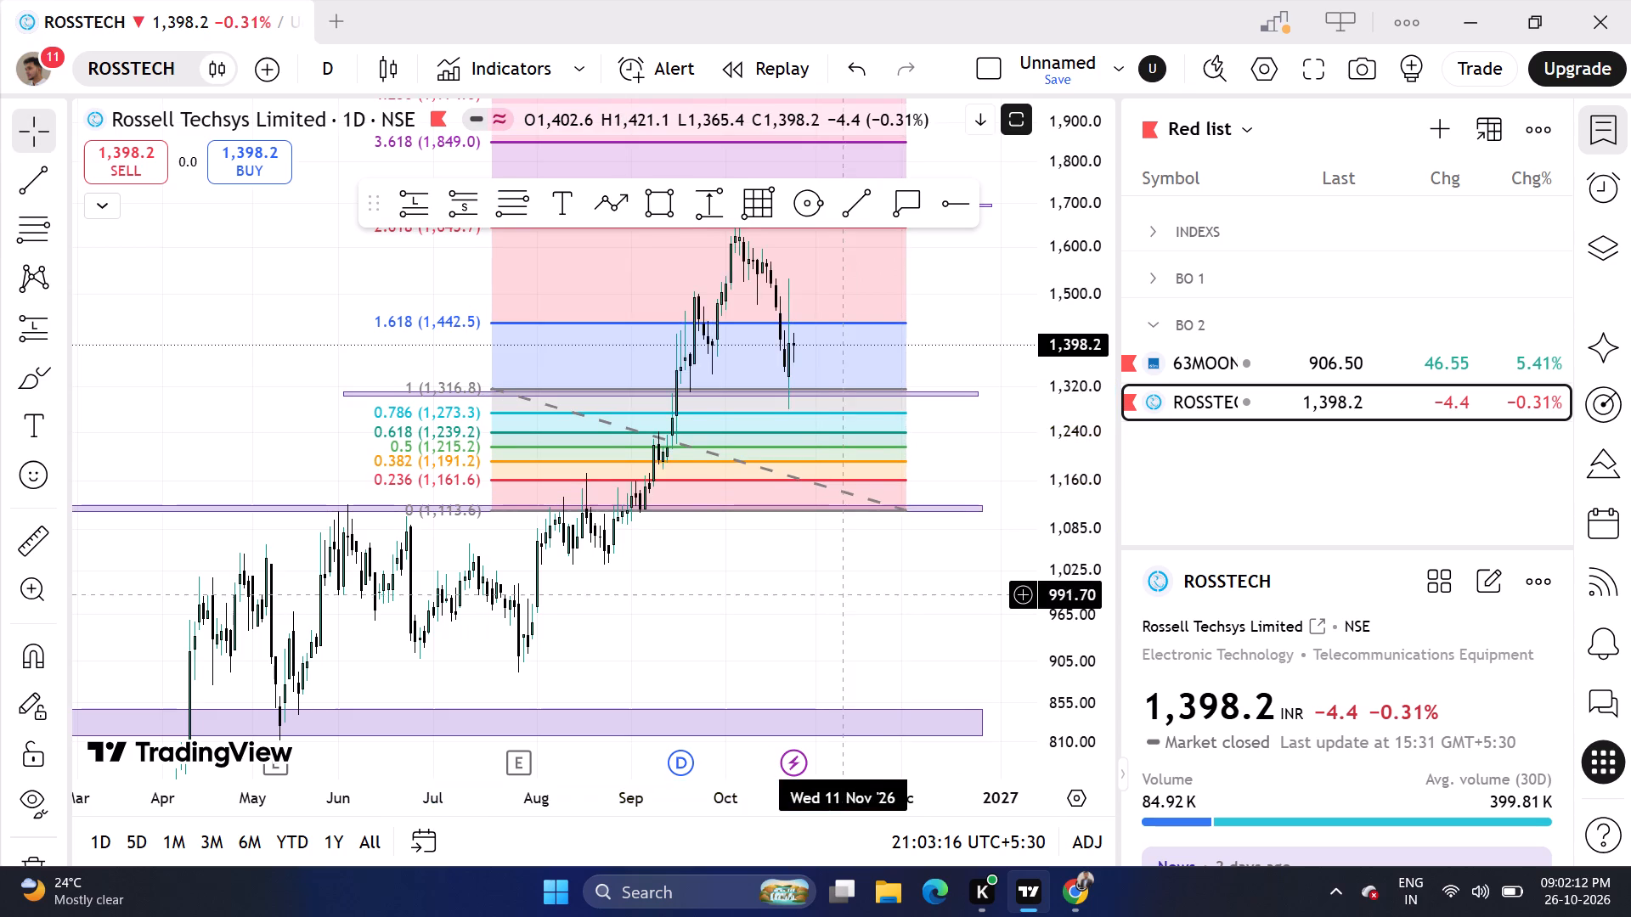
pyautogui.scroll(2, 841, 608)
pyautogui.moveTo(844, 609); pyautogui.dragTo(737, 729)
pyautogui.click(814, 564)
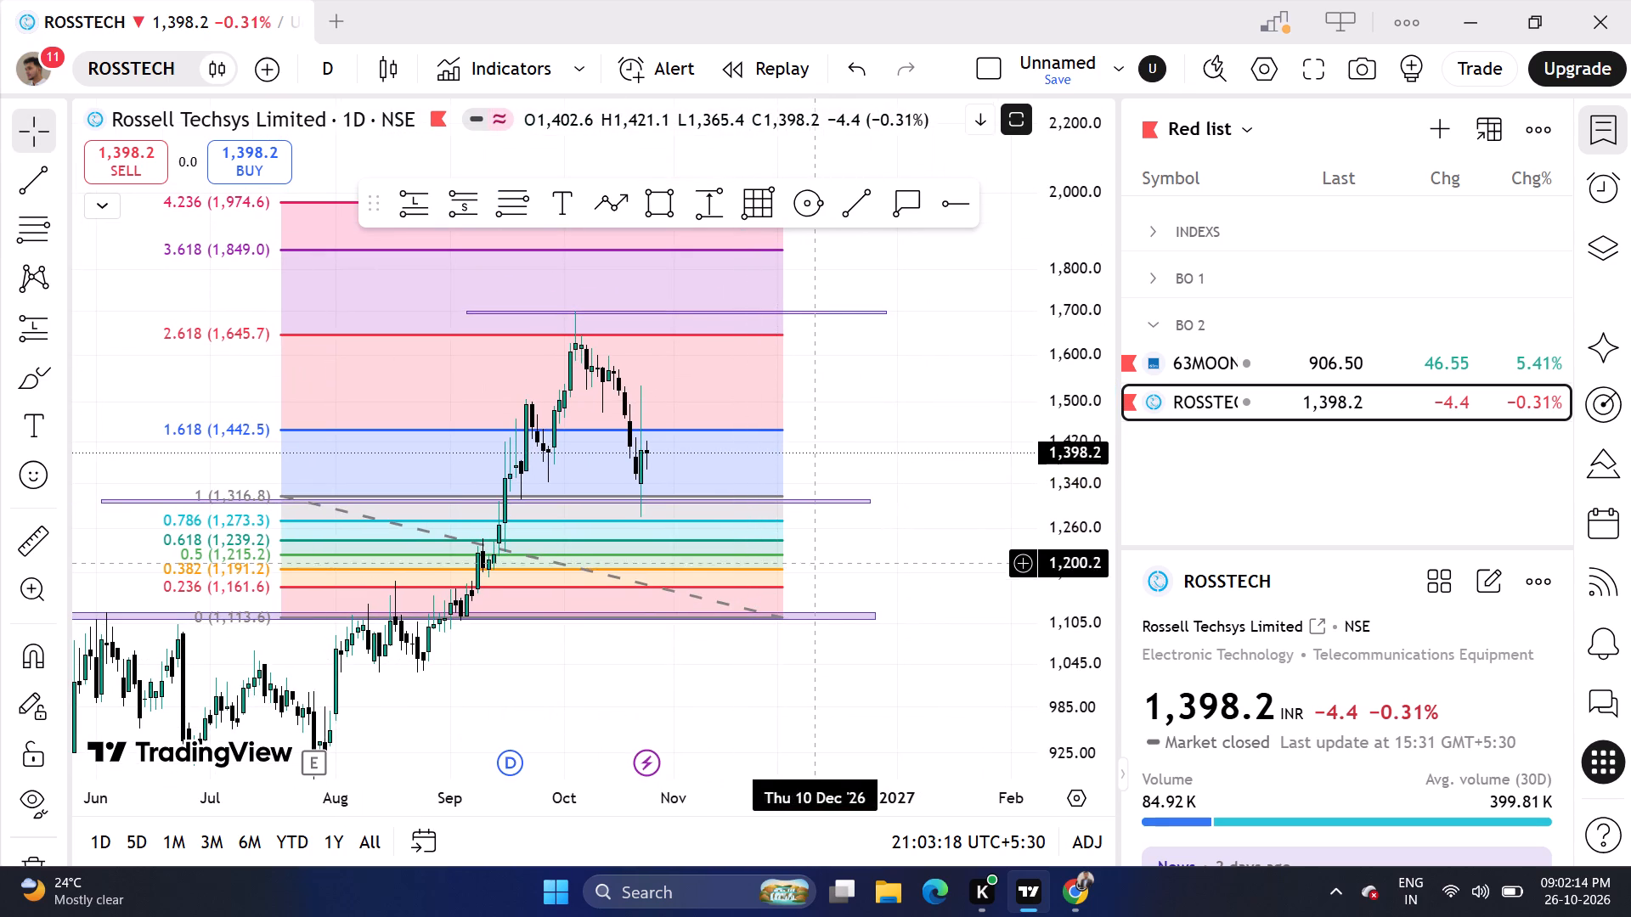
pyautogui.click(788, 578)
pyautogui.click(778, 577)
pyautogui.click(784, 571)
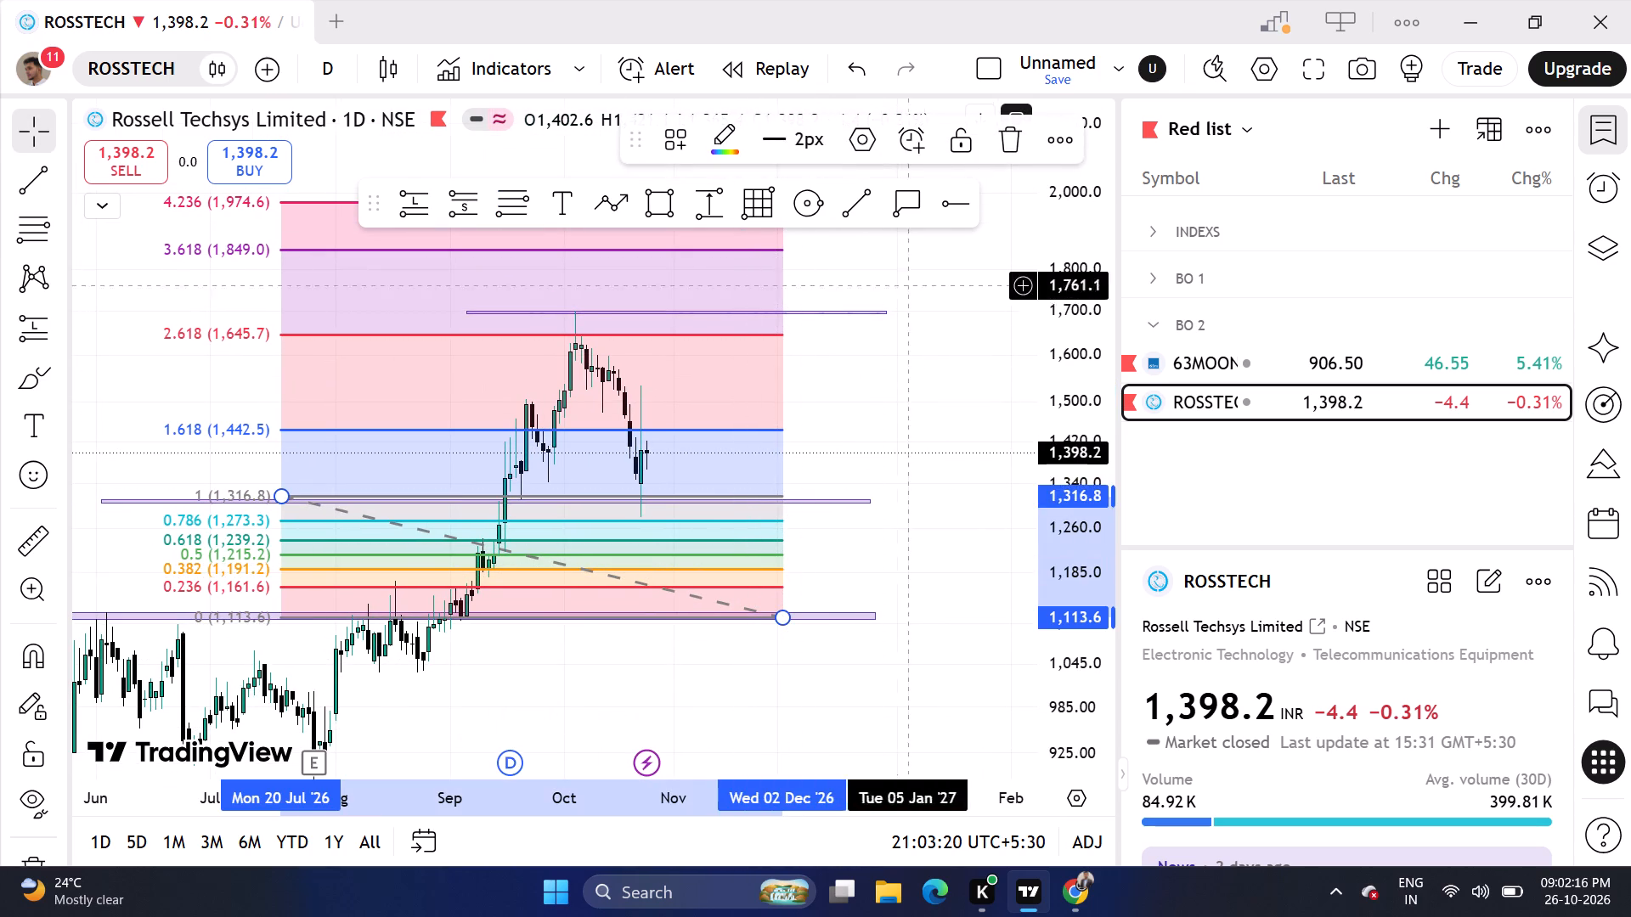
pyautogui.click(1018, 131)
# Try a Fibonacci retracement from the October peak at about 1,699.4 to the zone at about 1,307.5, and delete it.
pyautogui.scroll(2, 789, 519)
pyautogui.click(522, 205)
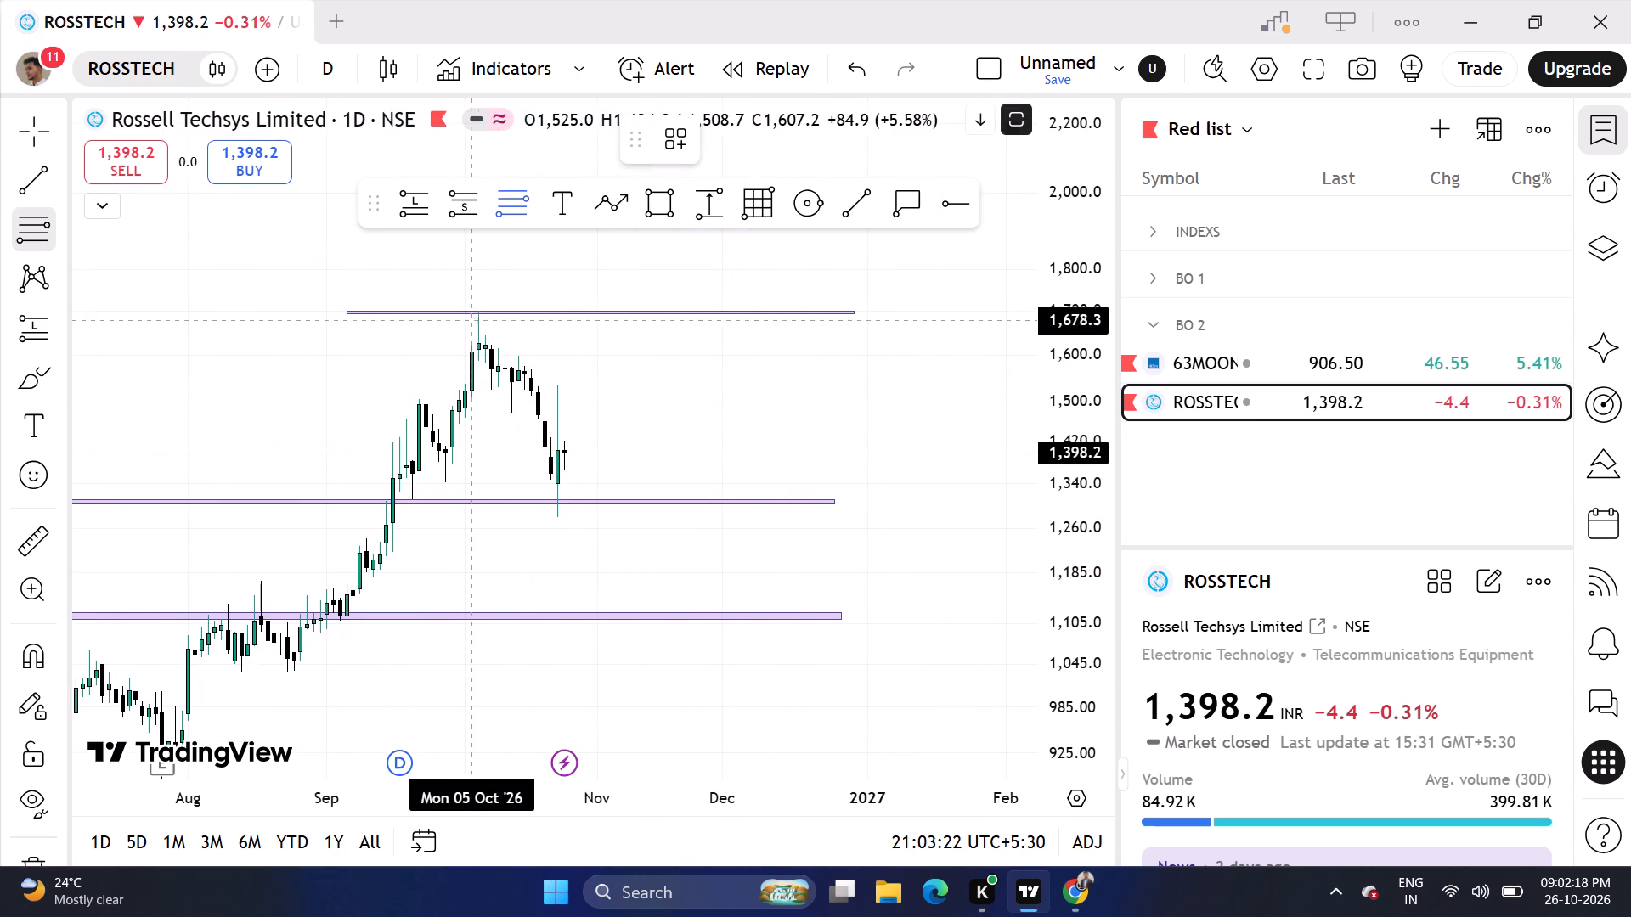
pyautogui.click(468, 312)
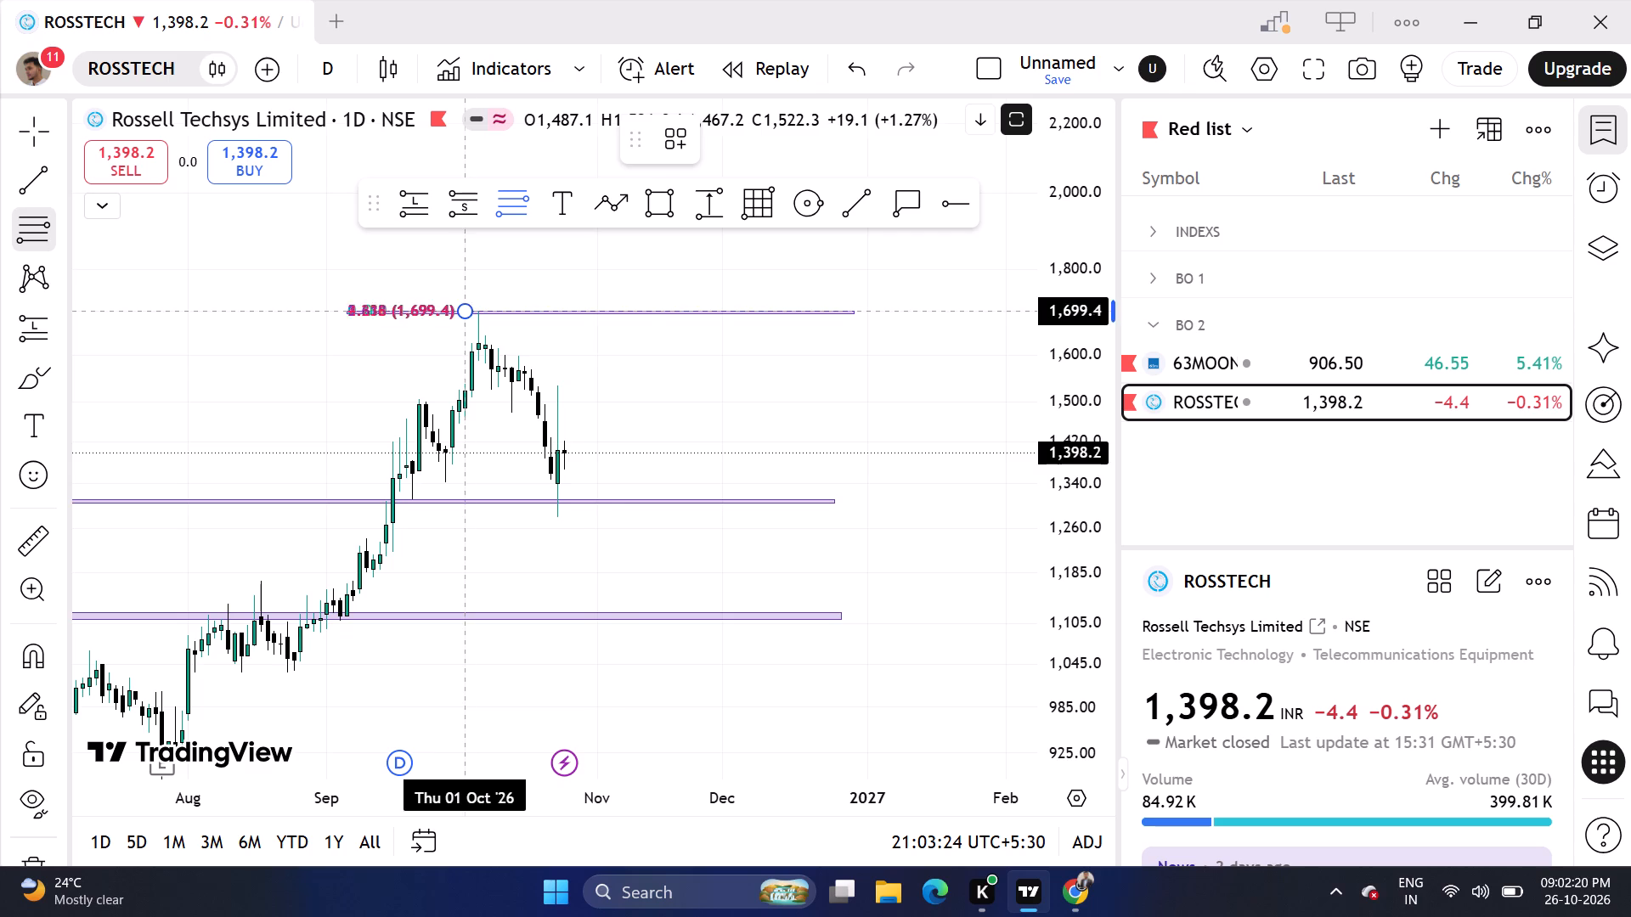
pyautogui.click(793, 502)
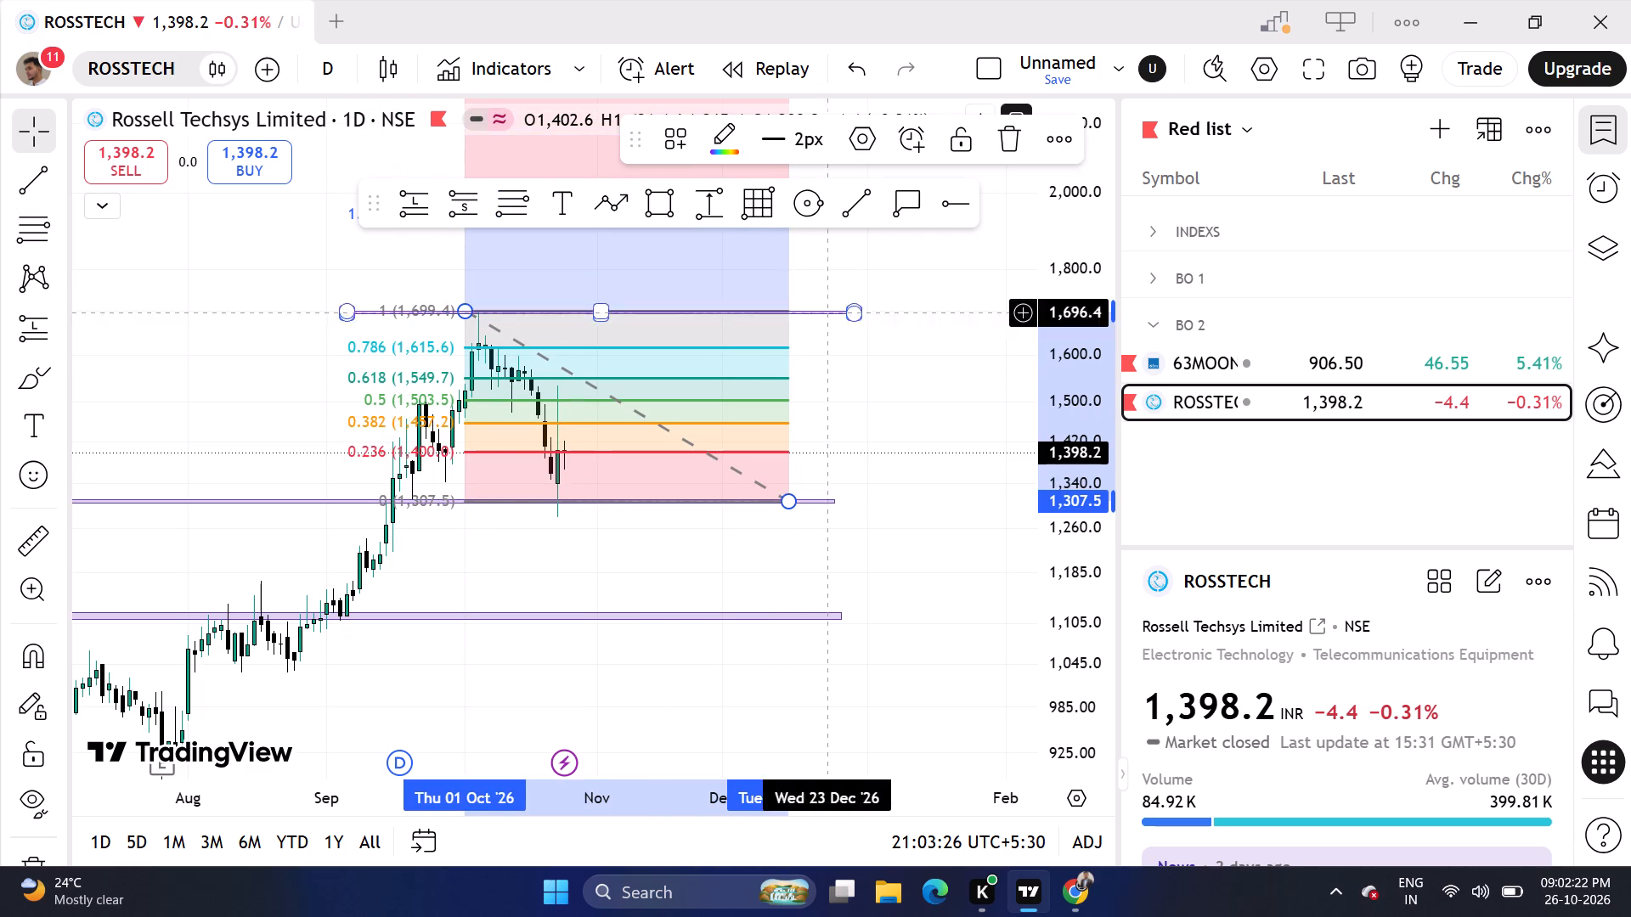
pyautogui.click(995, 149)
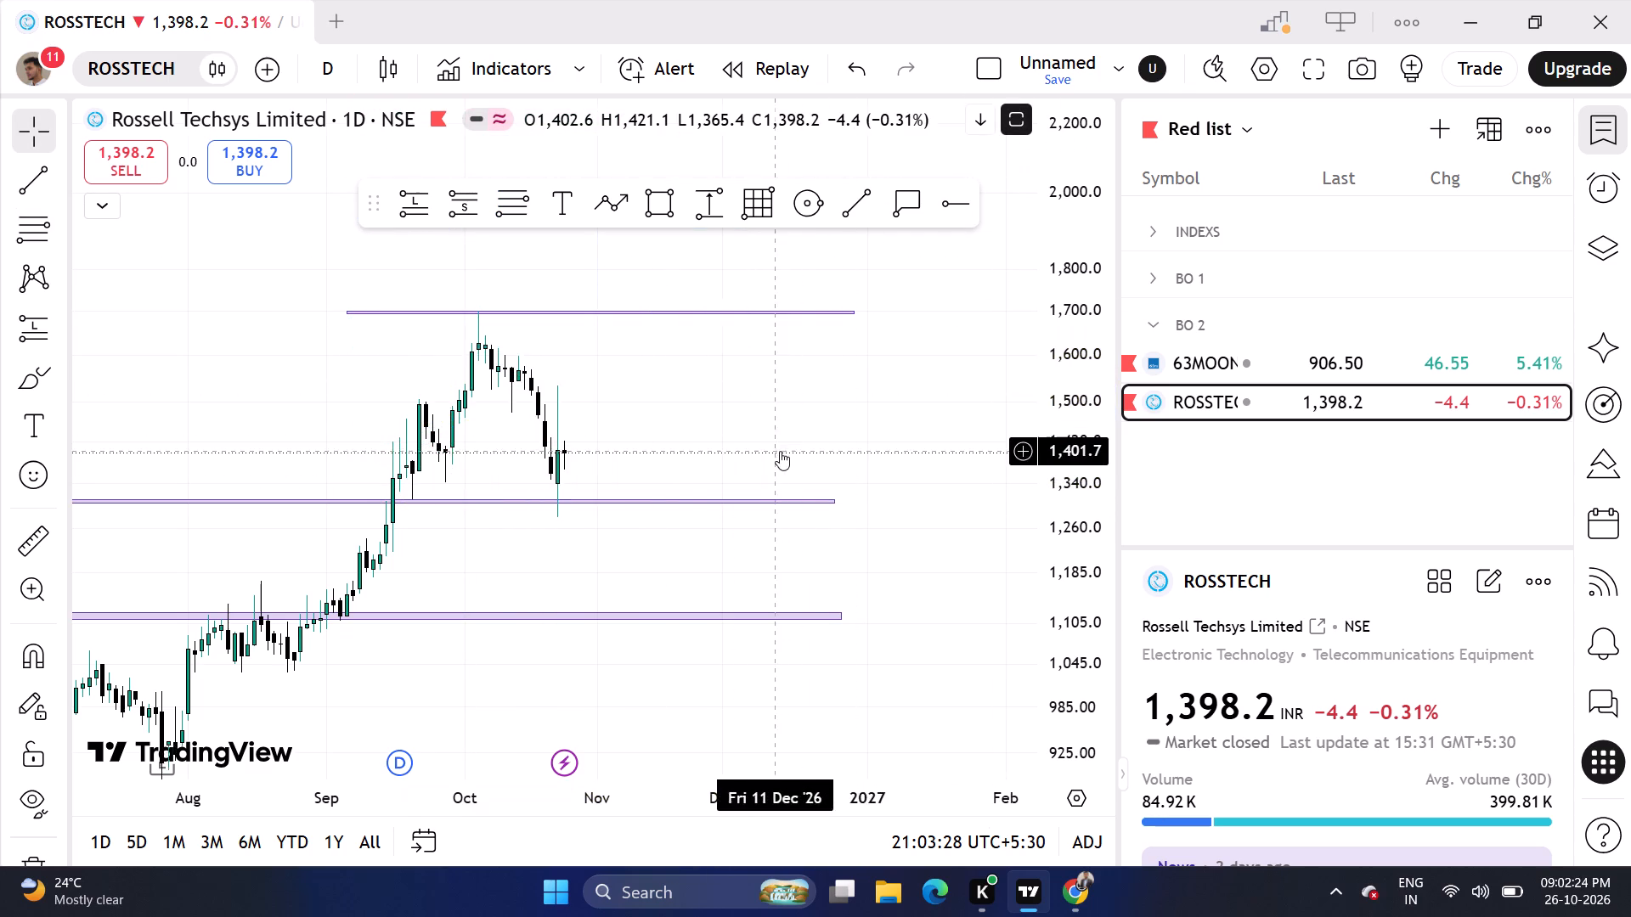
# Draw a horizontal ray at about 1,510.7, starting at the 22 September candle's high.
pyautogui.scroll(1, 780, 451)
pyautogui.click(961, 194)
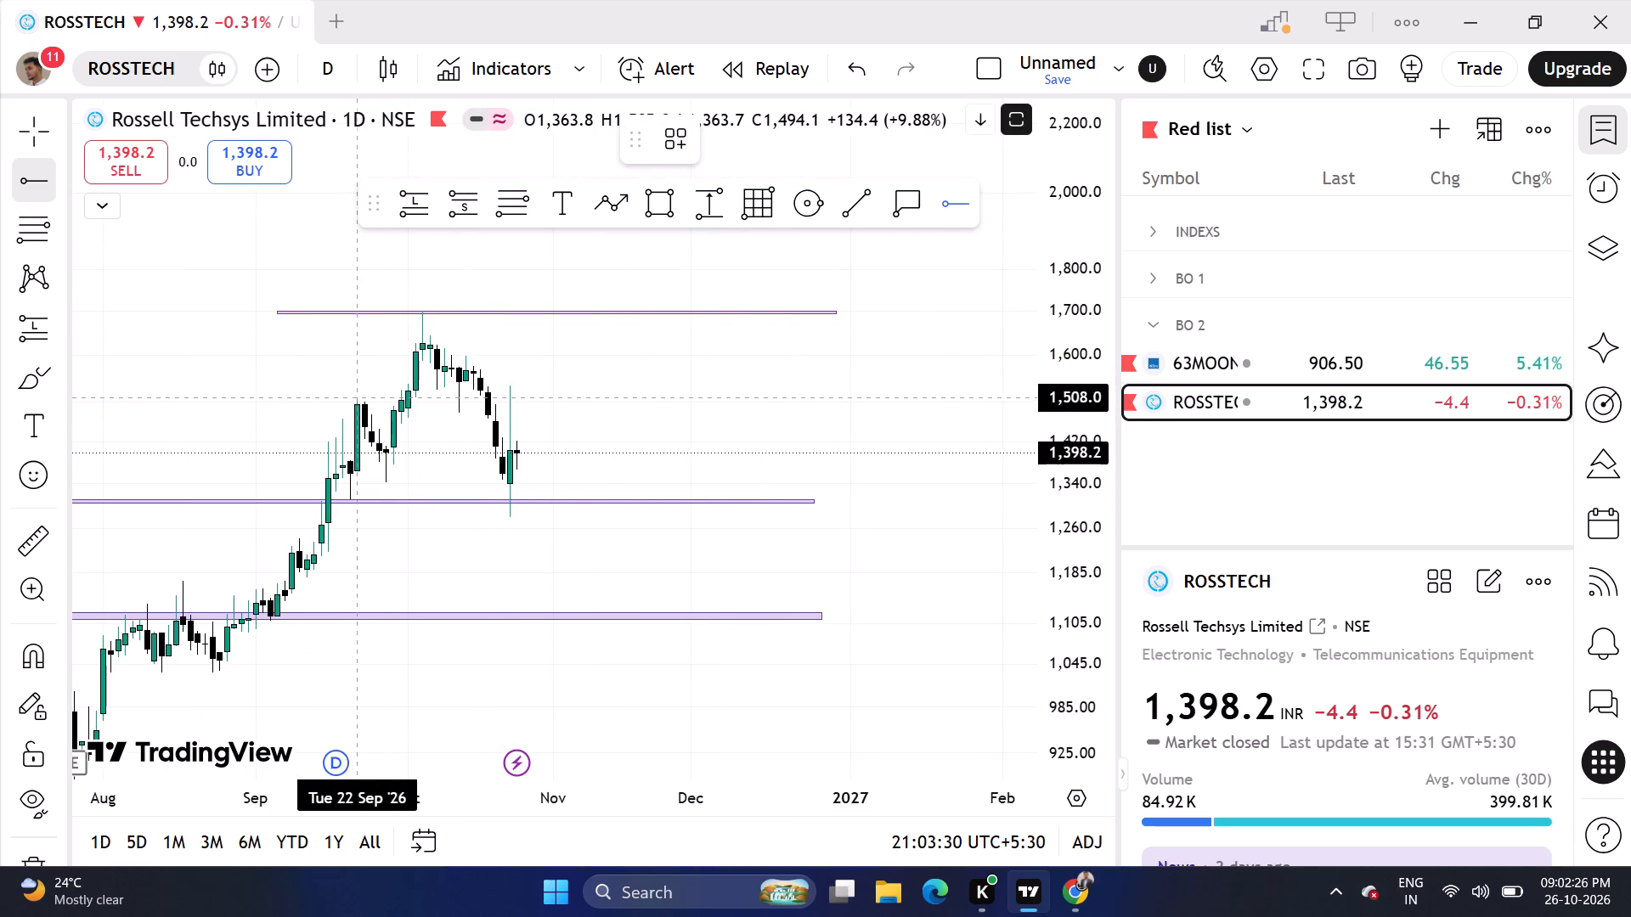
pyautogui.click(360, 397)
pyautogui.click(618, 419)
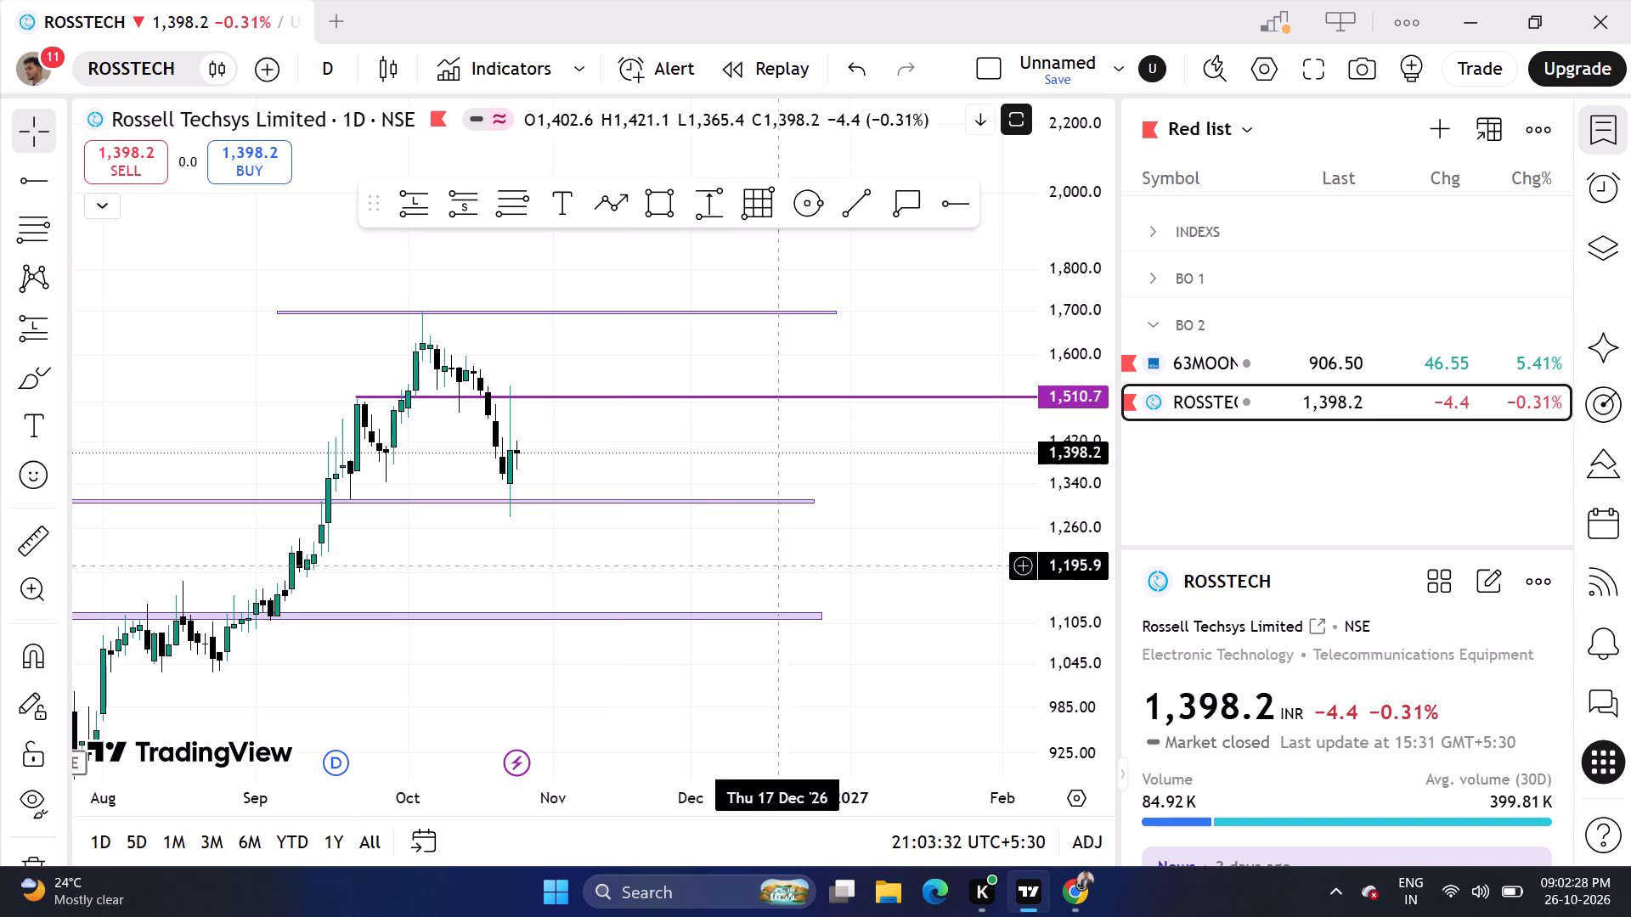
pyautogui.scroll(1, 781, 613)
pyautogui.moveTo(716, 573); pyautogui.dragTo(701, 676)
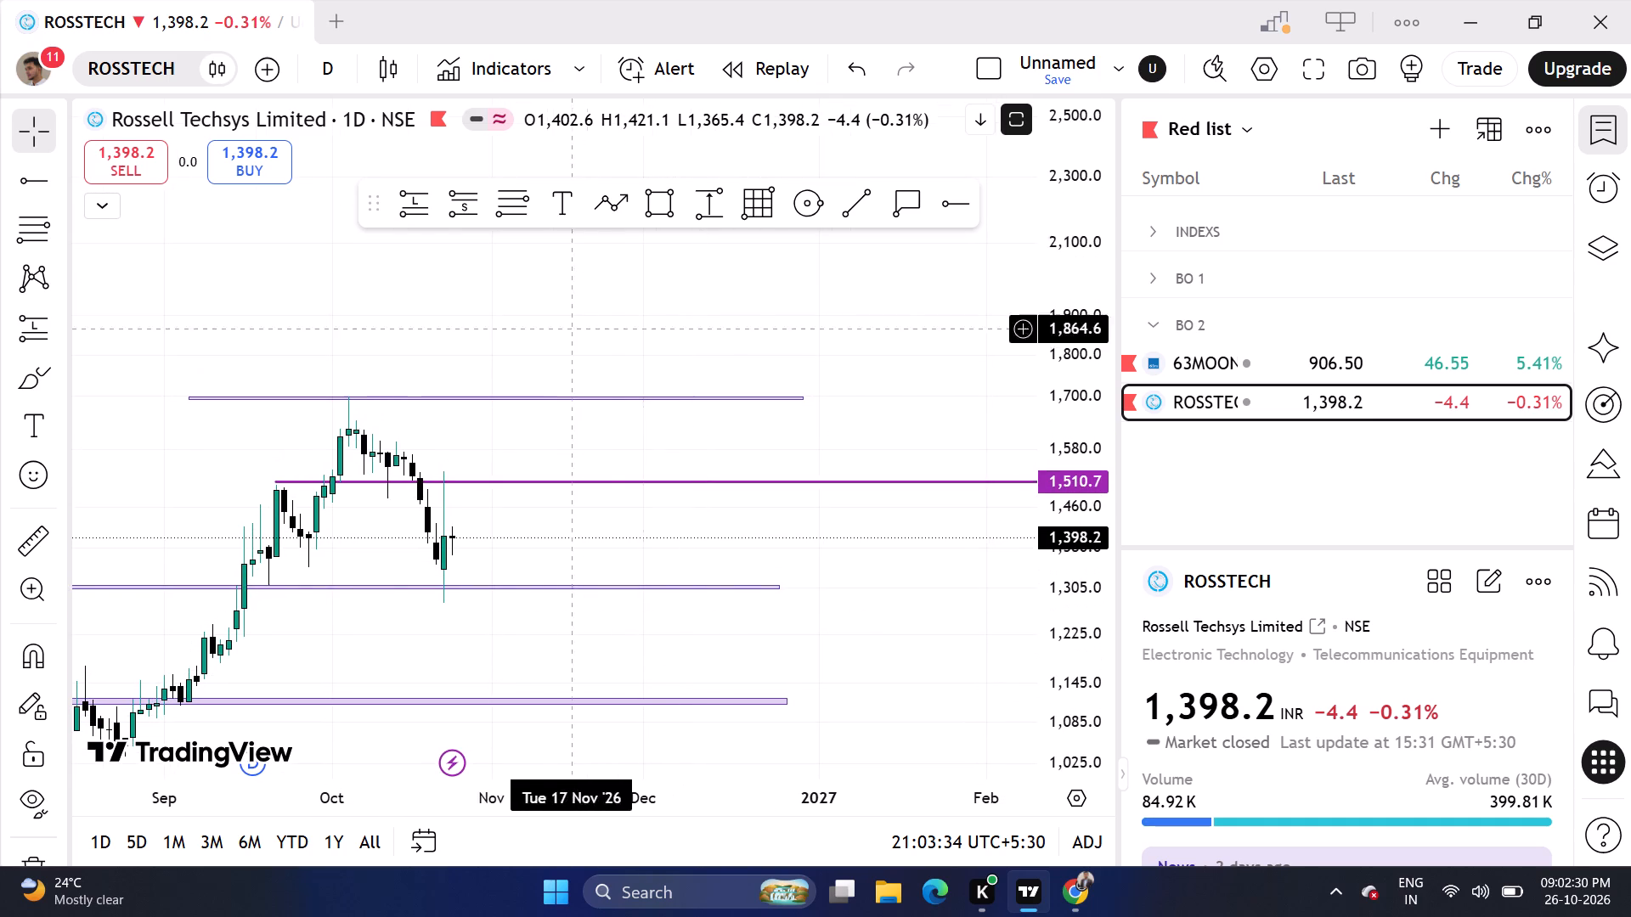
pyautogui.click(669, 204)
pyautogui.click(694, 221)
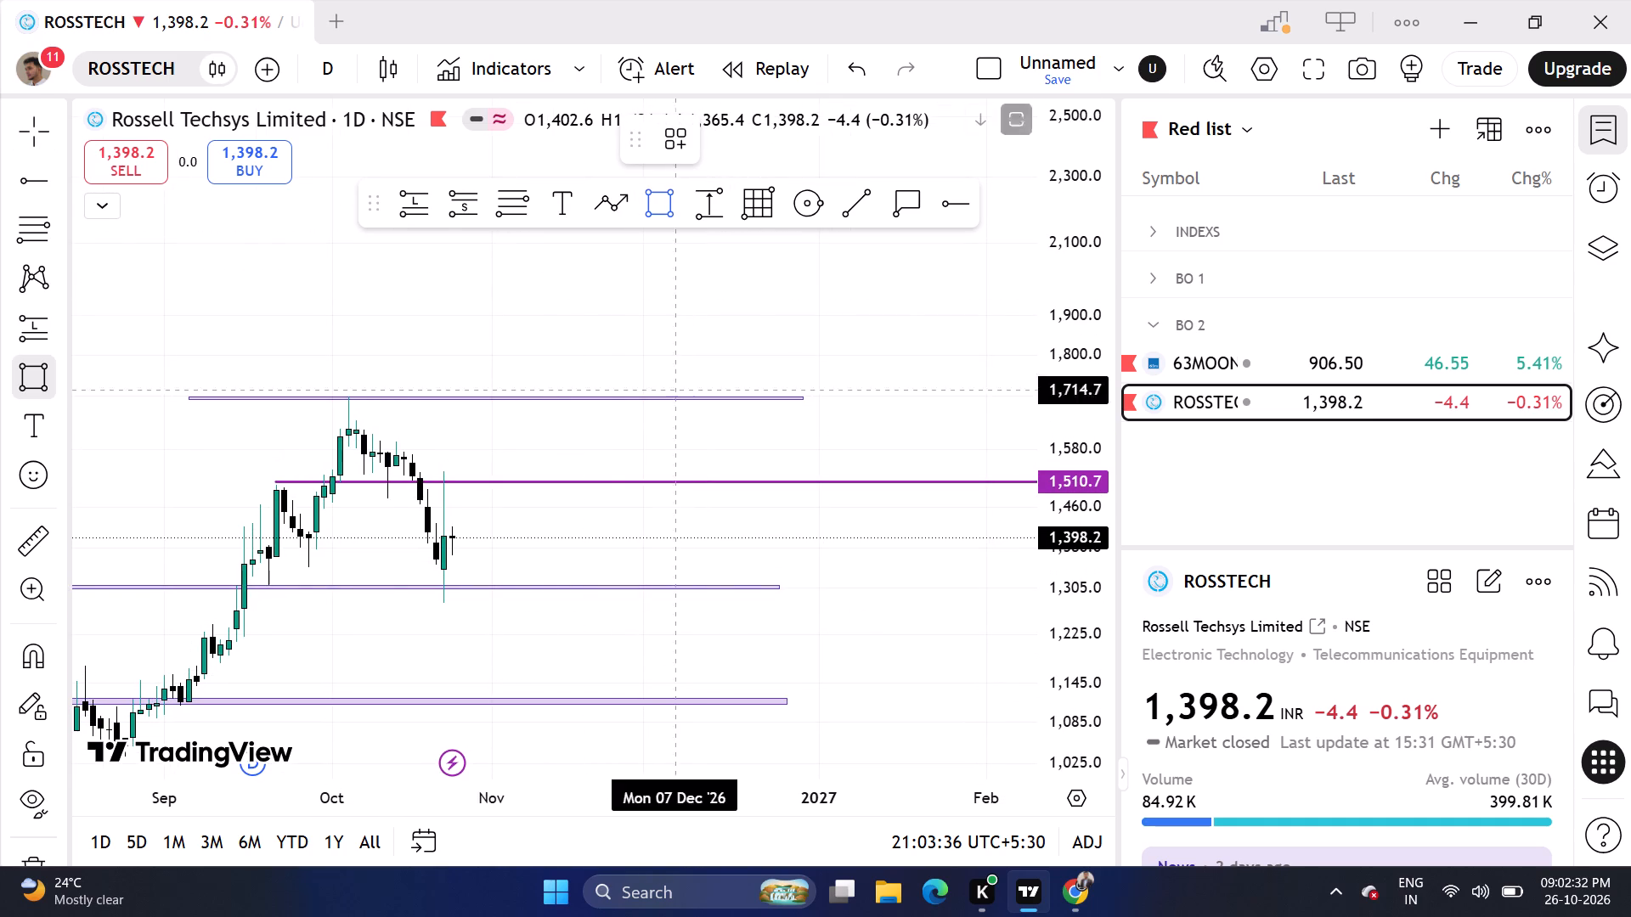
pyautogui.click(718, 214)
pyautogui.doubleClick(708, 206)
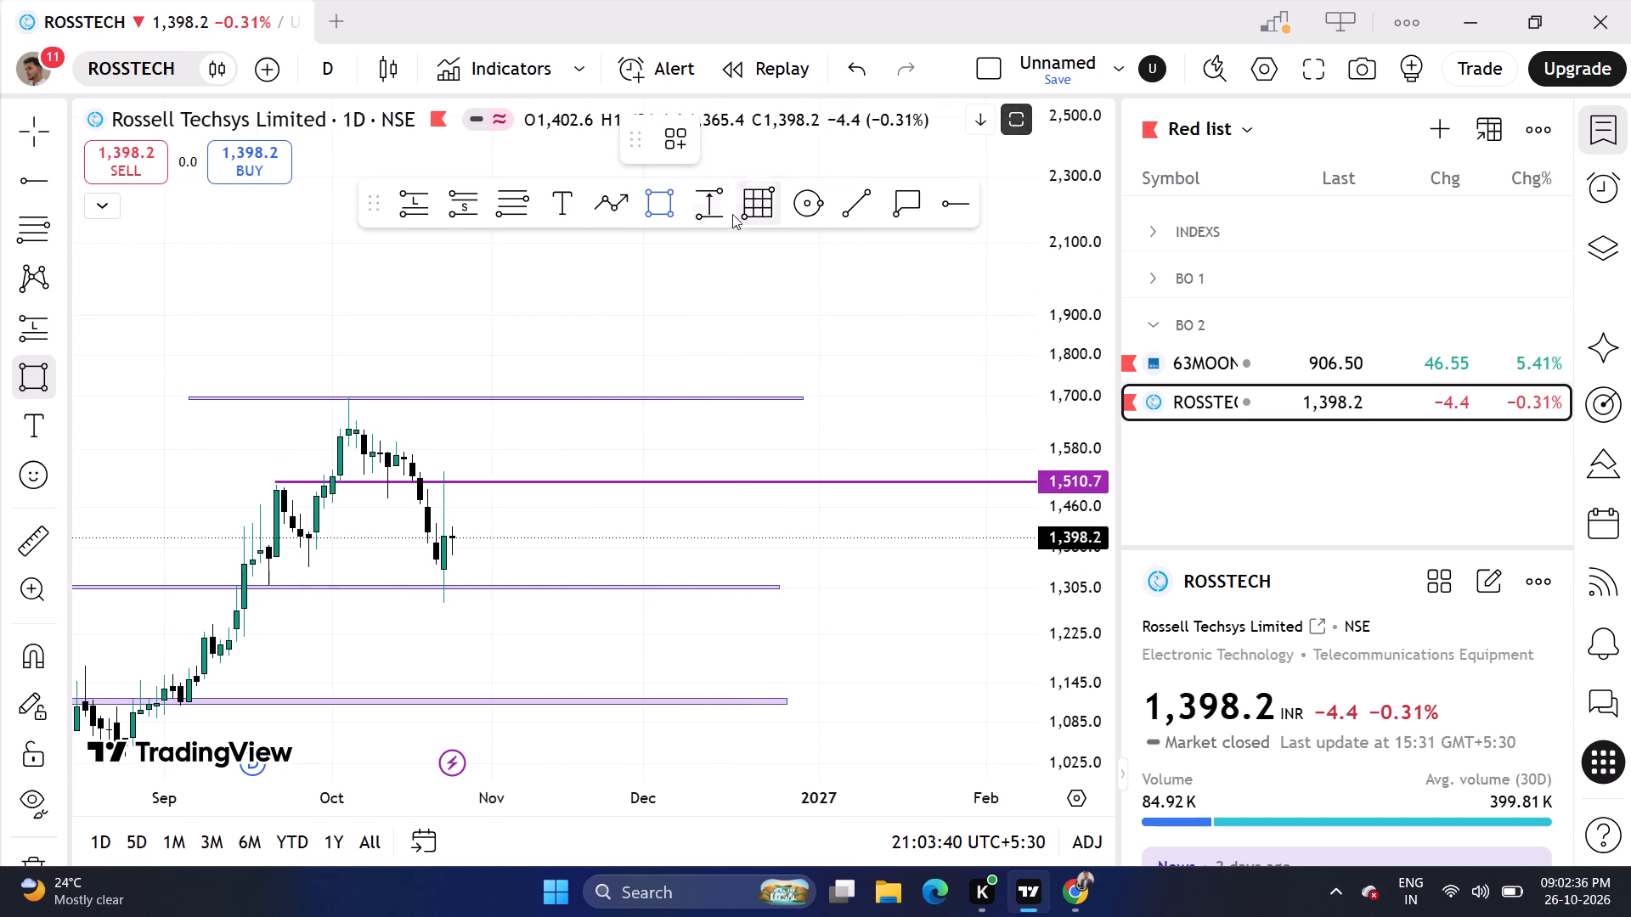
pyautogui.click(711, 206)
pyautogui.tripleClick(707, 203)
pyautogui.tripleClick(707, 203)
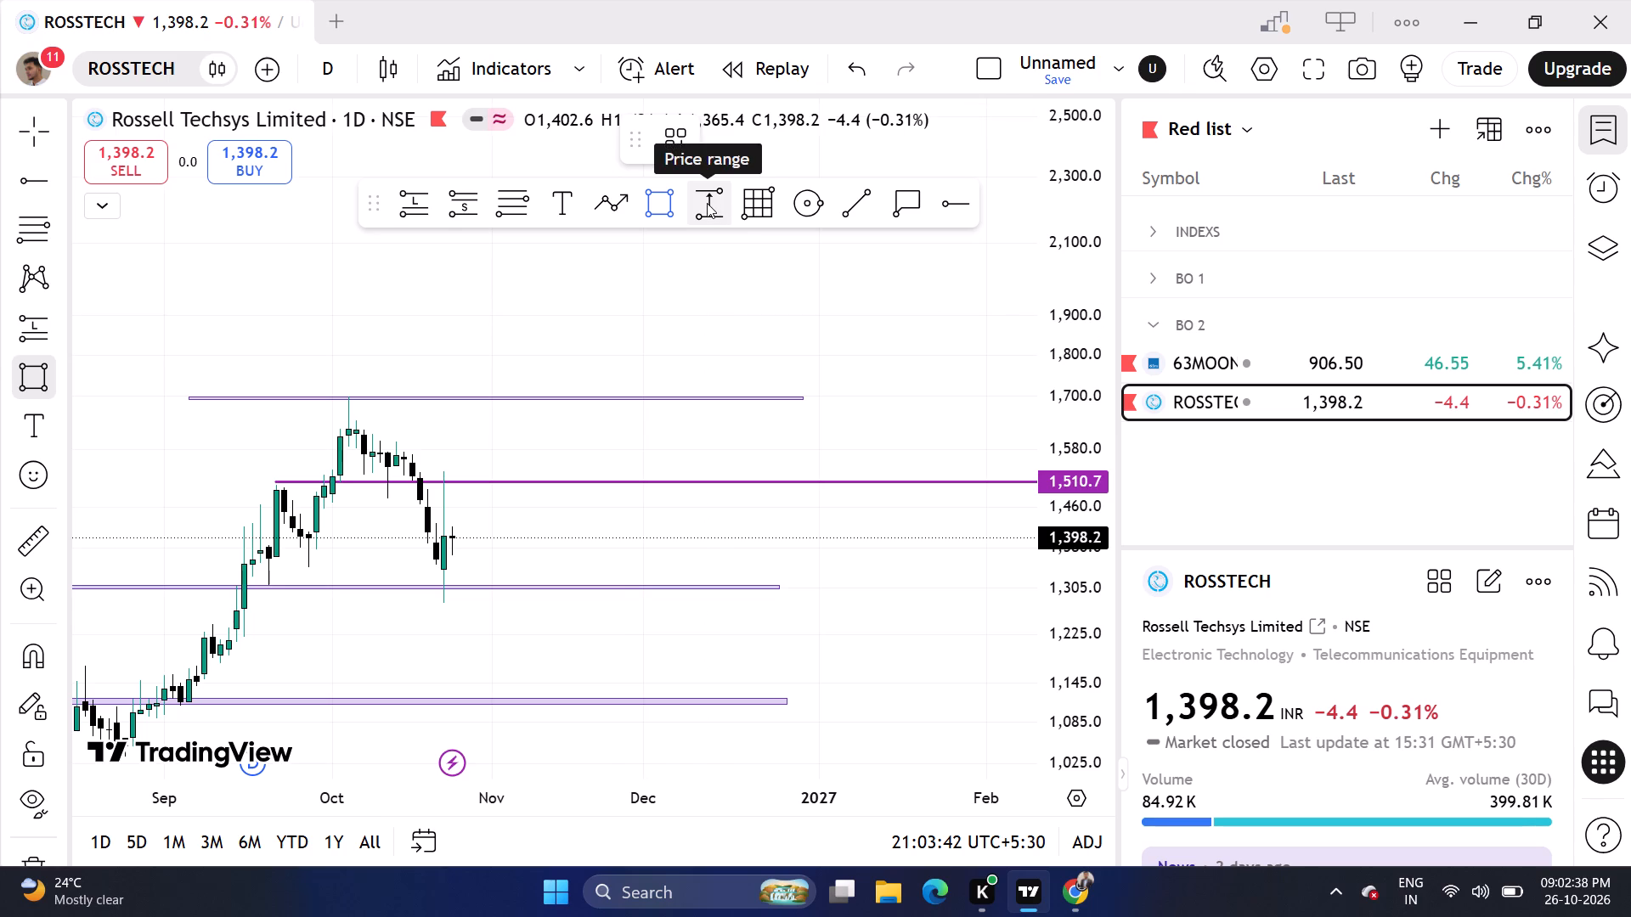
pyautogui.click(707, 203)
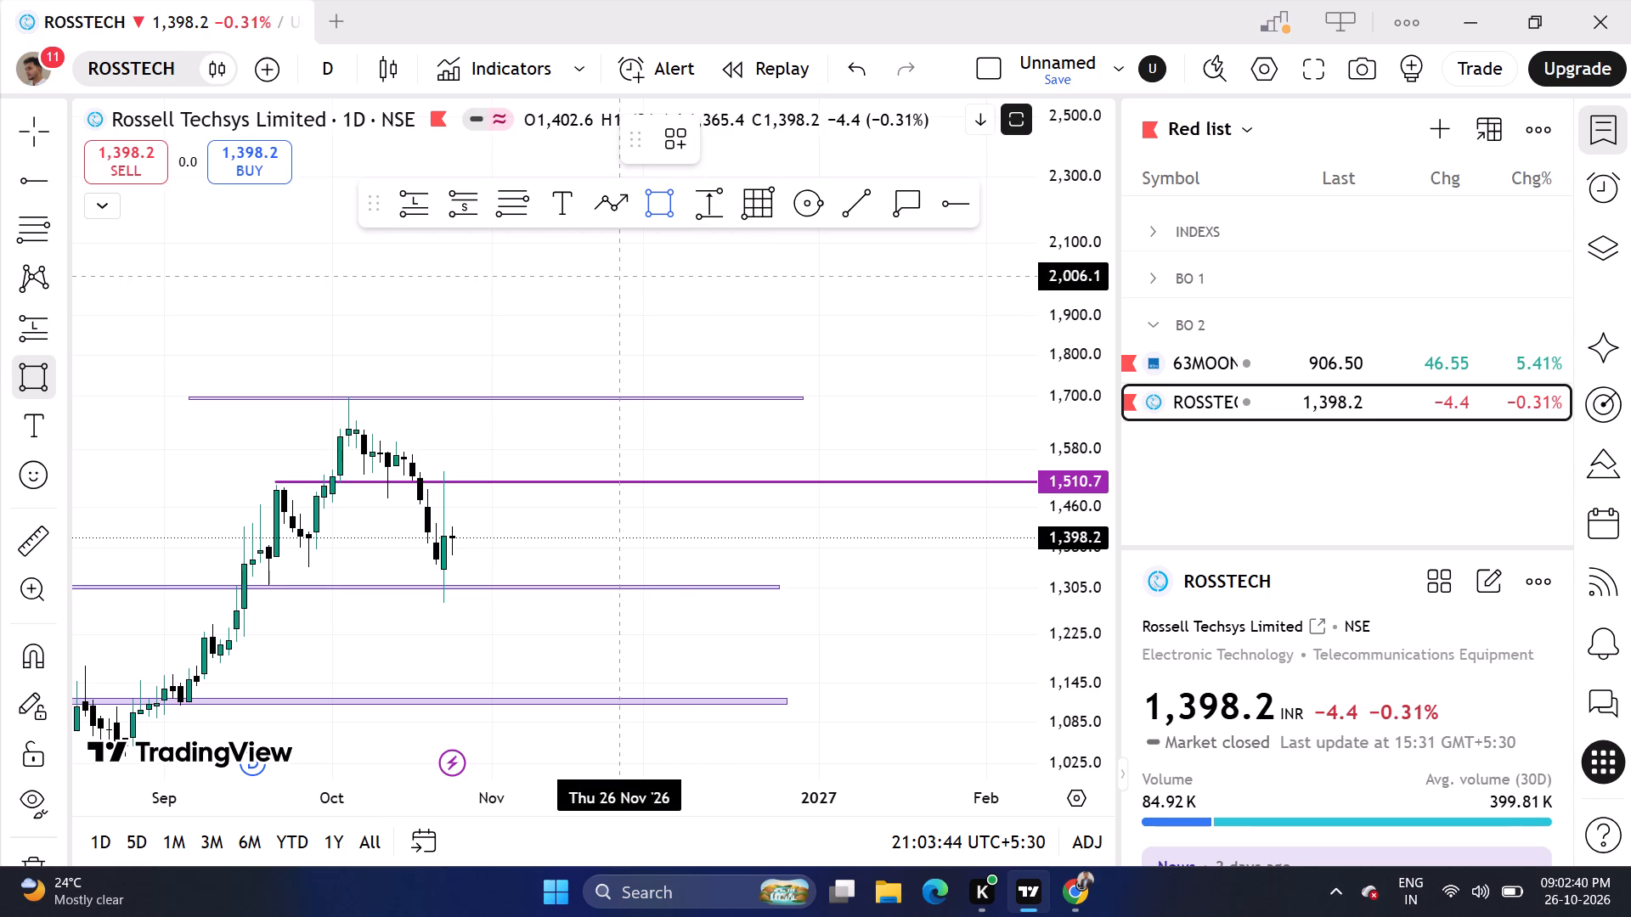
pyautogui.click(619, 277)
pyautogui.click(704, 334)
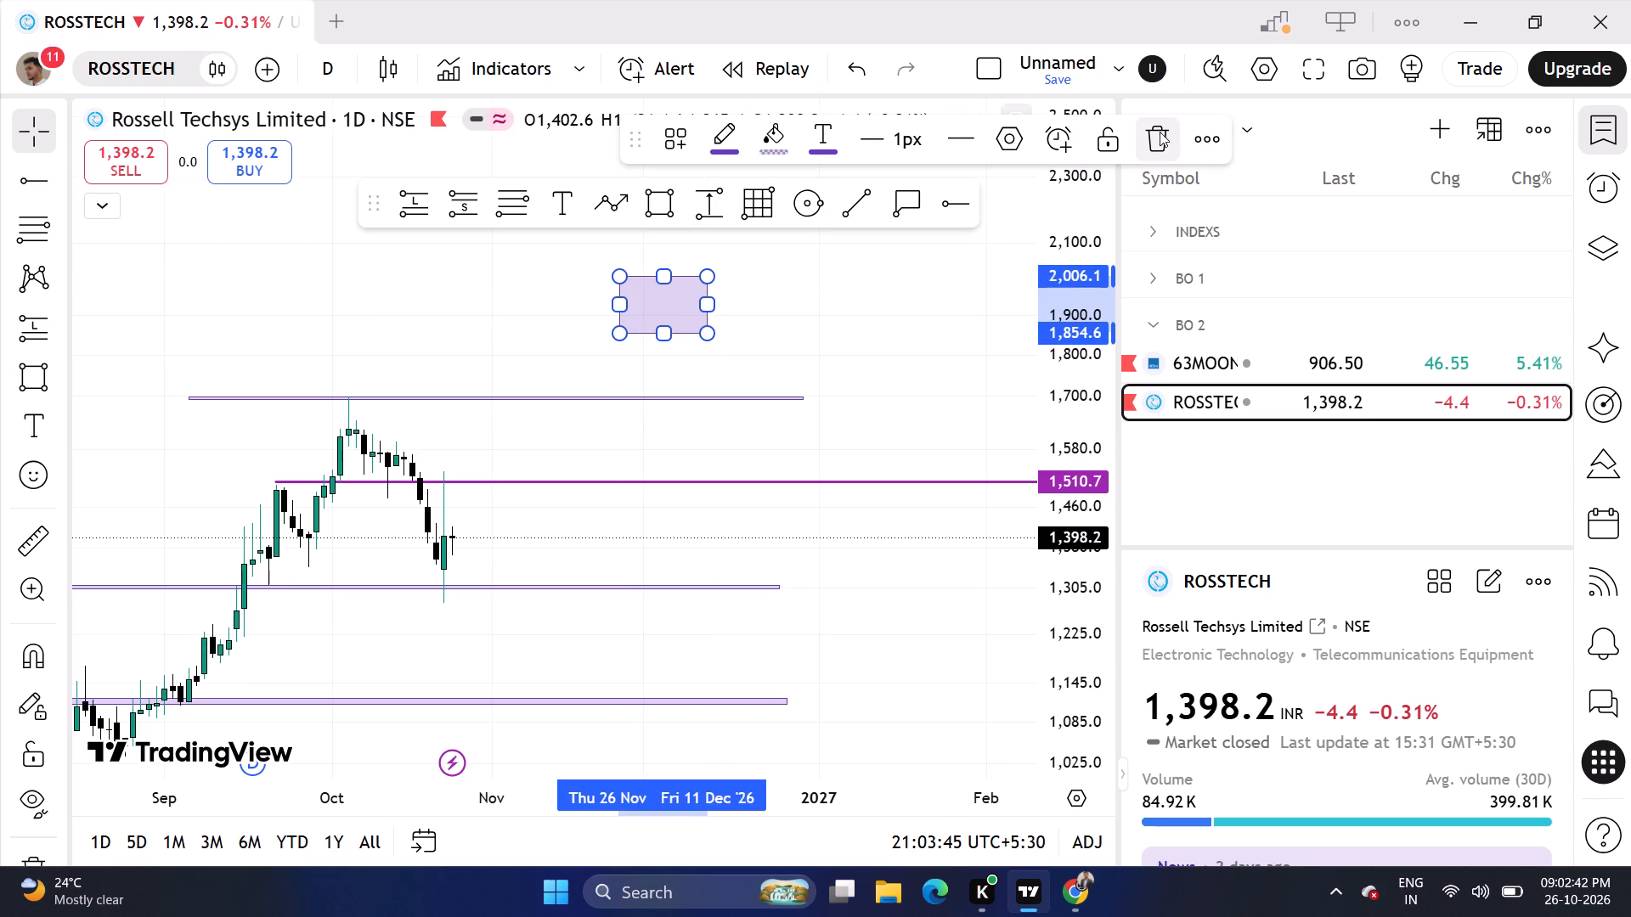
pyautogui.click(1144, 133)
# Measure the price range from the latest candle at about 1,394 up to the purple ray, and remove the measurement.
pyautogui.click(715, 191)
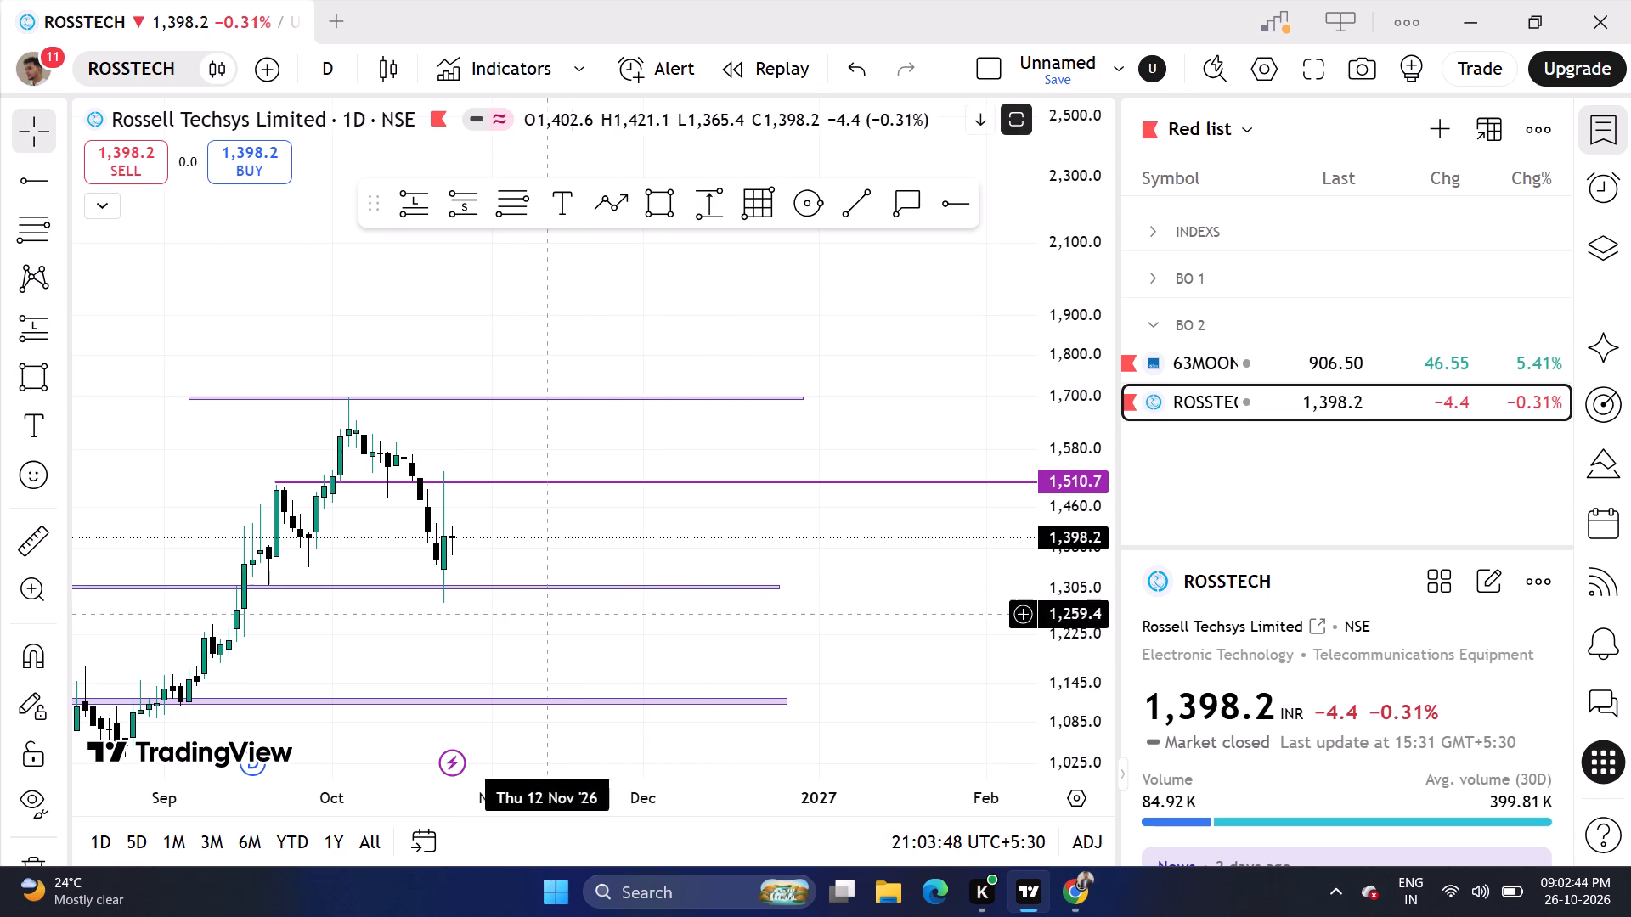
pyautogui.click(708, 203)
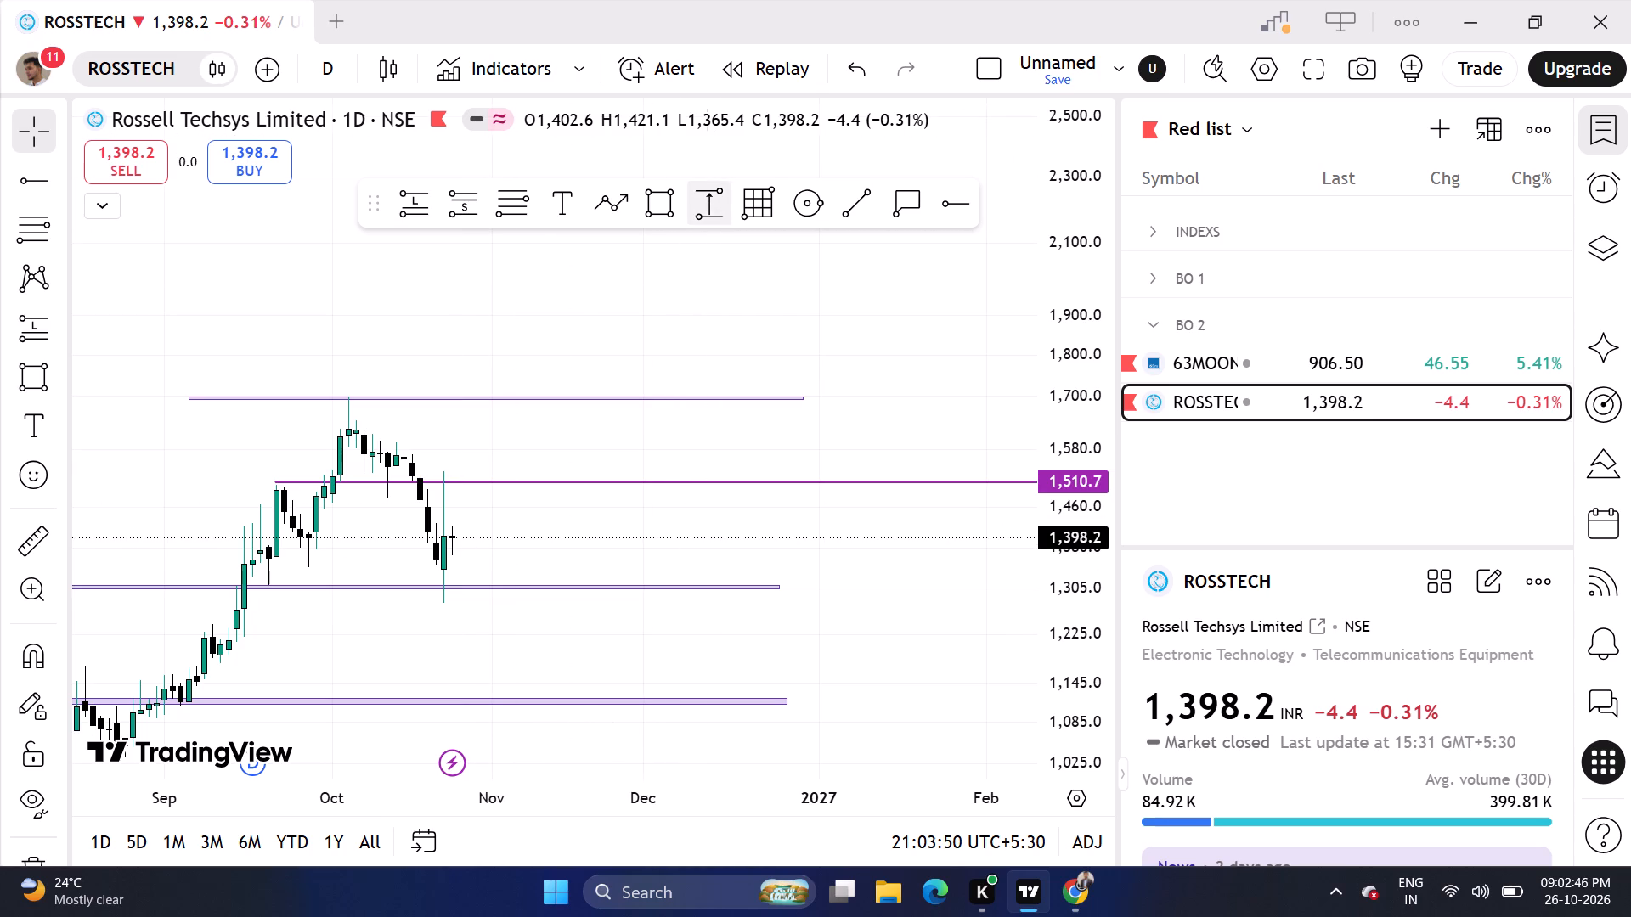
pyautogui.click(467, 540)
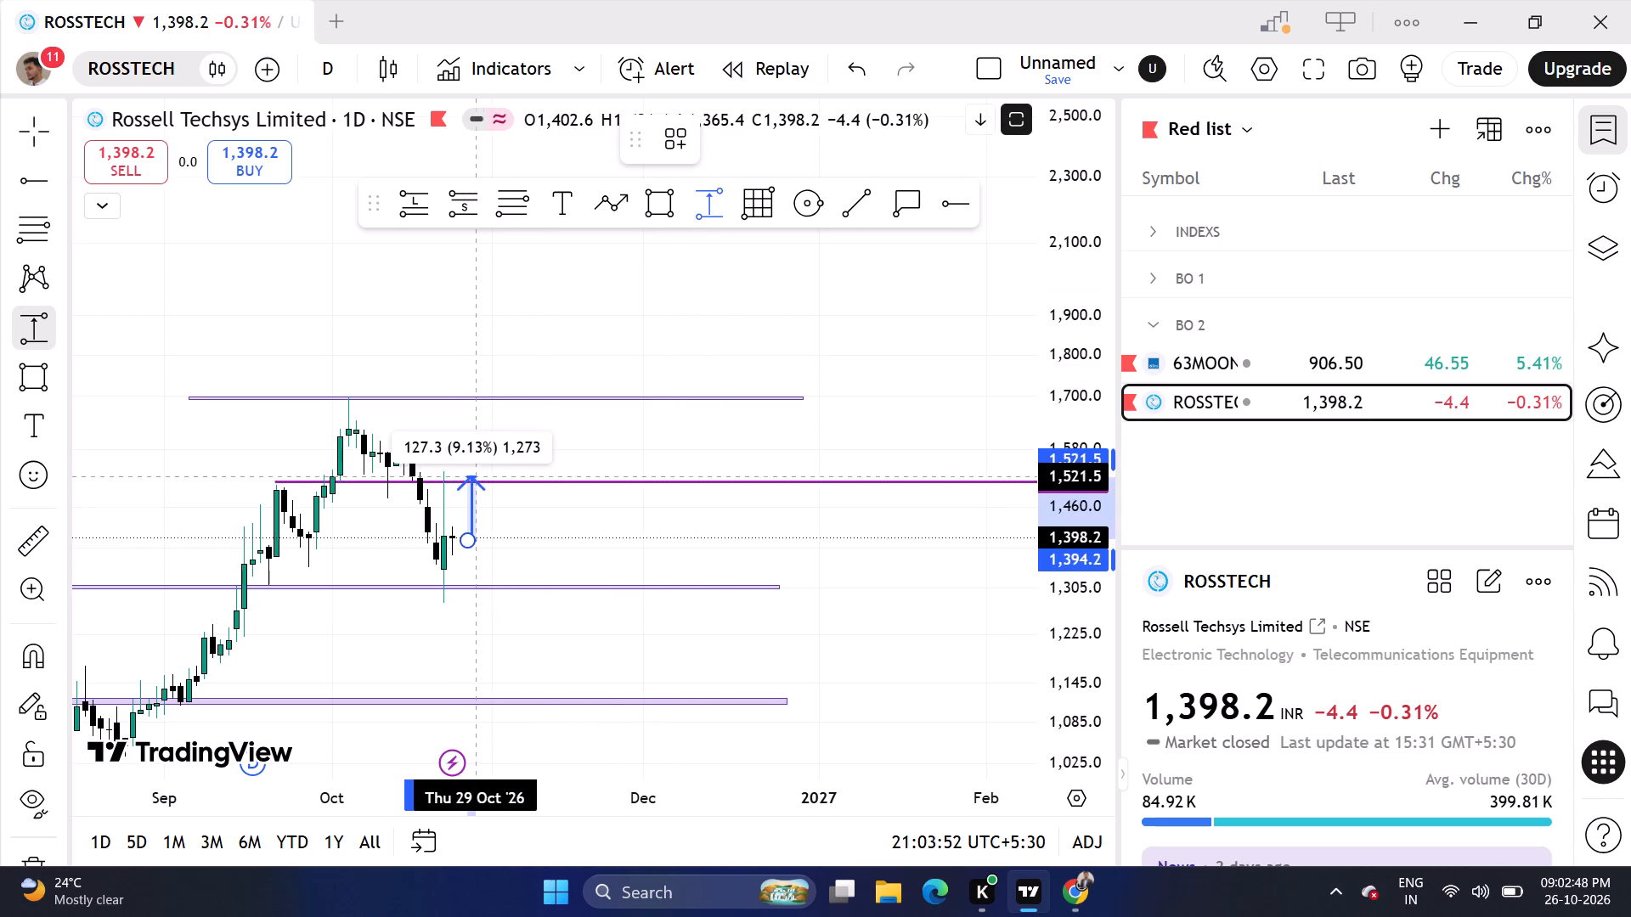
pyautogui.click(486, 481)
pyautogui.click(1053, 122)
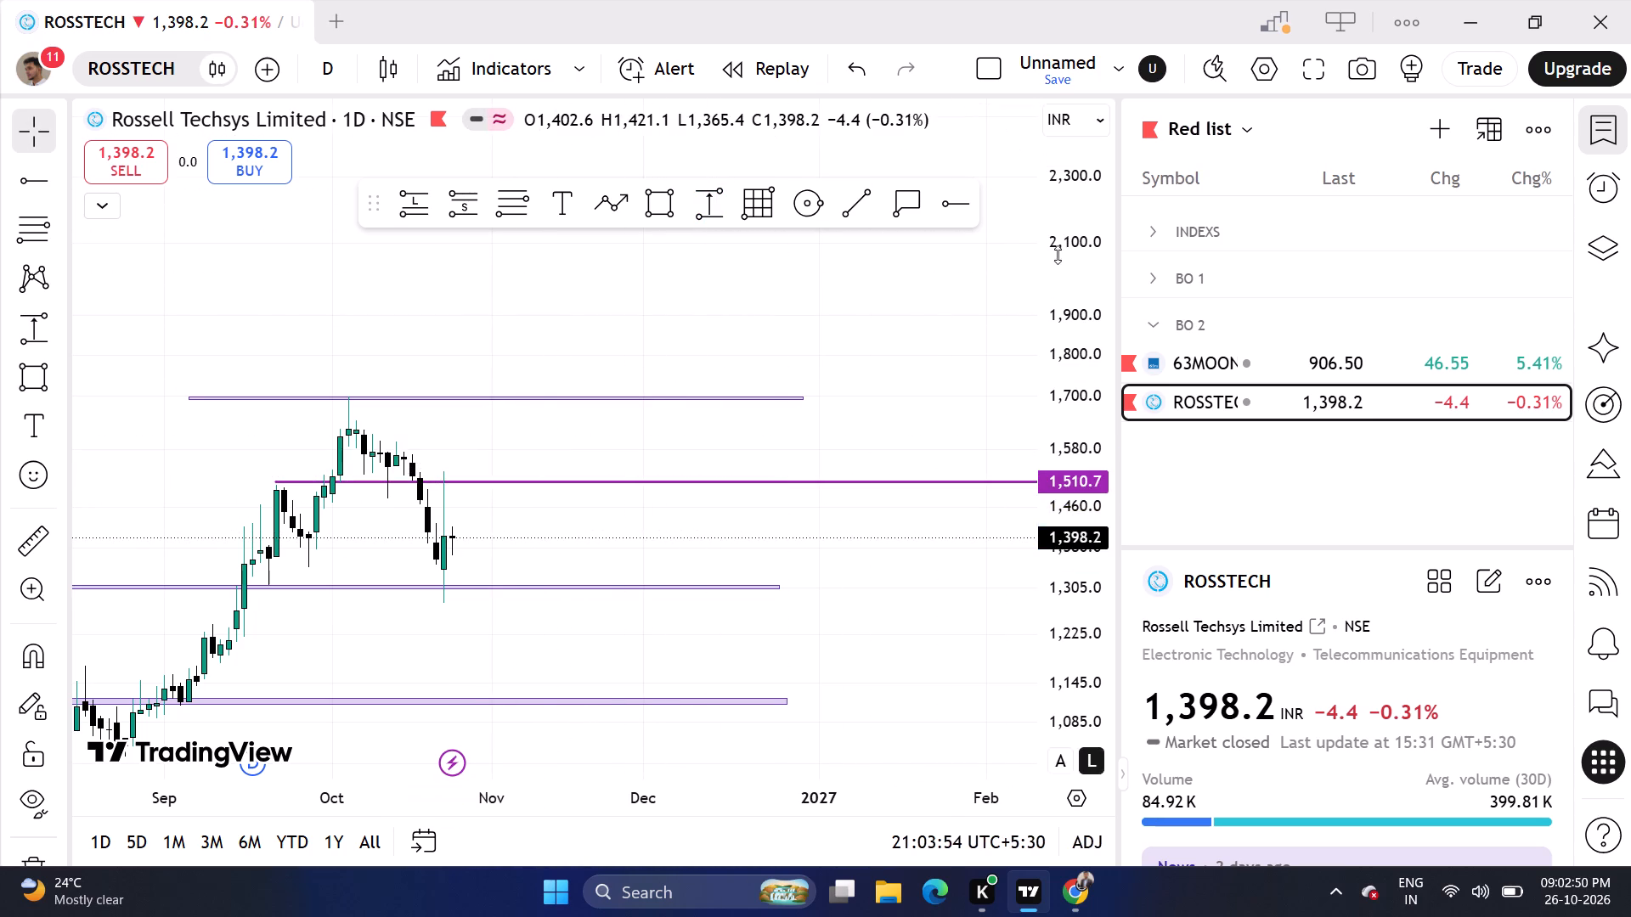
# Place a long position from 27 October to 23 November with entry 1,510.7, target about 1,693.4 and stop about 1,447.4.
pyautogui.click(430, 223)
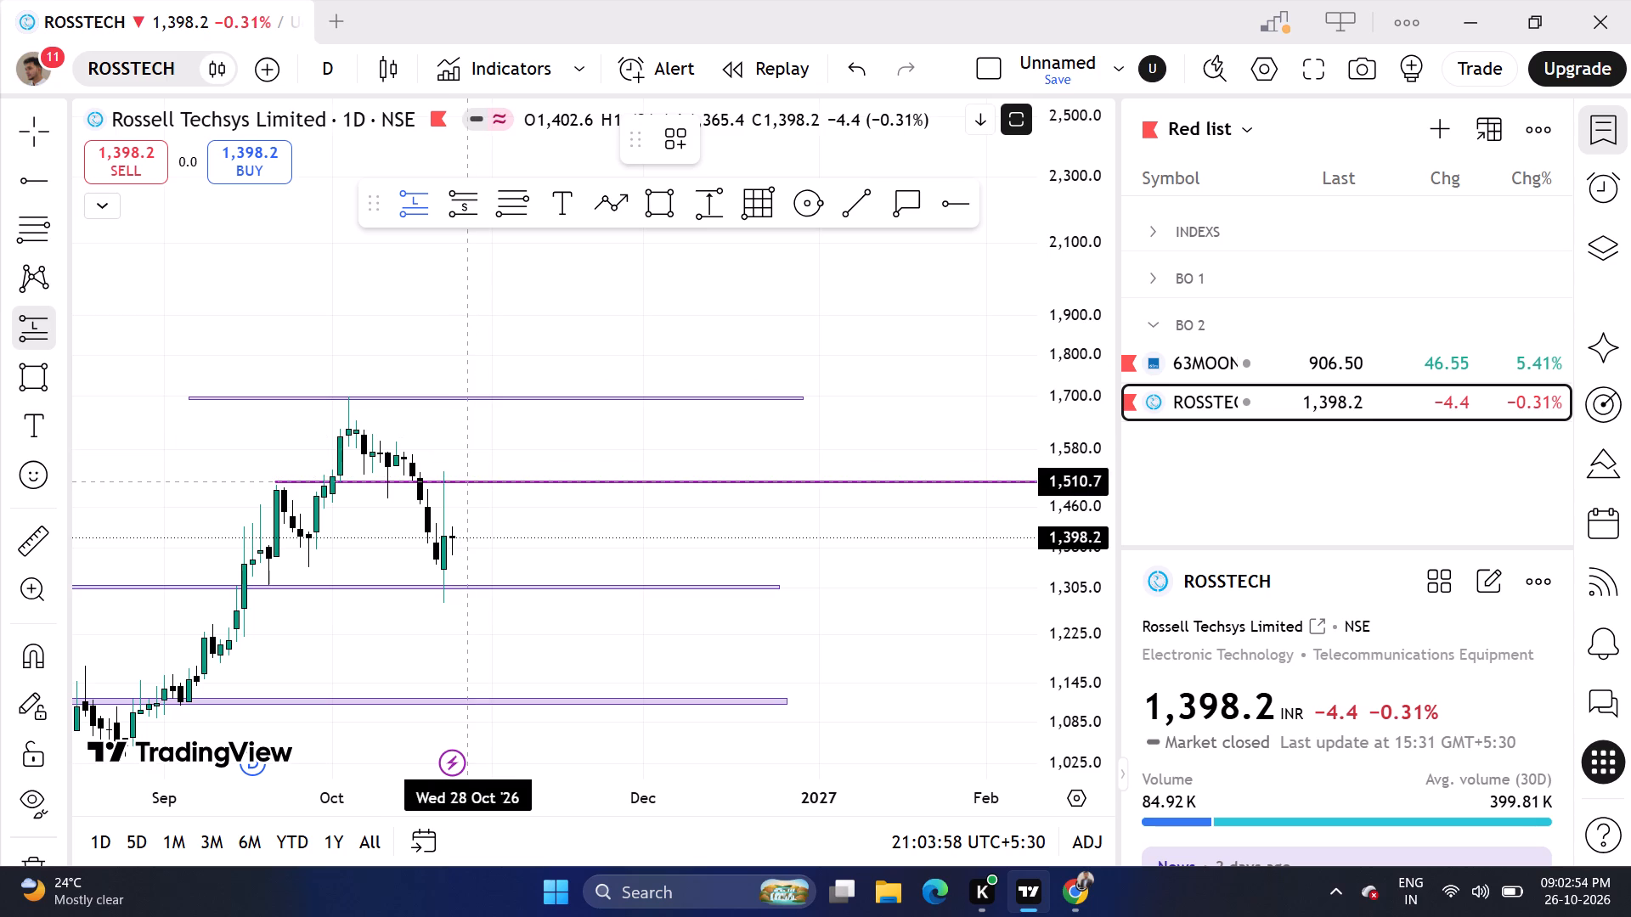
pyautogui.click(465, 482)
pyautogui.moveTo(462, 423); pyautogui.dragTo(437, 400)
pyautogui.click(420, 302)
pyautogui.moveTo(459, 546); pyautogui.dragTo(381, 524)
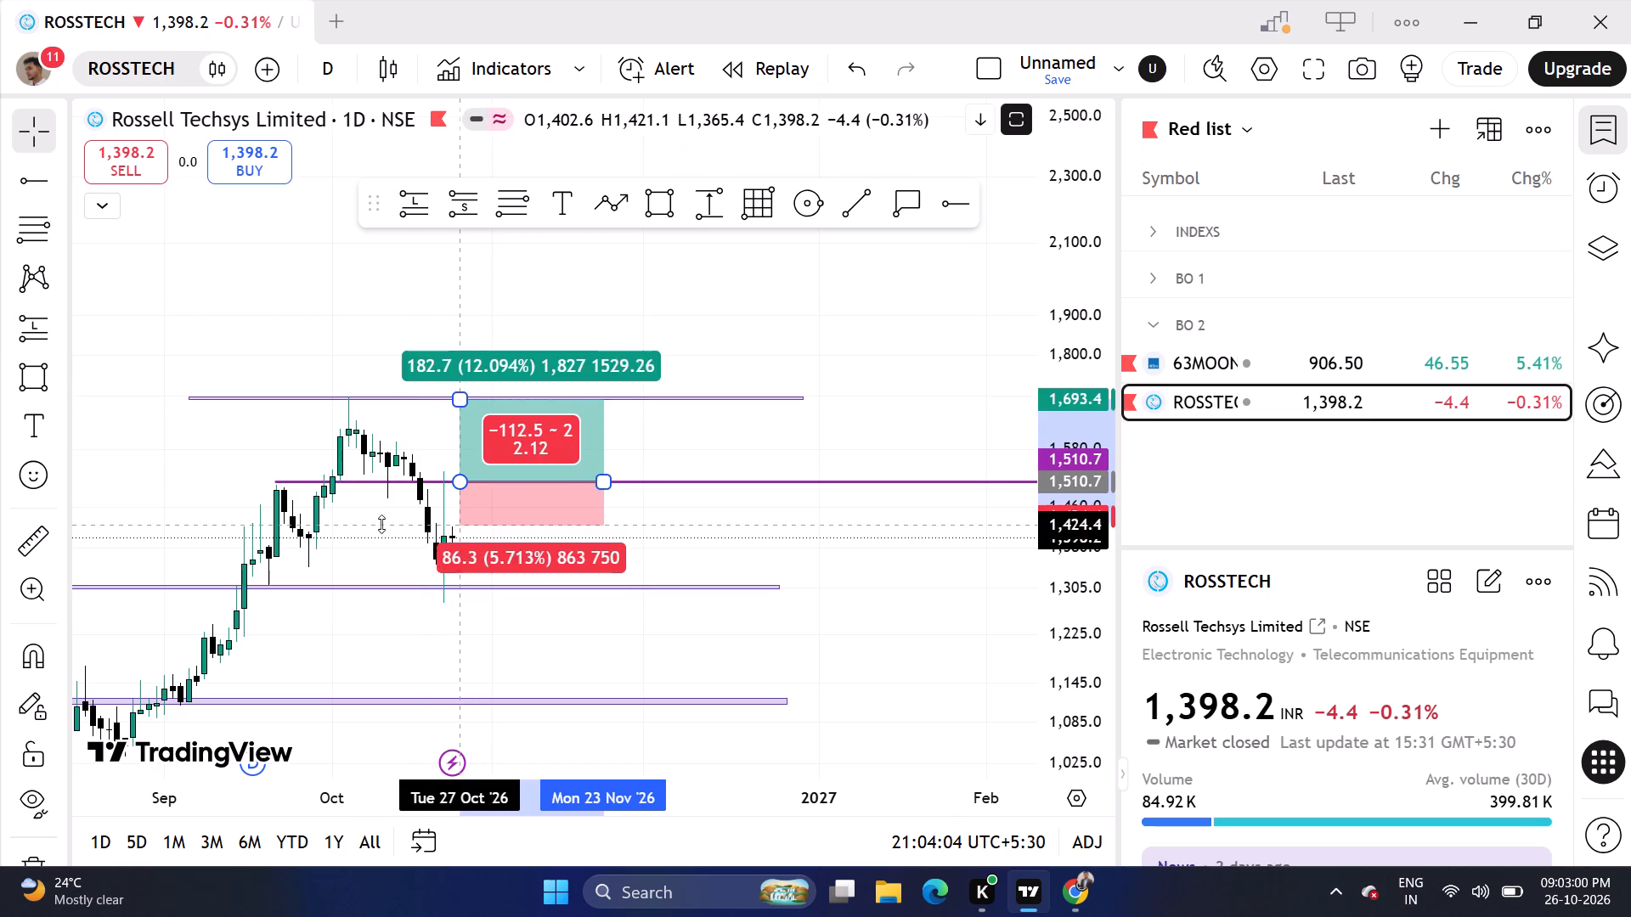
pyautogui.moveTo(381, 524); pyautogui.dragTo(246, 514)
pyautogui.click(255, 329)
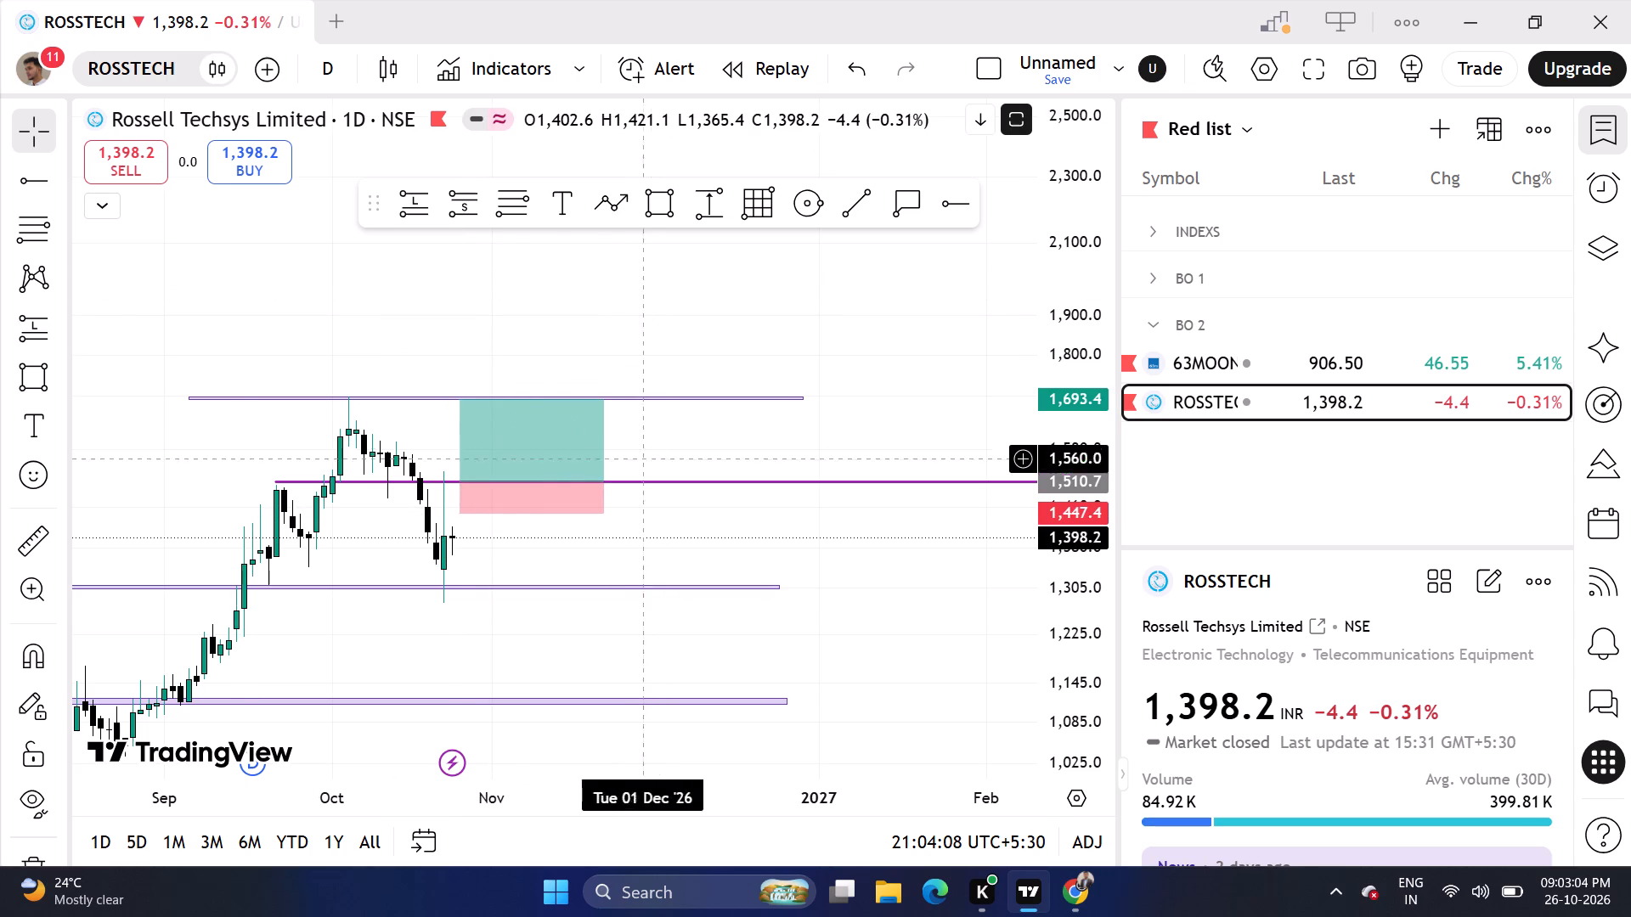
# Extend the long position's end date to 1 December 2026.
pyautogui.moveTo(606, 481); pyautogui.dragTo(641, 473)
pyautogui.click(621, 319)
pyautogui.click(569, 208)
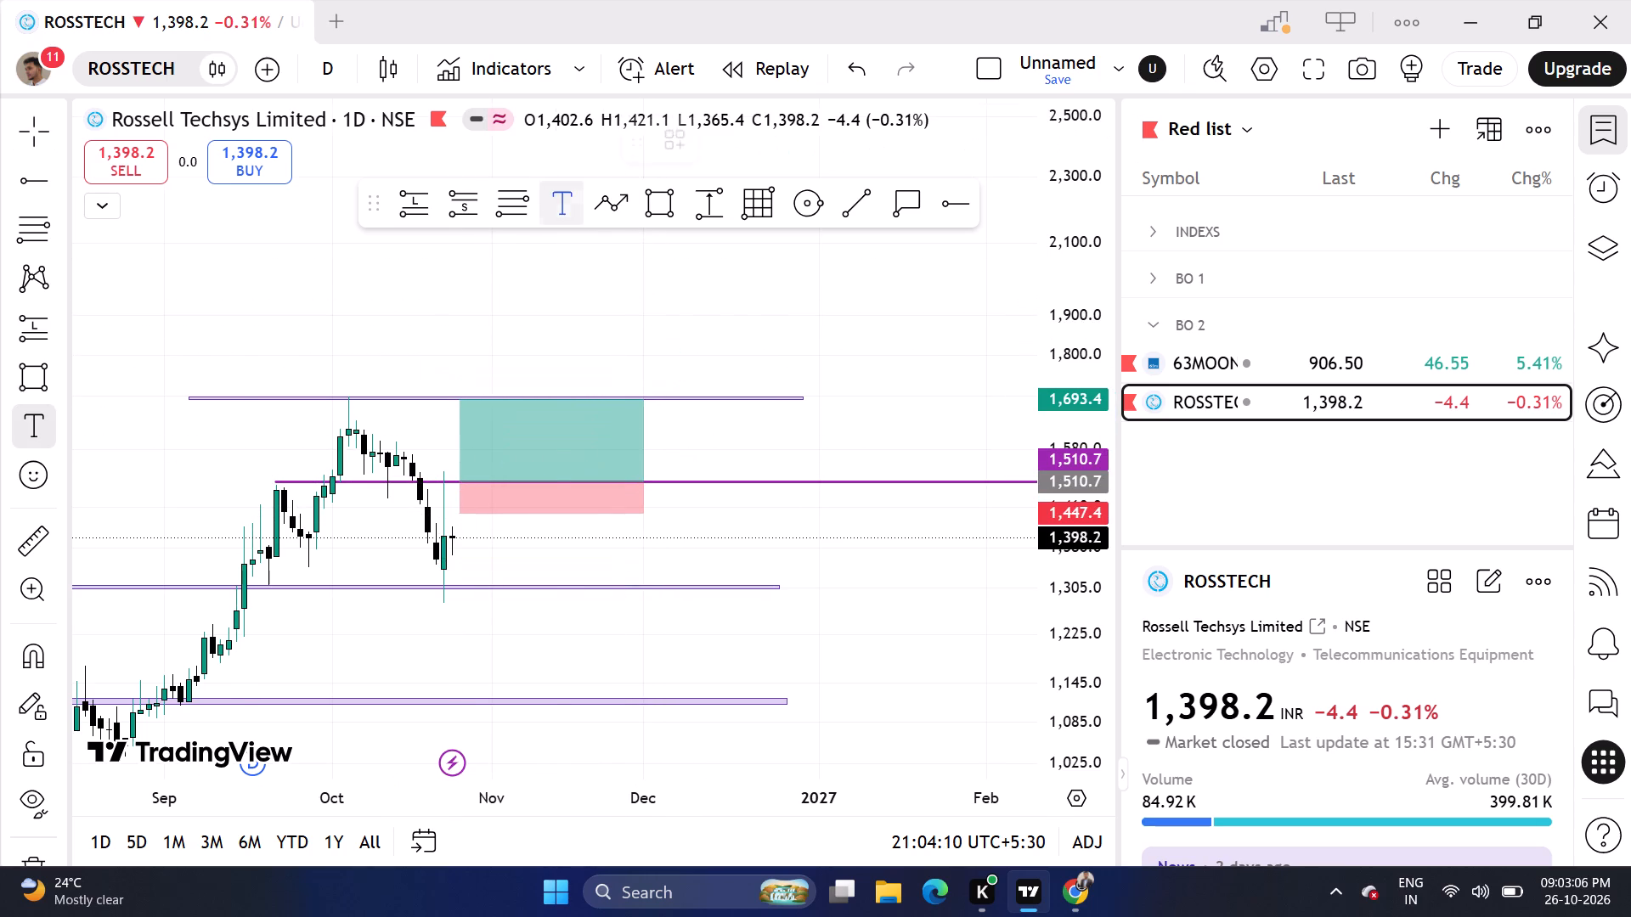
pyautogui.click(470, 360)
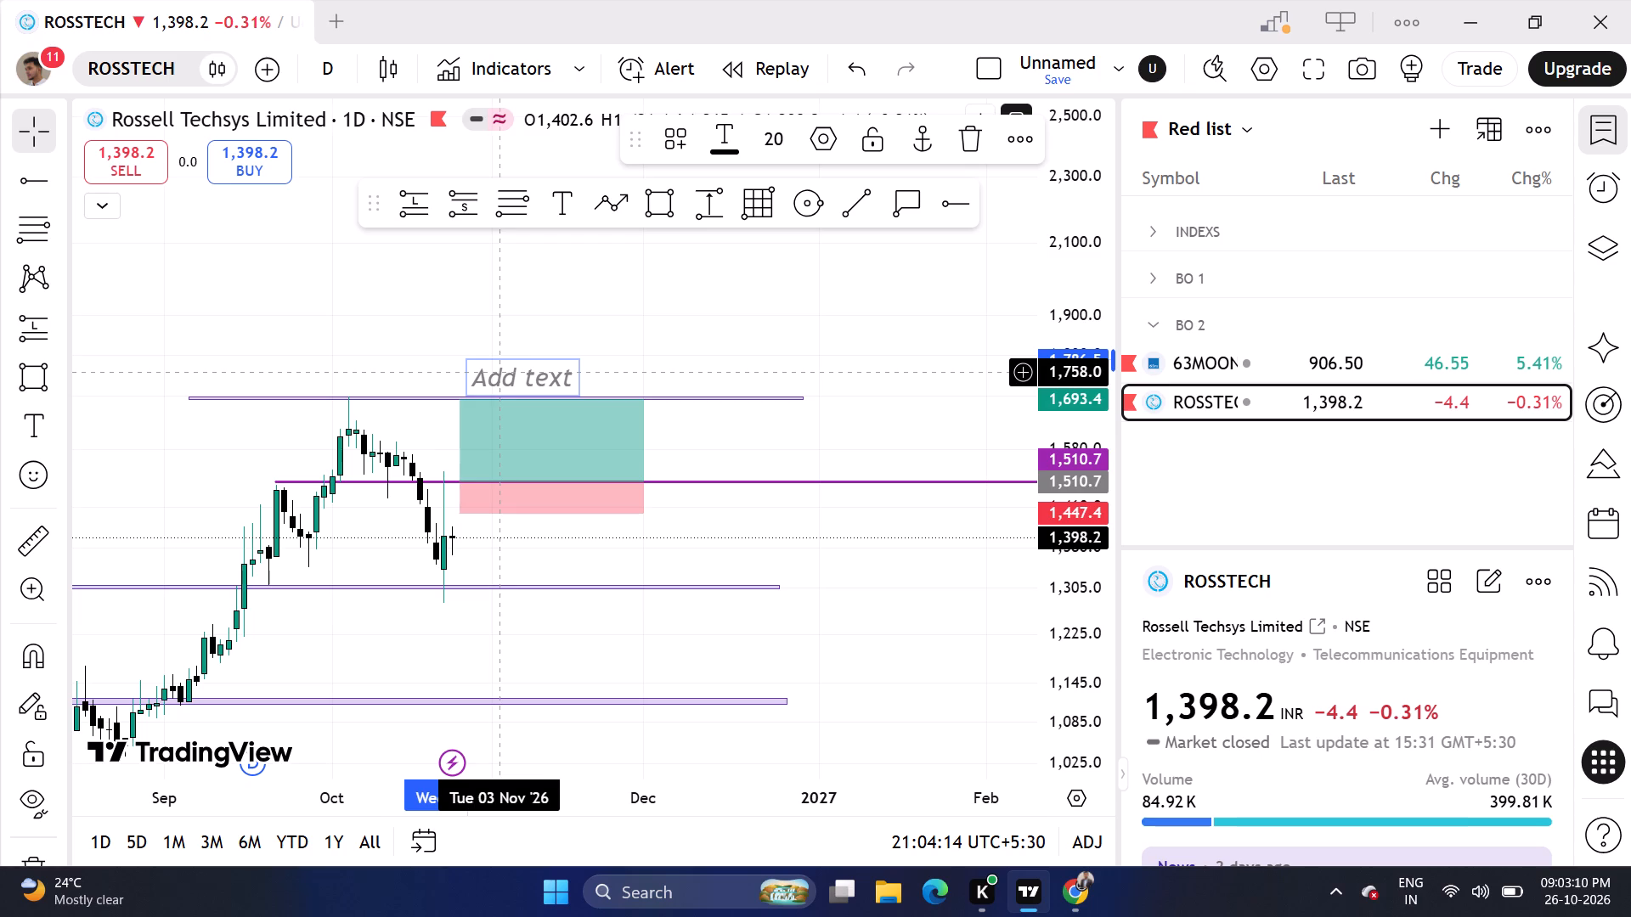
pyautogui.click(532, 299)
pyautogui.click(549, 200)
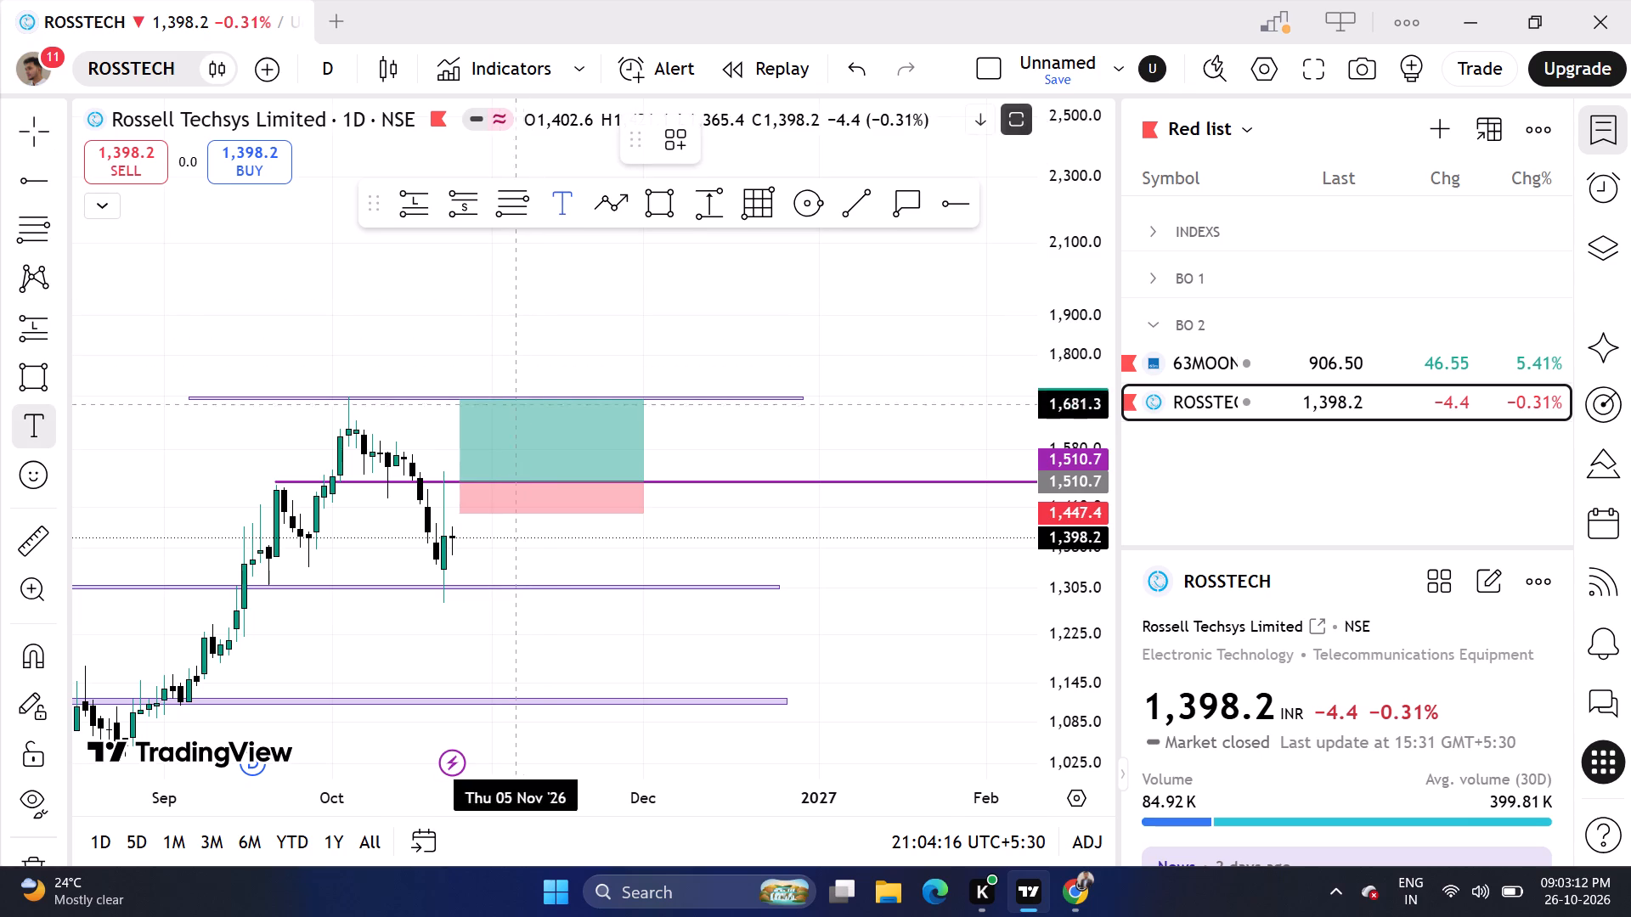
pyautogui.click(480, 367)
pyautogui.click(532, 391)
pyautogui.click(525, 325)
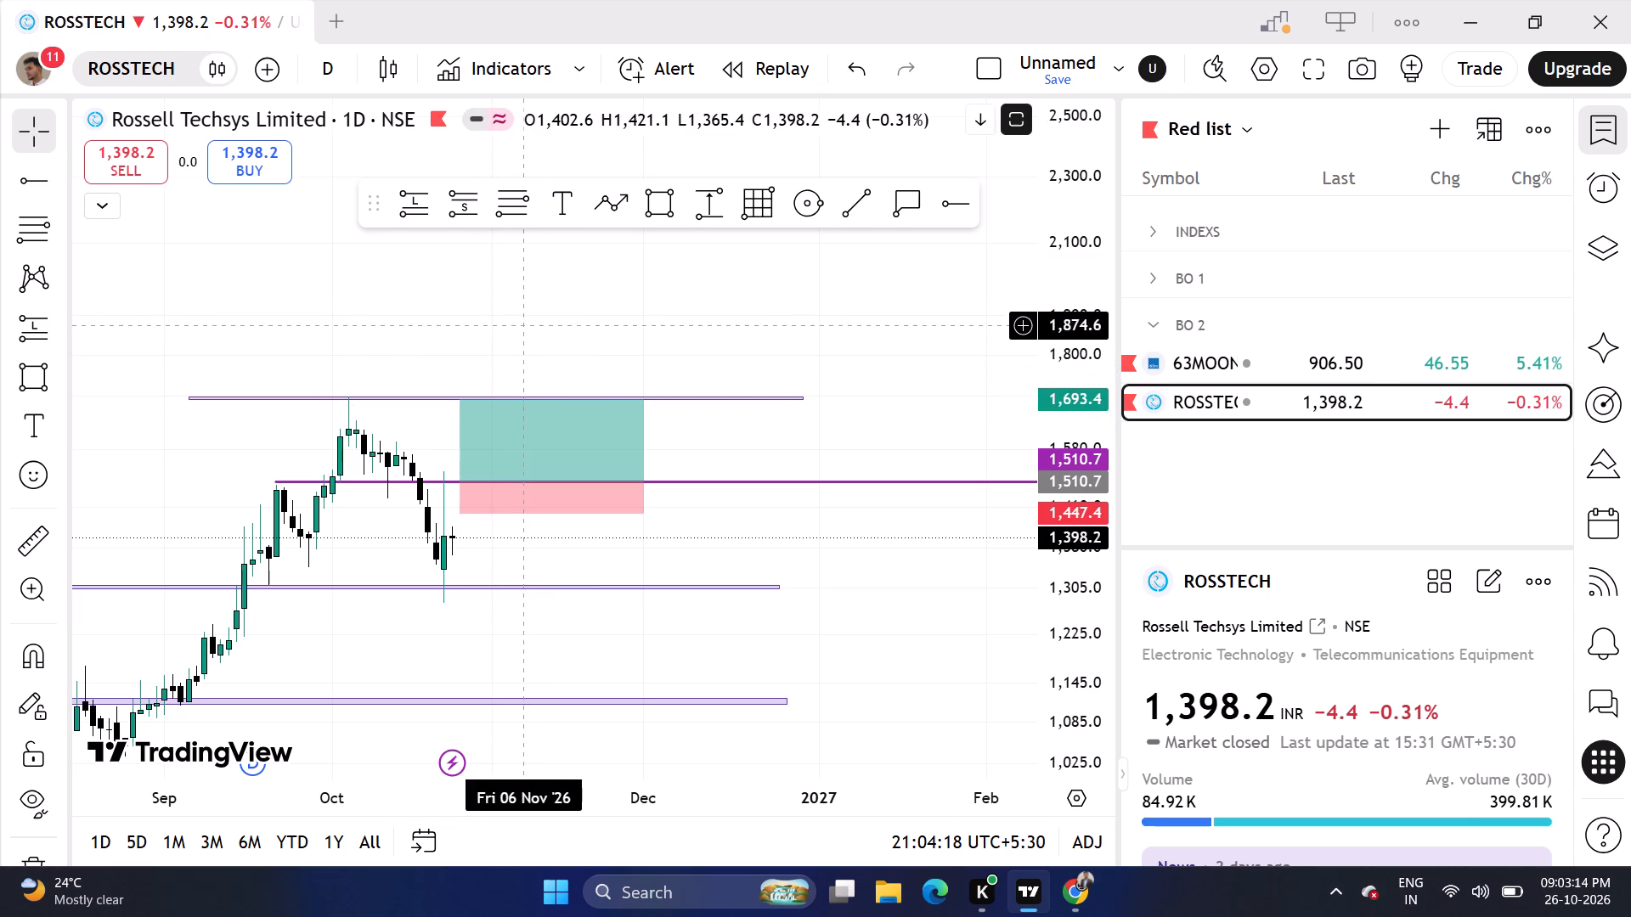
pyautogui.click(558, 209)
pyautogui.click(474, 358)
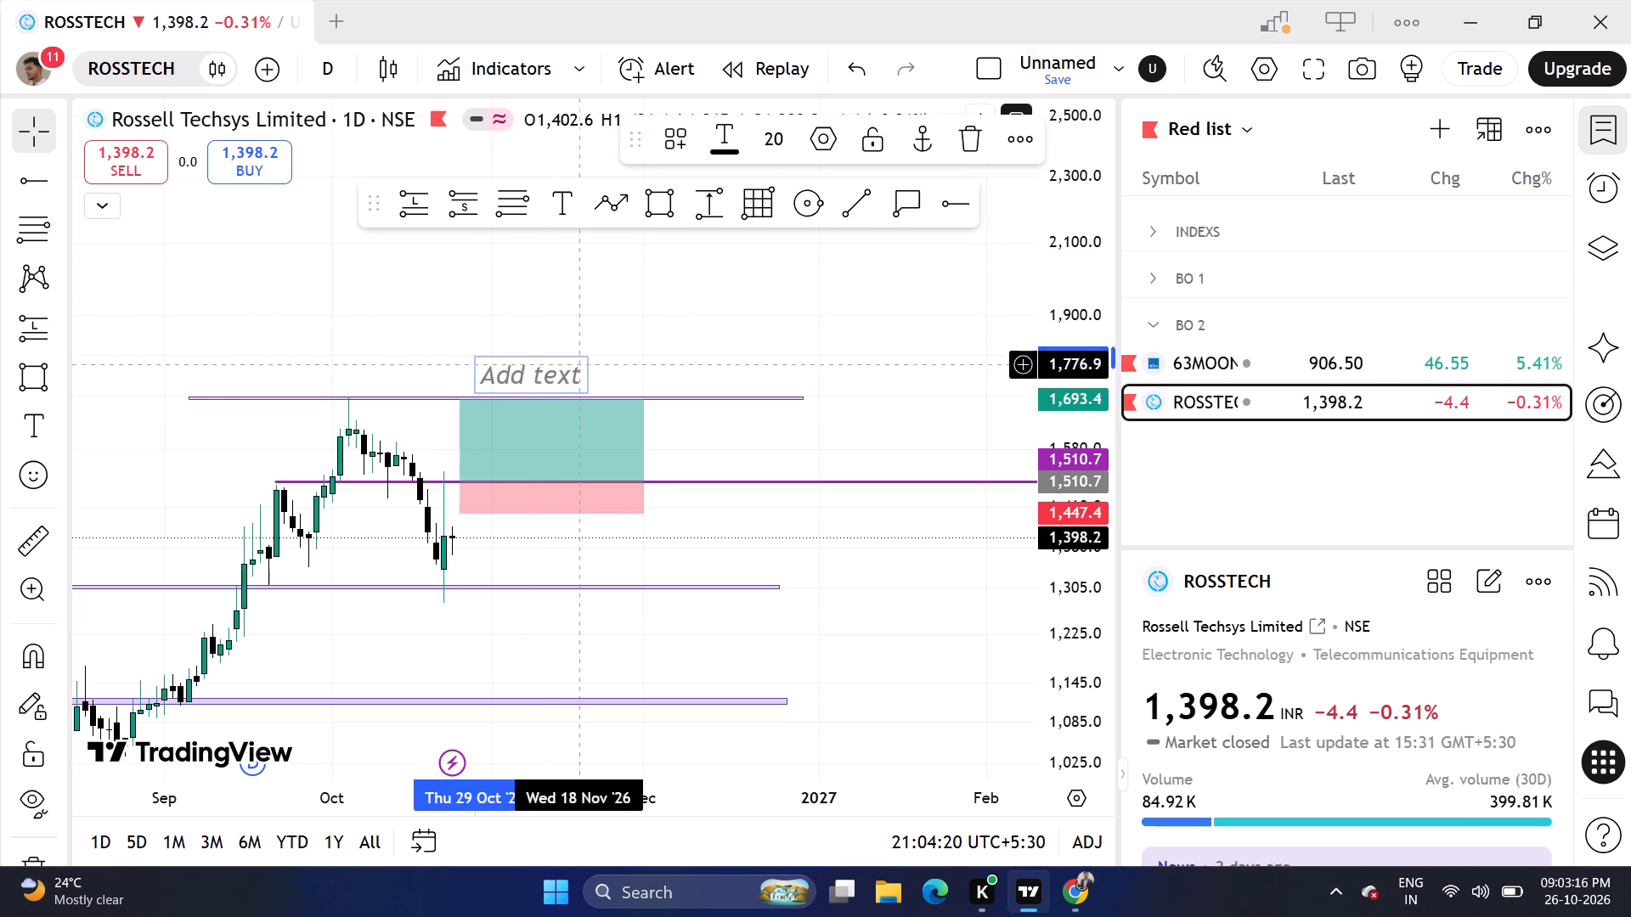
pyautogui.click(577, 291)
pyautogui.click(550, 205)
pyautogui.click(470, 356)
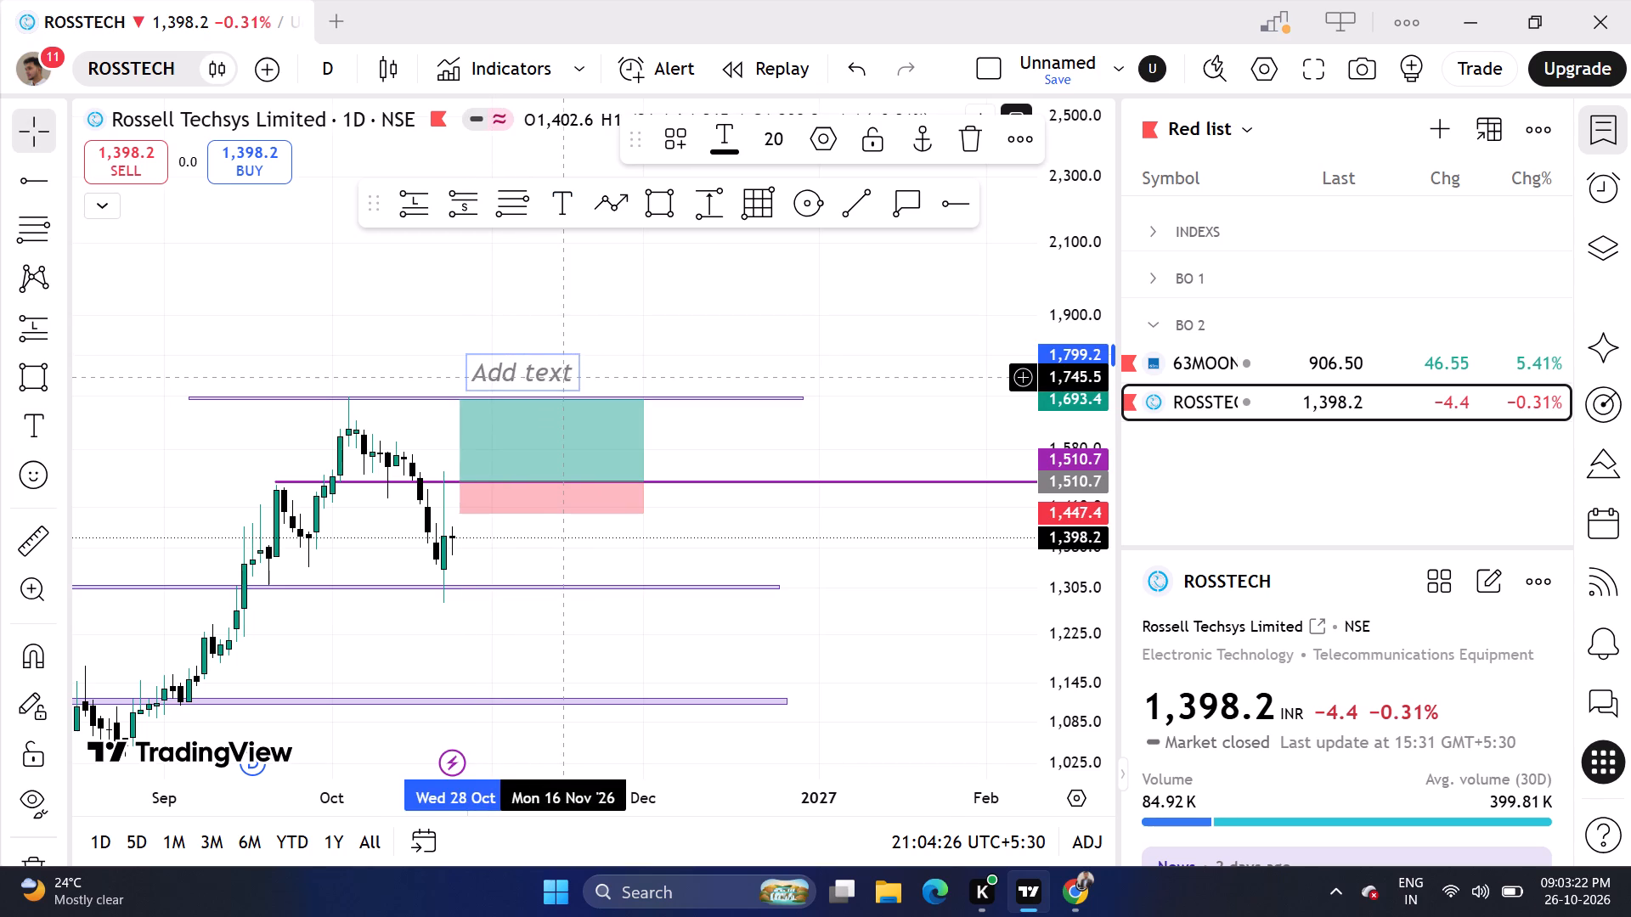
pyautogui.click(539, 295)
# Add the text label "12% PENDING" just above the long position's target zone, starting around 28 October.
pyautogui.click(556, 202)
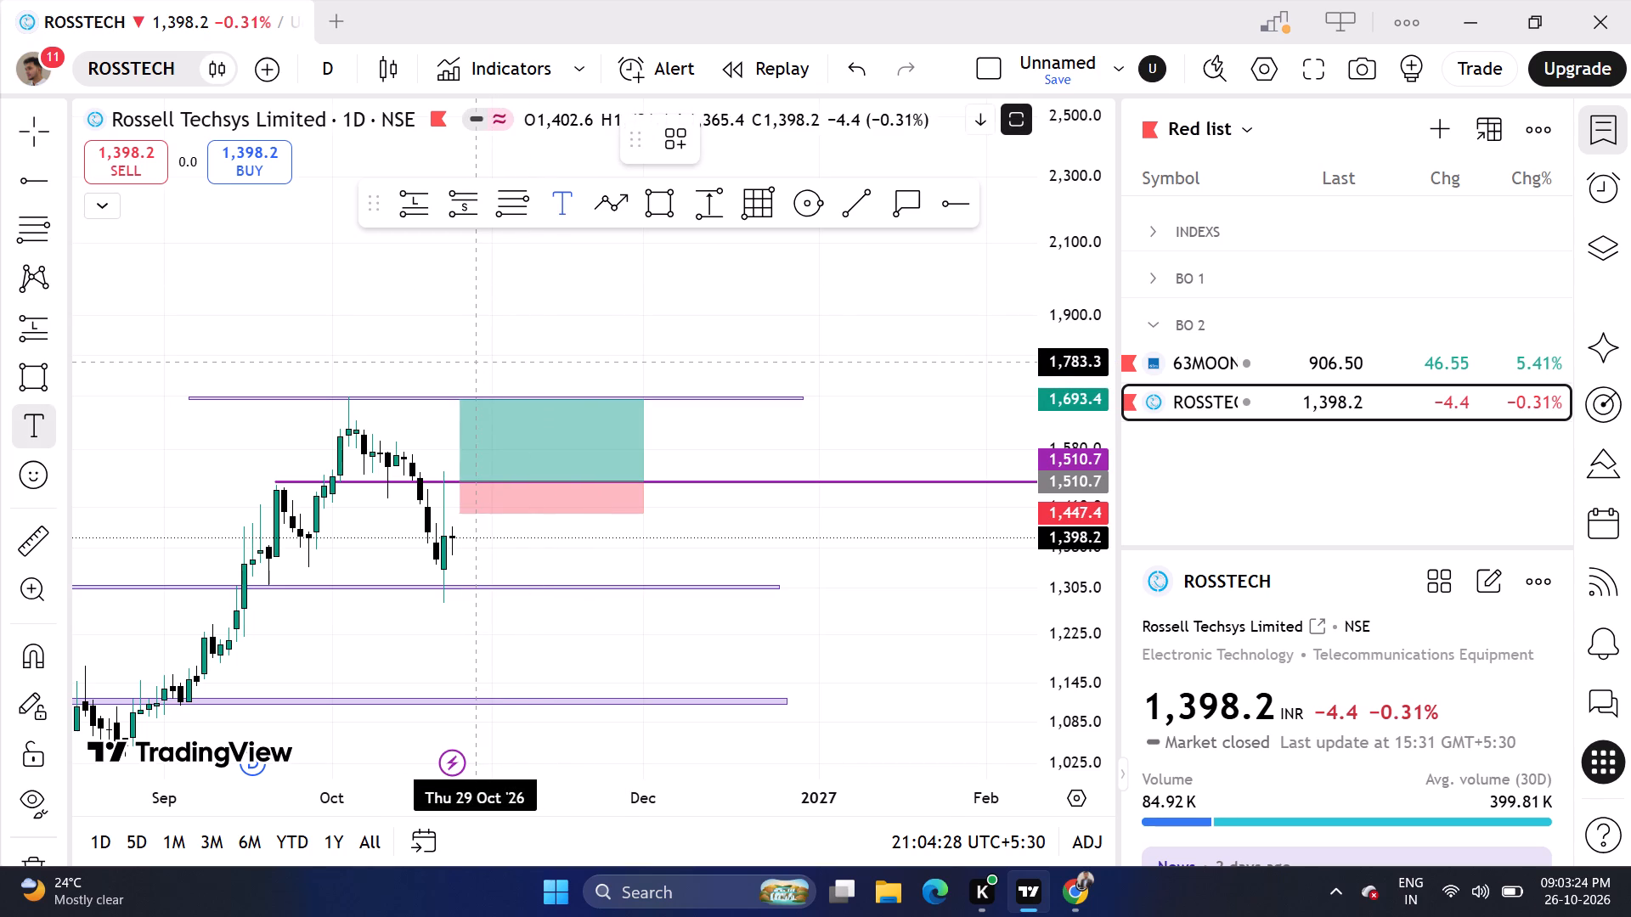
pyautogui.click(474, 362)
pyautogui.write('12')
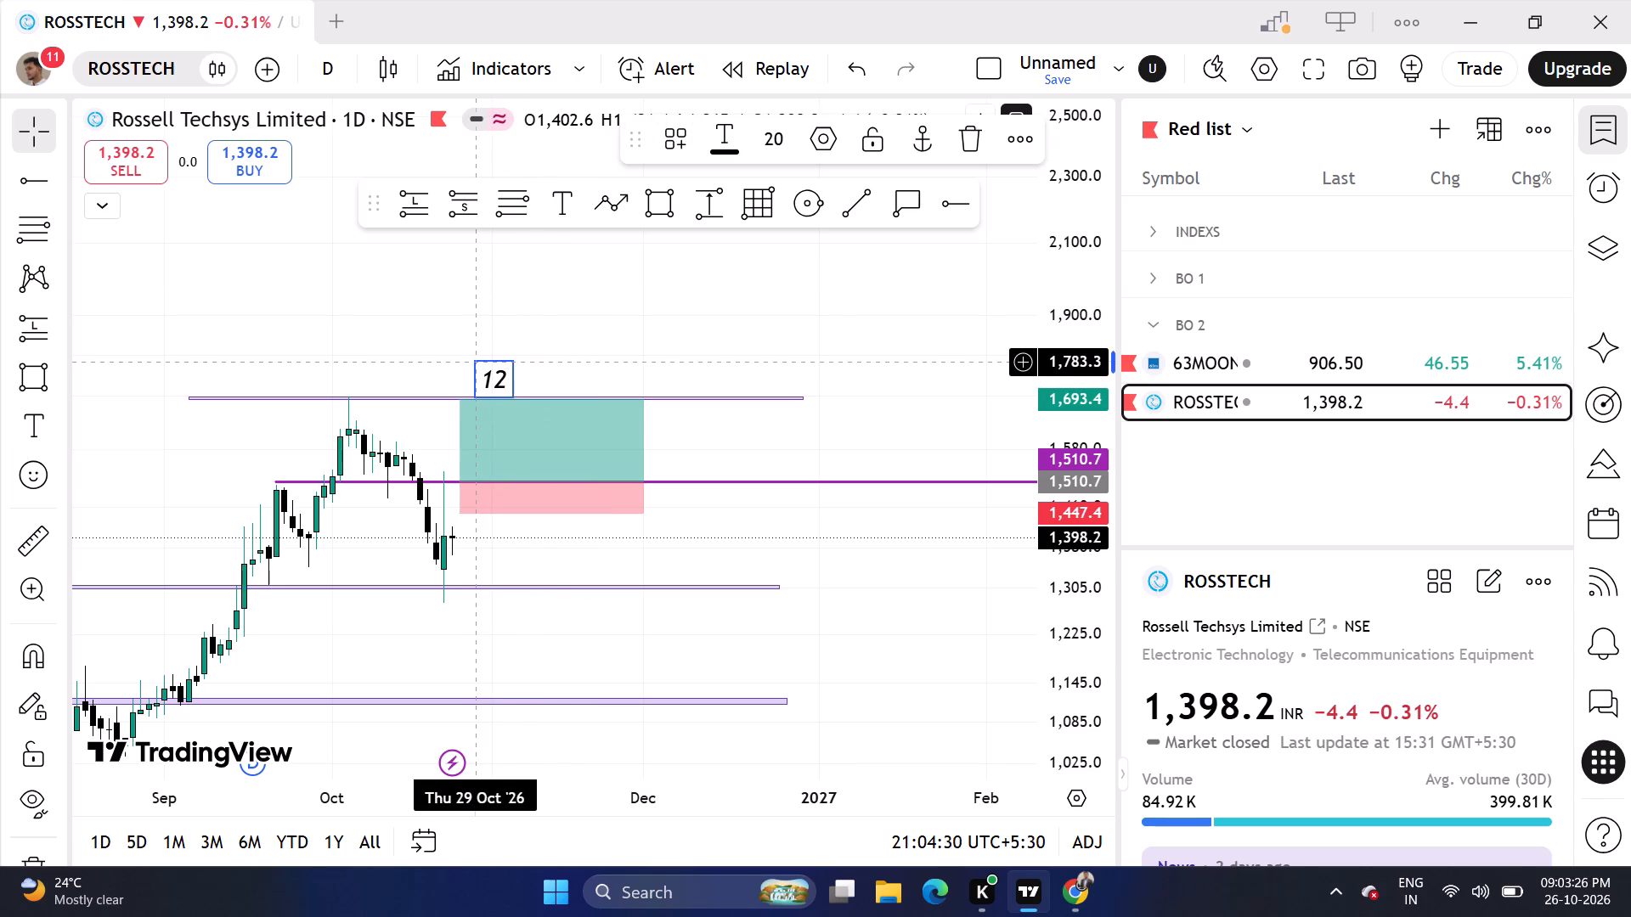
pyautogui.write('% PENDING')
pyautogui.click(467, 307)
pyautogui.moveTo(573, 379); pyautogui.dragTo(569, 370)
pyautogui.click(544, 334)
# Review the Rossell Techsys chart on the 1-week timeframe, and return it to the 1-day timeframe.
pyautogui.click(330, 76)
pyautogui.scroll(-5, 338, 275)
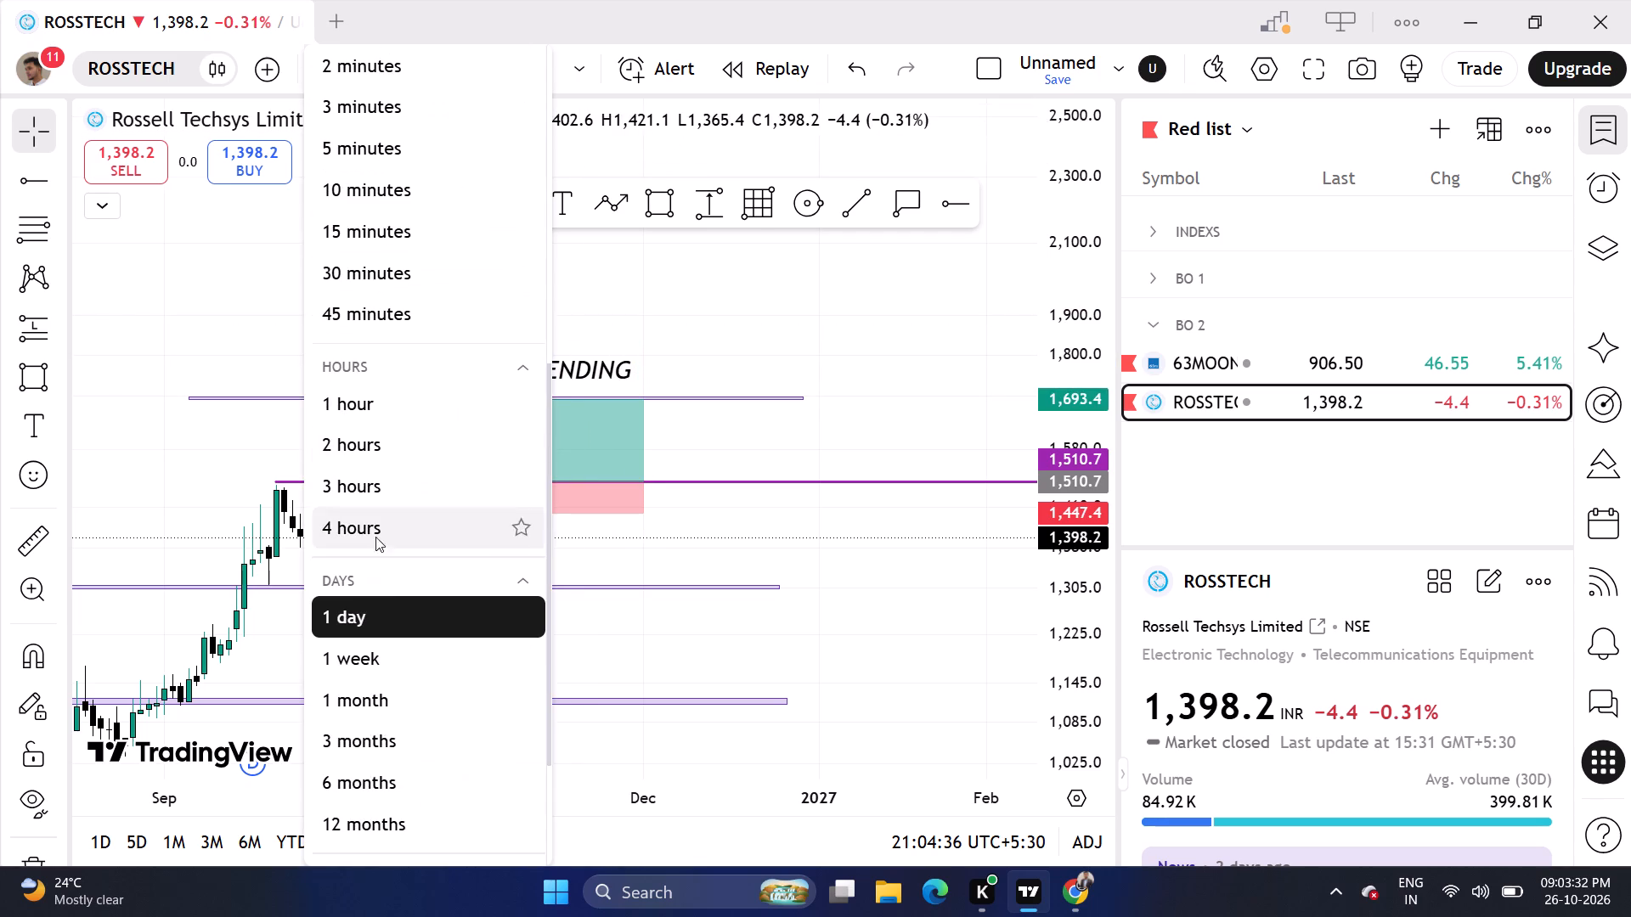
pyautogui.click(385, 663)
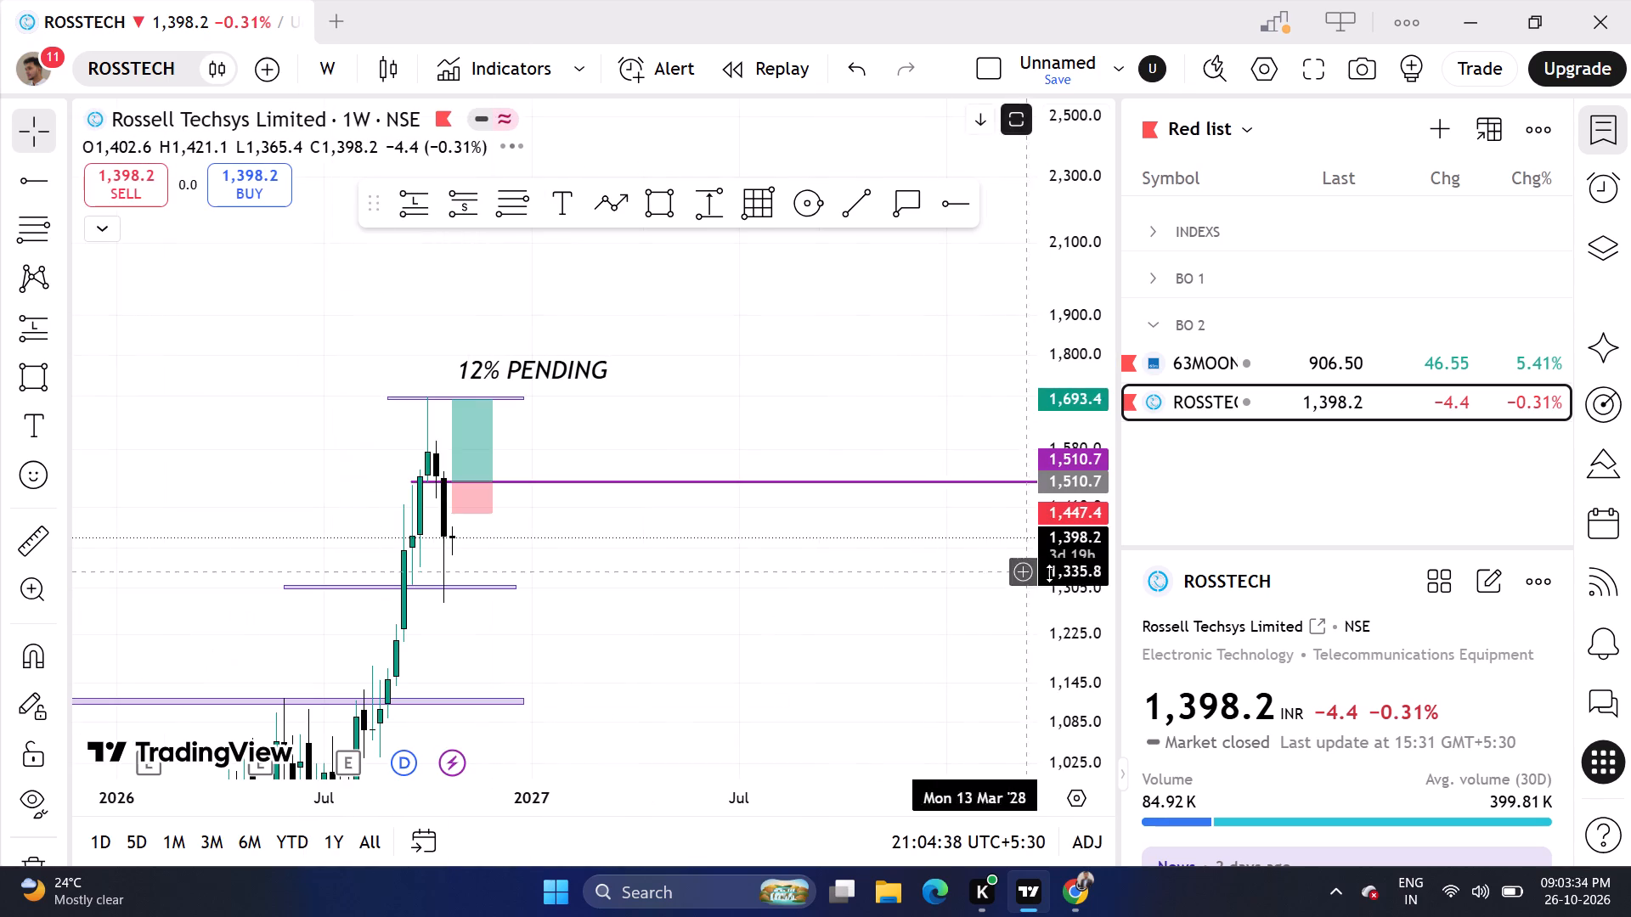
pyautogui.scroll(-4, 1069, 568)
pyautogui.scroll(3, 1073, 571)
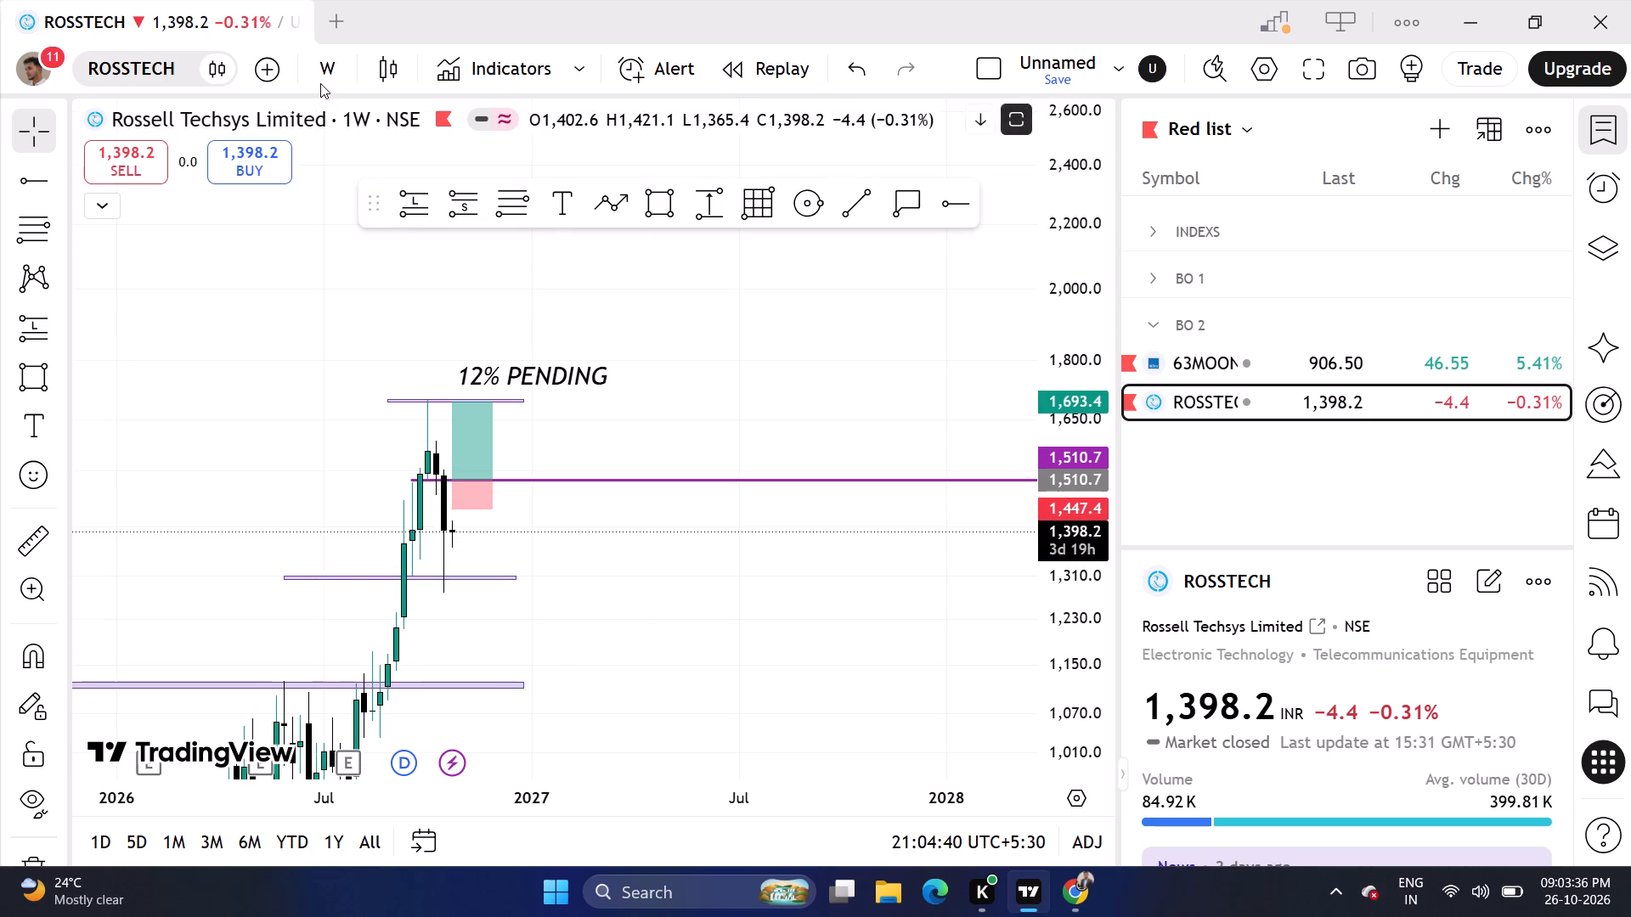
pyautogui.click(320, 83)
pyautogui.scroll(-5, 358, 299)
pyautogui.click(392, 619)
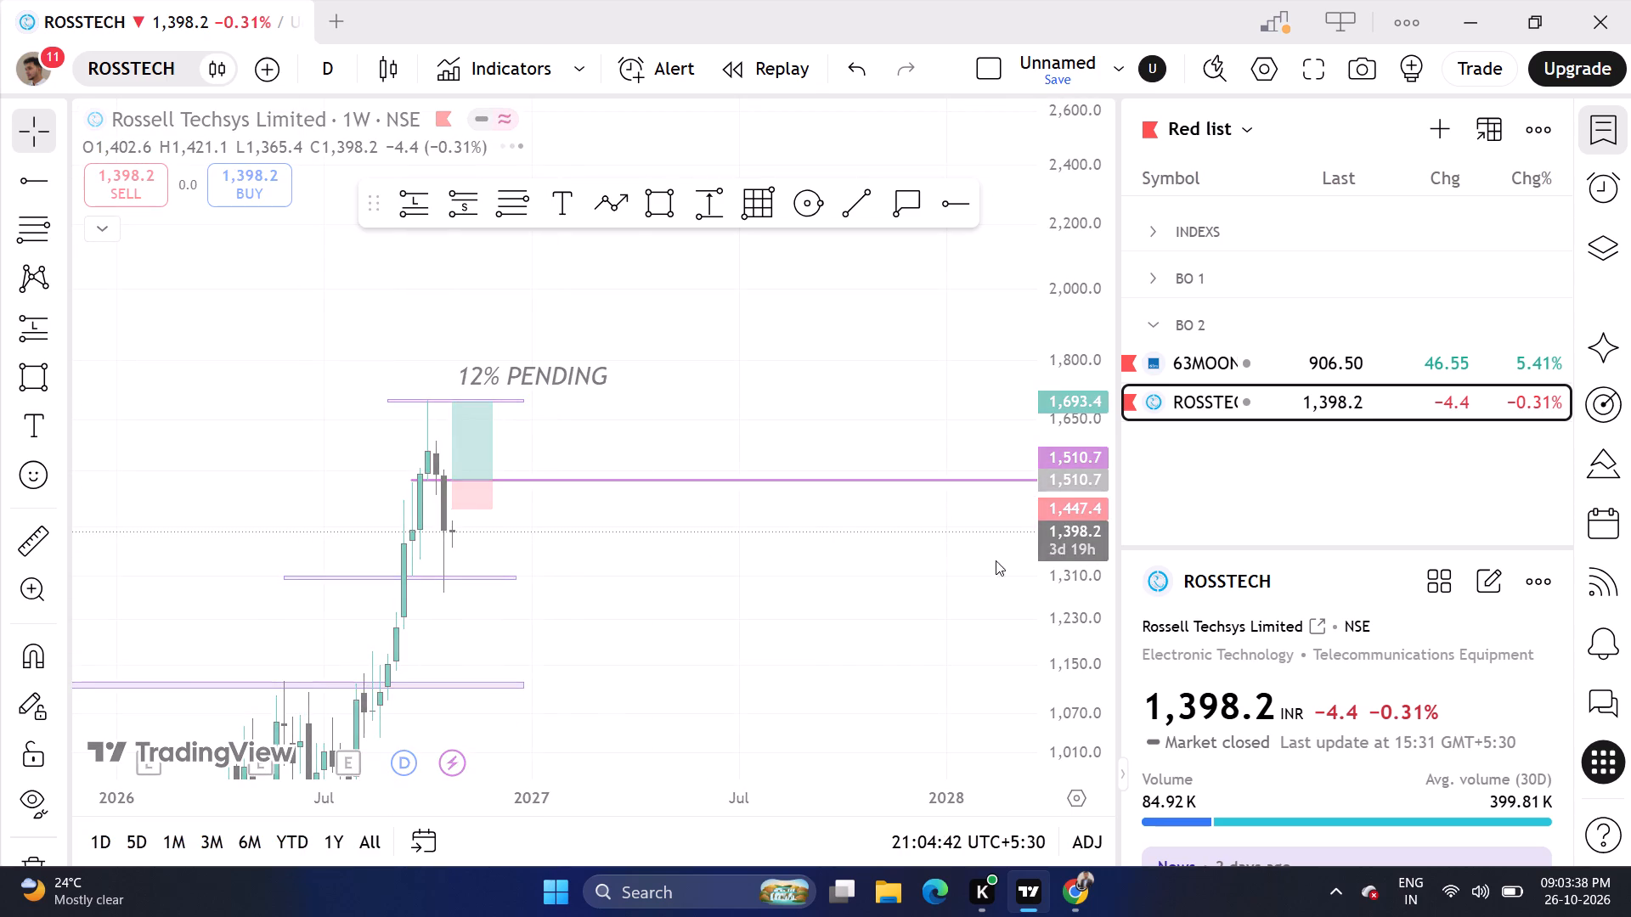
# Shift the "12% PENDING" label slightly so it sits more centrally above the long position, starting around 2 November.
pyautogui.scroll(3, 1067, 585)
pyautogui.scroll(7, 1143, 570)
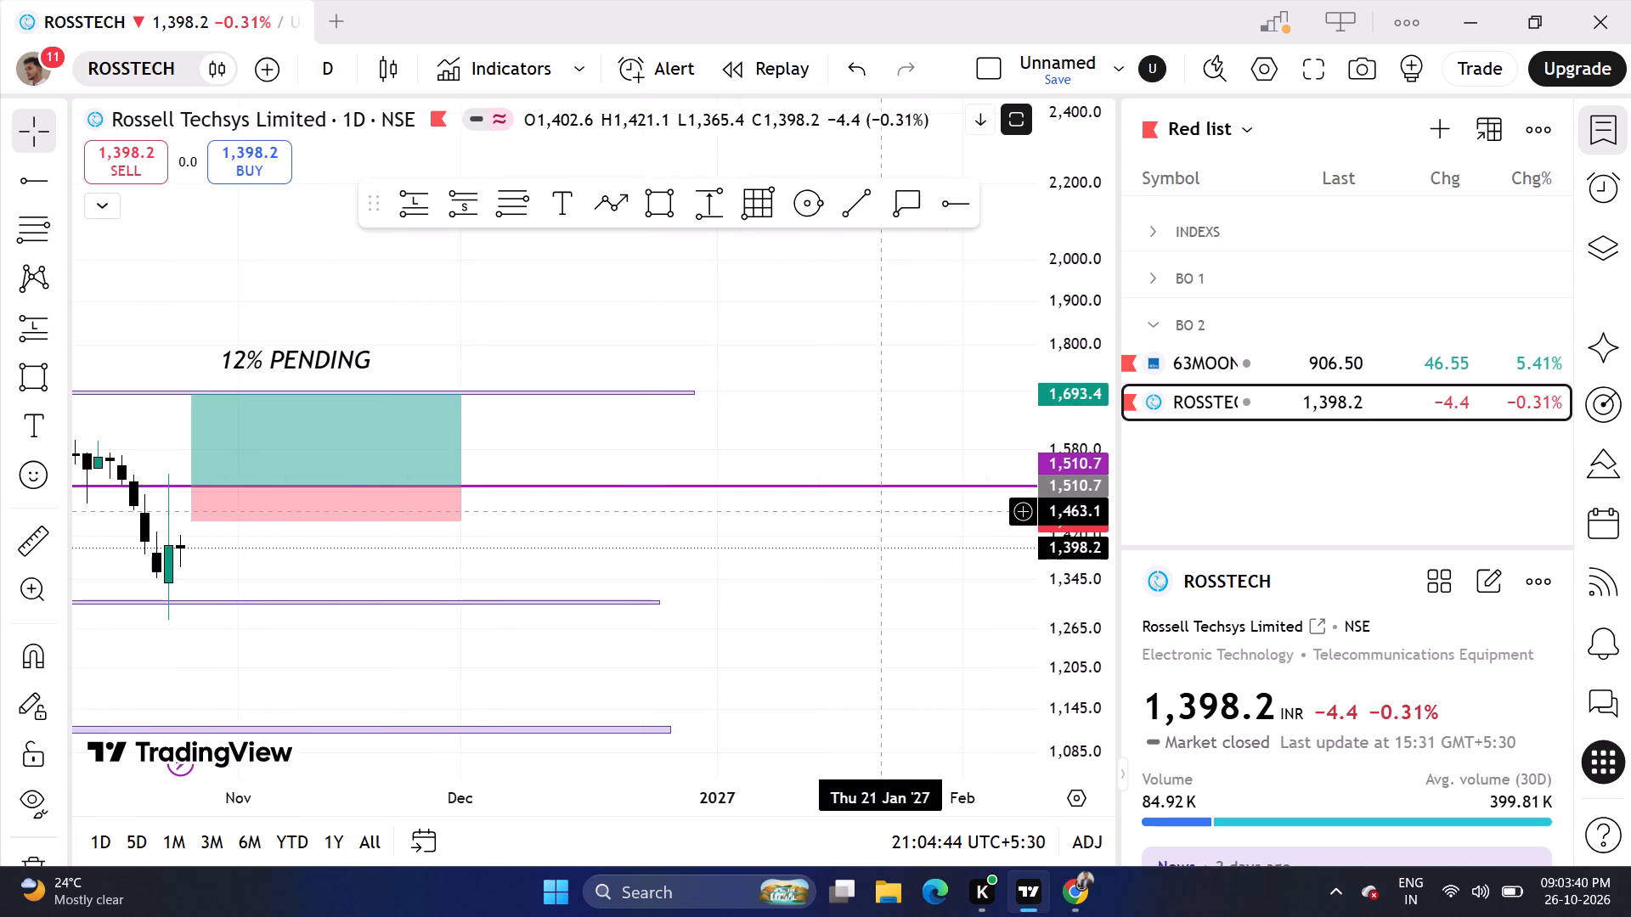
pyautogui.moveTo(411, 312); pyautogui.dragTo(644, 315)
pyautogui.moveTo(537, 364); pyautogui.dragTo(561, 367)
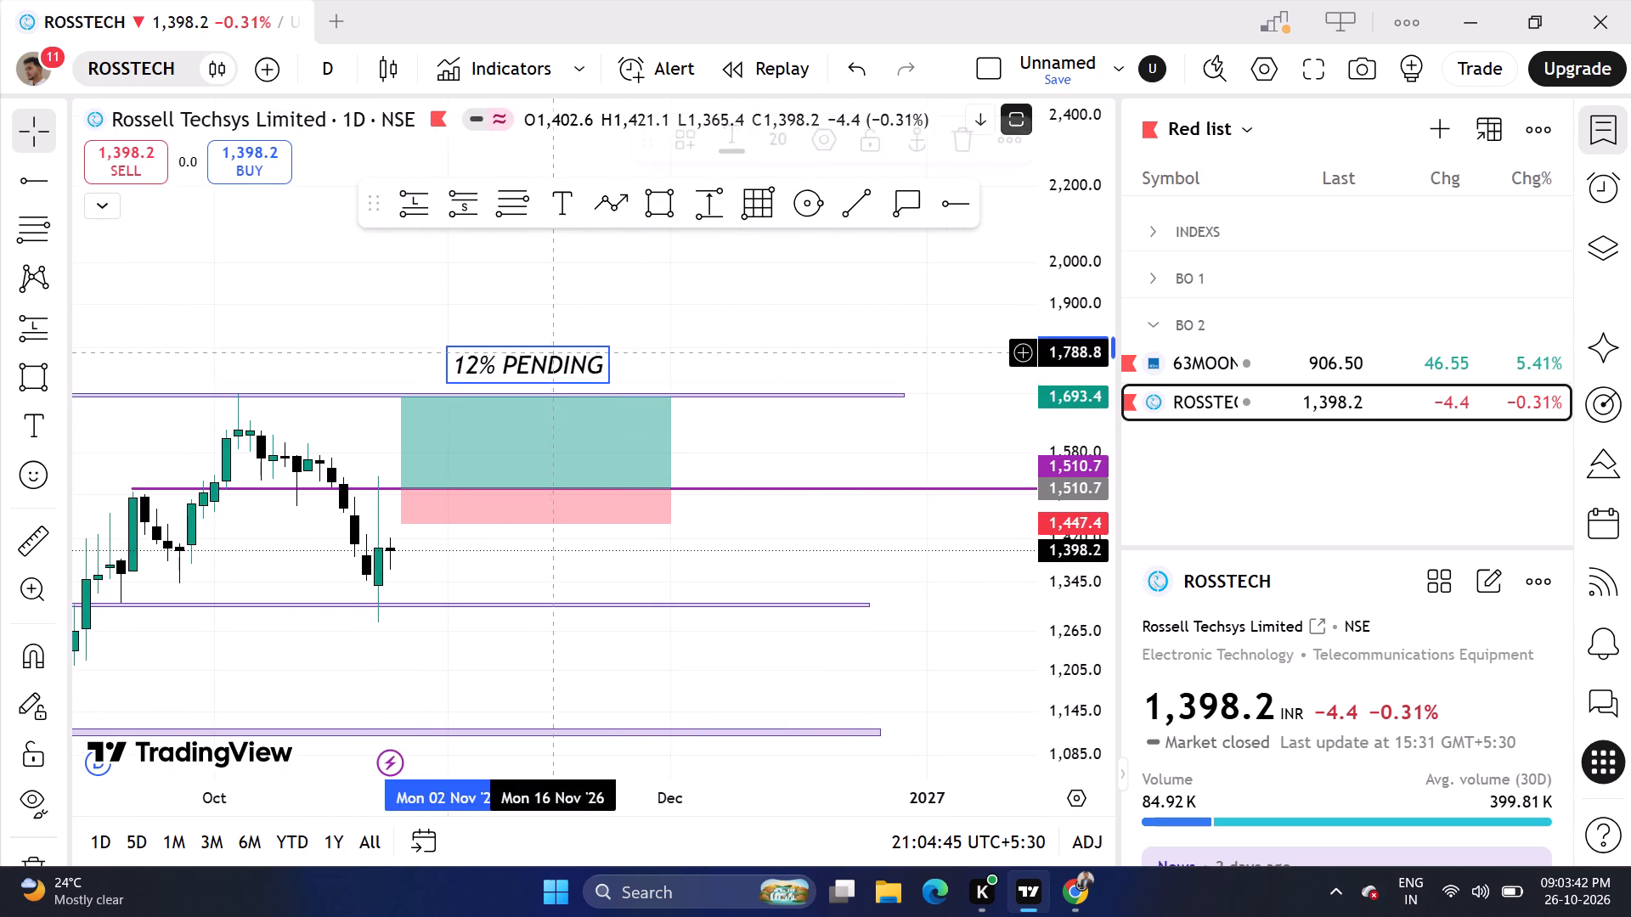
pyautogui.click(552, 330)
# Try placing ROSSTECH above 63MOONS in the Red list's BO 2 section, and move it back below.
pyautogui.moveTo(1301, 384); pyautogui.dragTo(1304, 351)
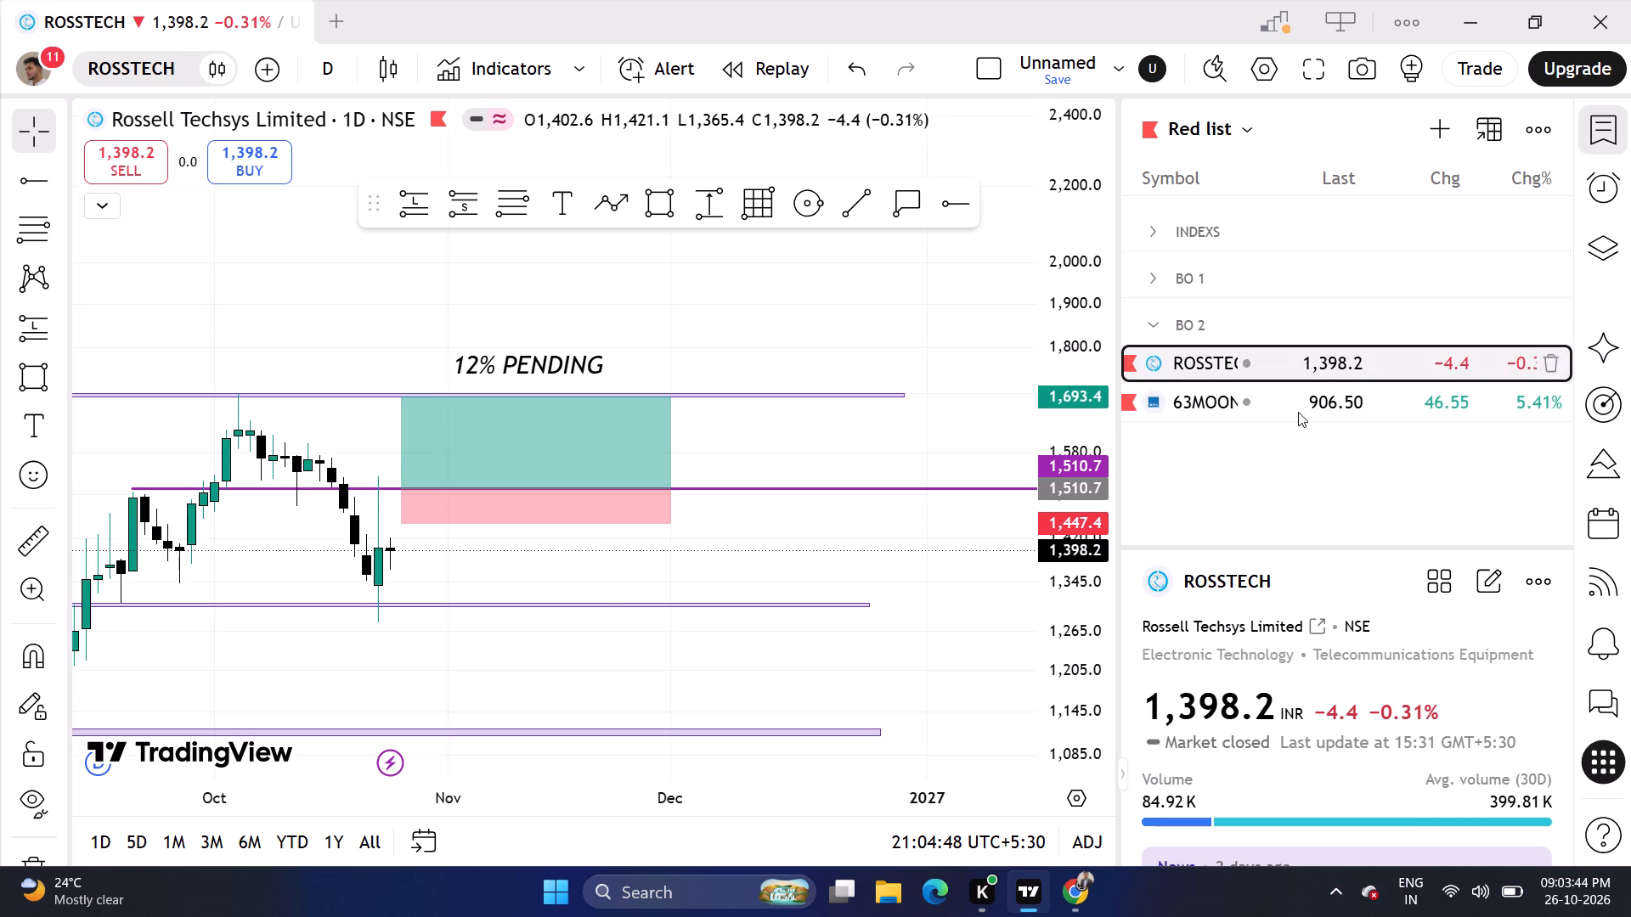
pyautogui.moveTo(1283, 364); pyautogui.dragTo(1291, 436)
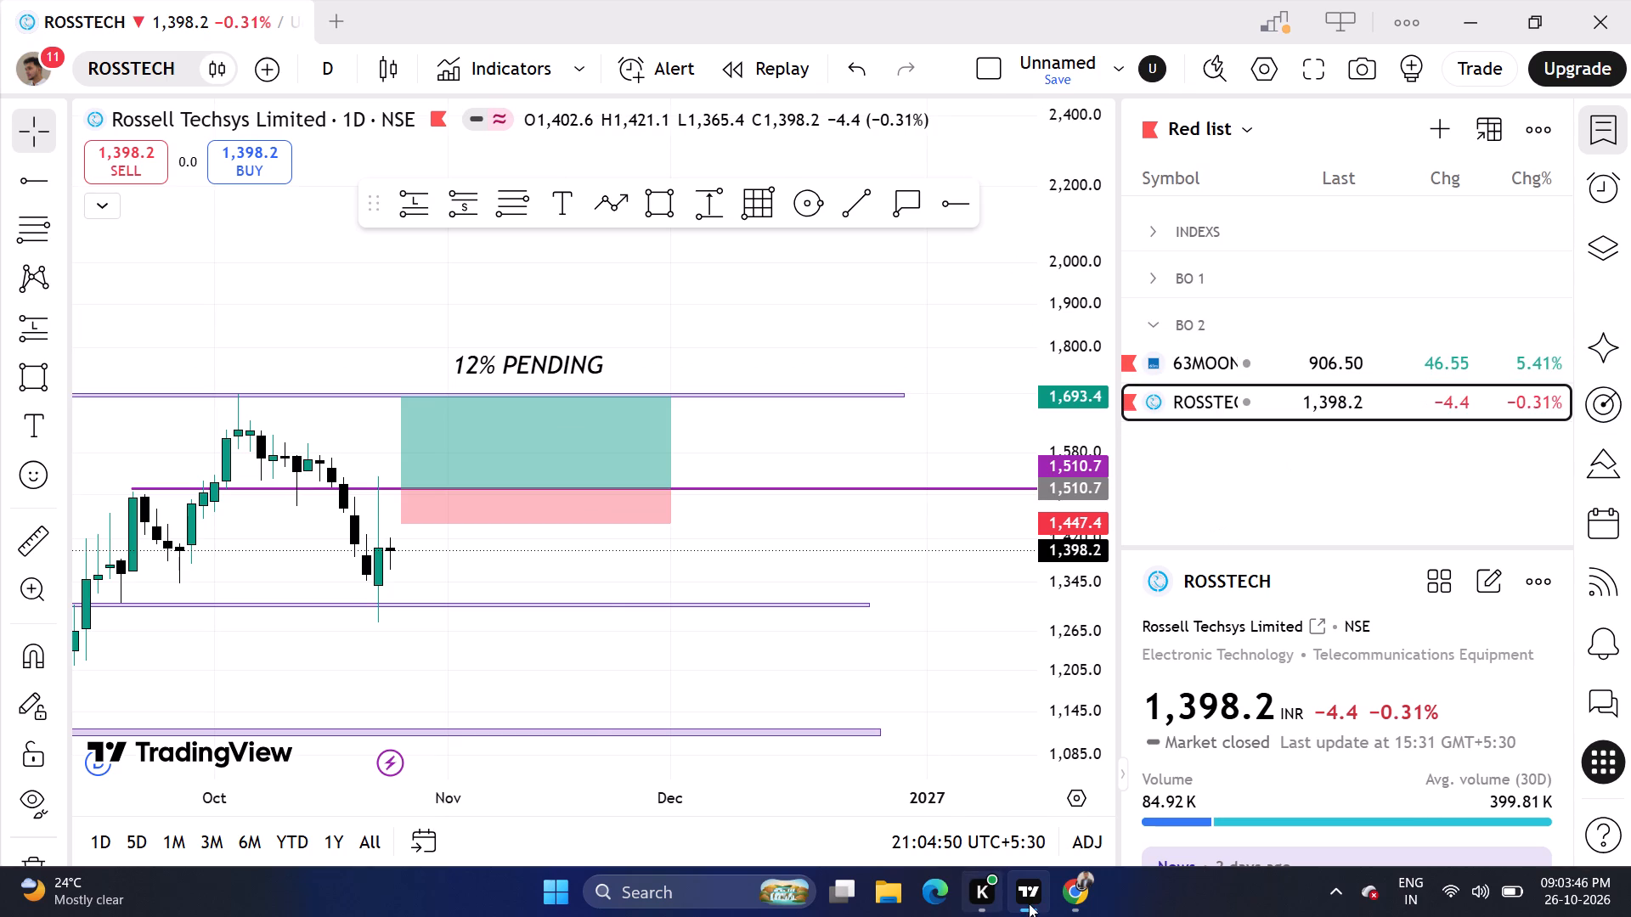
# Switch to the Chartink momentum stocks screener in Chrome and examine the daily chart previews of the stocks on page 6.
pyautogui.click(1074, 903)
pyautogui.click(1115, 827)
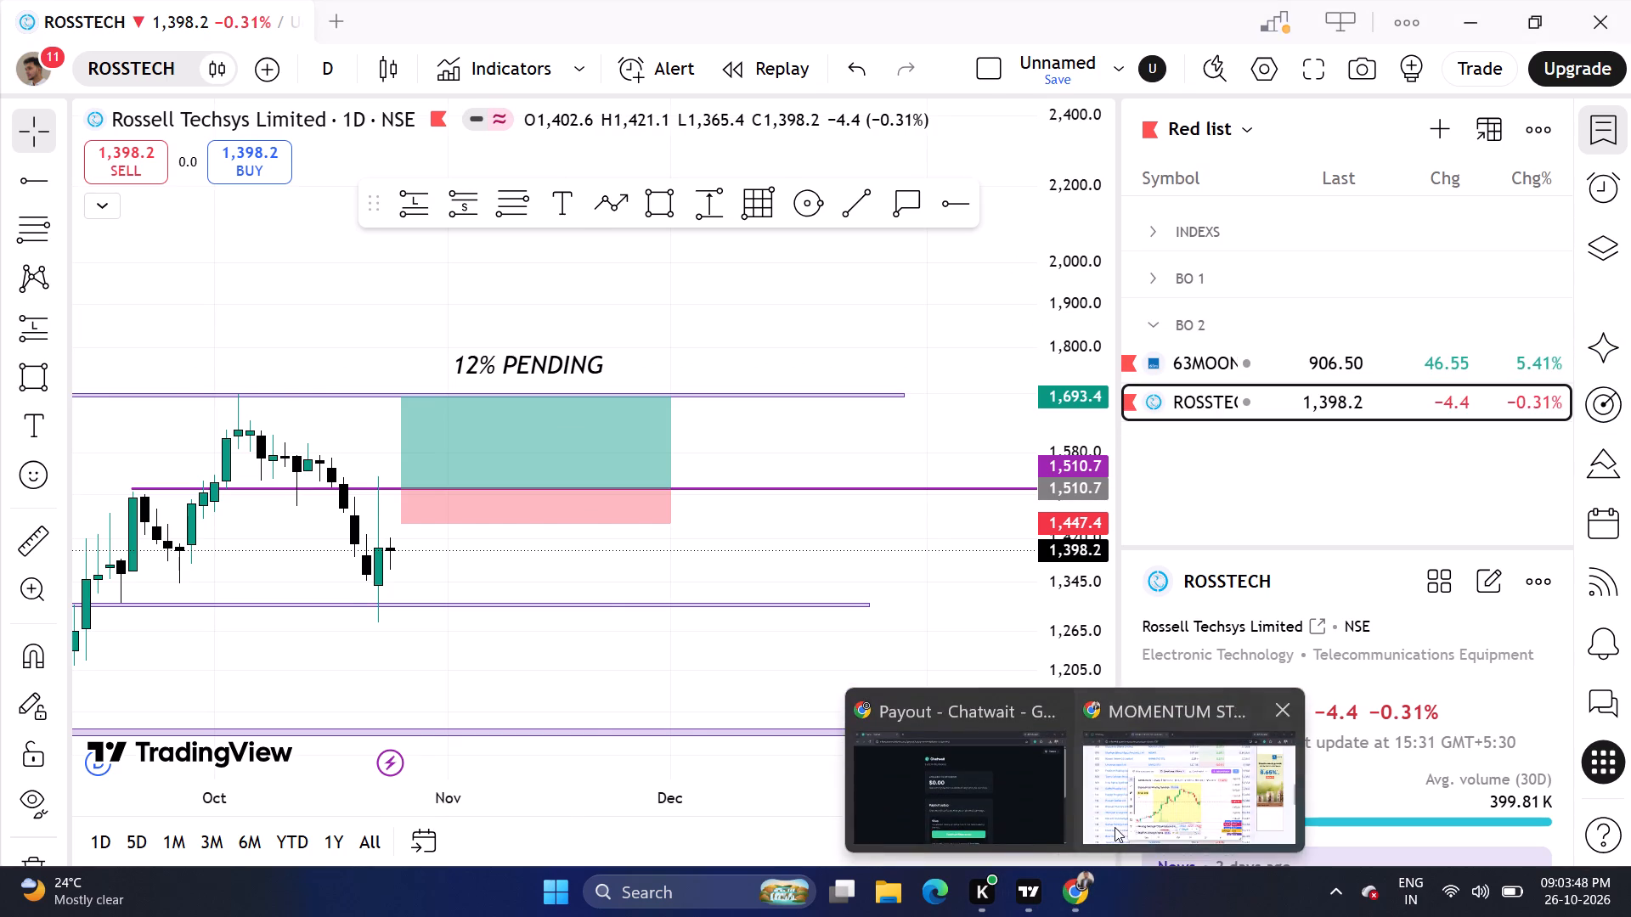
pyautogui.click(0, 525)
pyautogui.scroll(1, 0, 518)
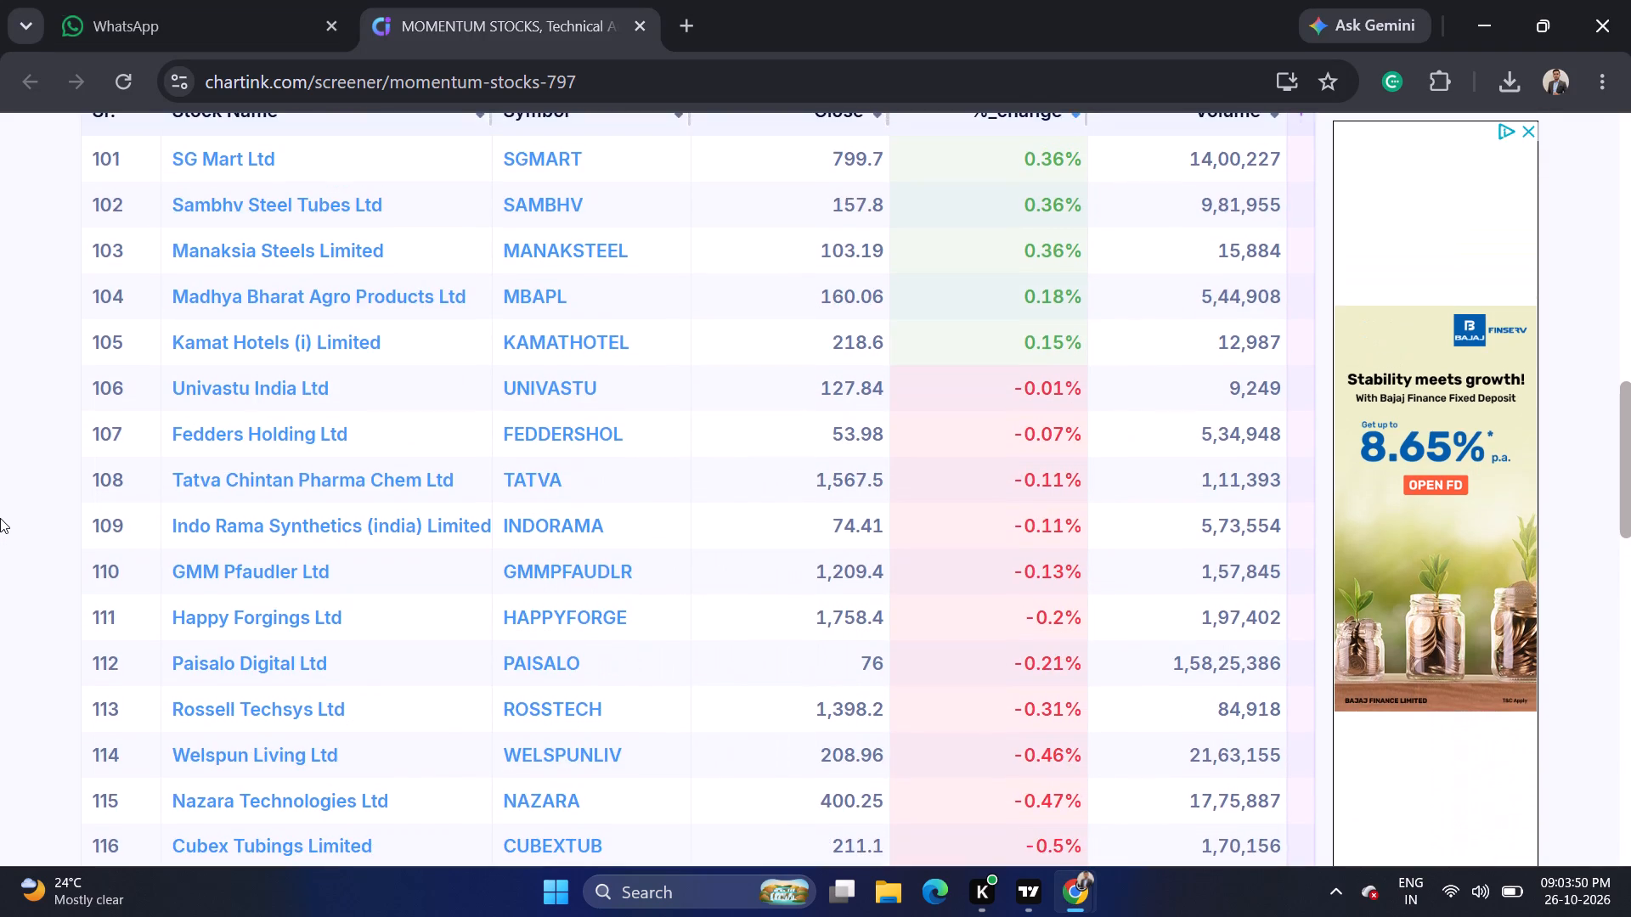
pyautogui.scroll(-1, 0, 507)
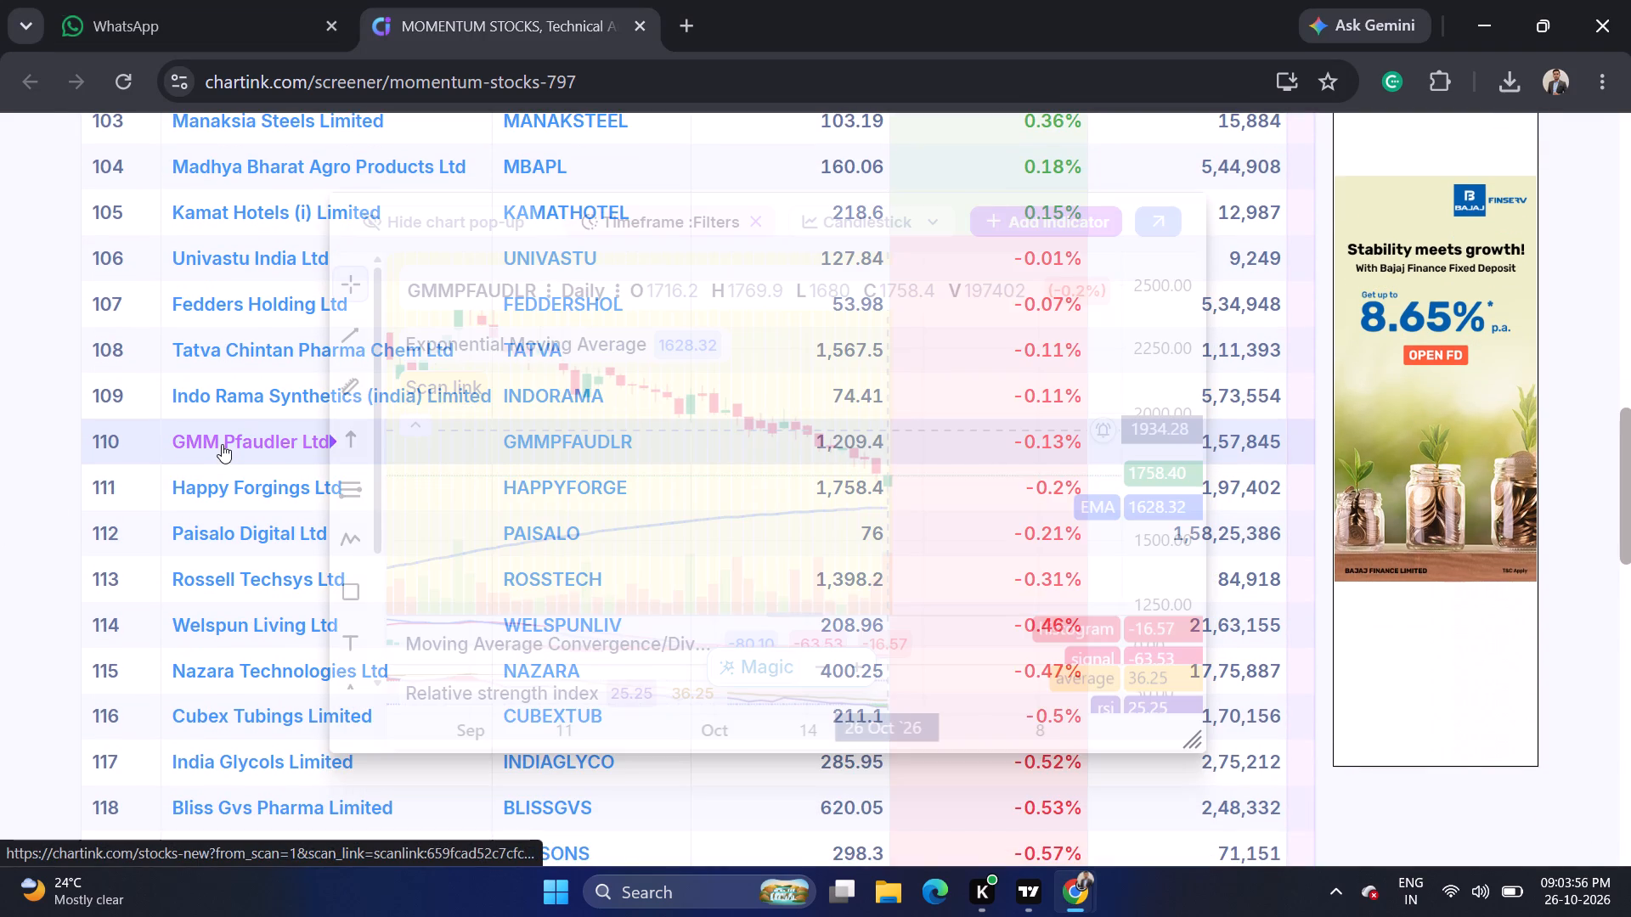
pyautogui.click(0, 431)
pyautogui.scroll(1, 0, 431)
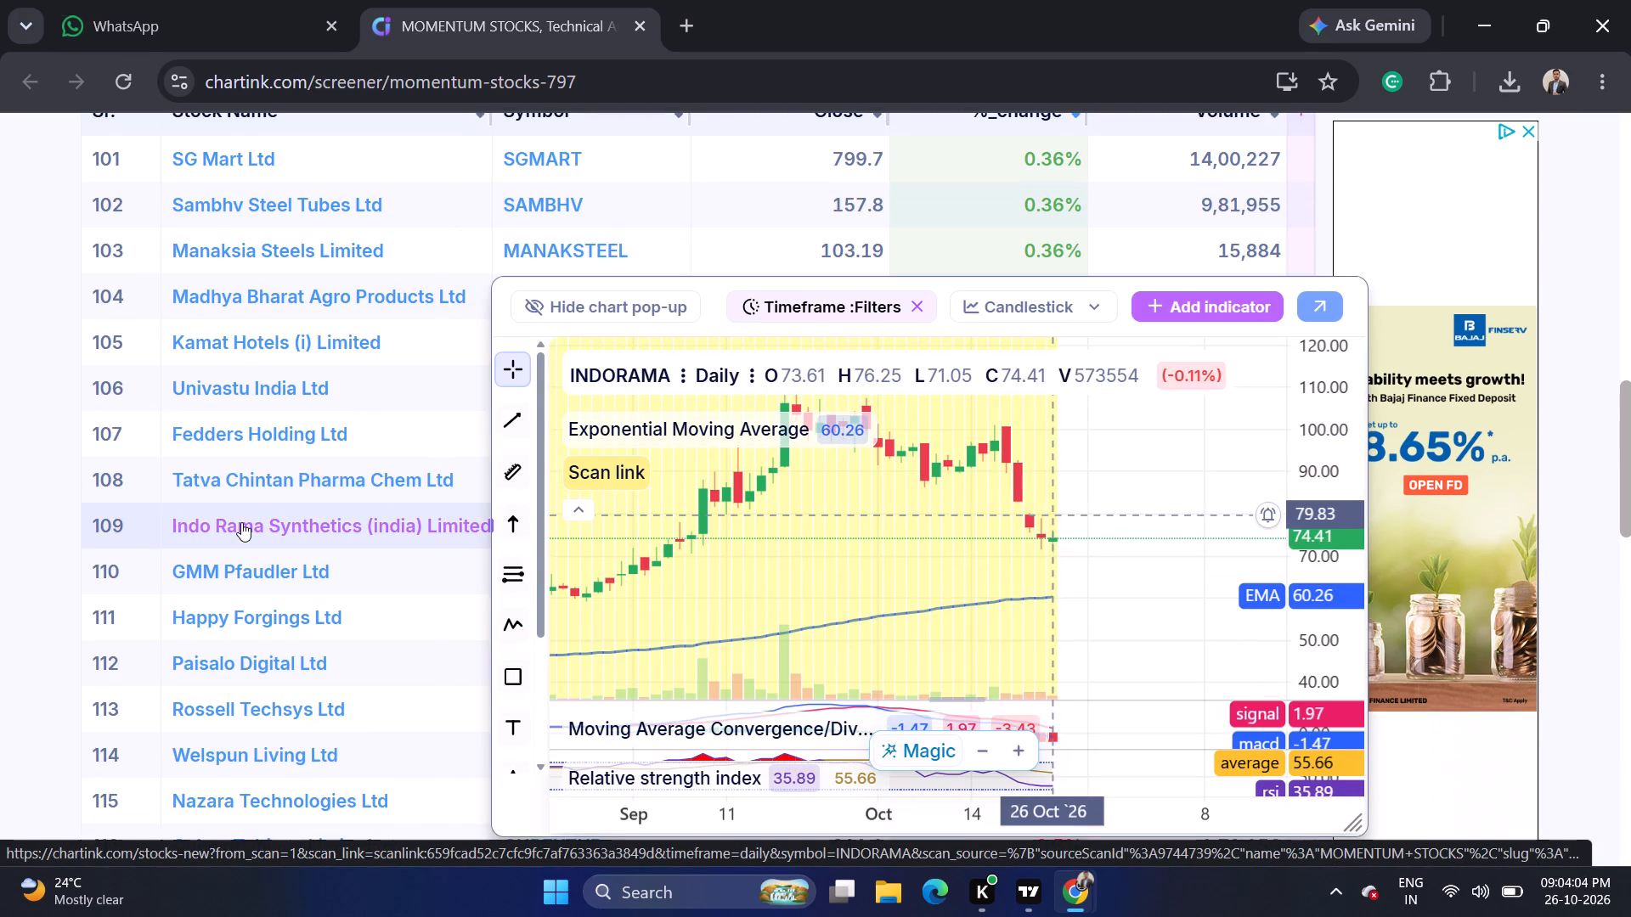
pyautogui.scroll(-3, 1001, 533)
pyautogui.click(0, 496)
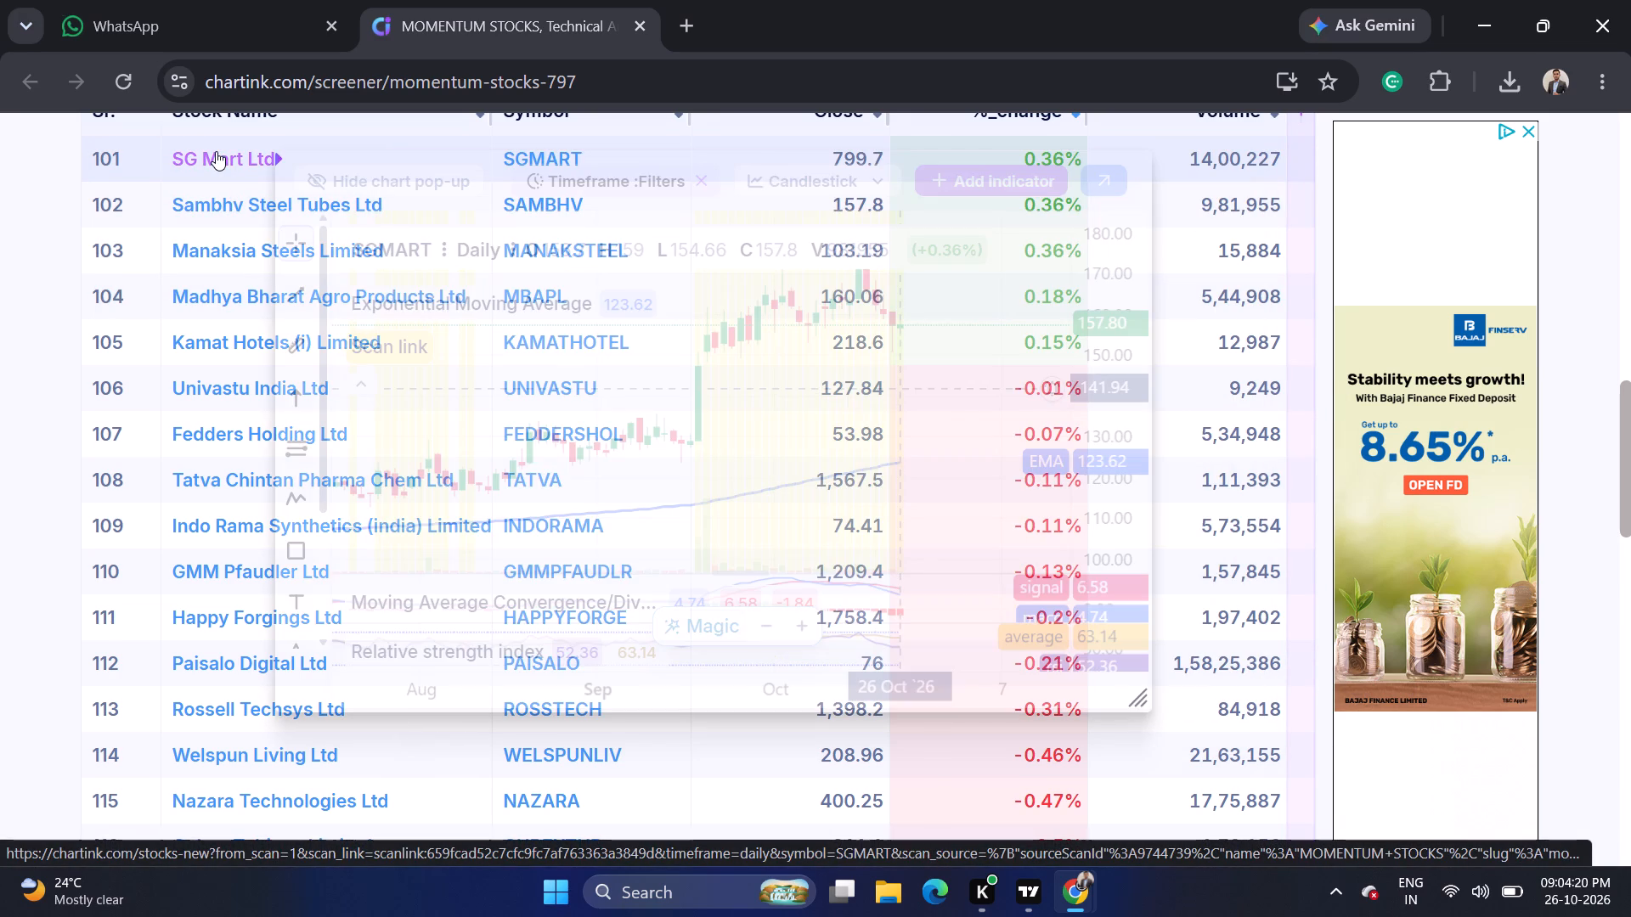
pyautogui.click(0, 430)
pyautogui.scroll(2, 3, 425)
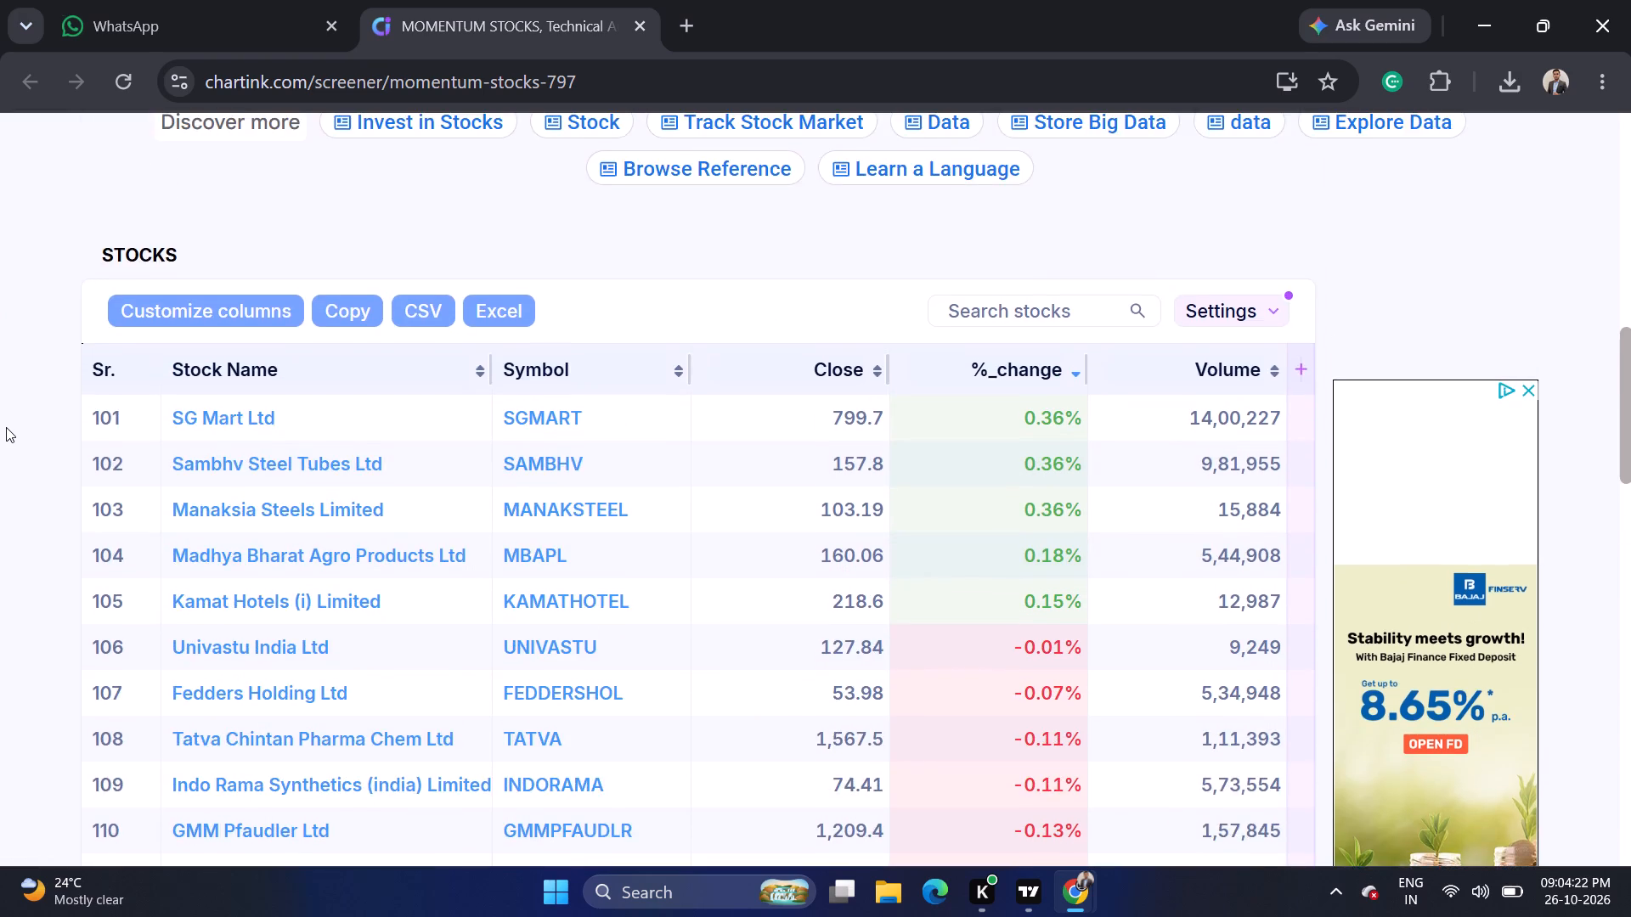
pyautogui.scroll(-7, 8, 438)
pyautogui.scroll(5, 0, 417)
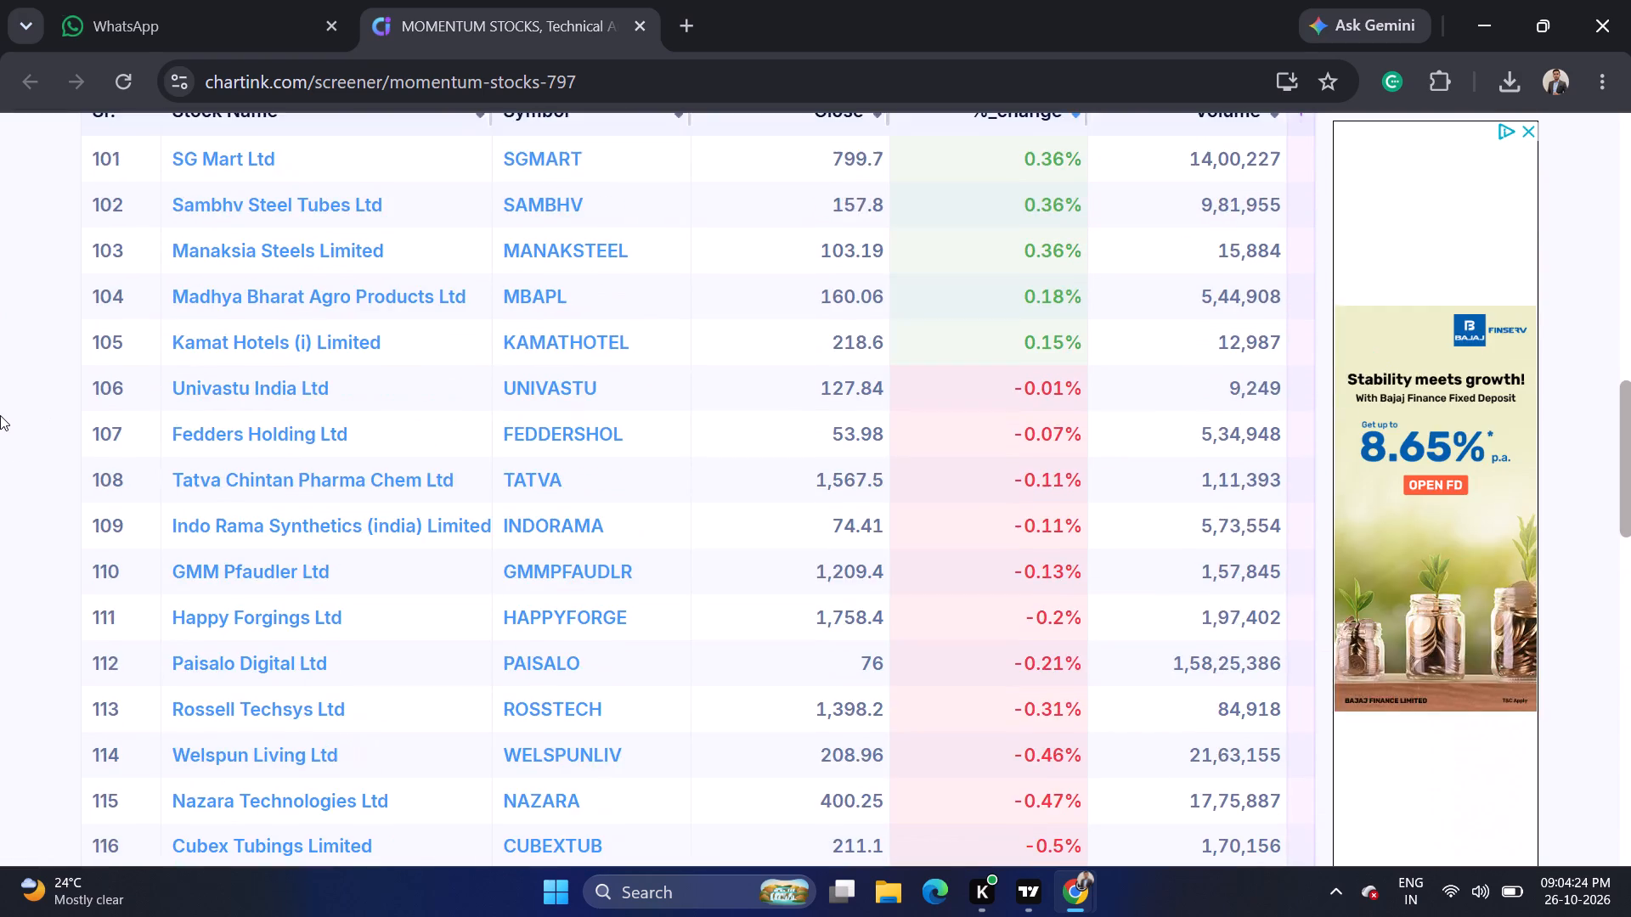
pyautogui.scroll(3, 0, 415)
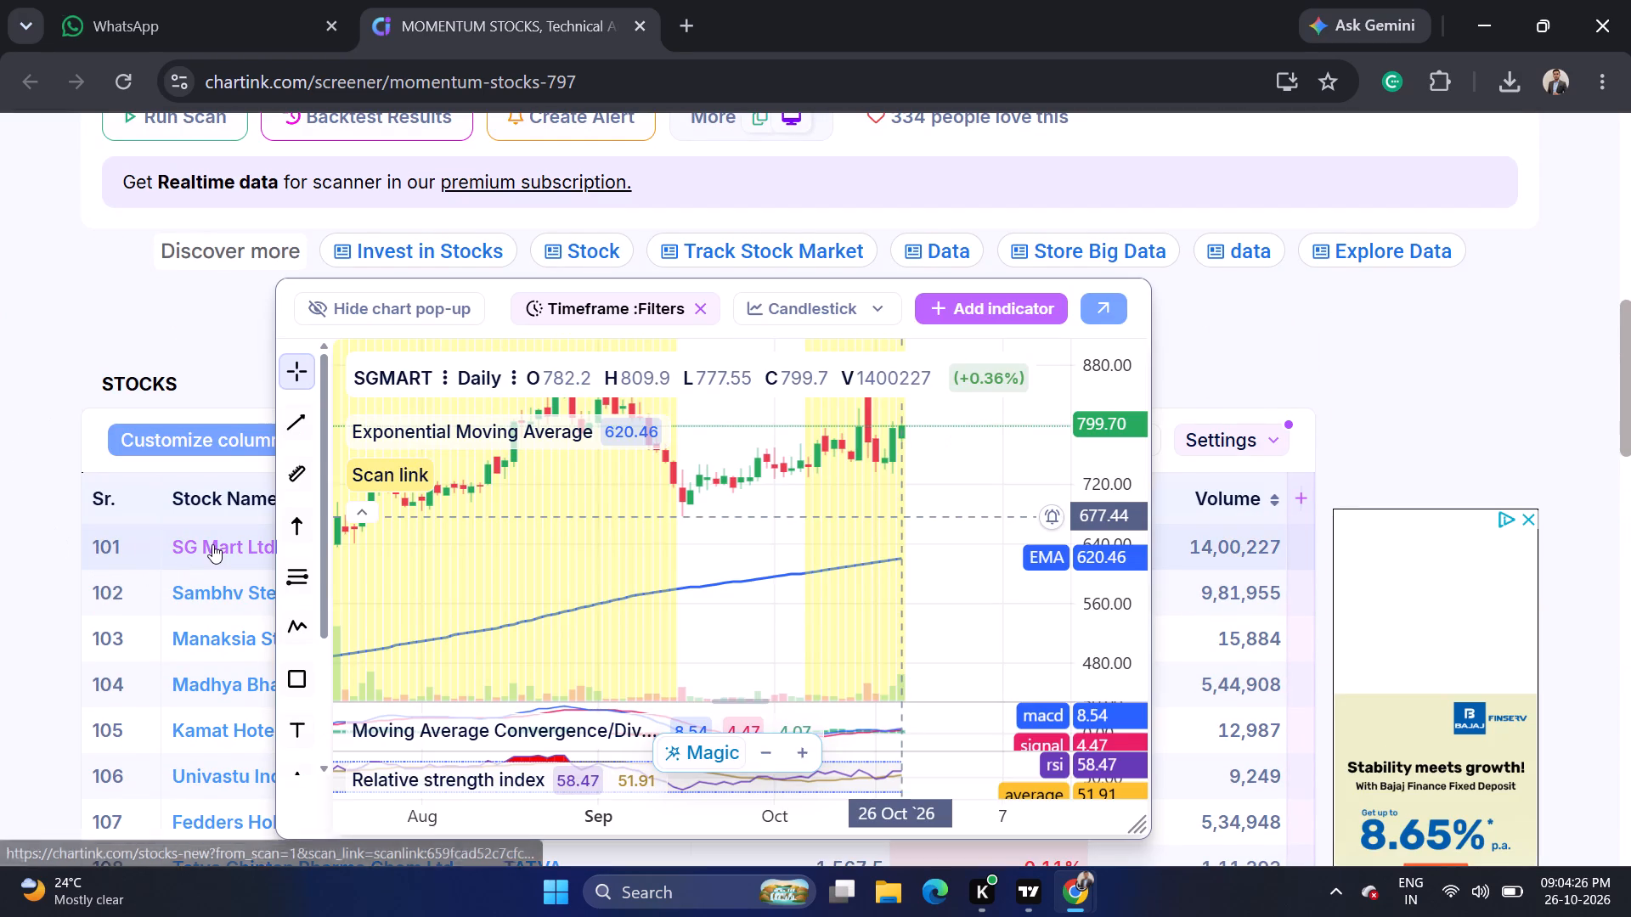
pyautogui.click(0, 554)
# Open page 5 of the momentum screener results and examine its stocks' daily chart previews, including Gland Pharma, Ram Ratna Wires, Kopran and Jyoti CNC.
pyautogui.scroll(-7, 1, 536)
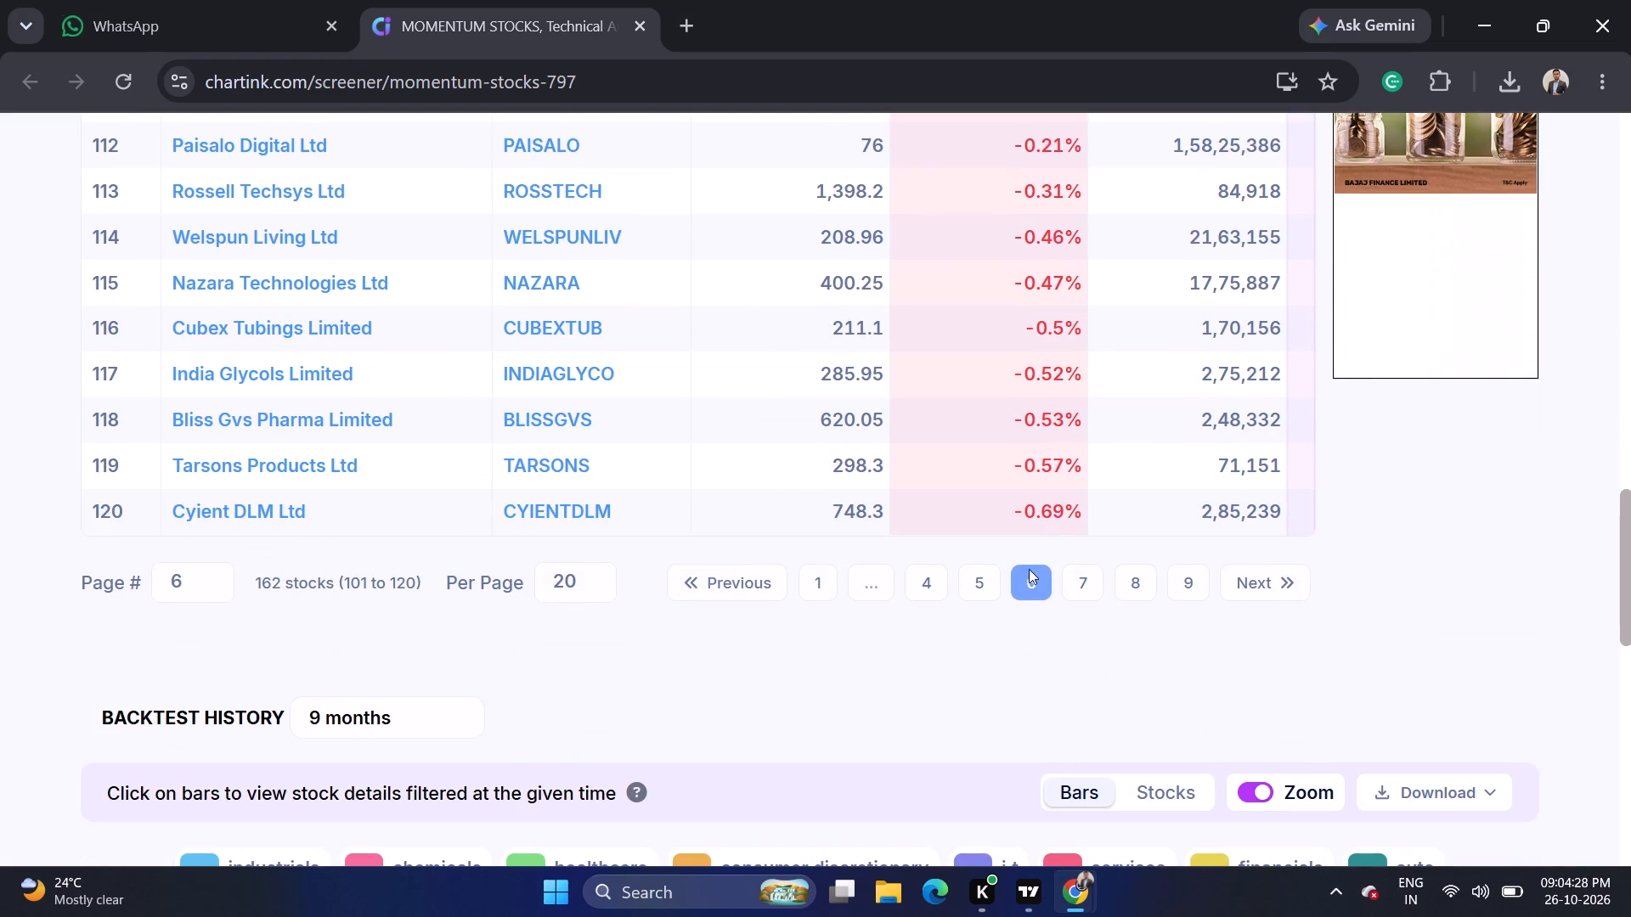
pyautogui.click(969, 565)
pyautogui.scroll(-5, 949, 373)
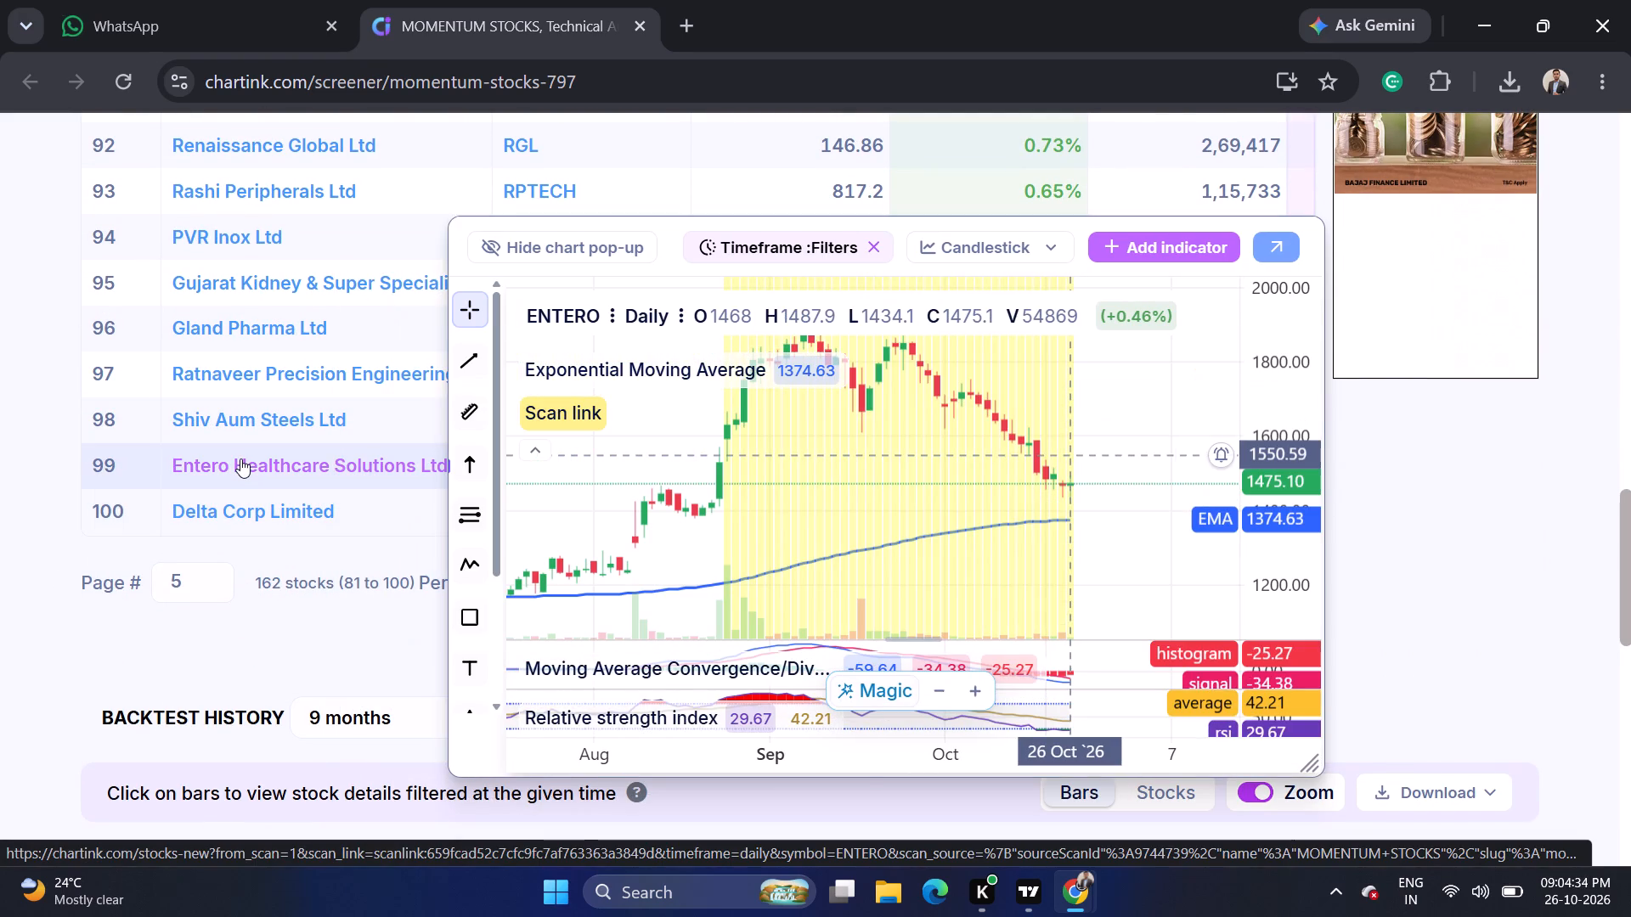
pyautogui.click(0, 459)
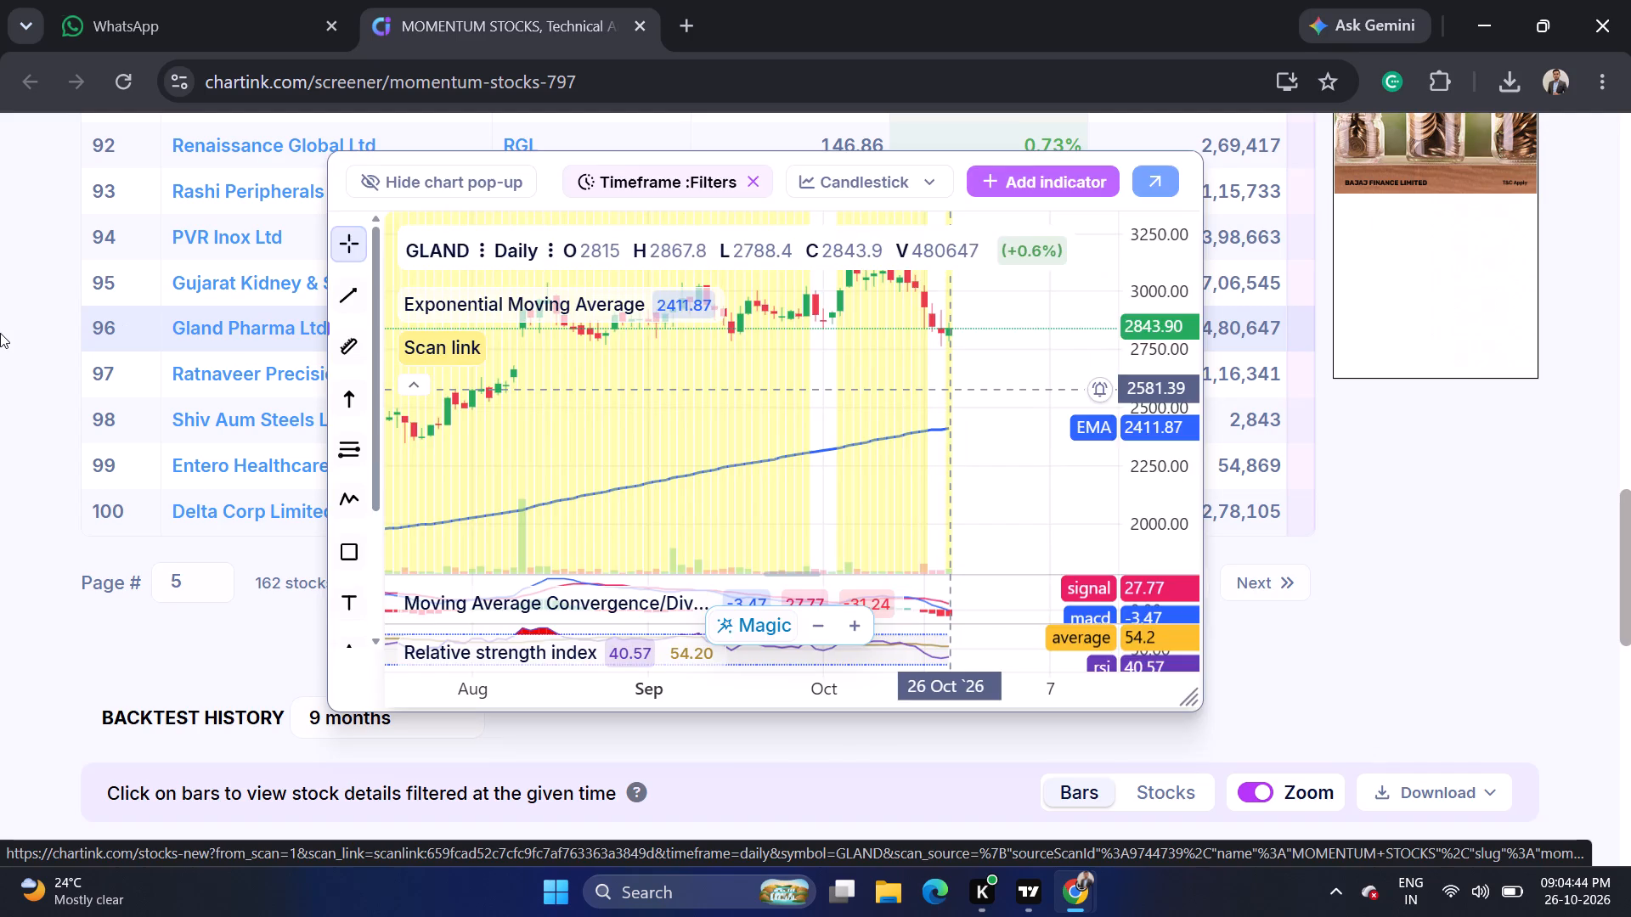
pyautogui.click(0, 333)
pyautogui.scroll(1, 0, 335)
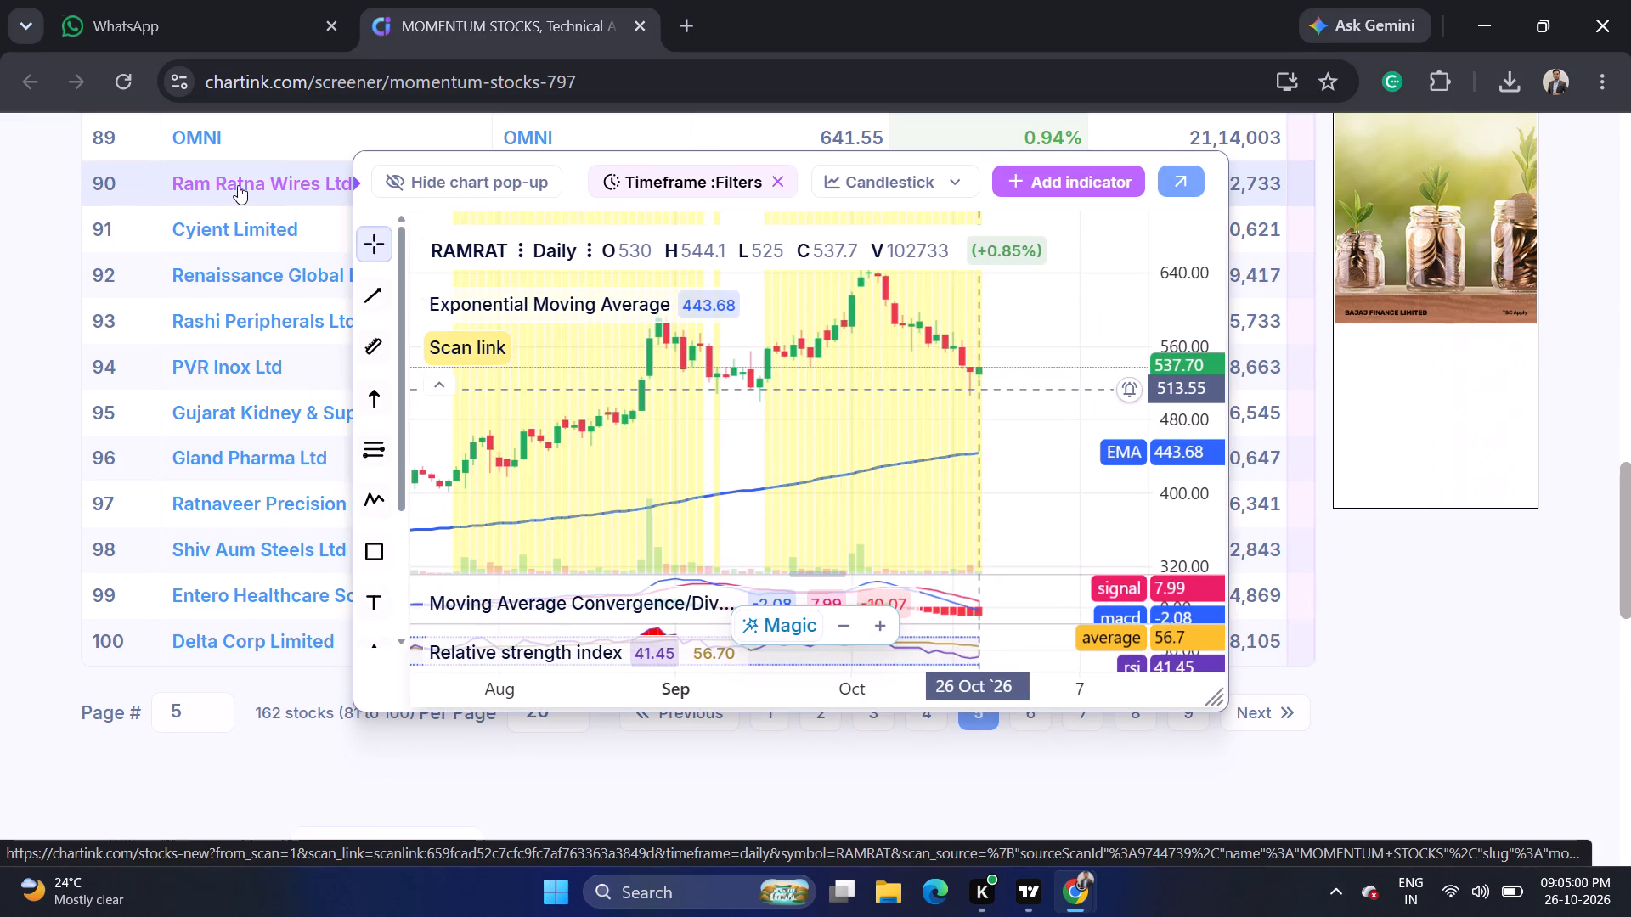
pyautogui.click(0, 387)
pyautogui.scroll(4, 0, 446)
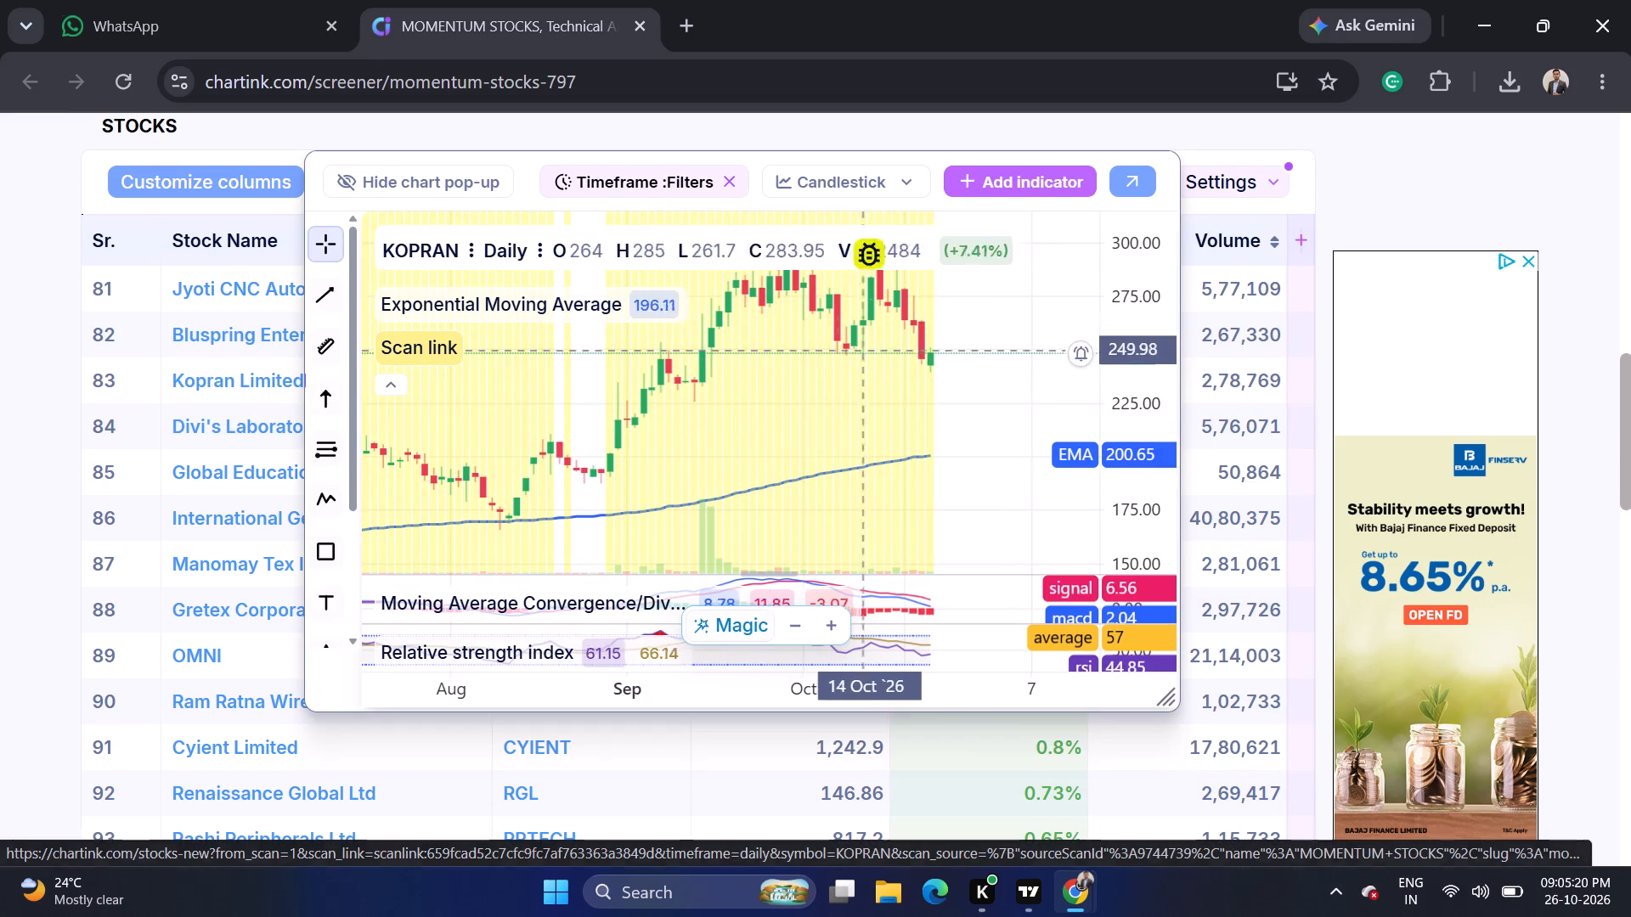
pyautogui.scroll(-3, 1115, 408)
pyautogui.scroll(-5, 949, 459)
pyautogui.scroll(2, 1027, 481)
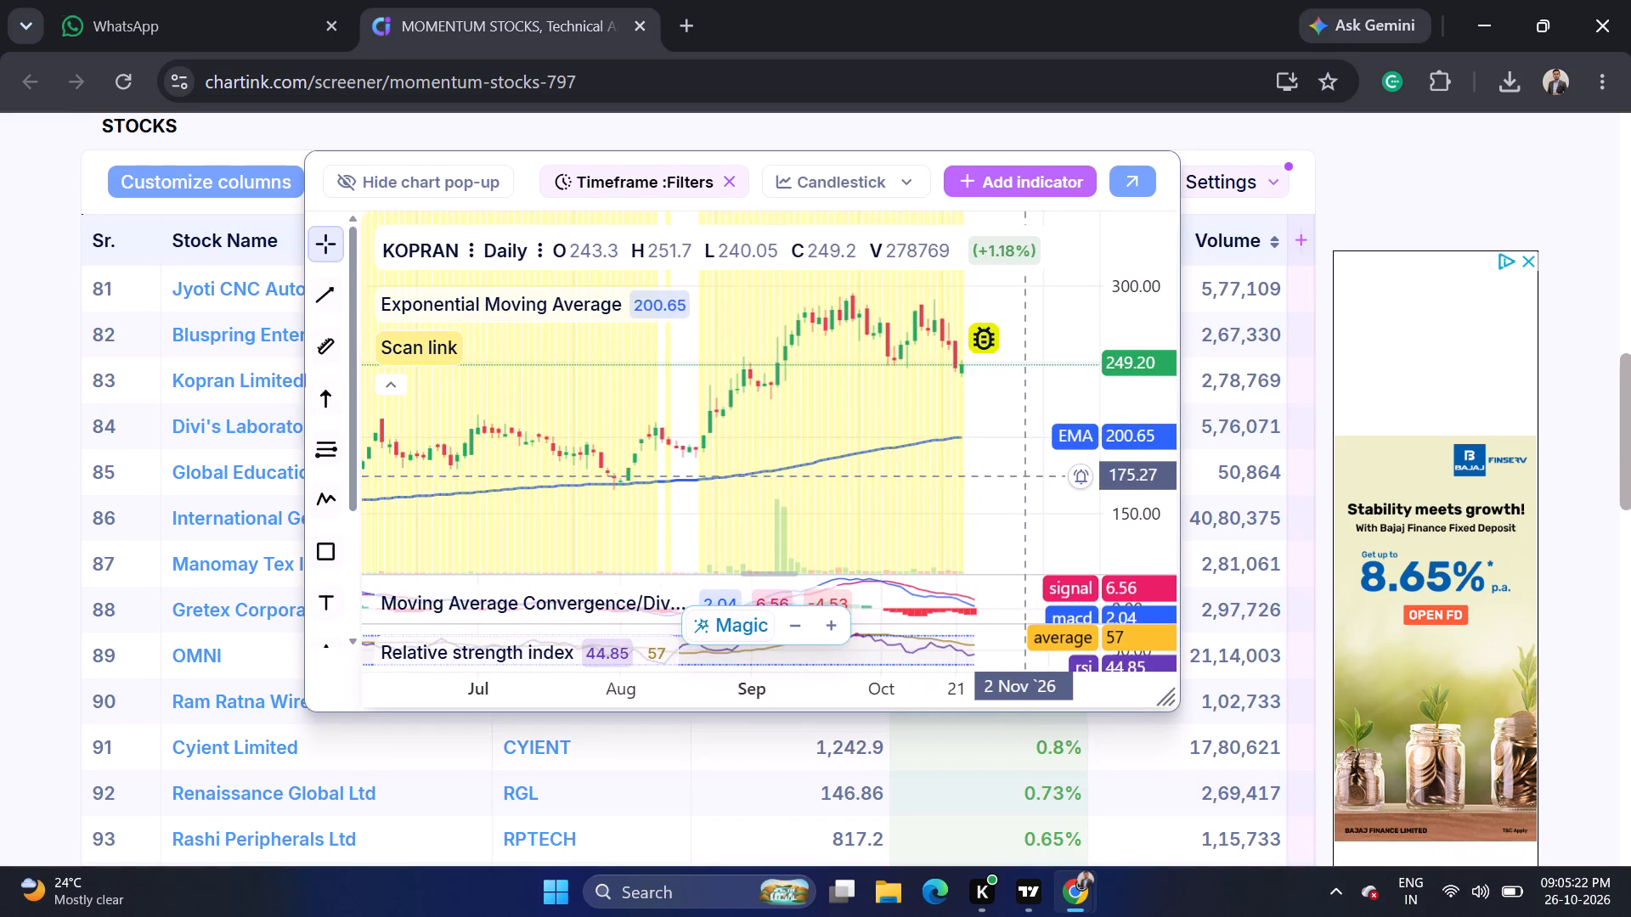
pyautogui.scroll(1, 1007, 490)
pyautogui.click(0, 500)
pyautogui.scroll(1, 0, 499)
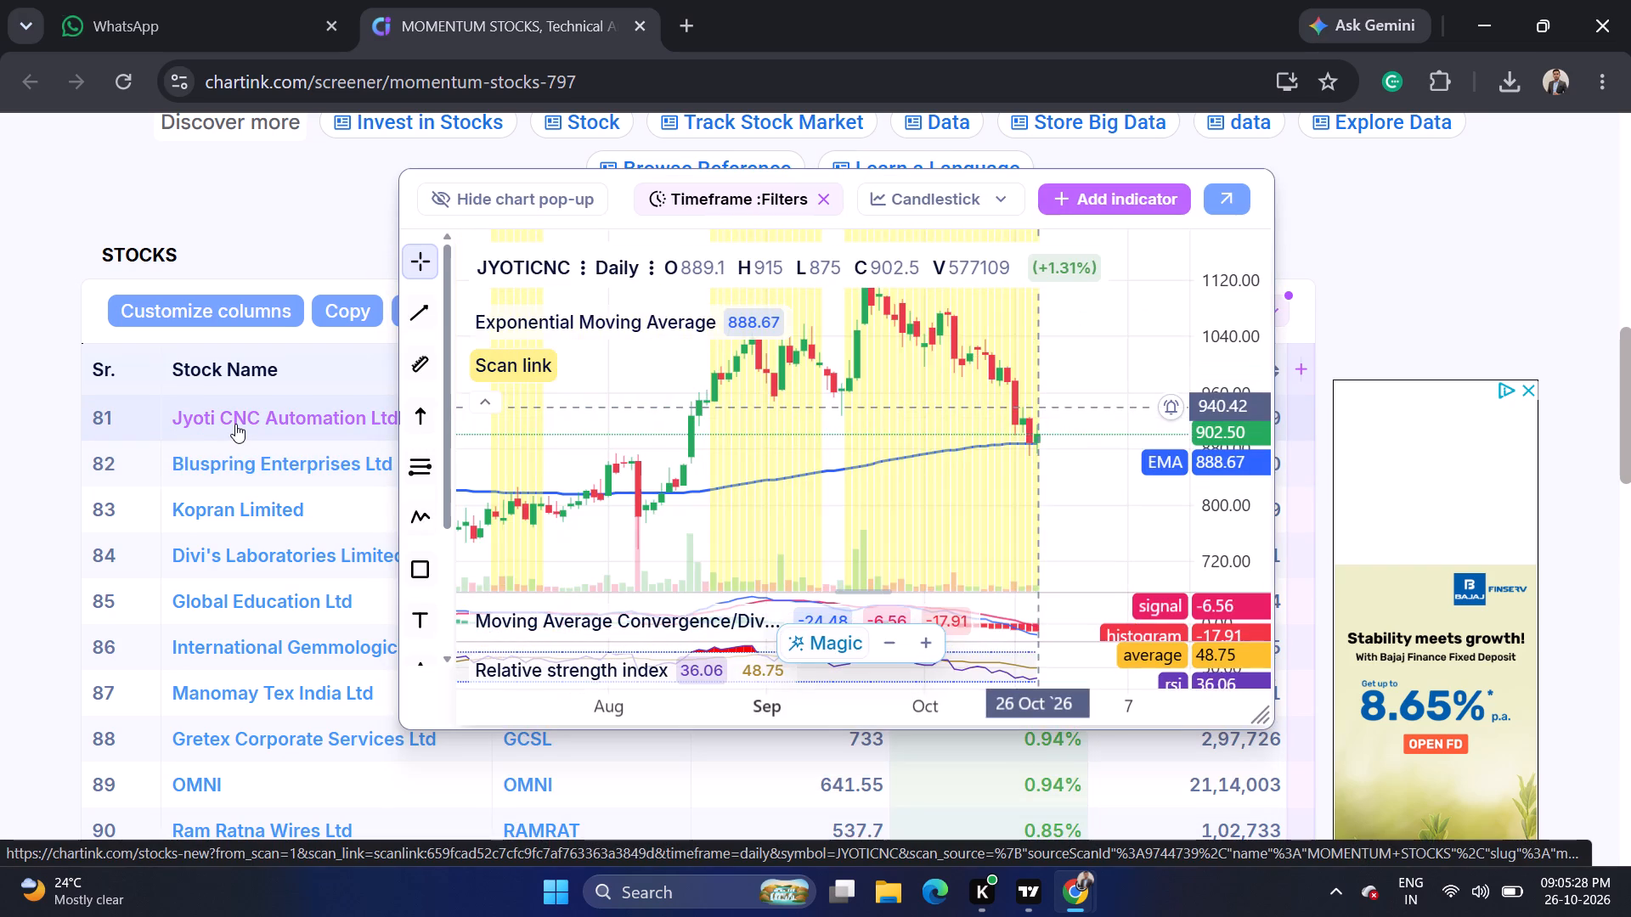
pyautogui.click(0, 470)
# Open page 4 of the momentum screener results and examine its stocks' daily chart previews, including Dolphin Offshore, Oriental Hotels, IOL Chemicals and Krishana Phoschem.
pyautogui.scroll(-6, 10, 480)
pyautogui.click(919, 579)
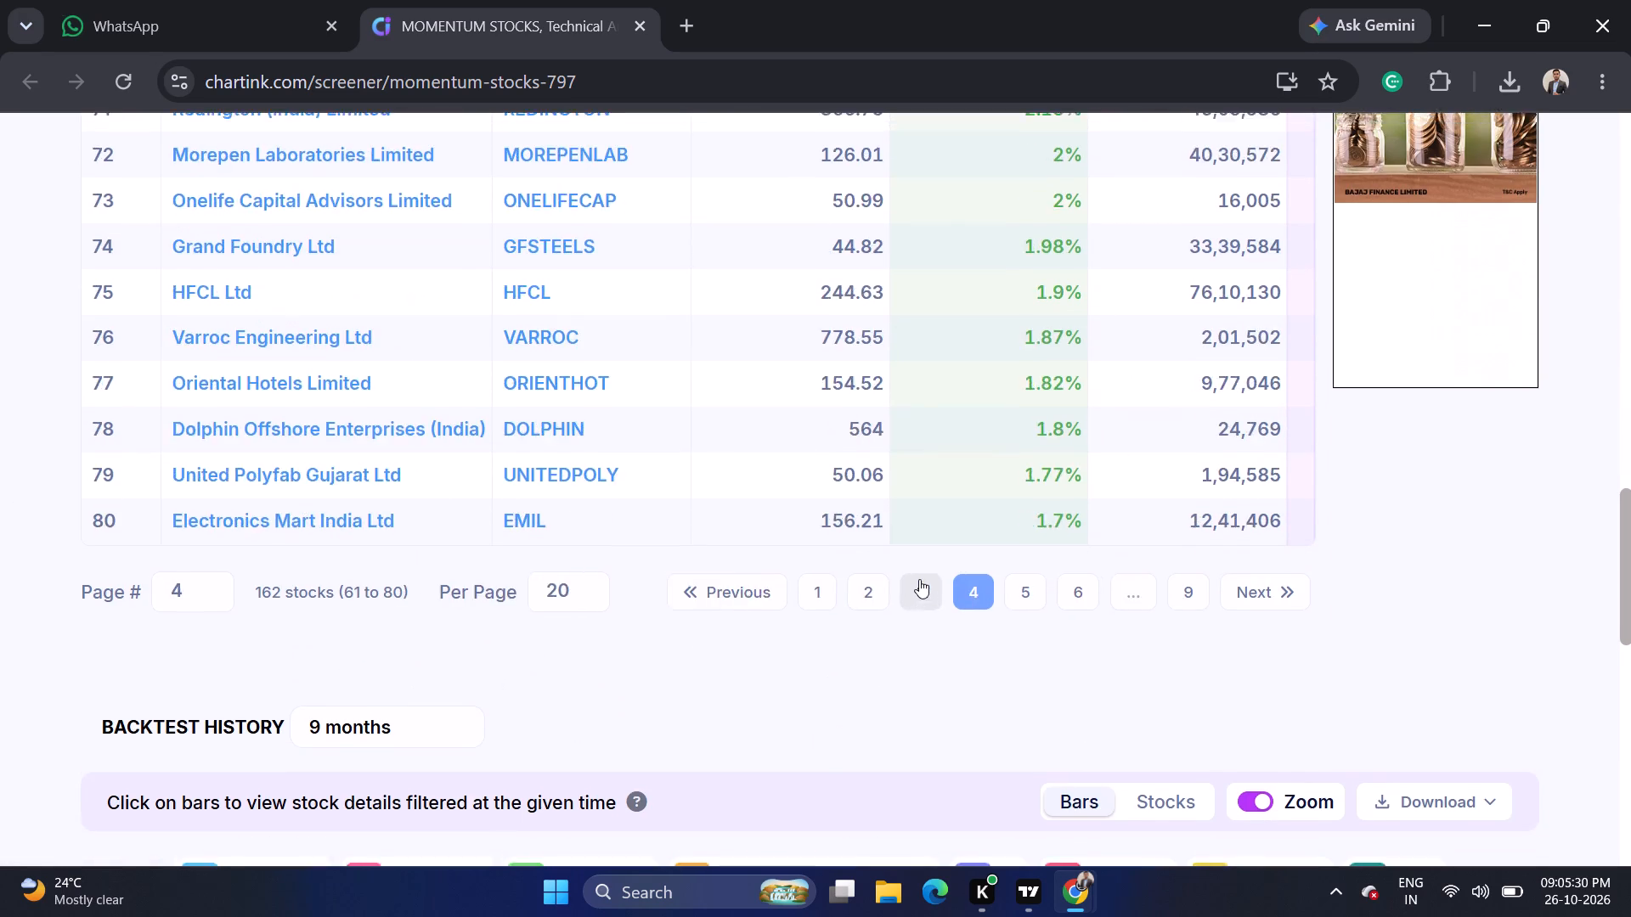
pyautogui.scroll(-5, 892, 393)
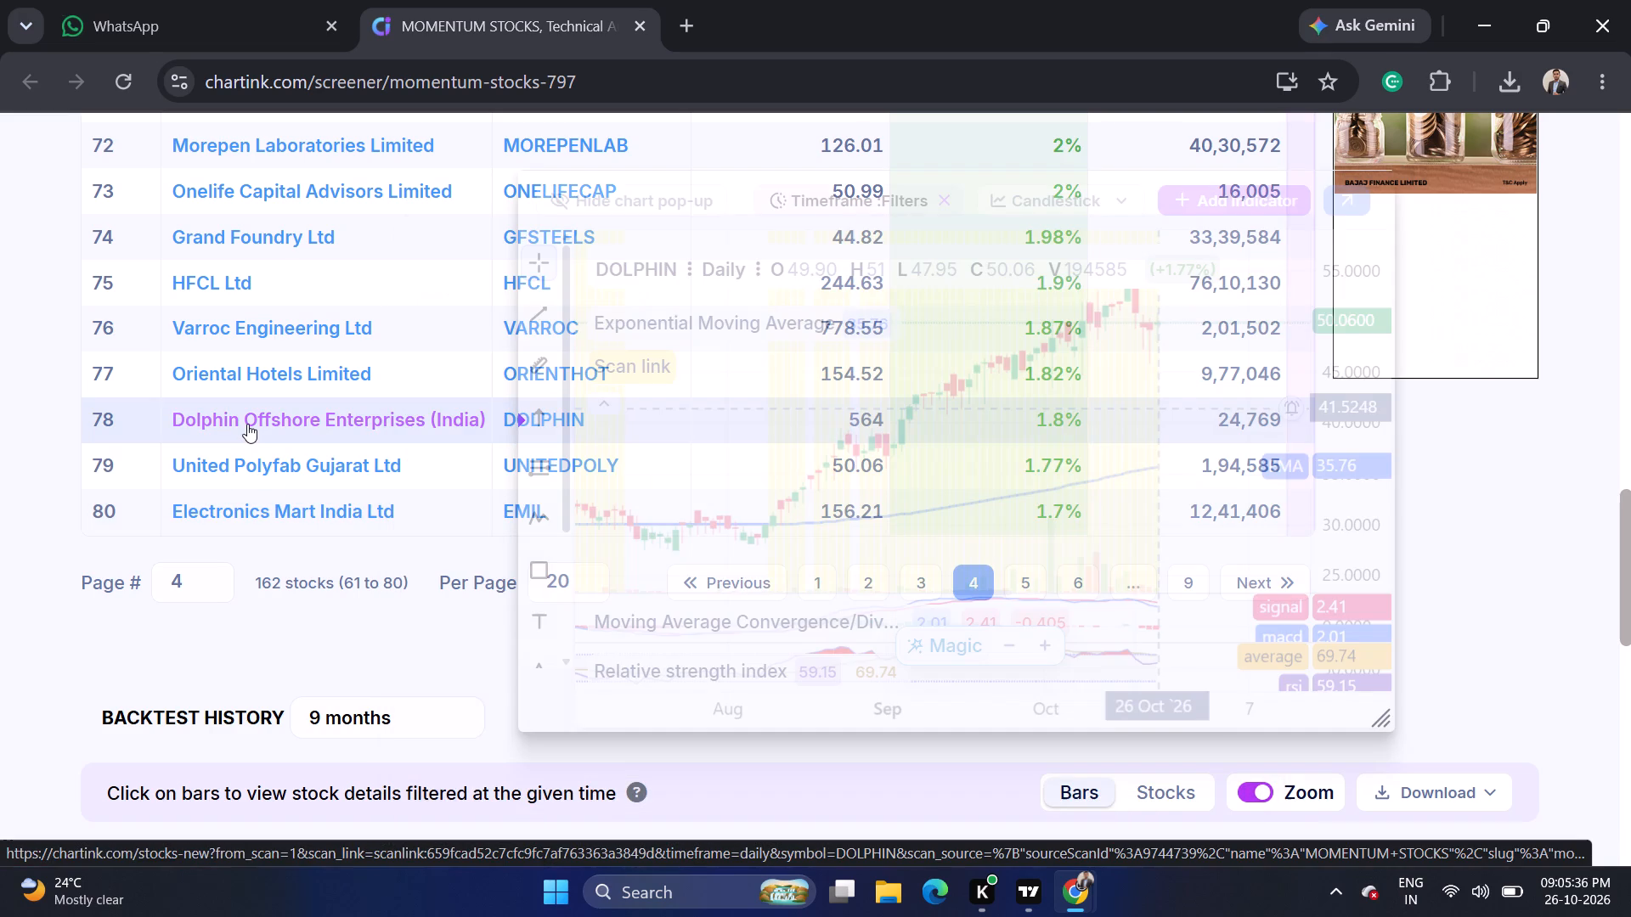
pyautogui.click(0, 406)
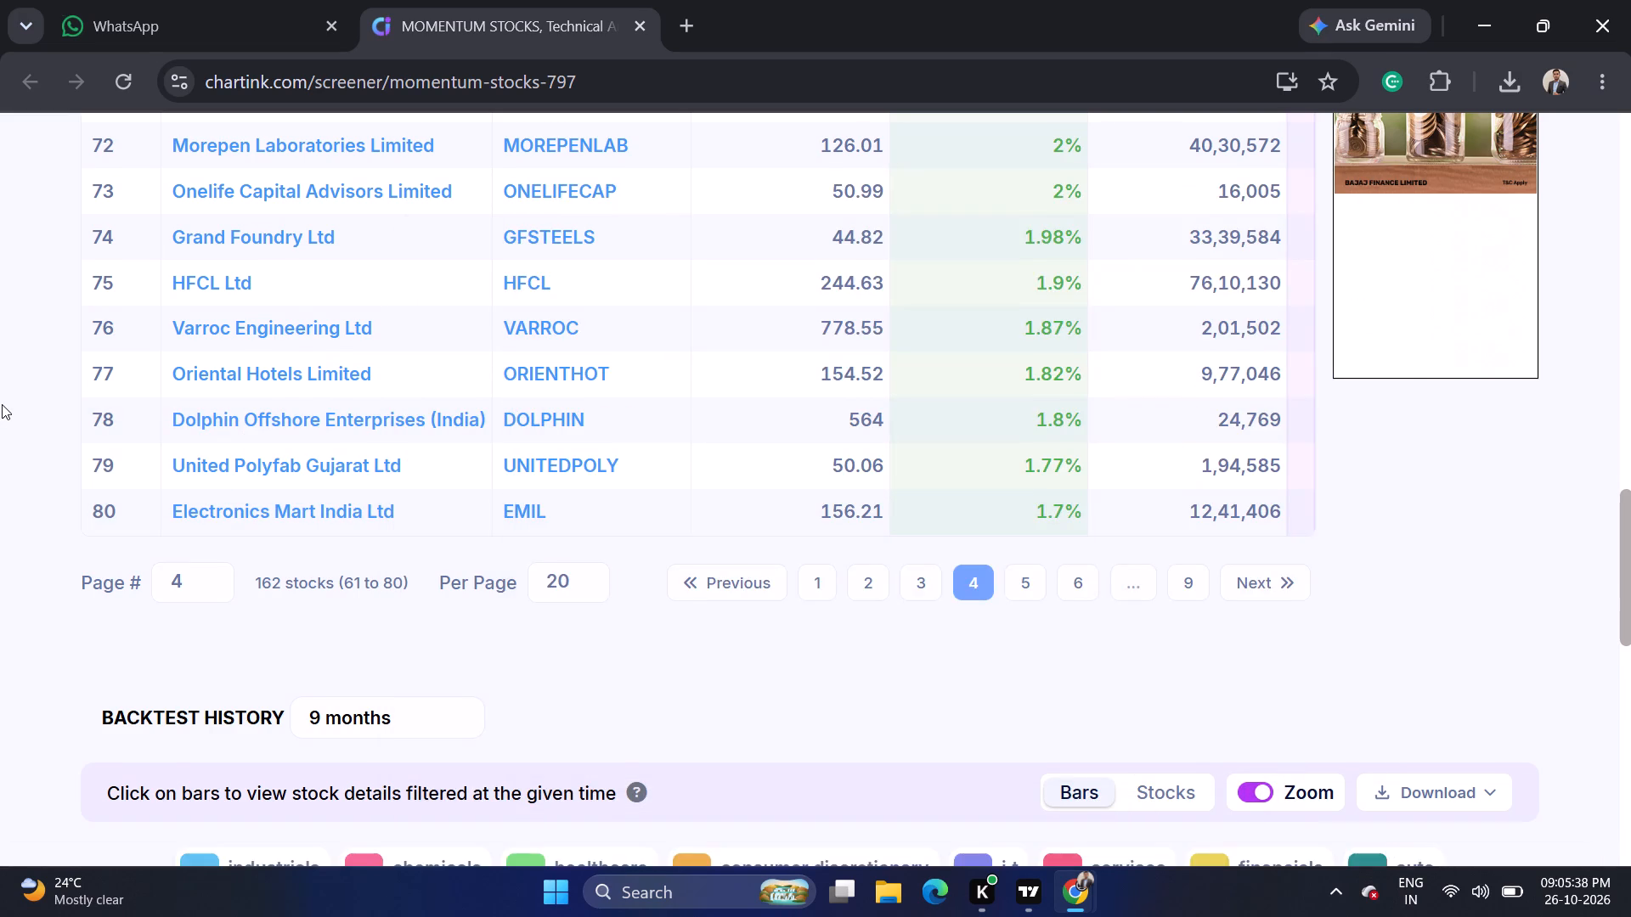
pyautogui.scroll(2, 2, 404)
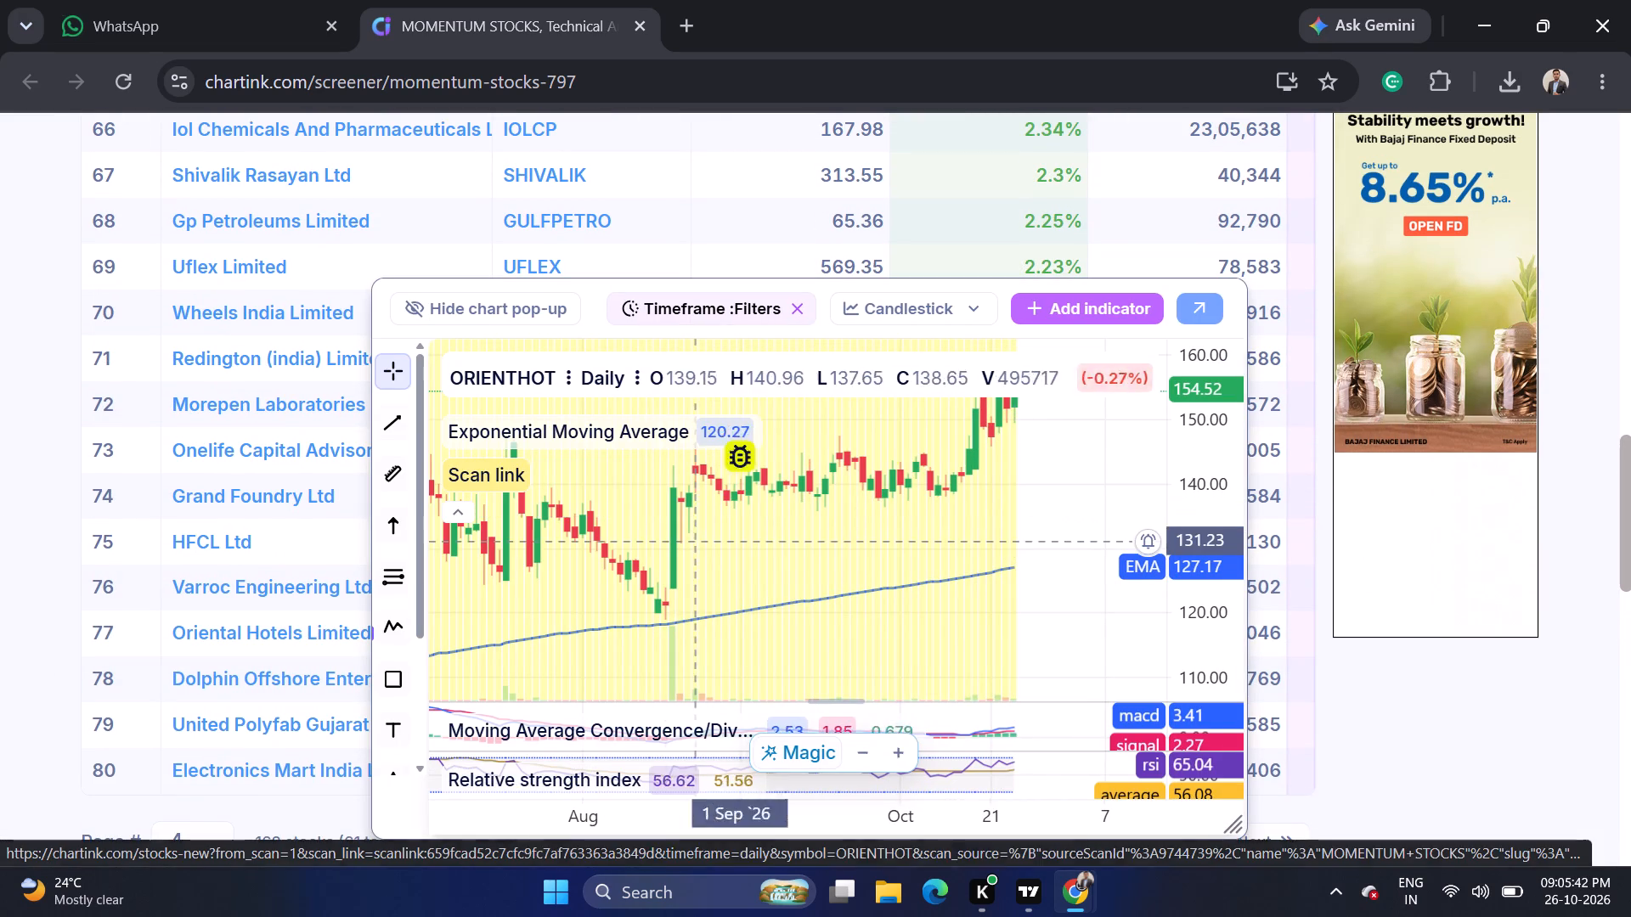
pyautogui.scroll(-4, 1222, 552)
pyautogui.scroll(-10, 1066, 576)
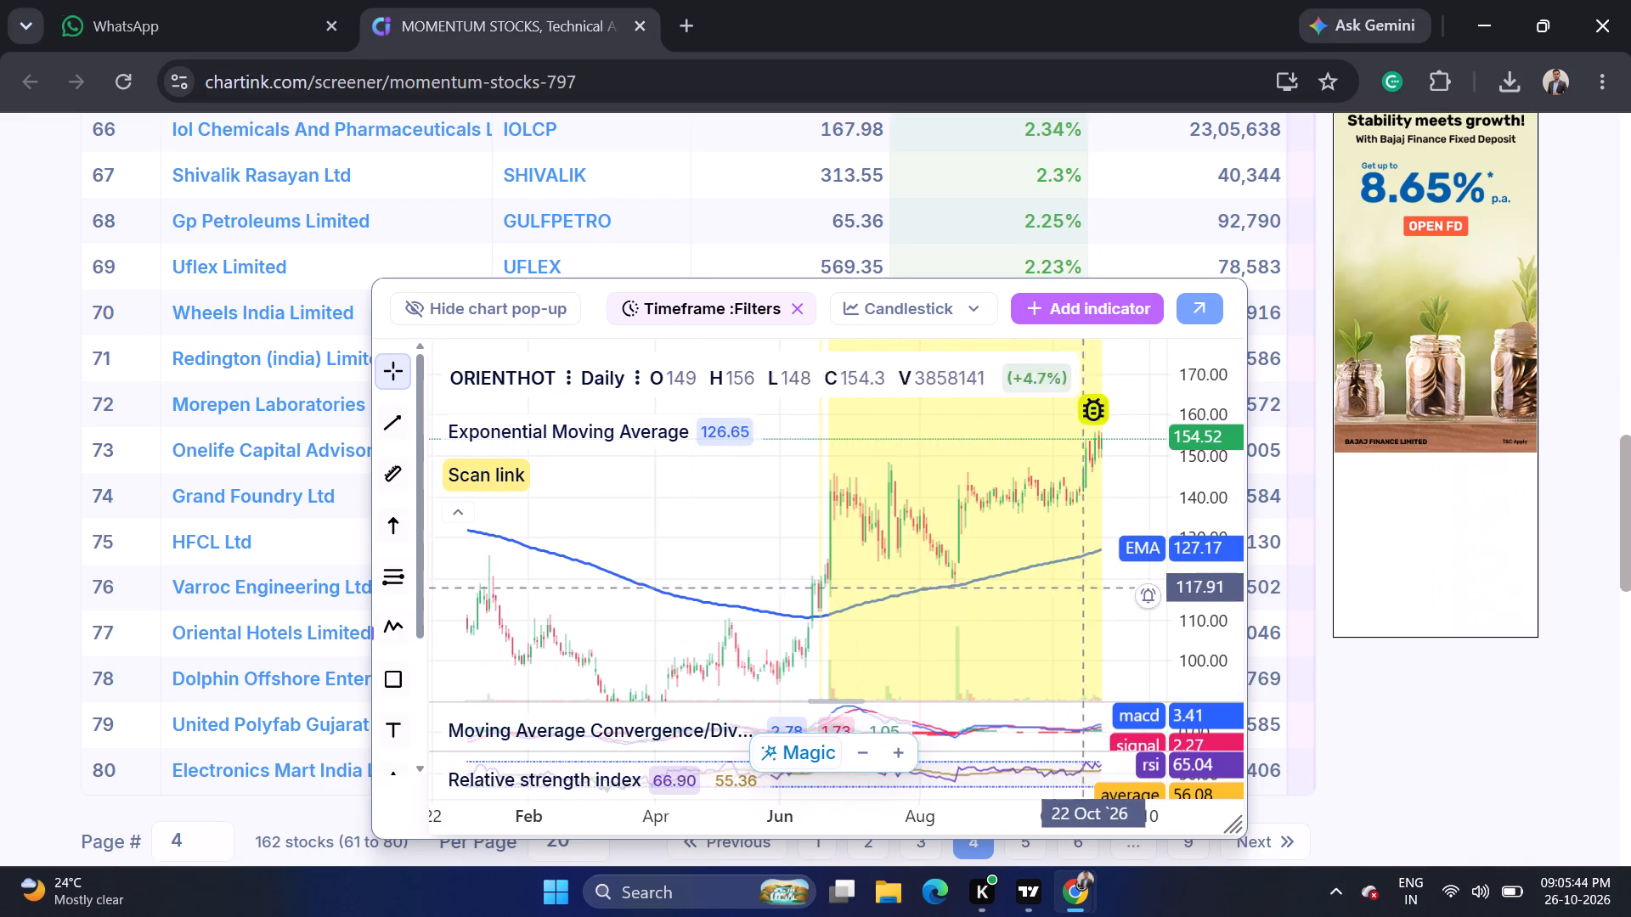
pyautogui.scroll(8, 1112, 616)
pyautogui.click(0, 536)
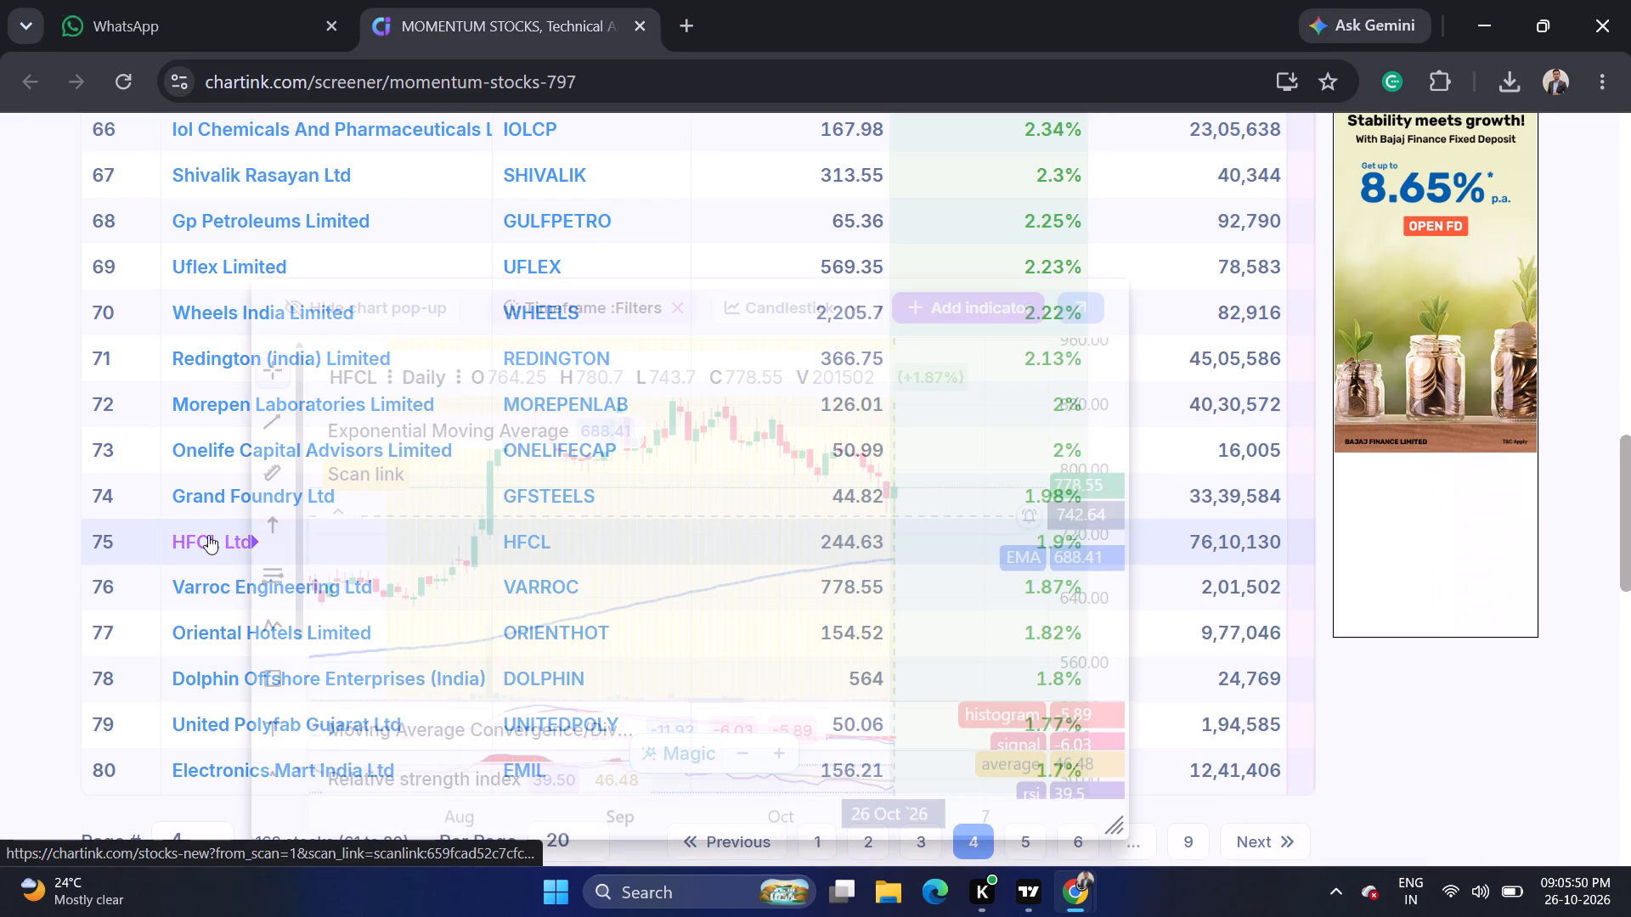
pyautogui.click(0, 512)
pyautogui.scroll(1, 0, 509)
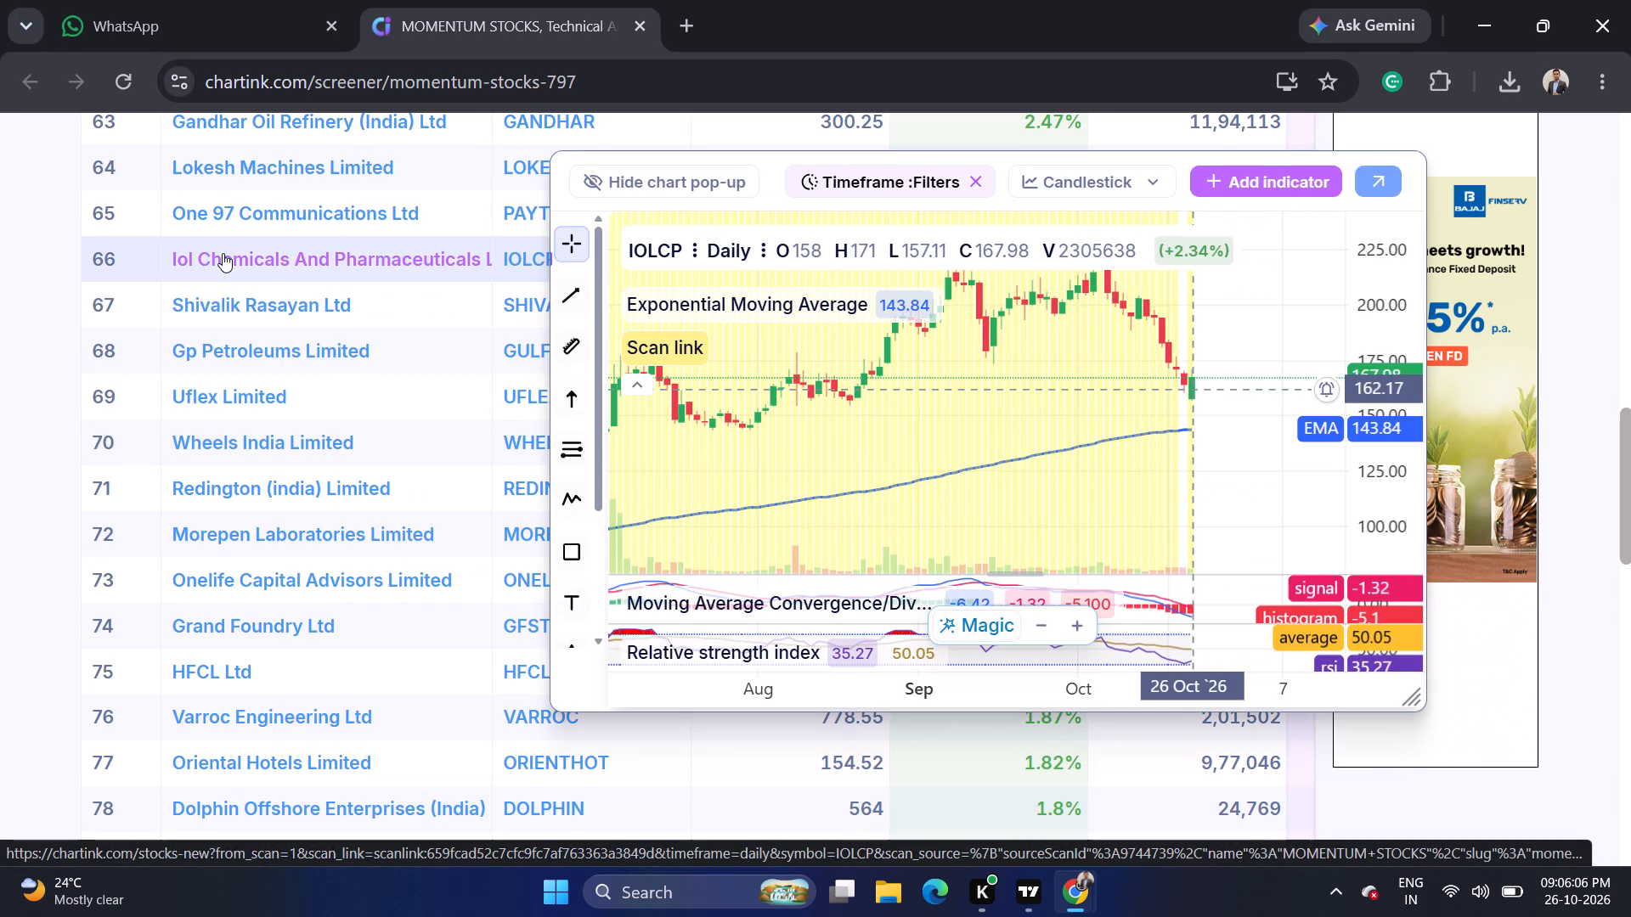
pyautogui.click(0, 297)
pyautogui.scroll(4, 7, 321)
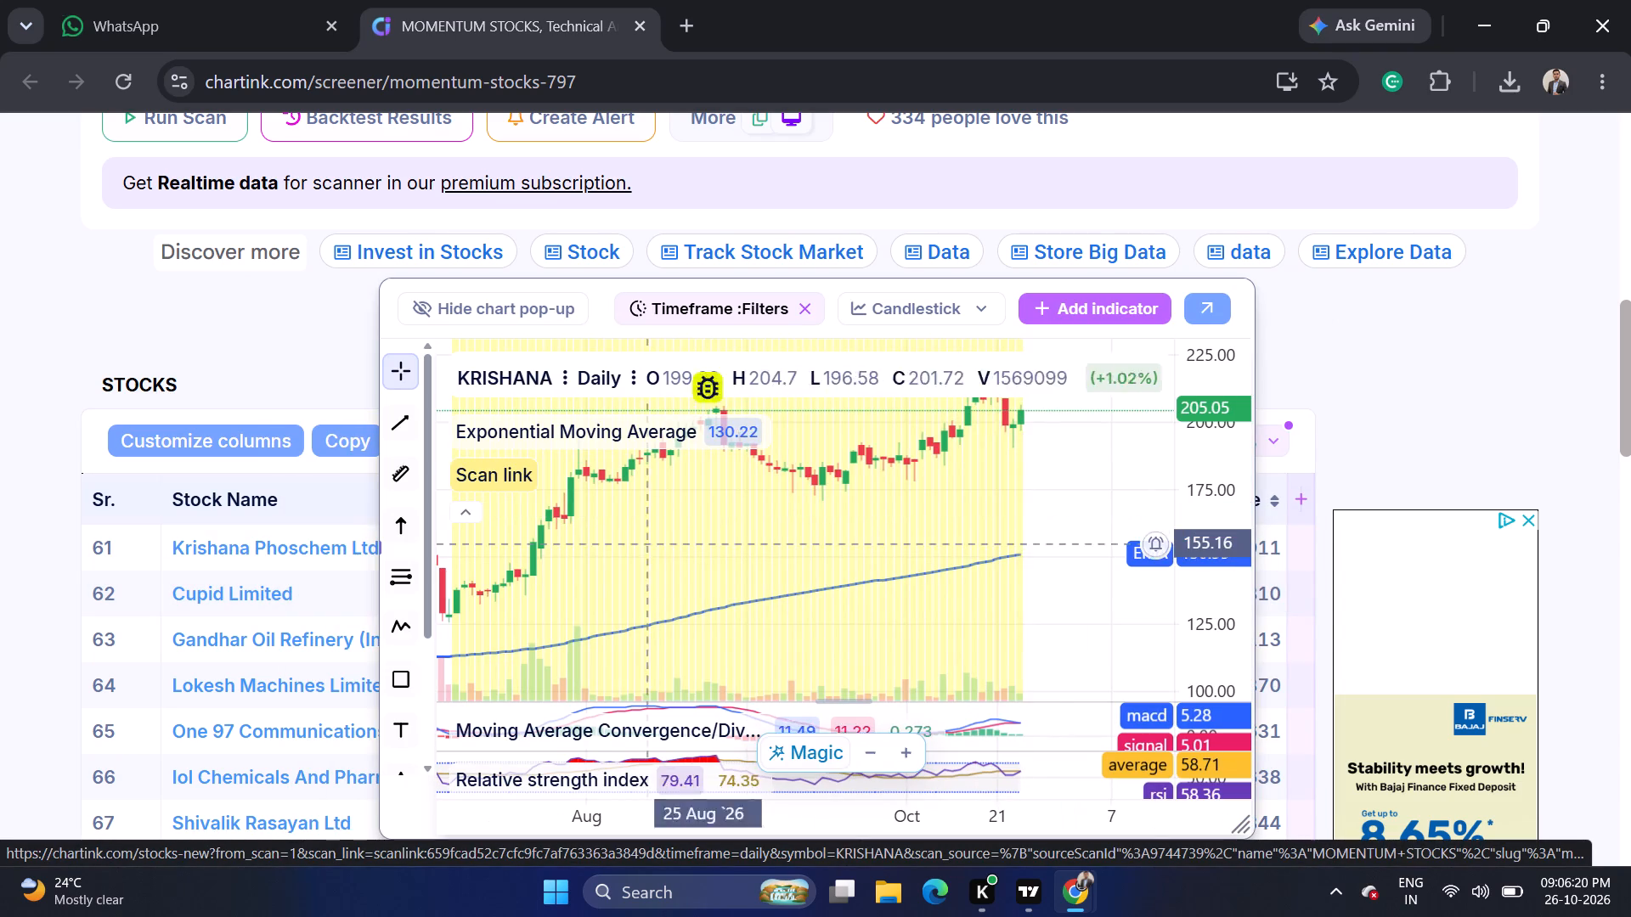
pyautogui.scroll(-2, 1207, 541)
pyautogui.scroll(-2, 1051, 572)
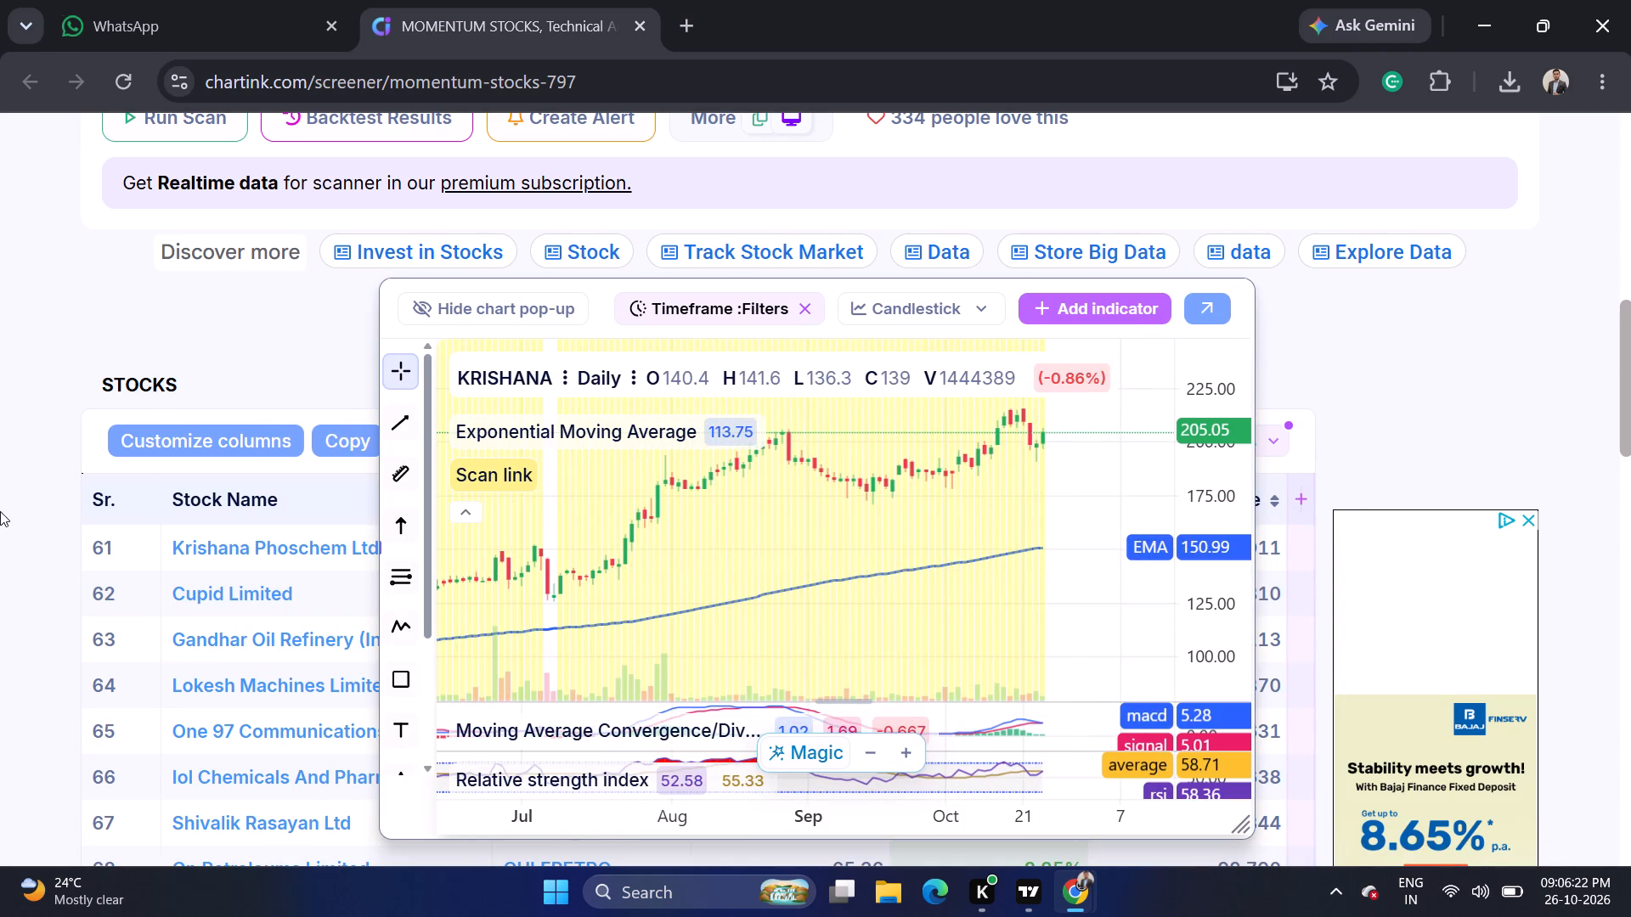
pyautogui.click(0, 478)
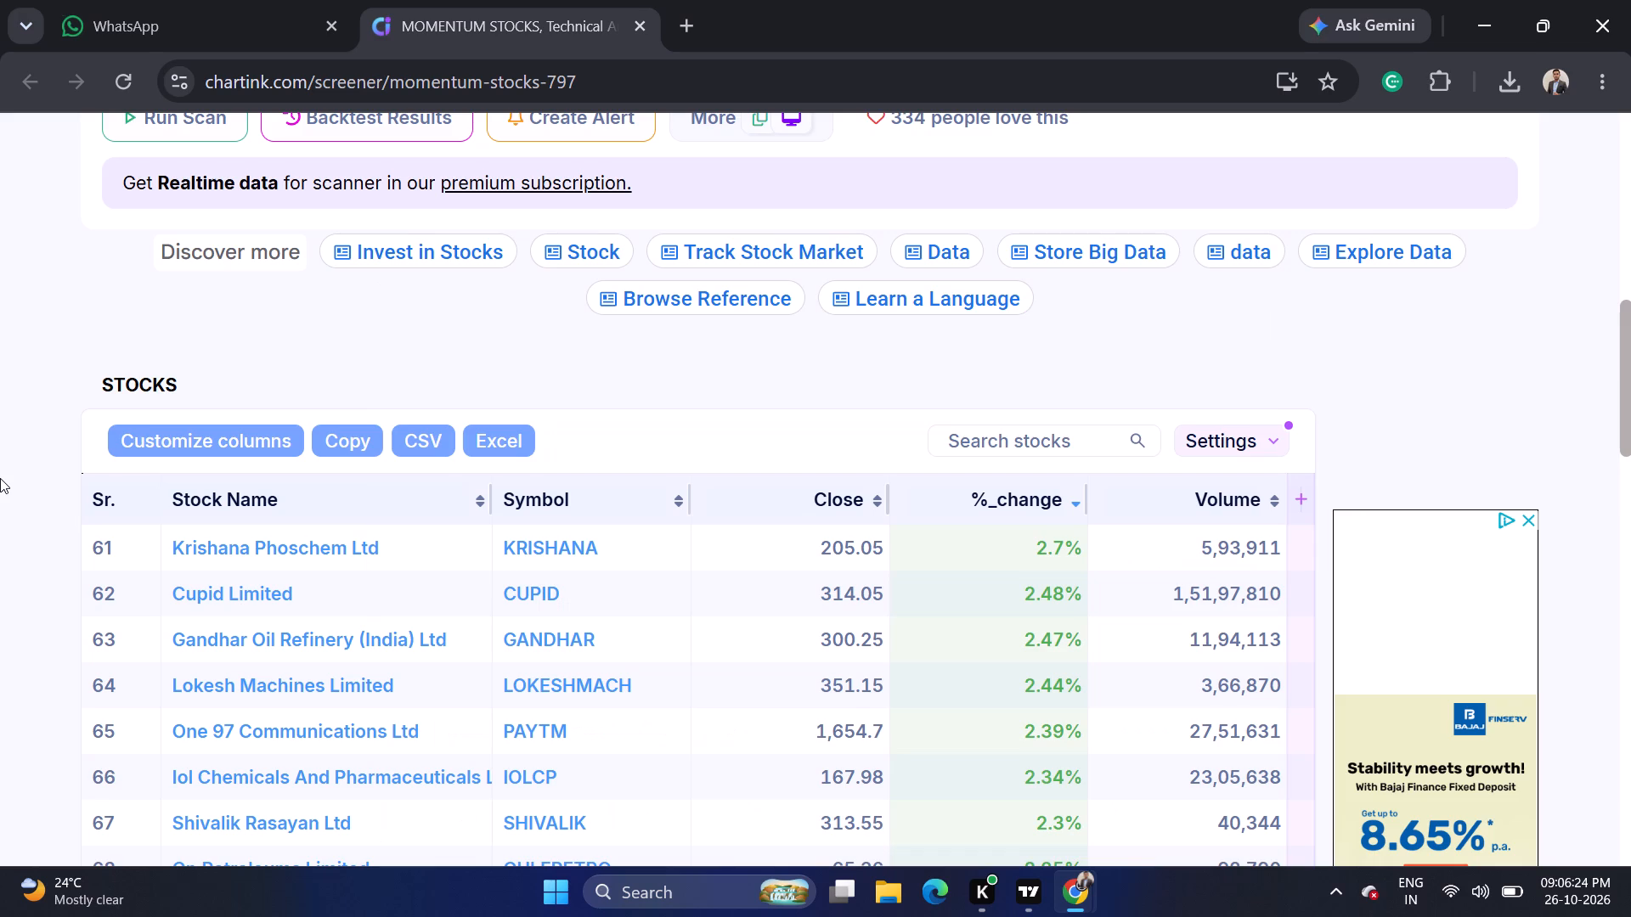
# Open page 3 of the momentum screener results and examine its stocks' daily chart previews, including Ind-swift Laboratories, AvenuesAI, Optiemus Infracom, Bluestone and Kabra Extrusion.
pyautogui.scroll(-7, 0, 475)
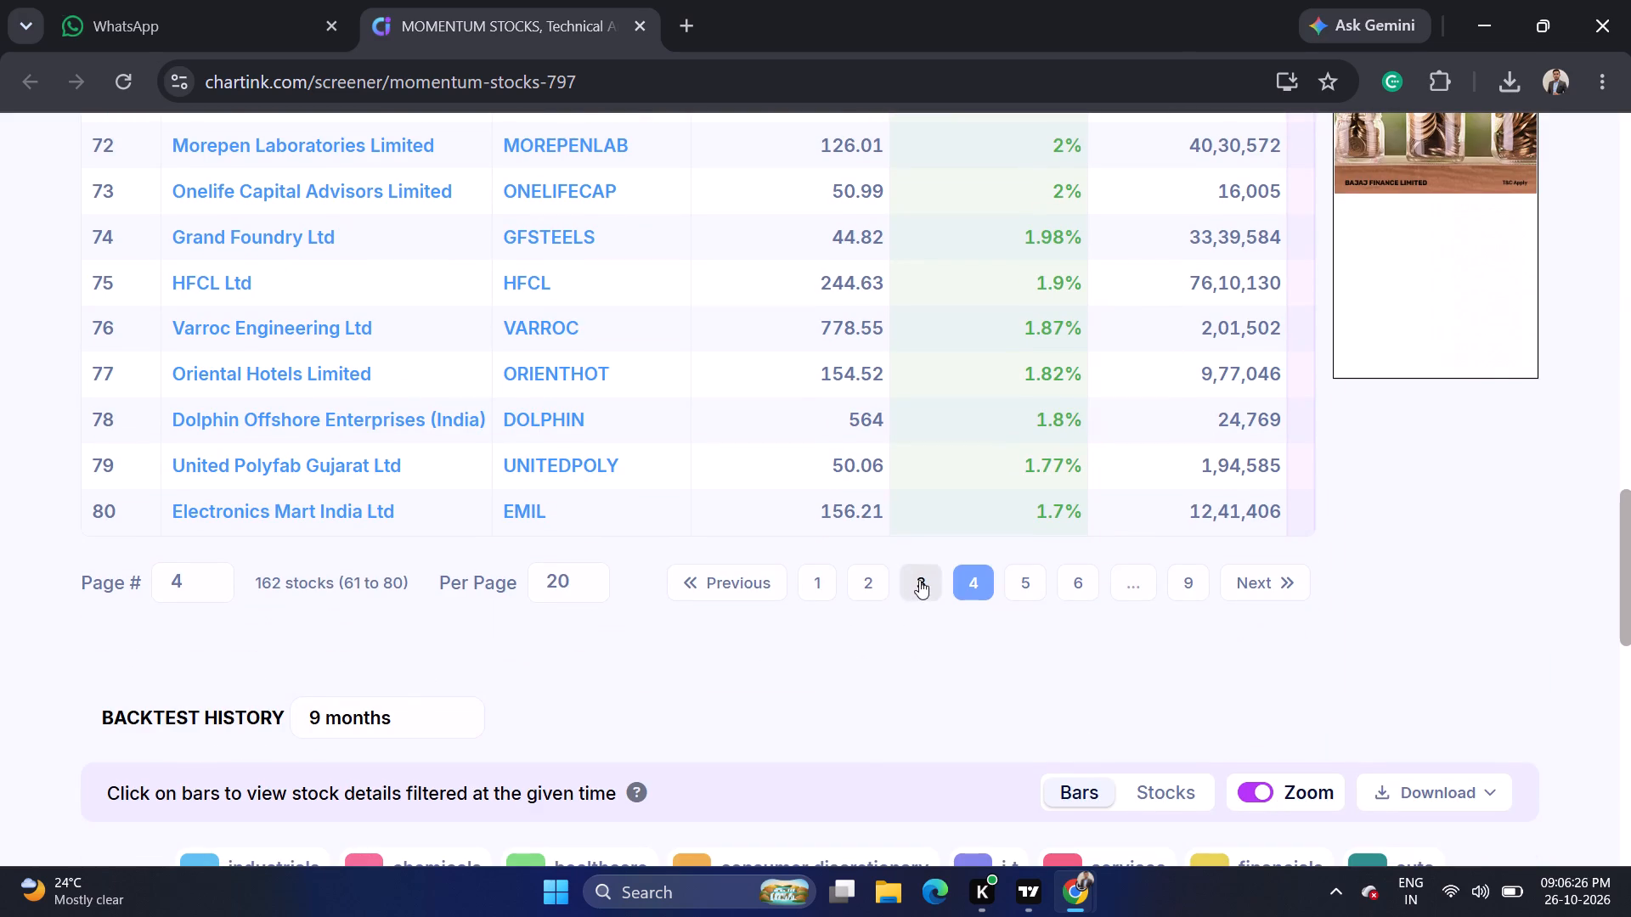
pyautogui.click(919, 580)
pyautogui.scroll(-5, 680, 390)
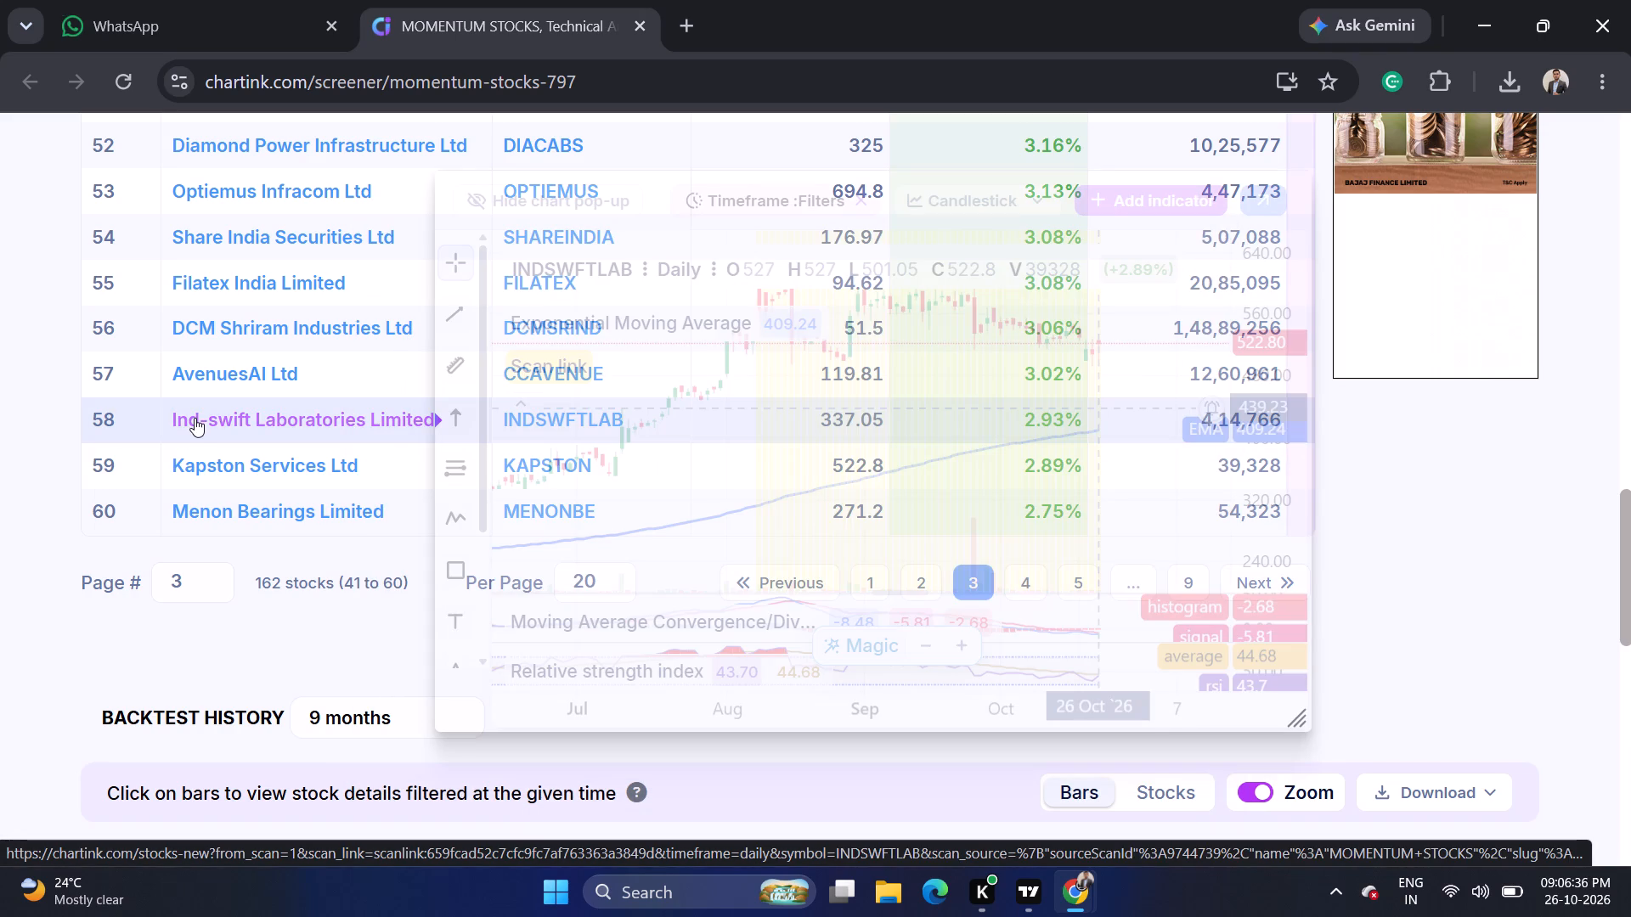
pyautogui.click(0, 412)
pyautogui.scroll(1, 0, 412)
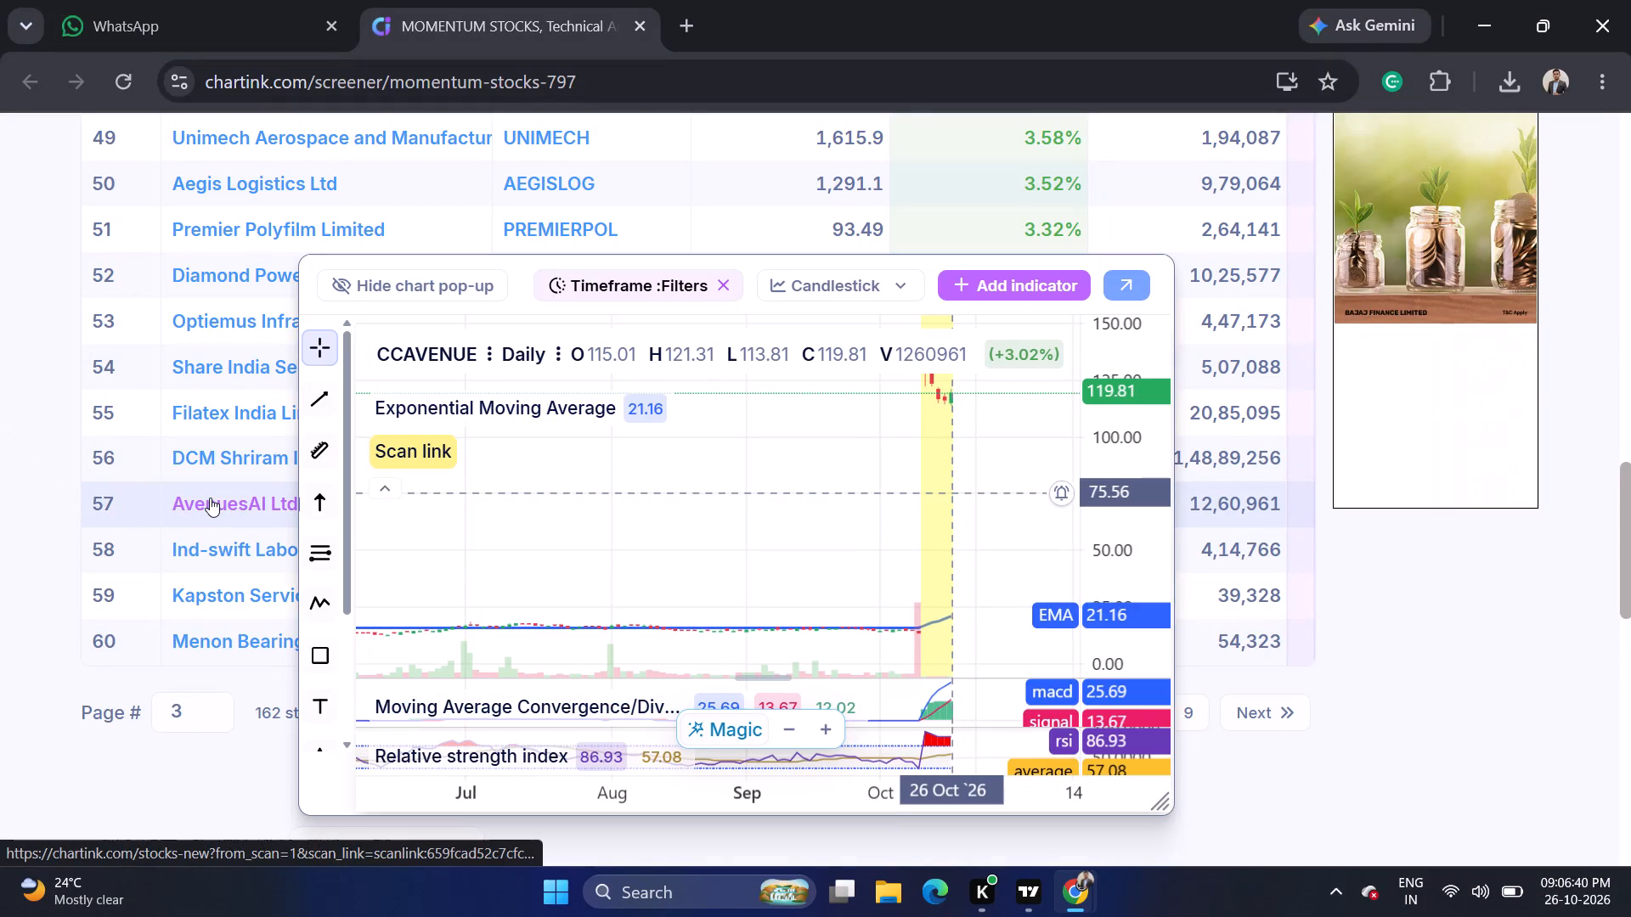
pyautogui.click(0, 474)
pyautogui.scroll(1, 0, 474)
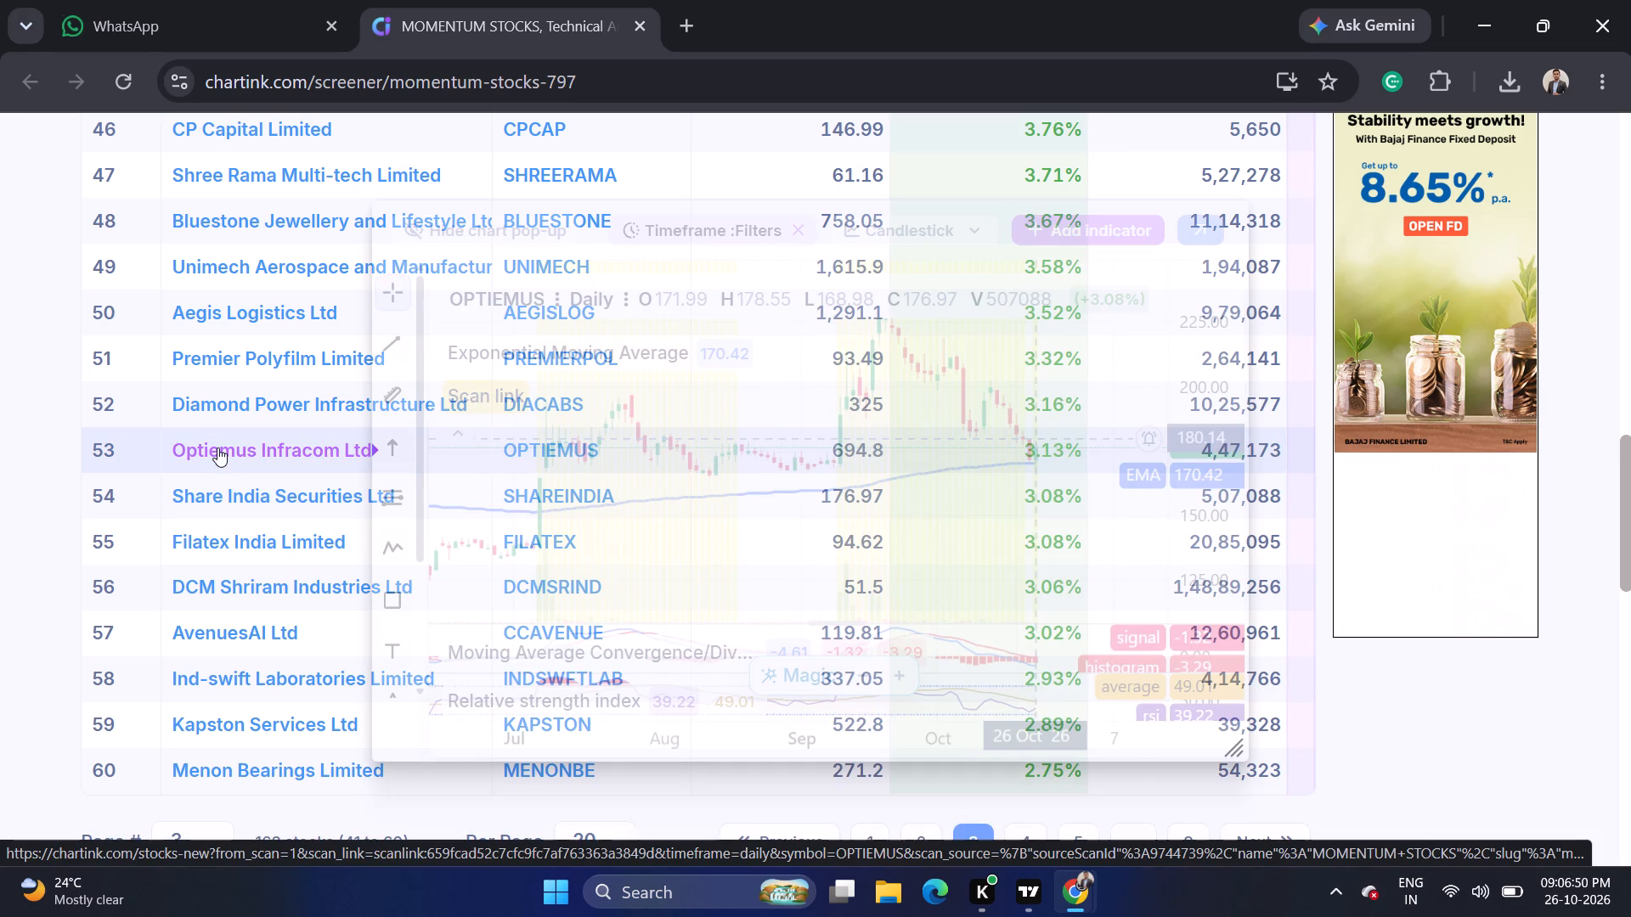
pyautogui.click(0, 446)
pyautogui.scroll(2, 0, 445)
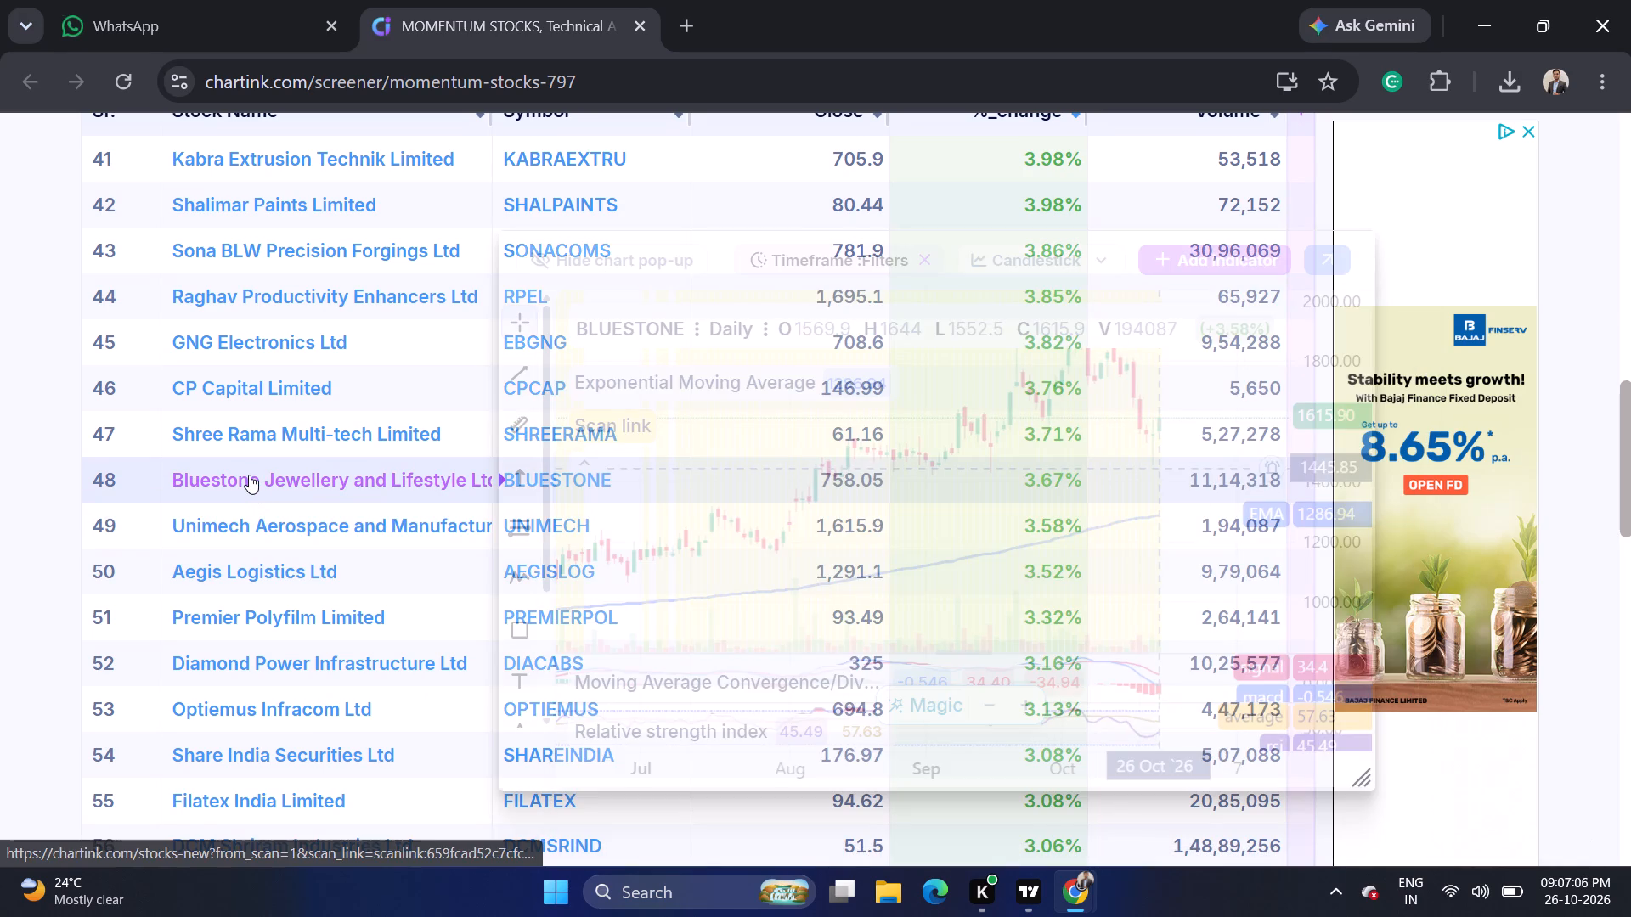
pyautogui.click(0, 481)
pyautogui.scroll(1, 0, 481)
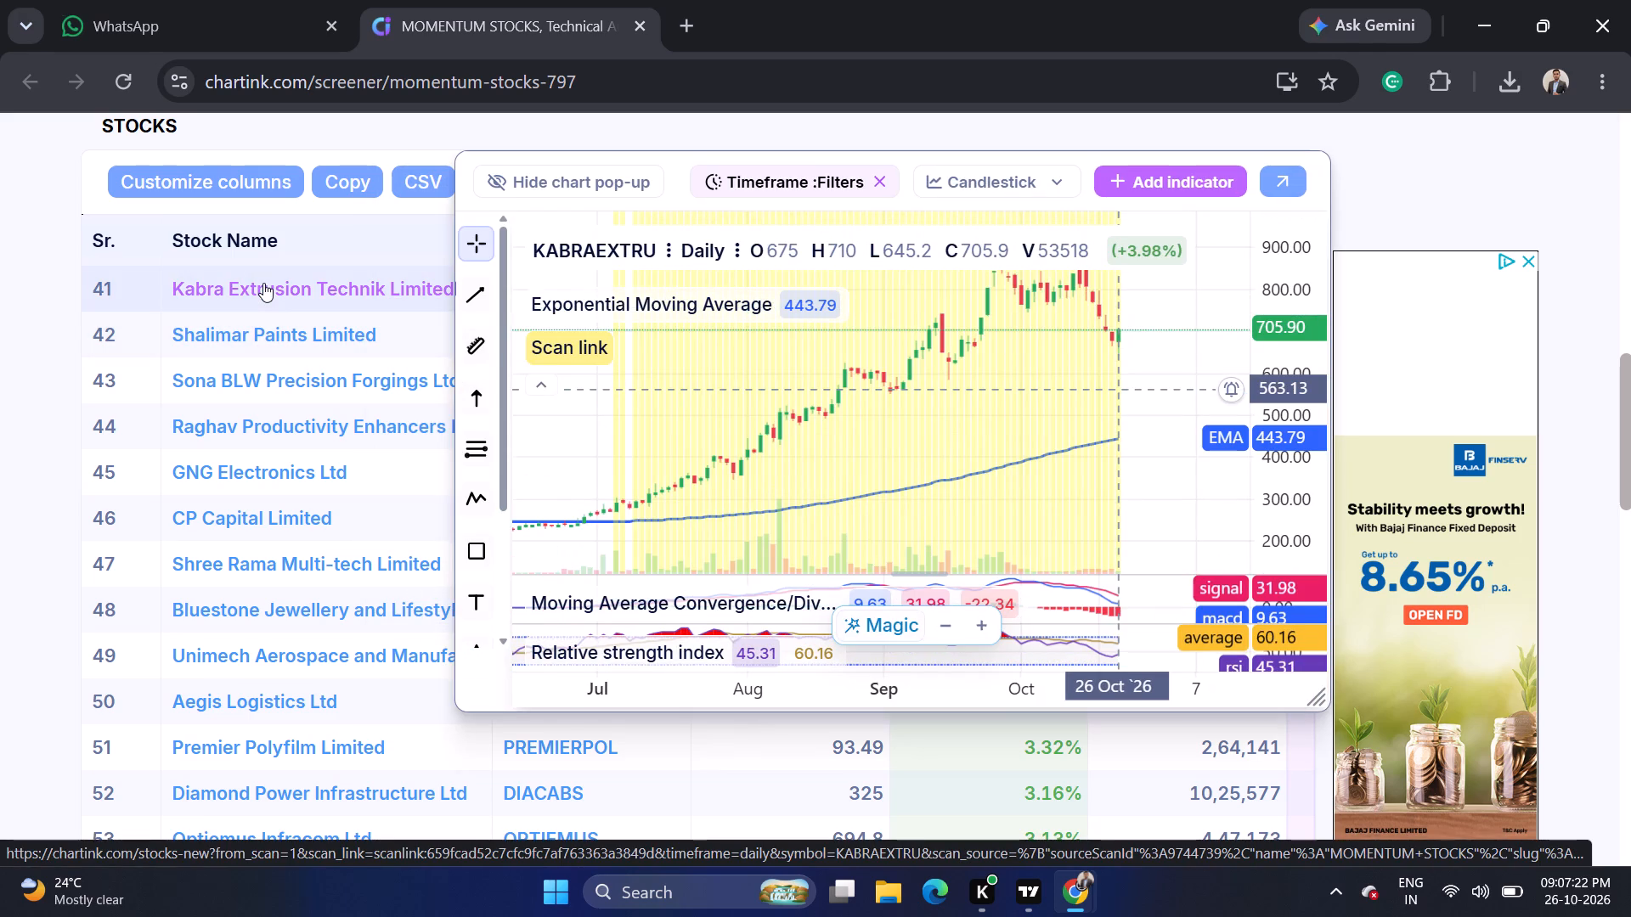
pyautogui.click(0, 332)
# Open page 2 of the momentum screener results and examine its stocks' daily chart previews, including Knowledge Marine, Sansera, Shadowfax, Antelopus Selan and Sterlite Technologies.
pyautogui.scroll(-6, 0, 340)
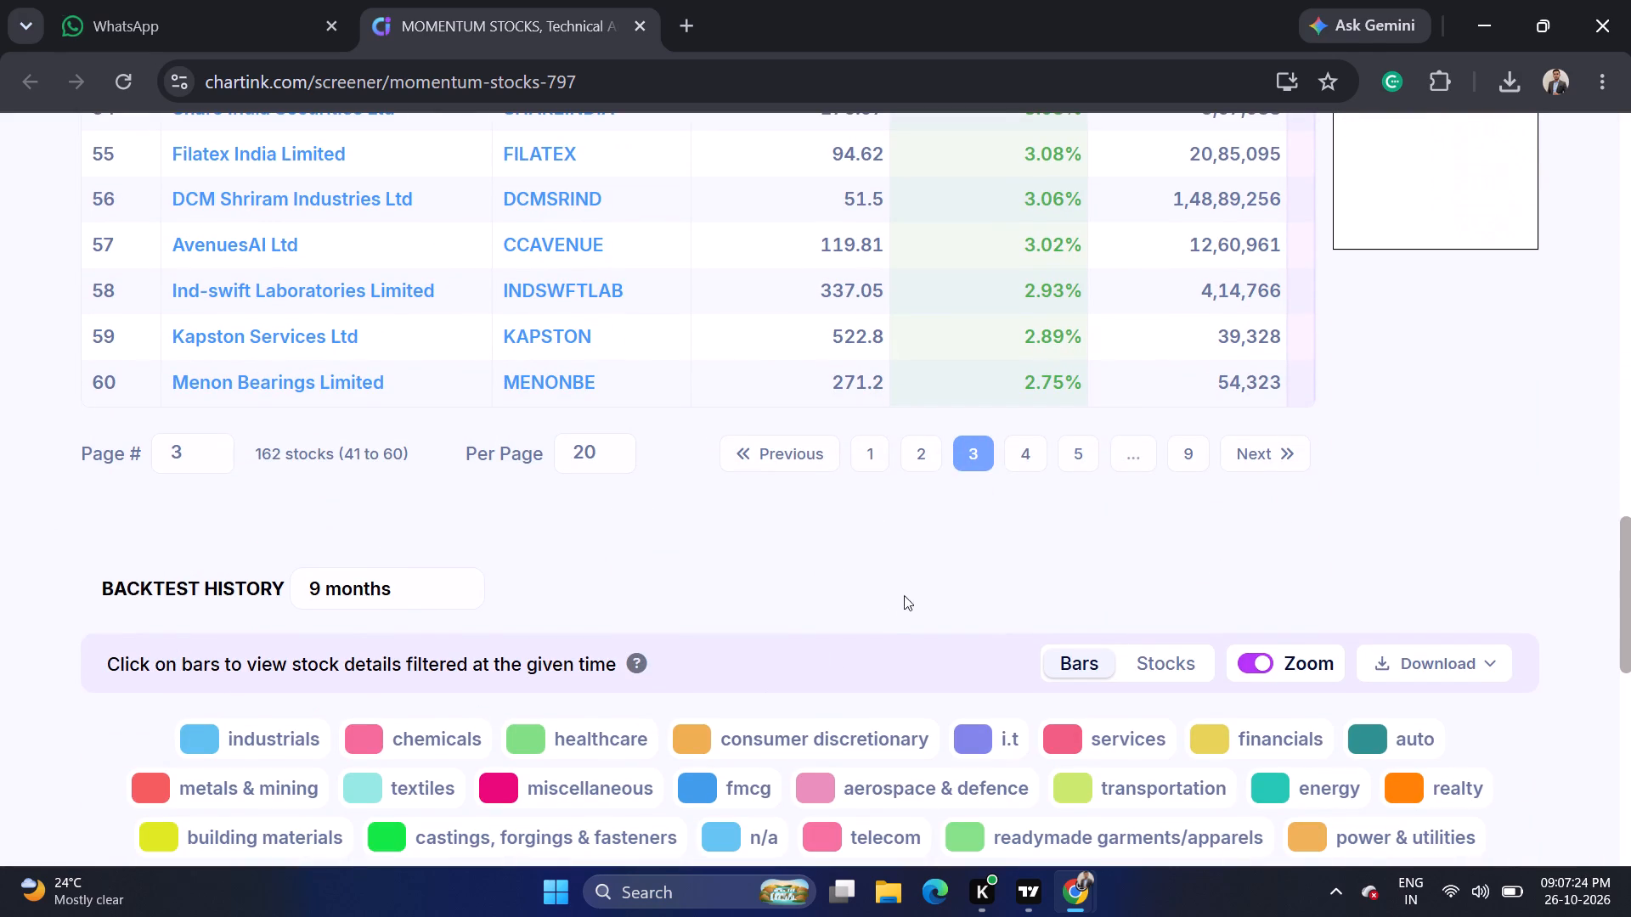
pyautogui.click(916, 458)
pyautogui.scroll(-3, 926, 441)
pyautogui.scroll(-2, 922, 726)
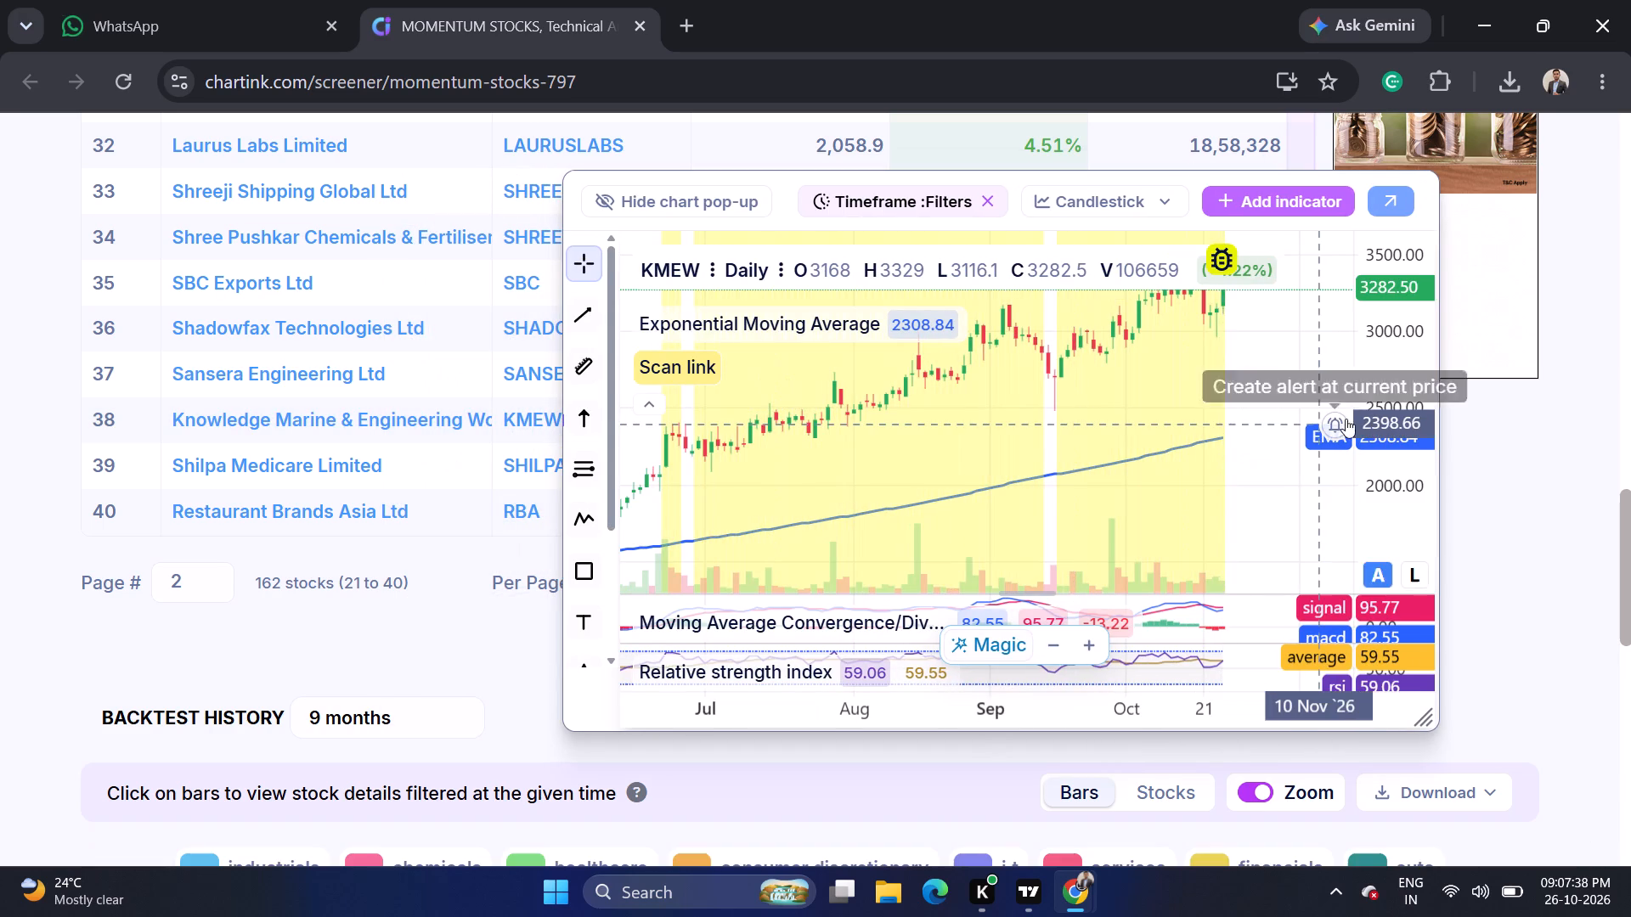
pyautogui.scroll(-3, 1374, 402)
pyautogui.click(0, 369)
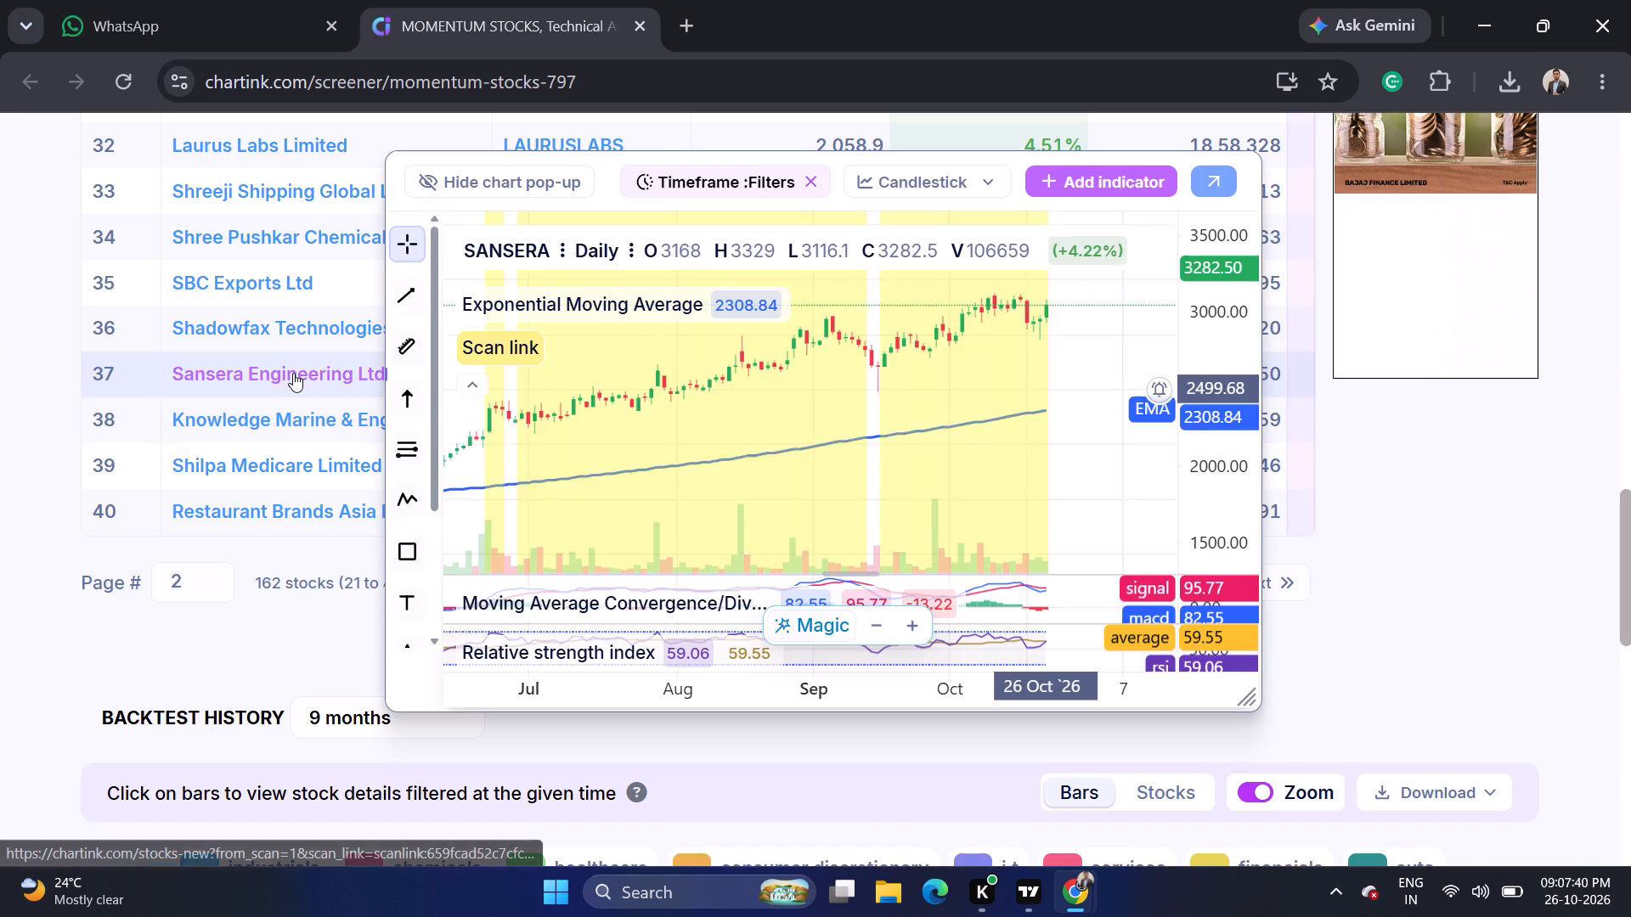
pyautogui.scroll(-2, 1193, 394)
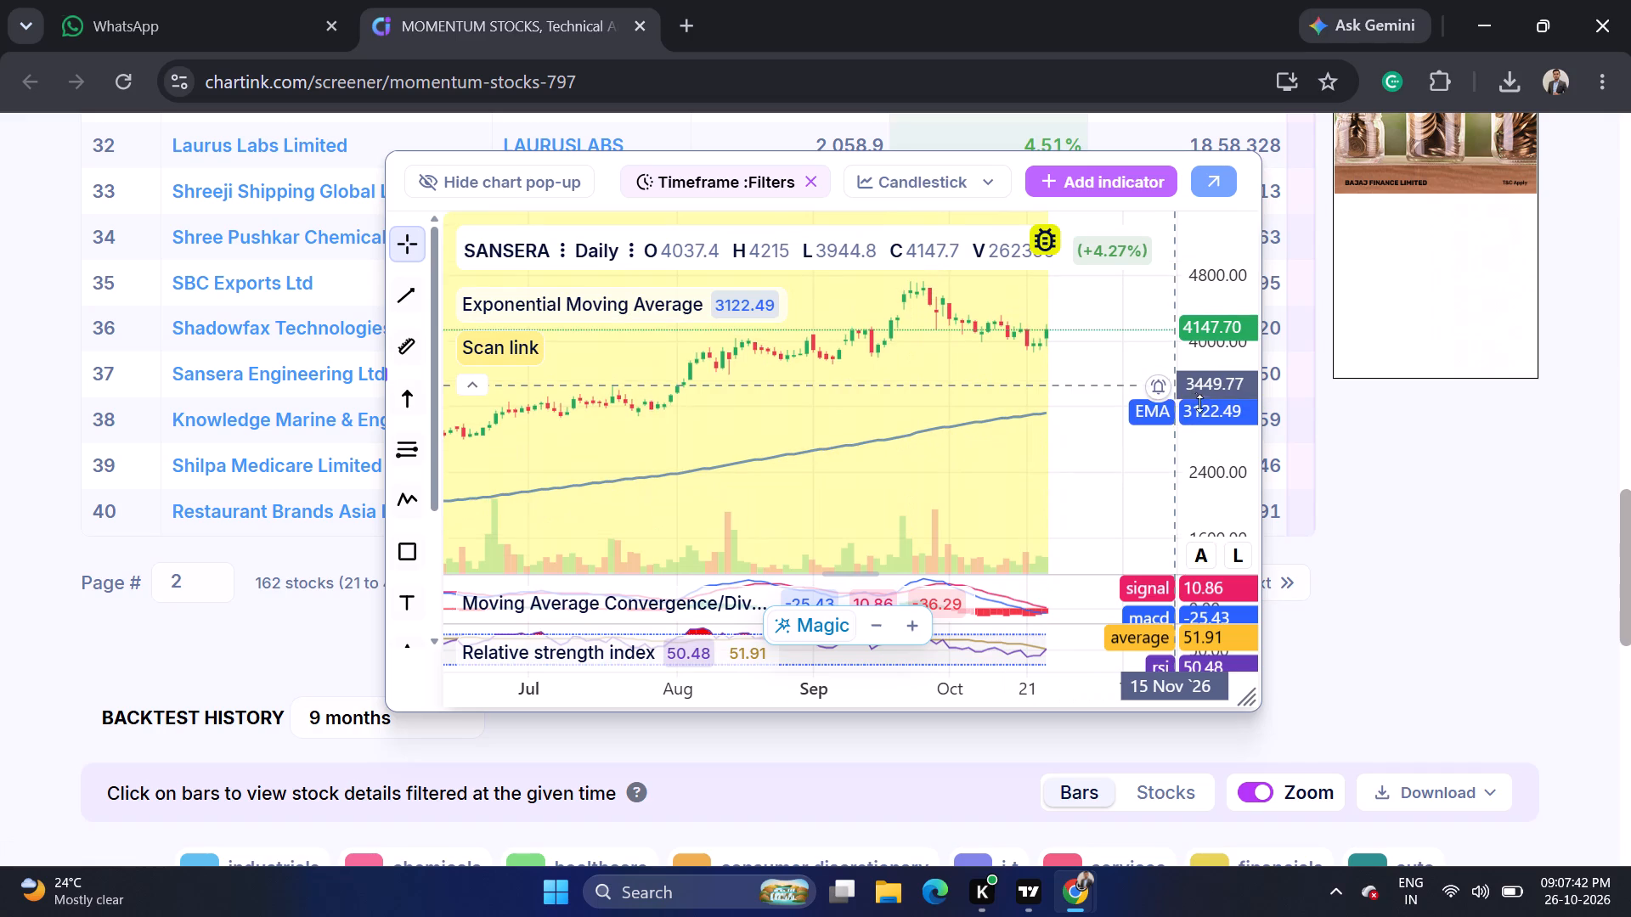
pyautogui.scroll(1, 1111, 455)
pyautogui.moveTo(1078, 440); pyautogui.dragTo(1071, 498)
pyautogui.click(0, 312)
pyautogui.scroll(1, 0, 396)
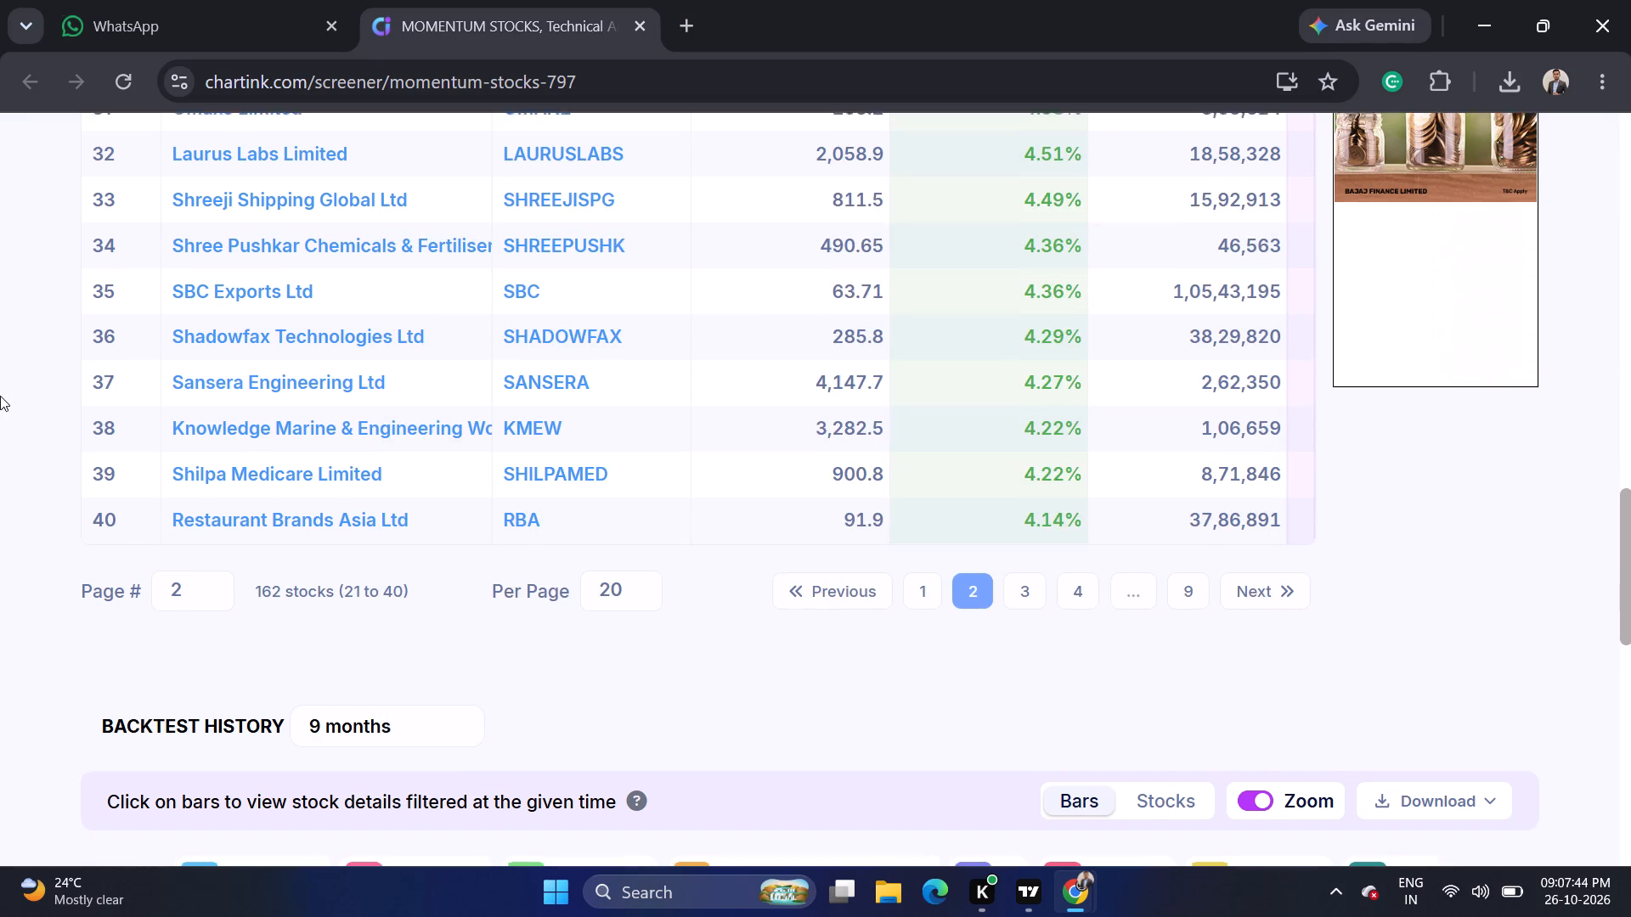
pyautogui.scroll(1, 0, 396)
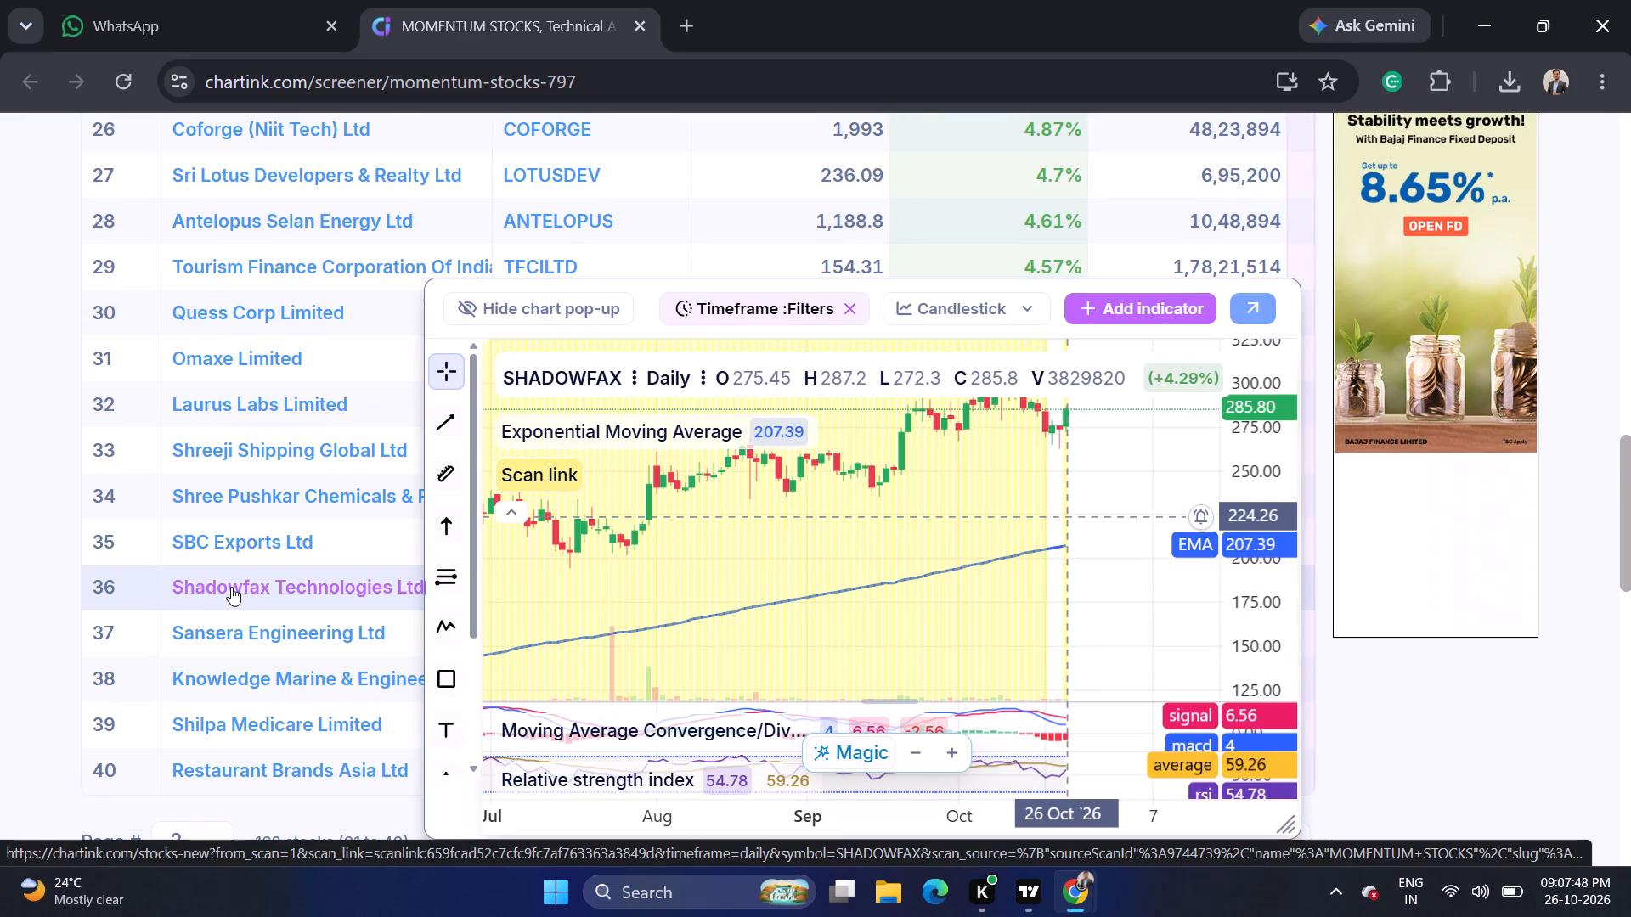
pyautogui.scroll(-2, 1264, 534)
pyautogui.moveTo(1178, 514); pyautogui.dragTo(1179, 594)
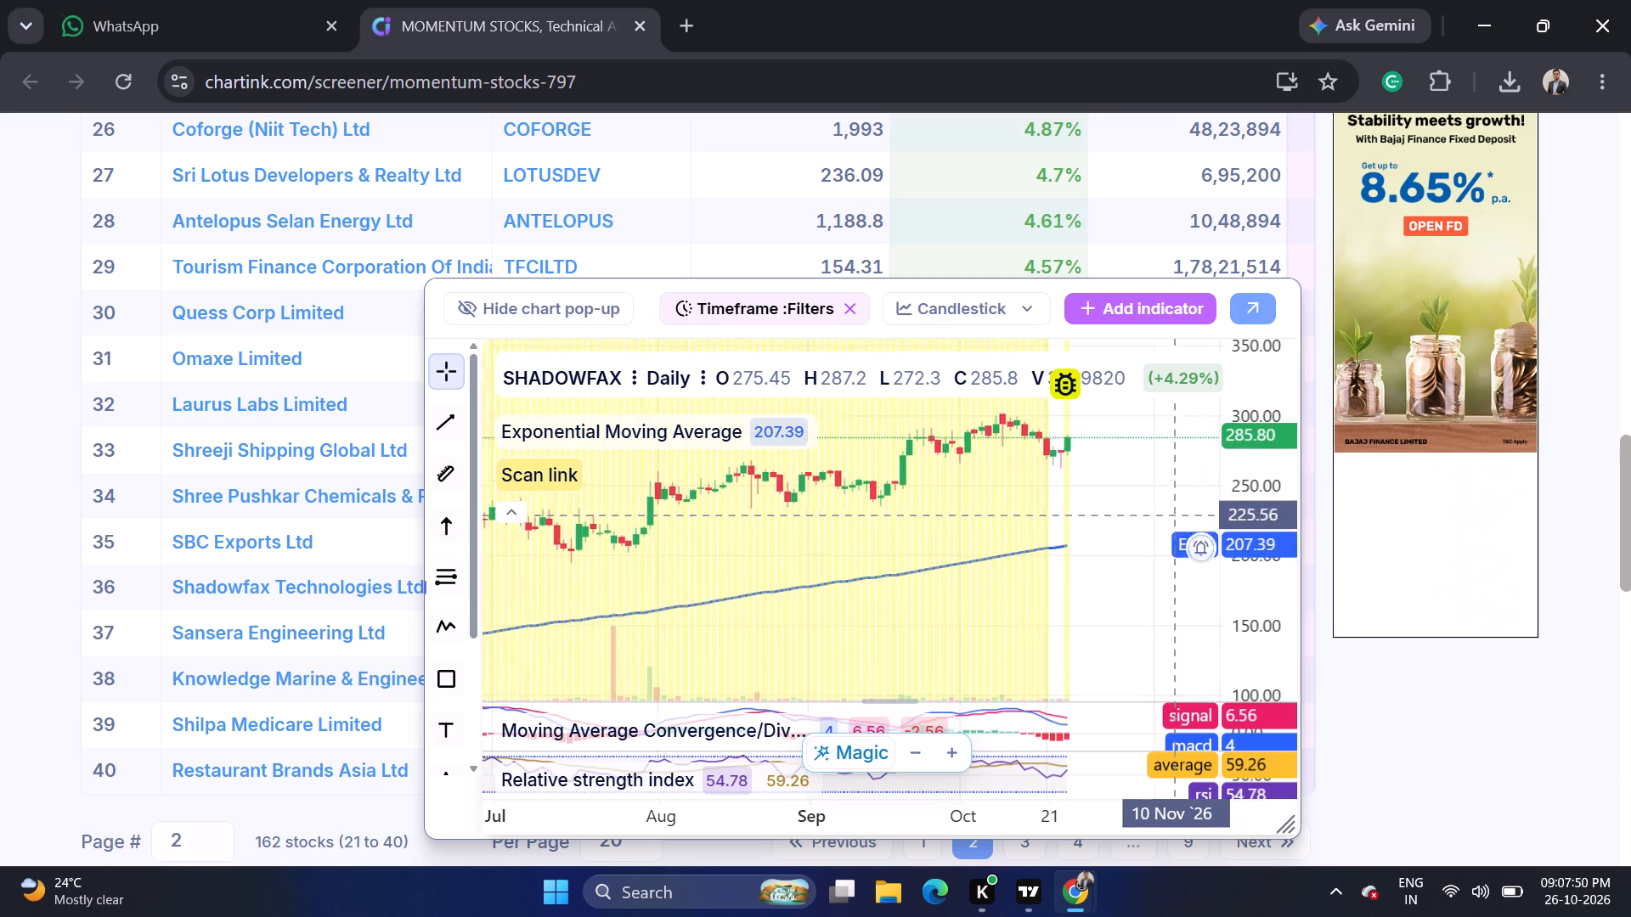
pyautogui.moveTo(1179, 594); pyautogui.dragTo(1177, 614)
pyautogui.scroll(4, 1257, 615)
pyautogui.click(0, 474)
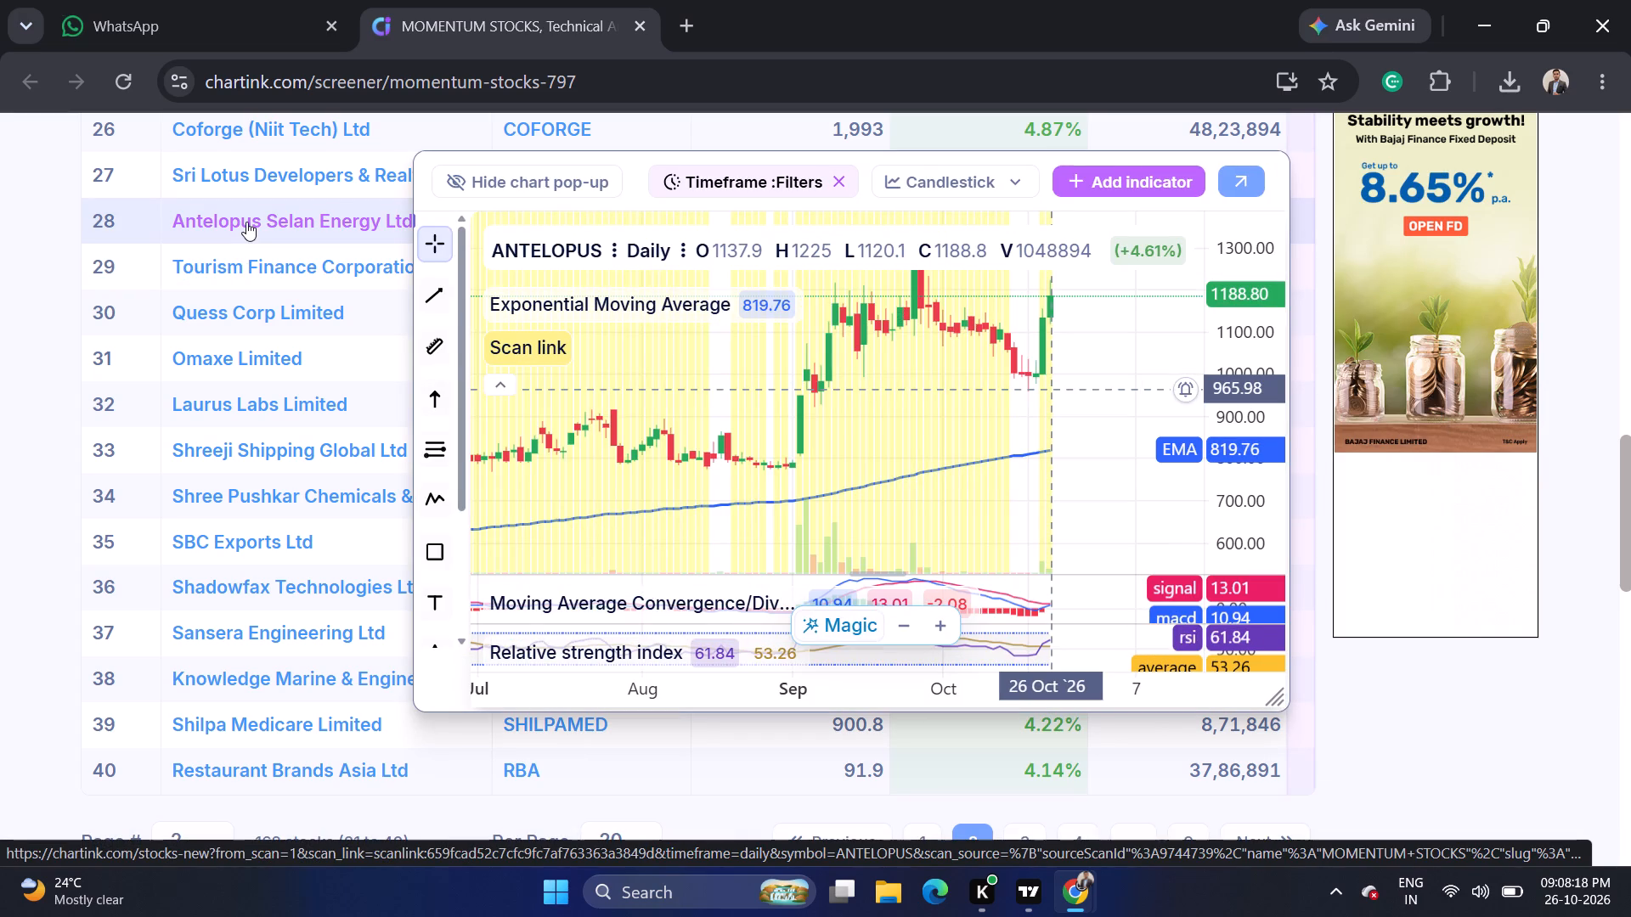
pyautogui.click(0, 321)
pyautogui.scroll(4, 0, 321)
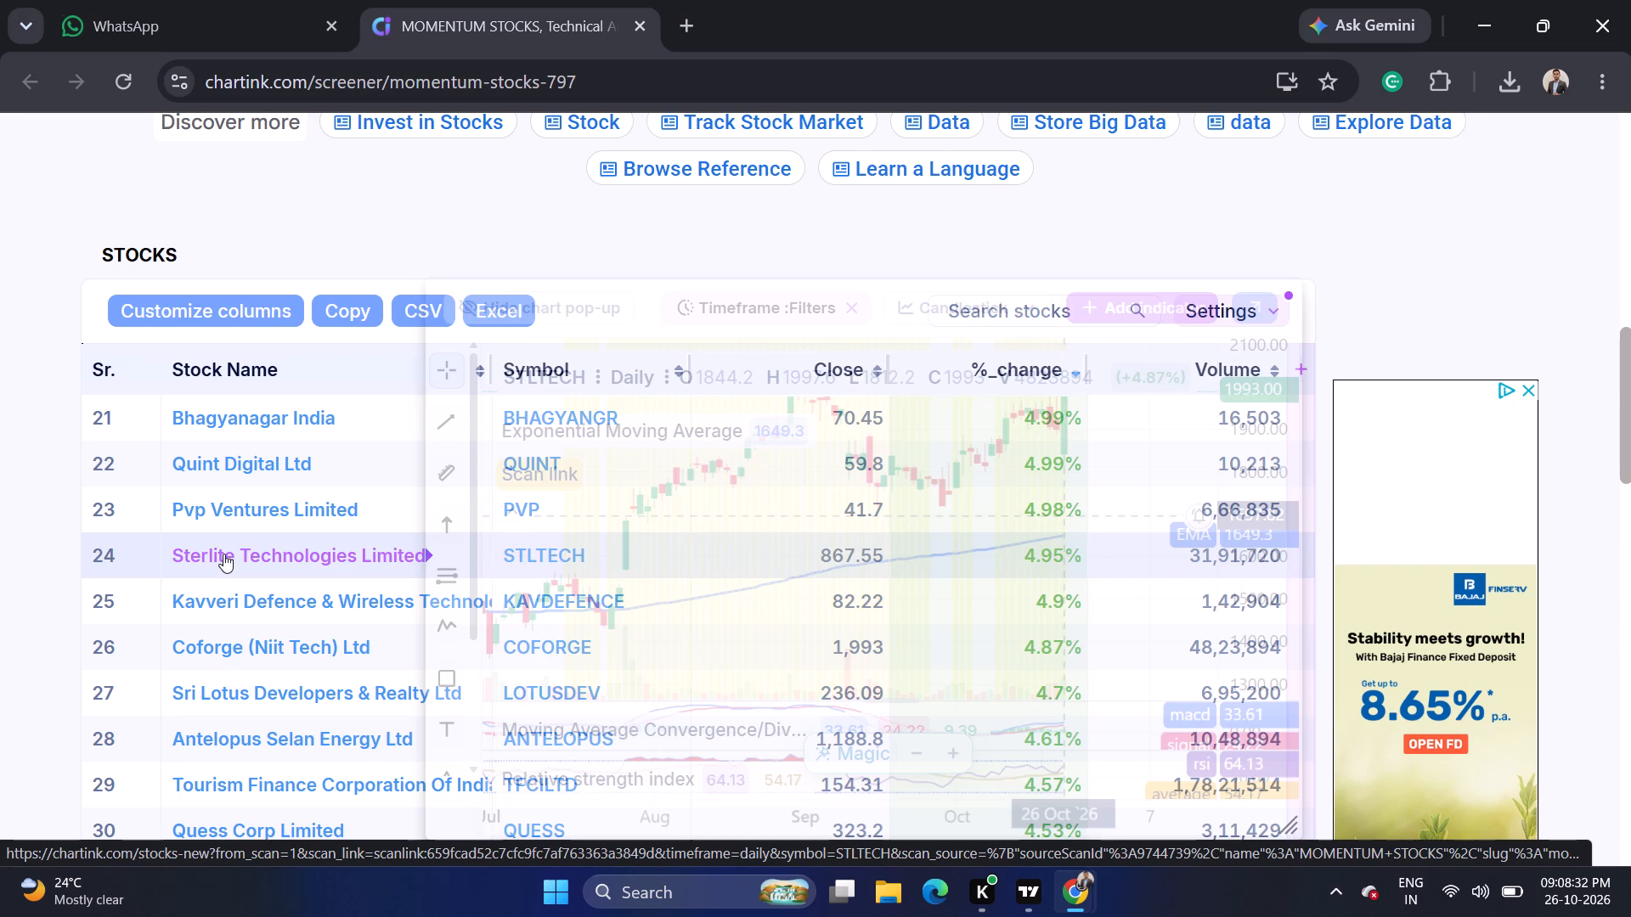
pyautogui.click(2, 484)
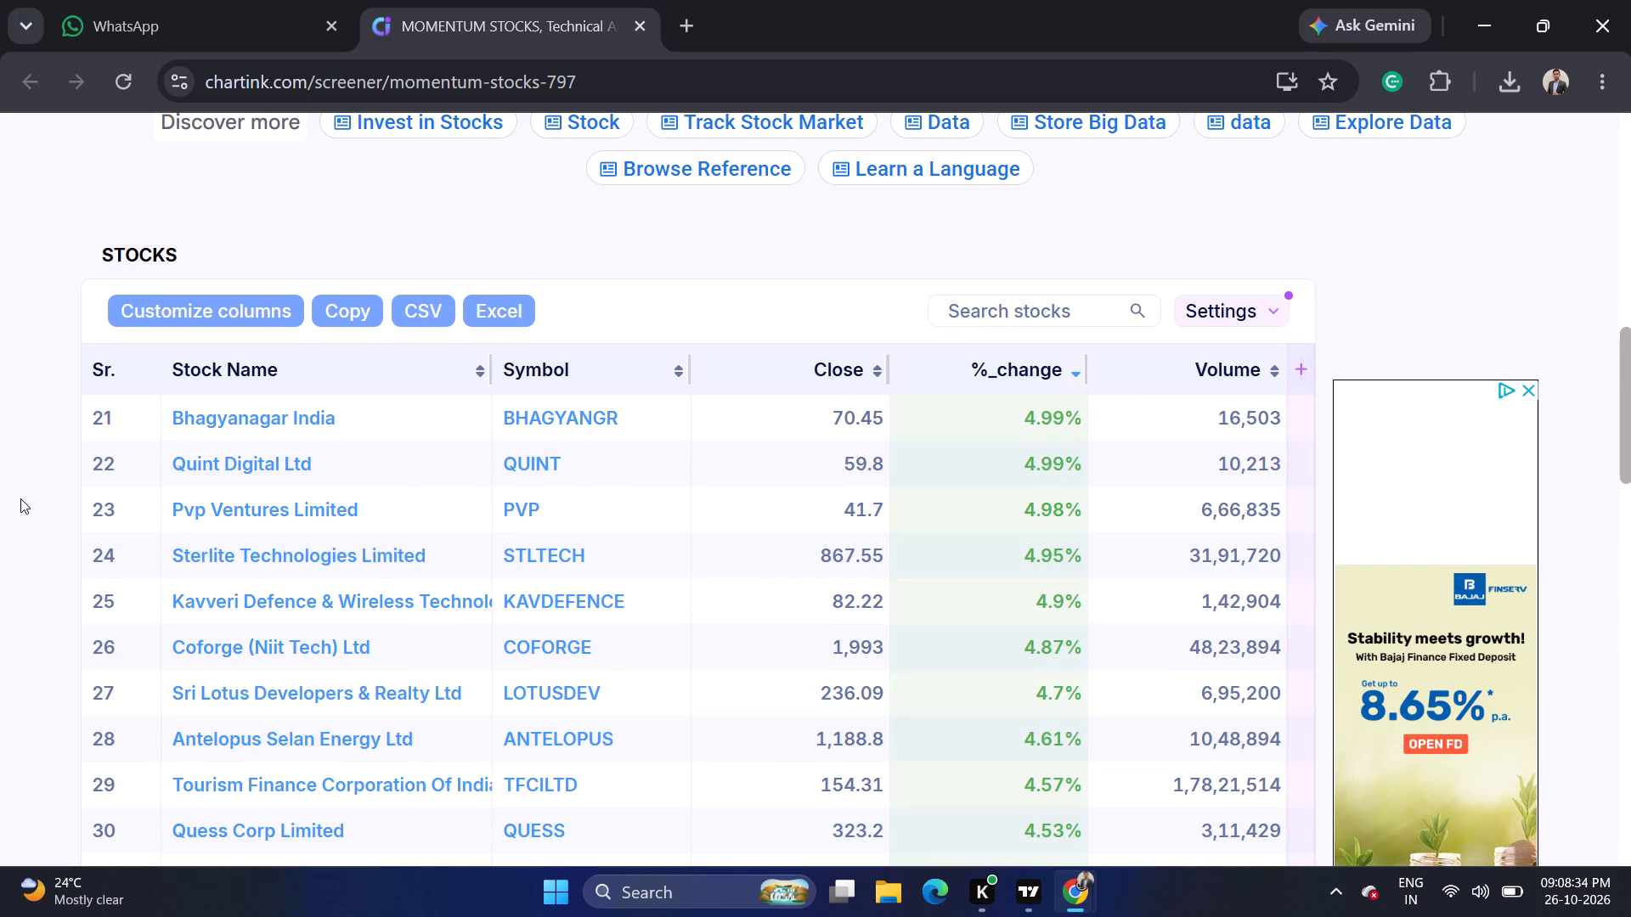
# Open page 1 of the momentum screener results and examine its stocks' daily chart previews, including Pashupati Cotspin, 63 Moons, Alicon Castalloy and Ather Energy.
pyautogui.scroll(-5, 9, 487)
pyautogui.click(909, 722)
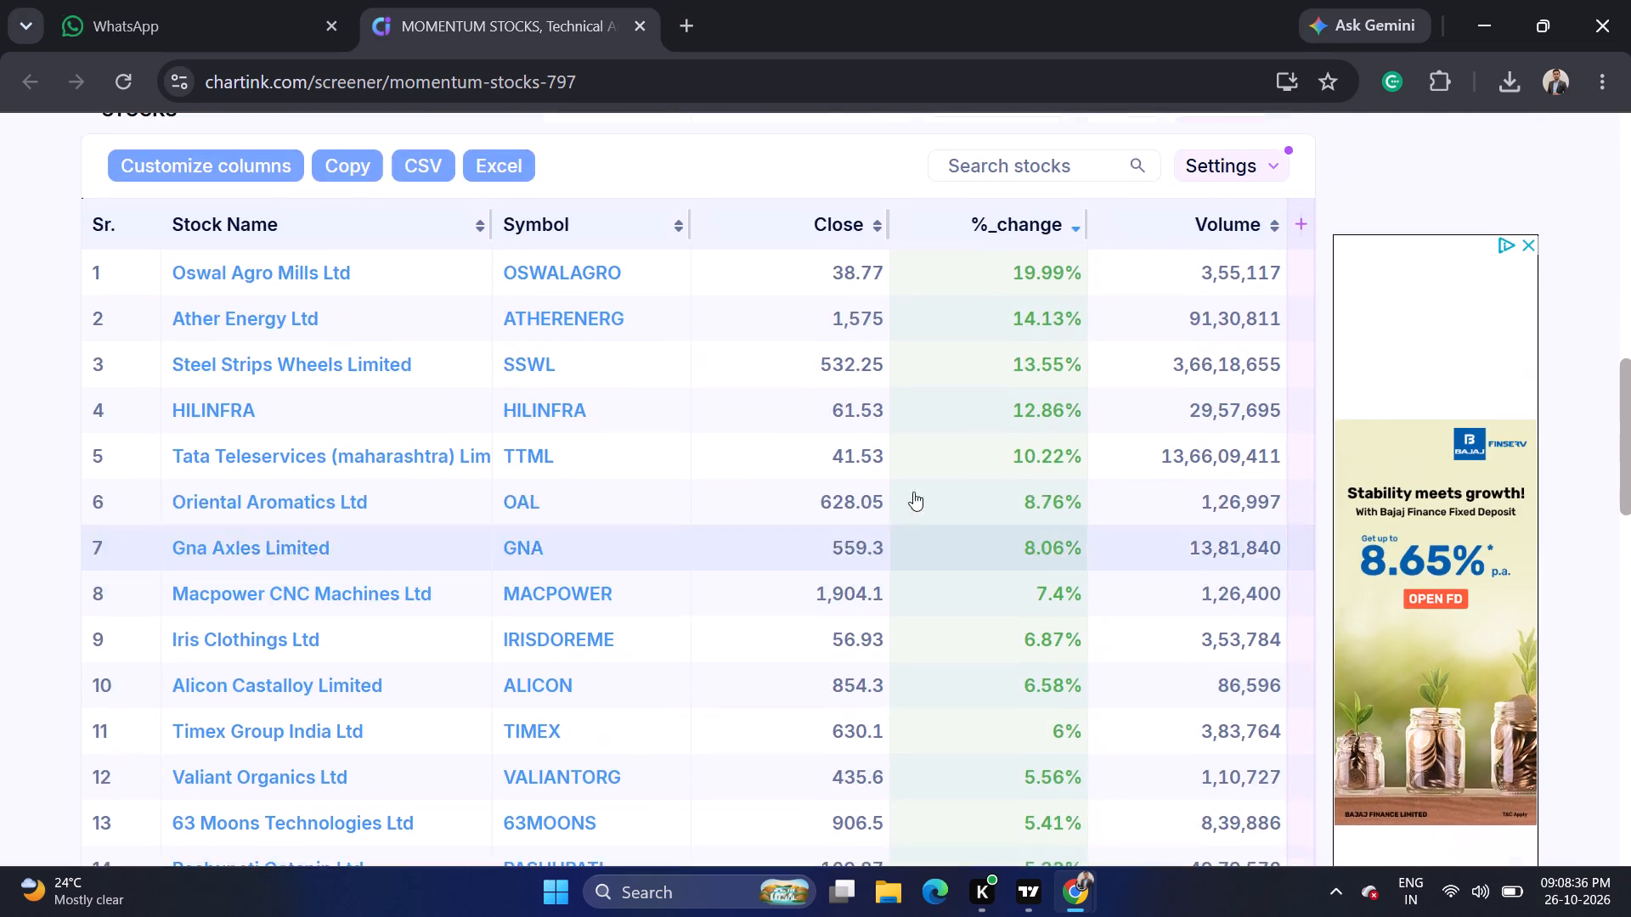
pyautogui.scroll(-5, 909, 482)
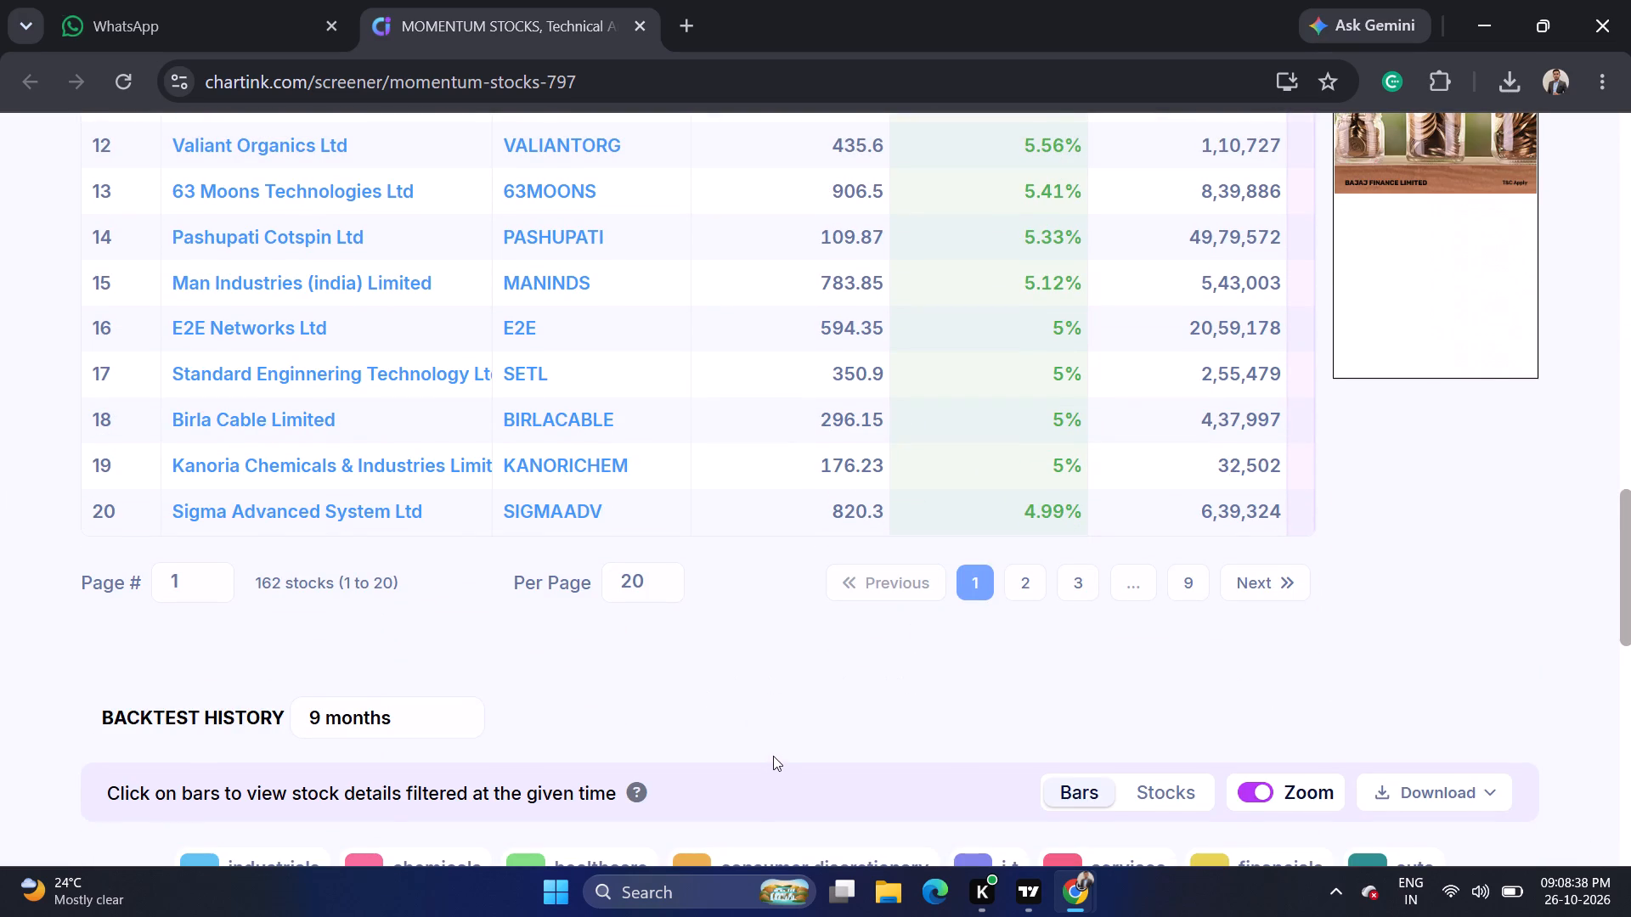
pyautogui.scroll(1, 773, 756)
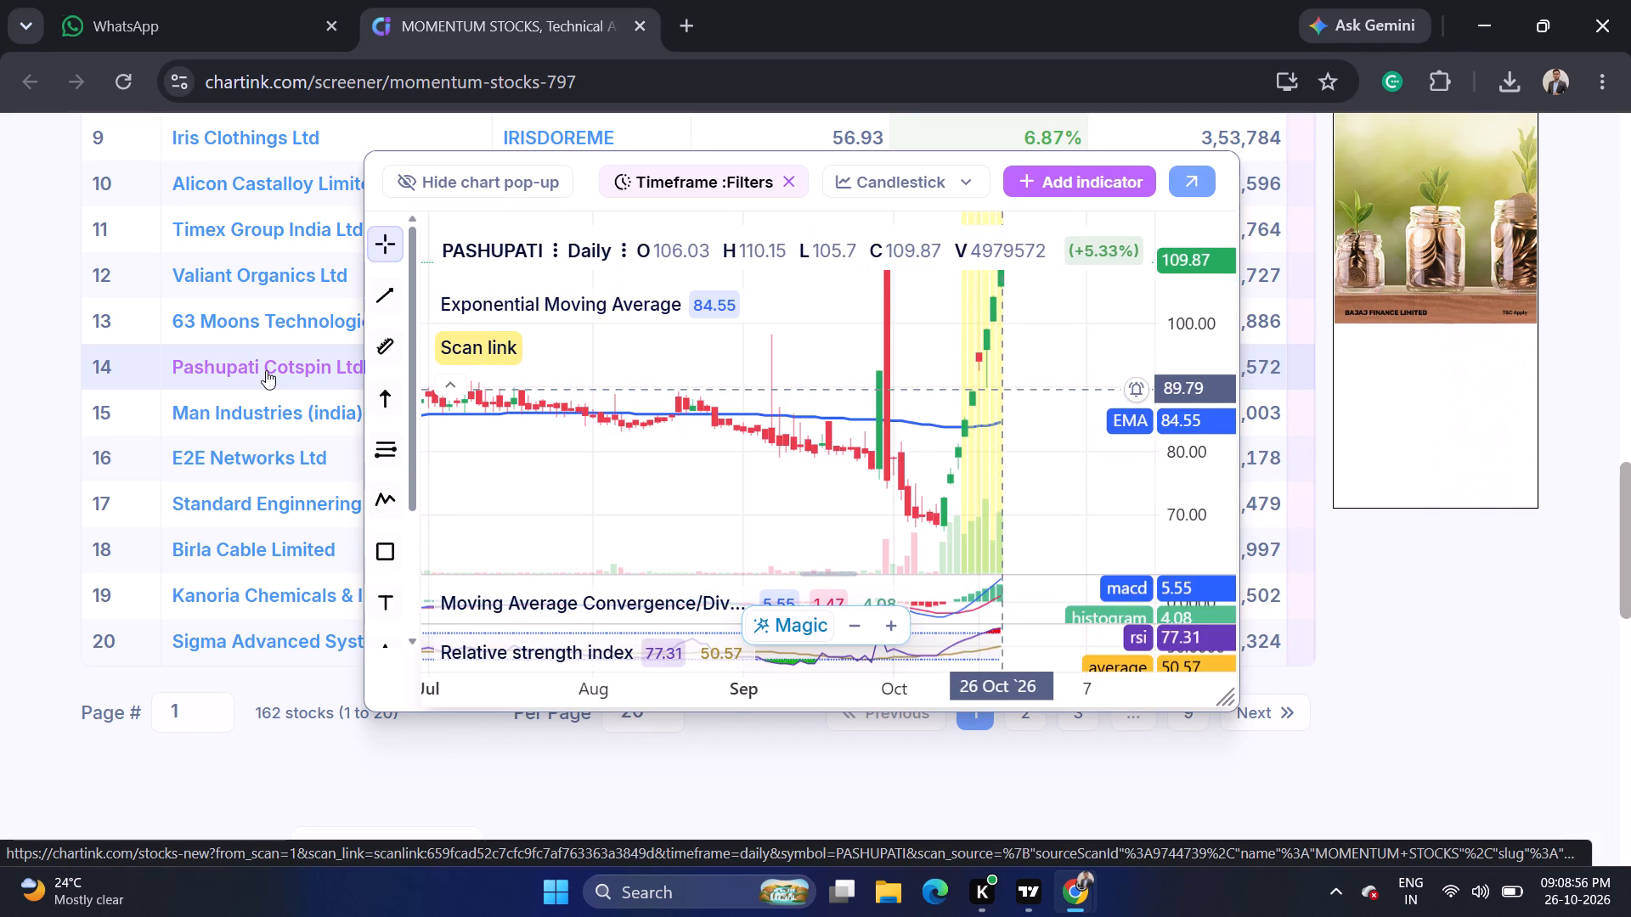
pyautogui.click(0, 385)
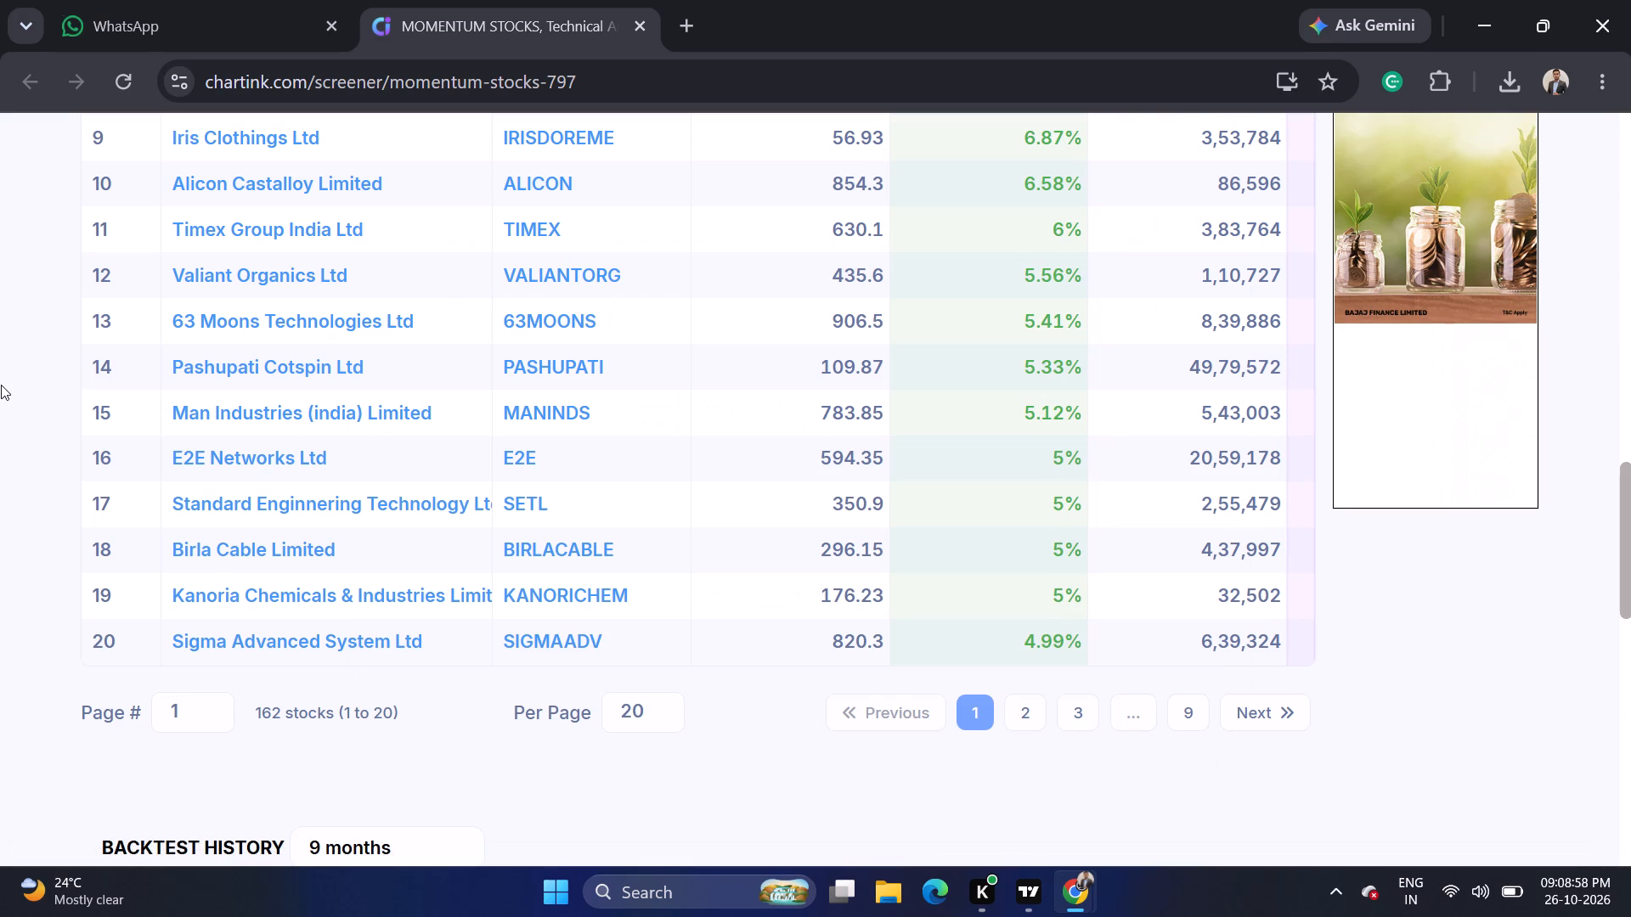
pyautogui.scroll(1, 1, 385)
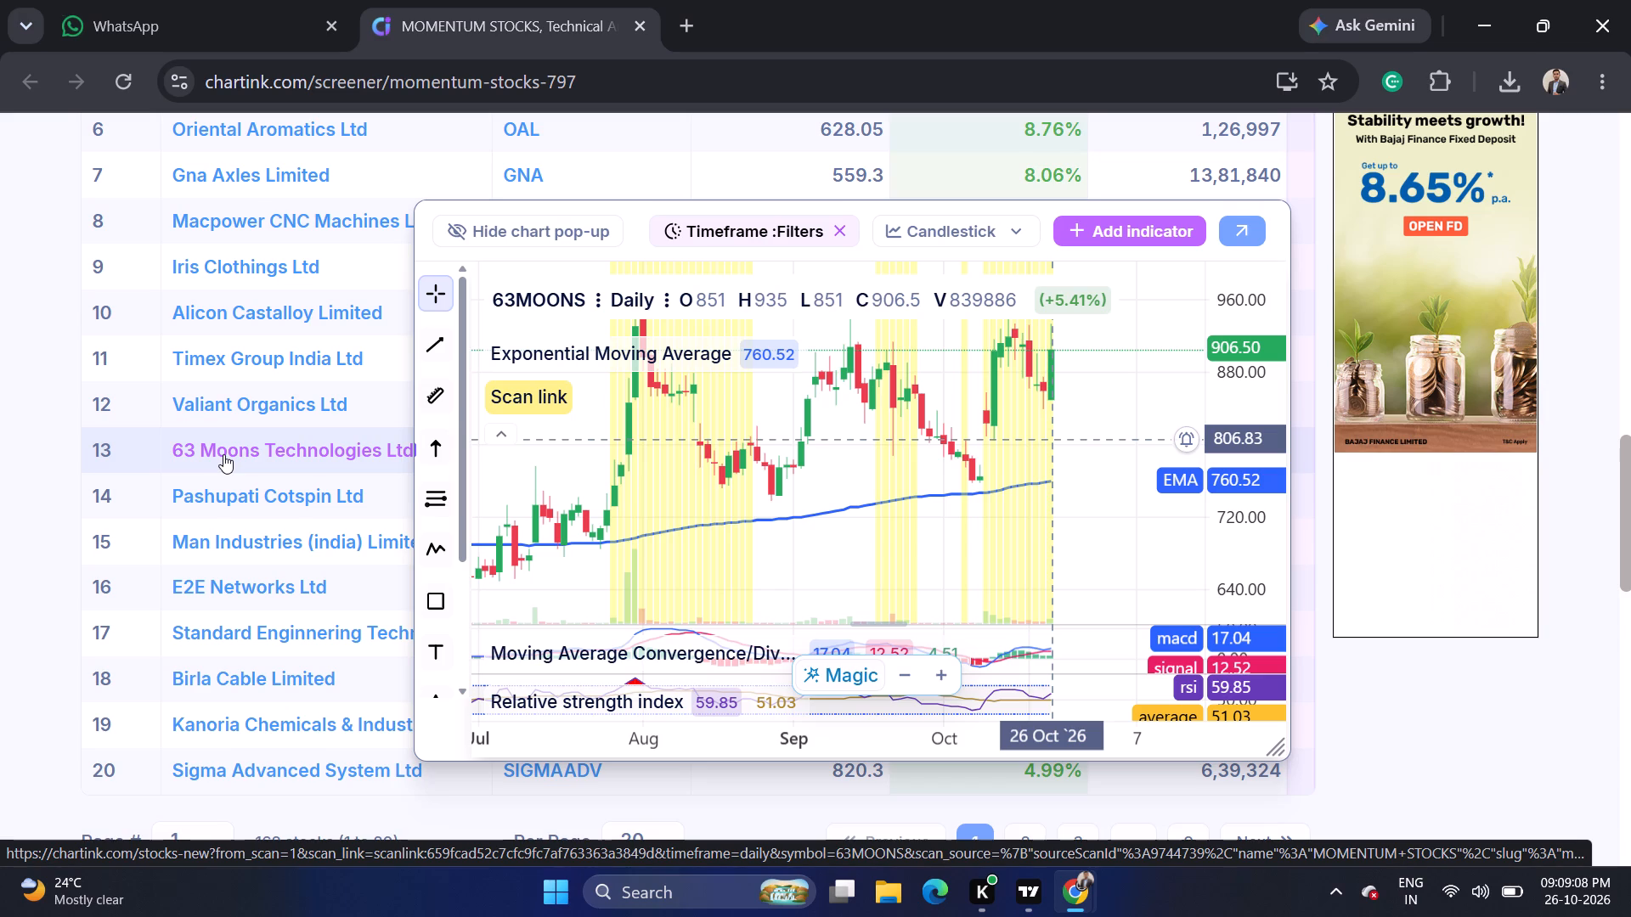
pyautogui.click(0, 468)
pyautogui.scroll(2, 0, 467)
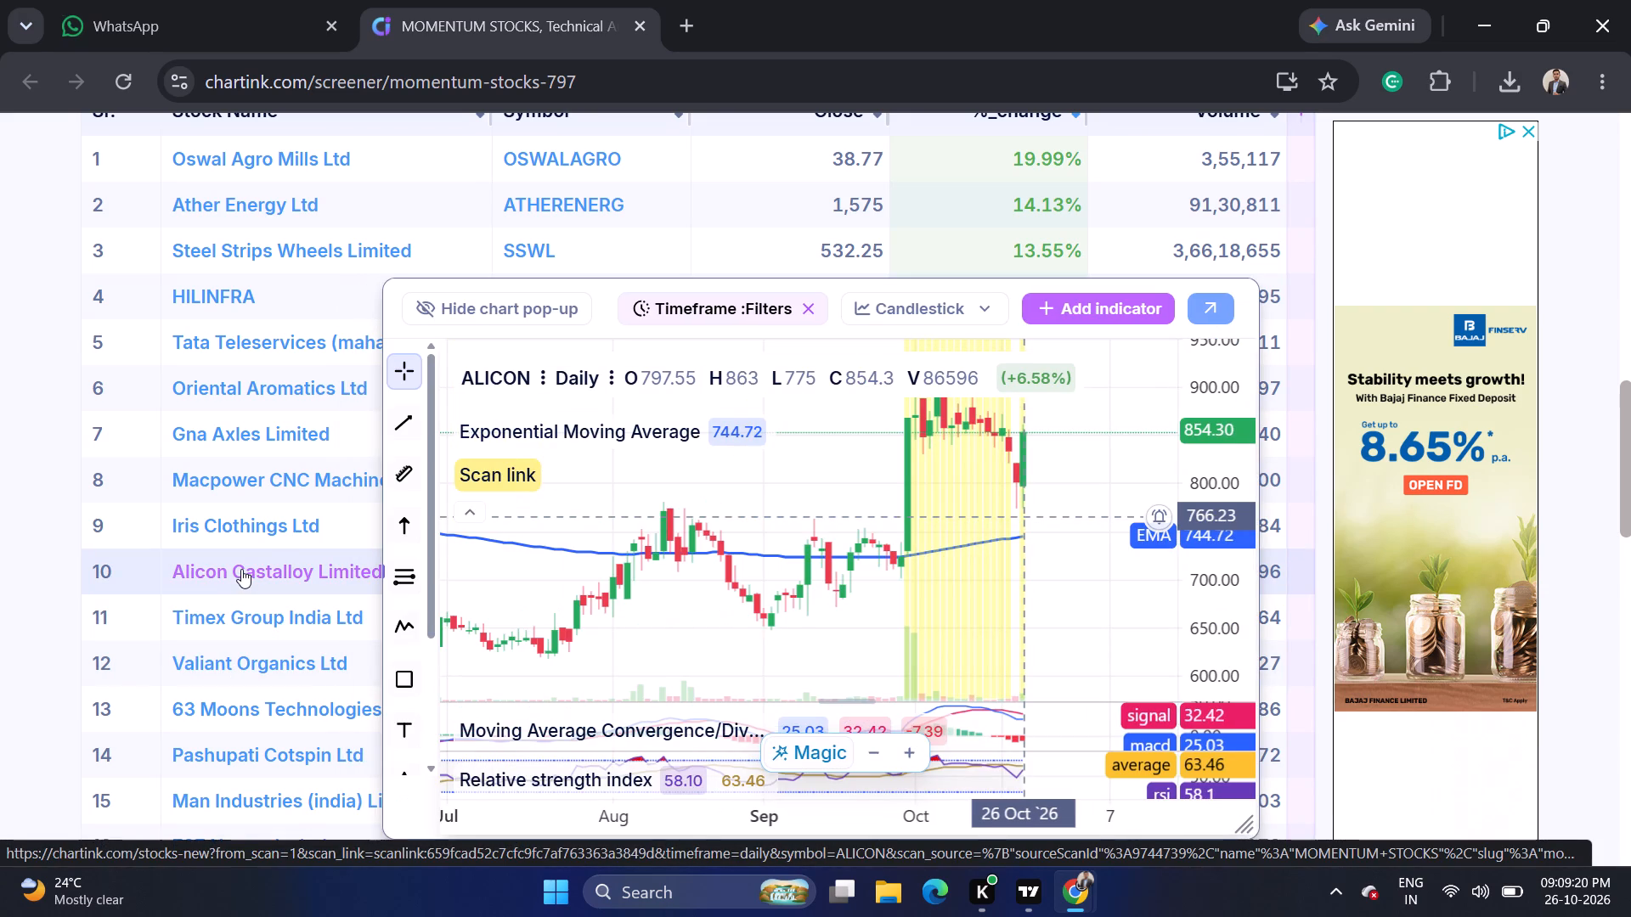
pyautogui.click(0, 571)
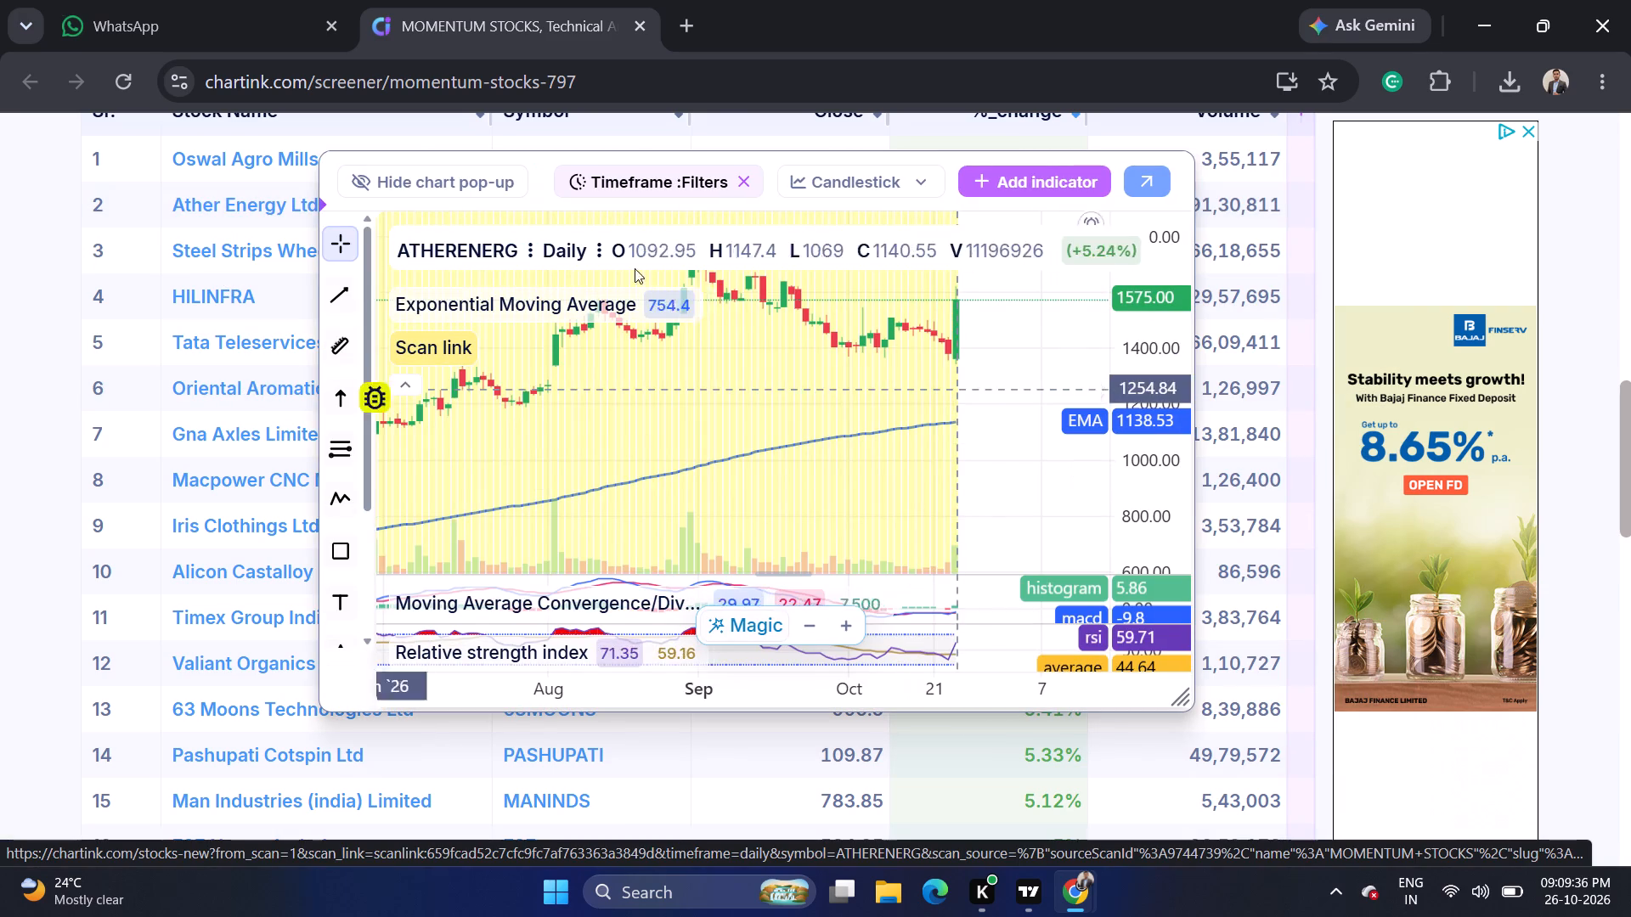
pyautogui.scroll(-4, 1136, 391)
pyautogui.scroll(-4, 980, 482)
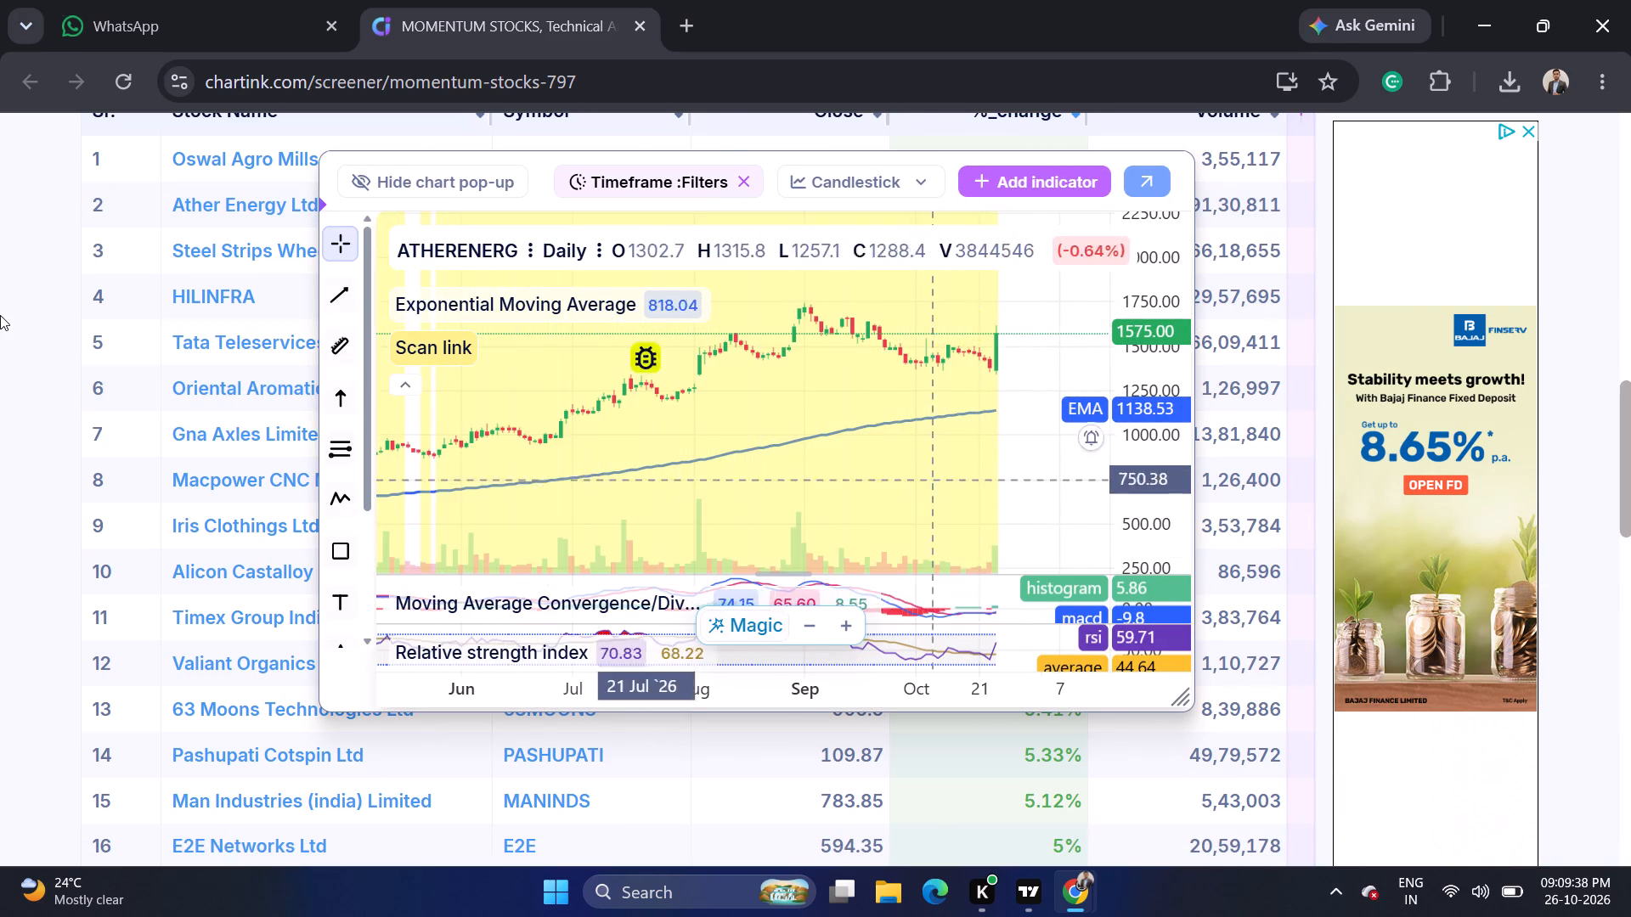
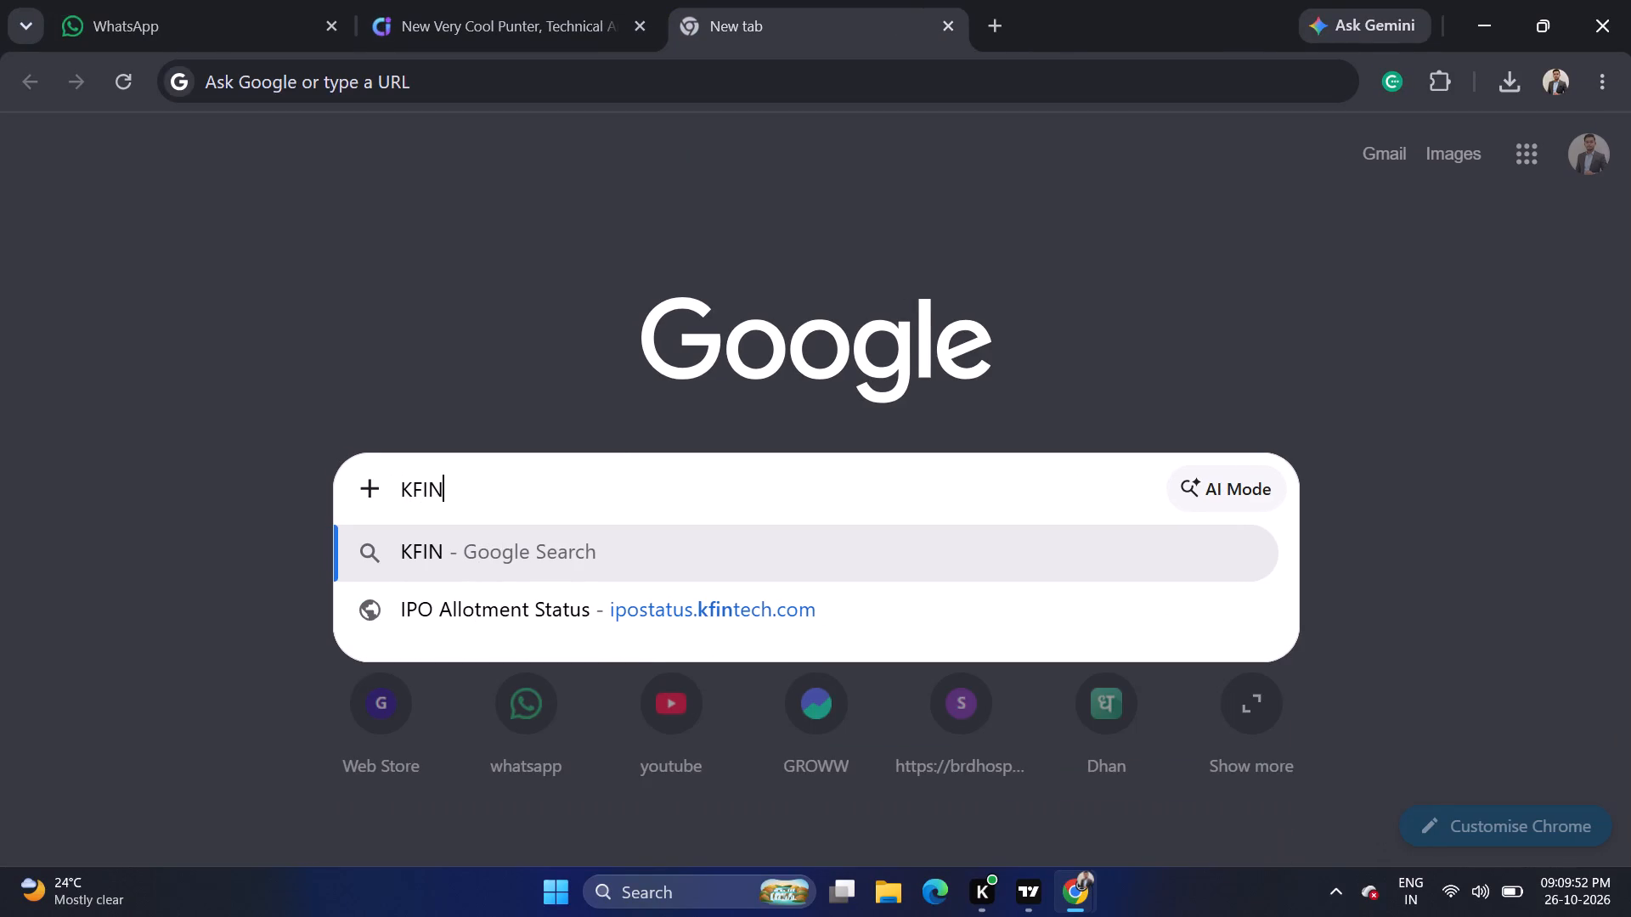
# Search Google for "kfin allotment status" and open KFintech's IPO Allotment Status page.
pyautogui.press('space')
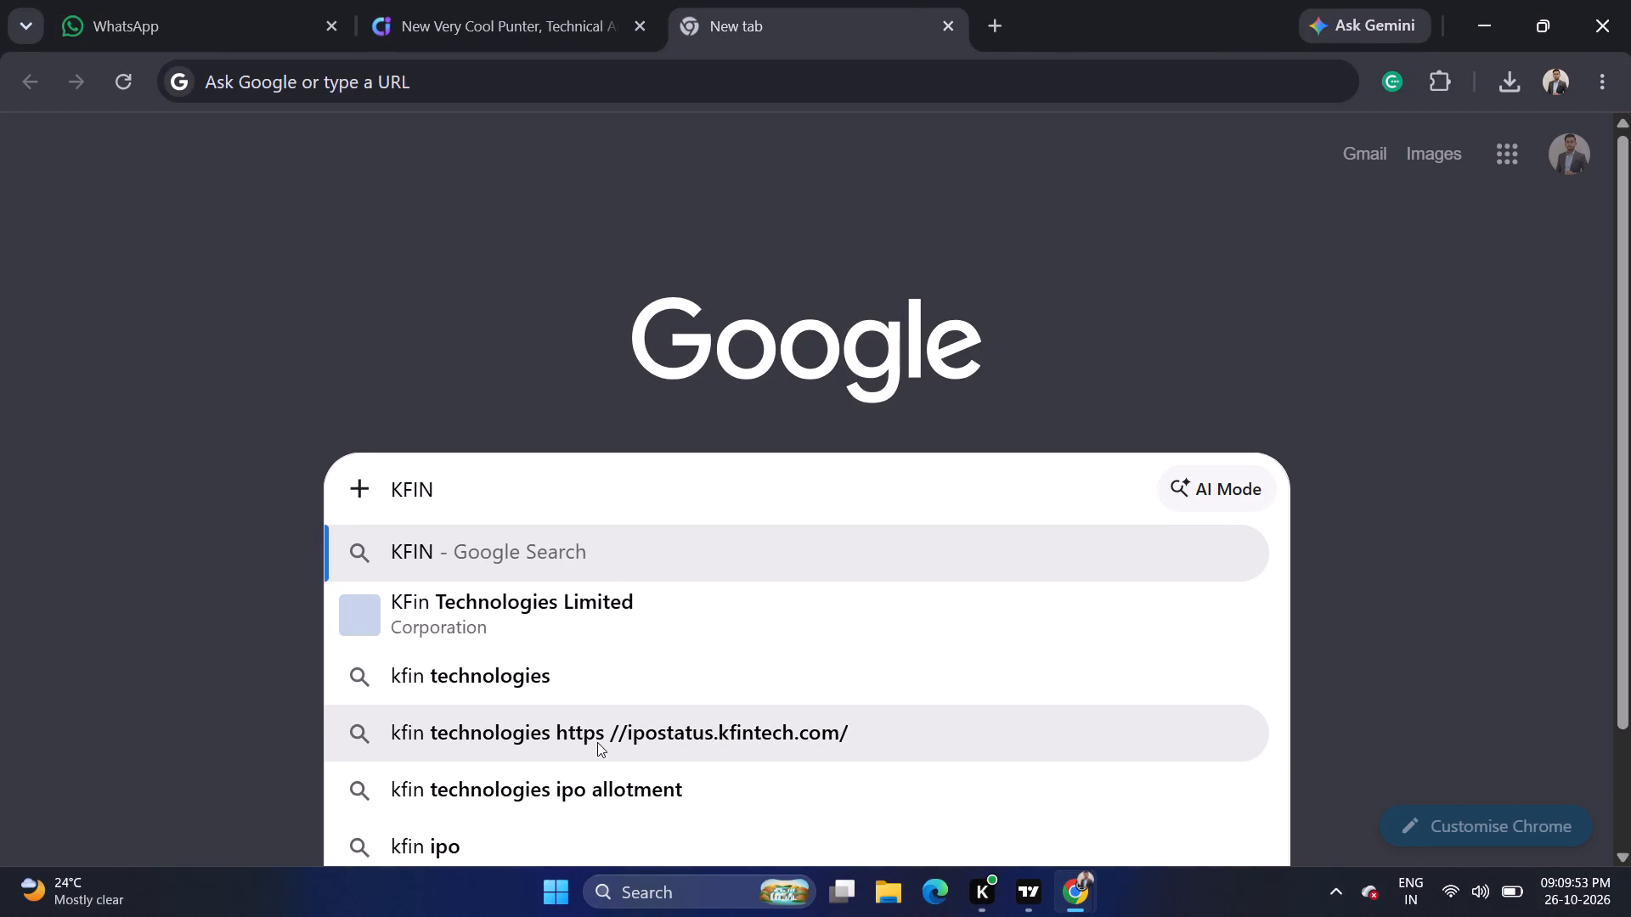
pyautogui.press('a')
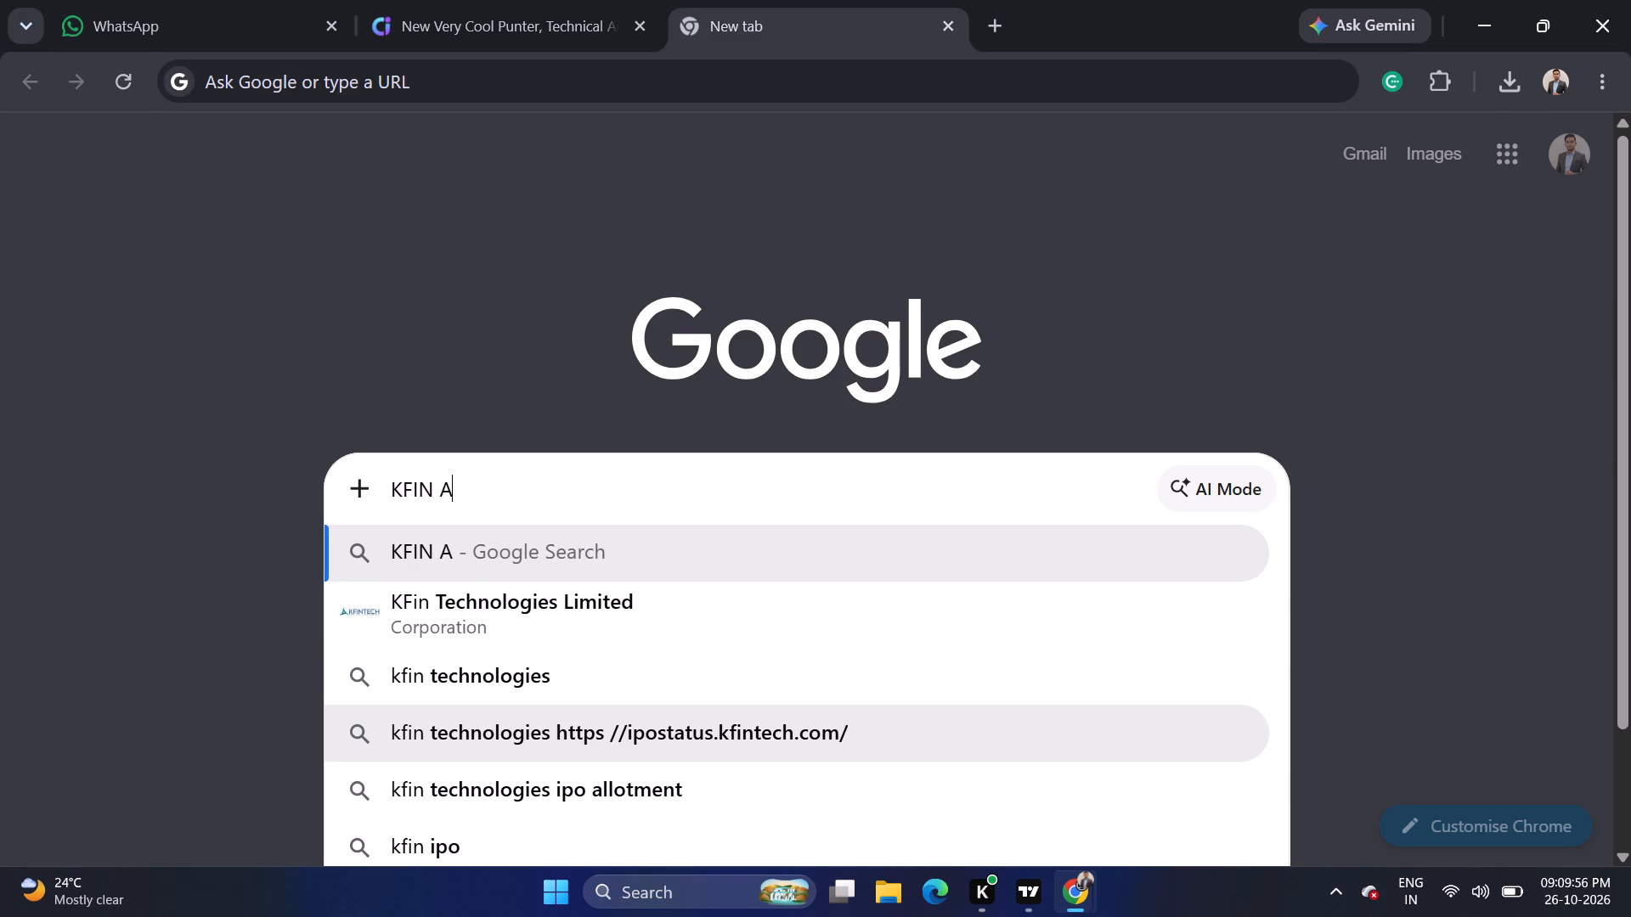
pyautogui.click(531, 672)
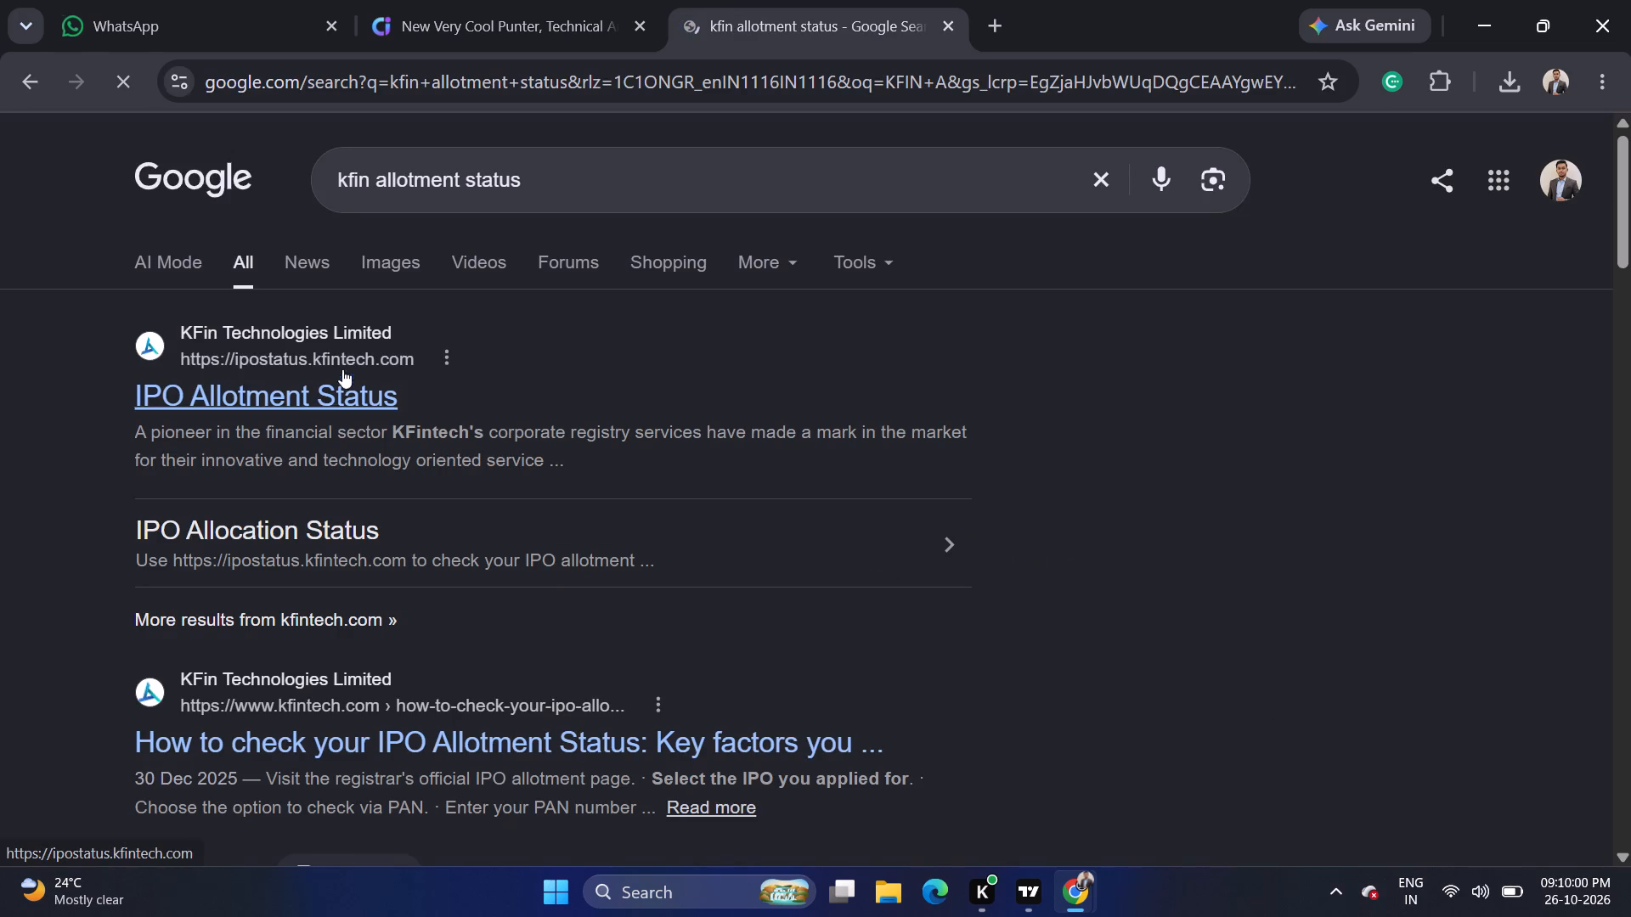
pyautogui.click(328, 395)
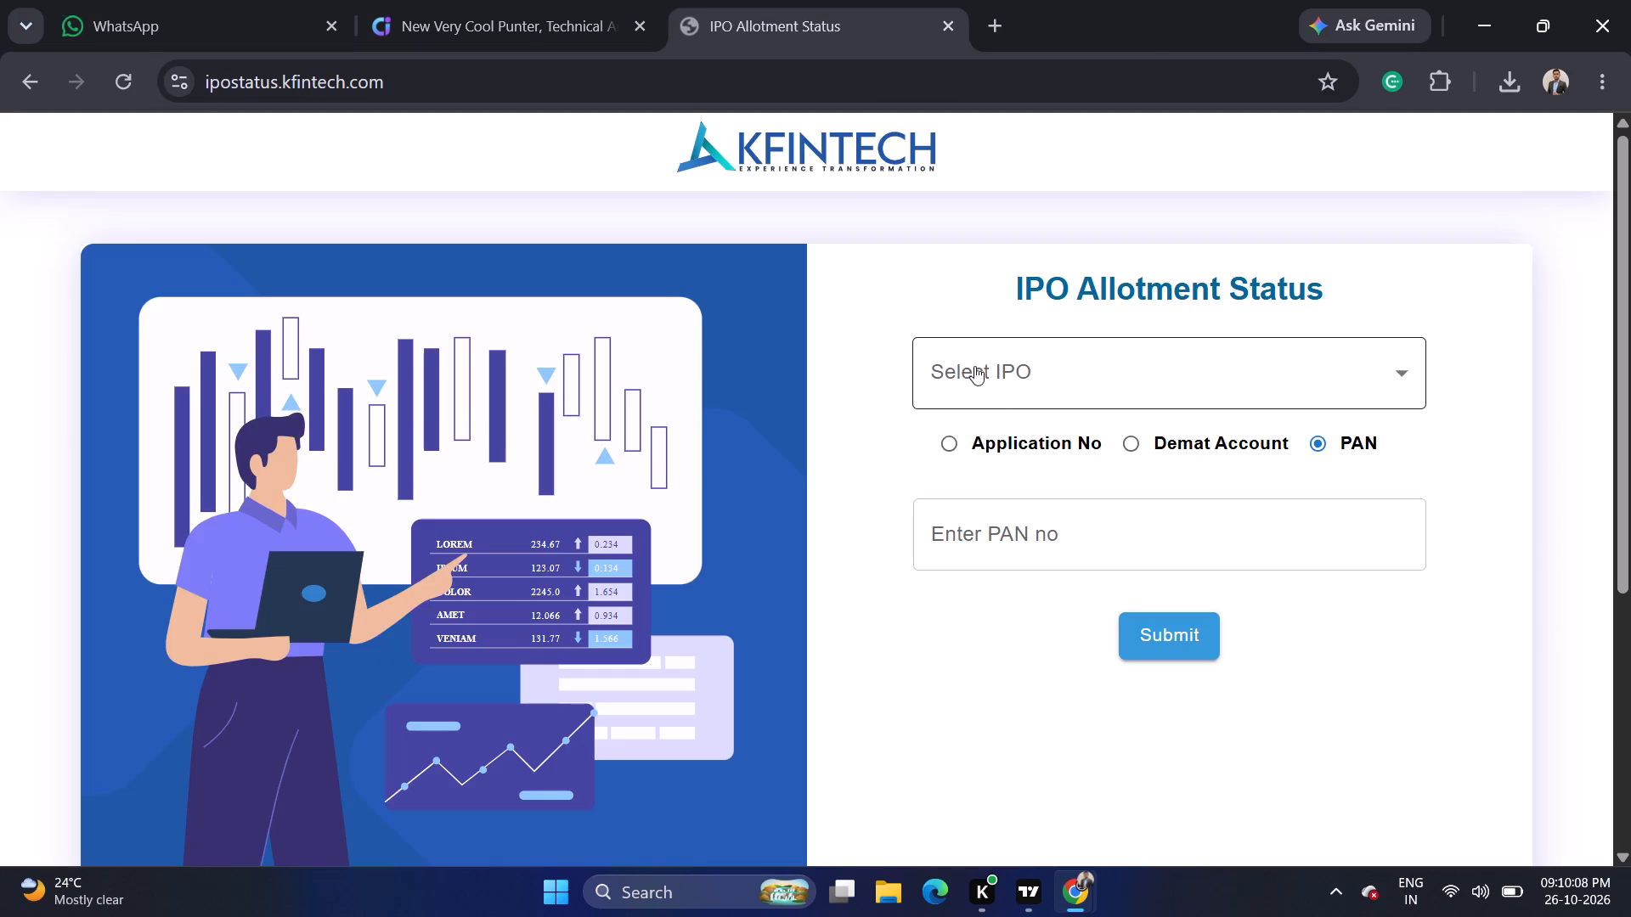
# Examine the full list of companies available for selection in KFintech's IPO allotment status form, without choosing one.
pyautogui.click(1004, 367)
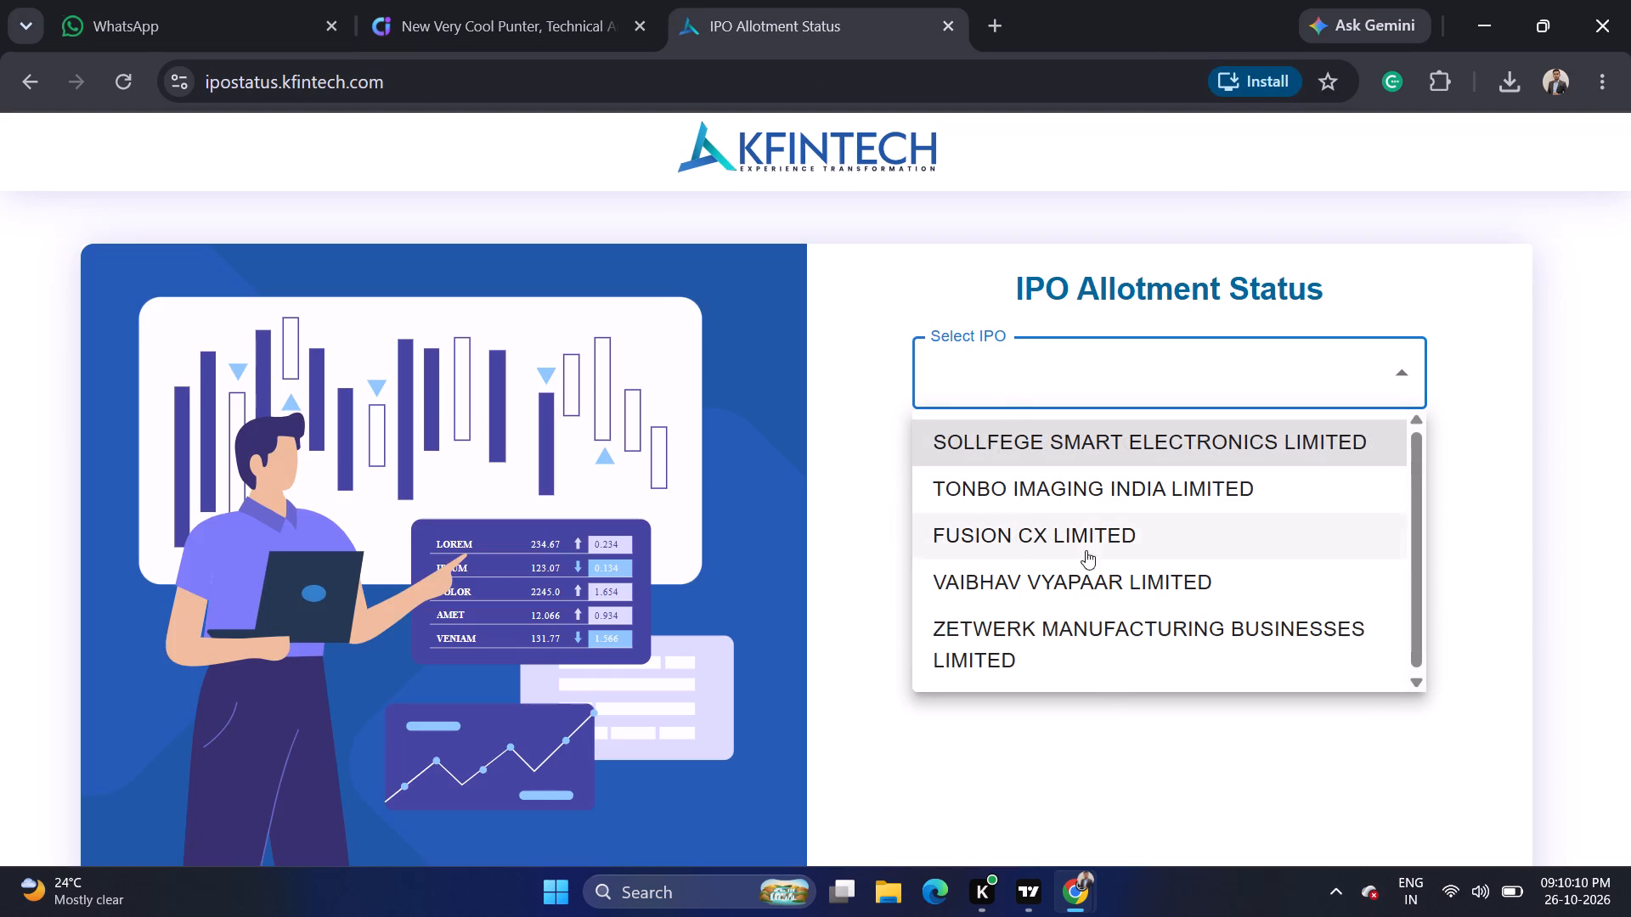
pyautogui.scroll(-2, 1111, 540)
pyautogui.scroll(4, 1116, 562)
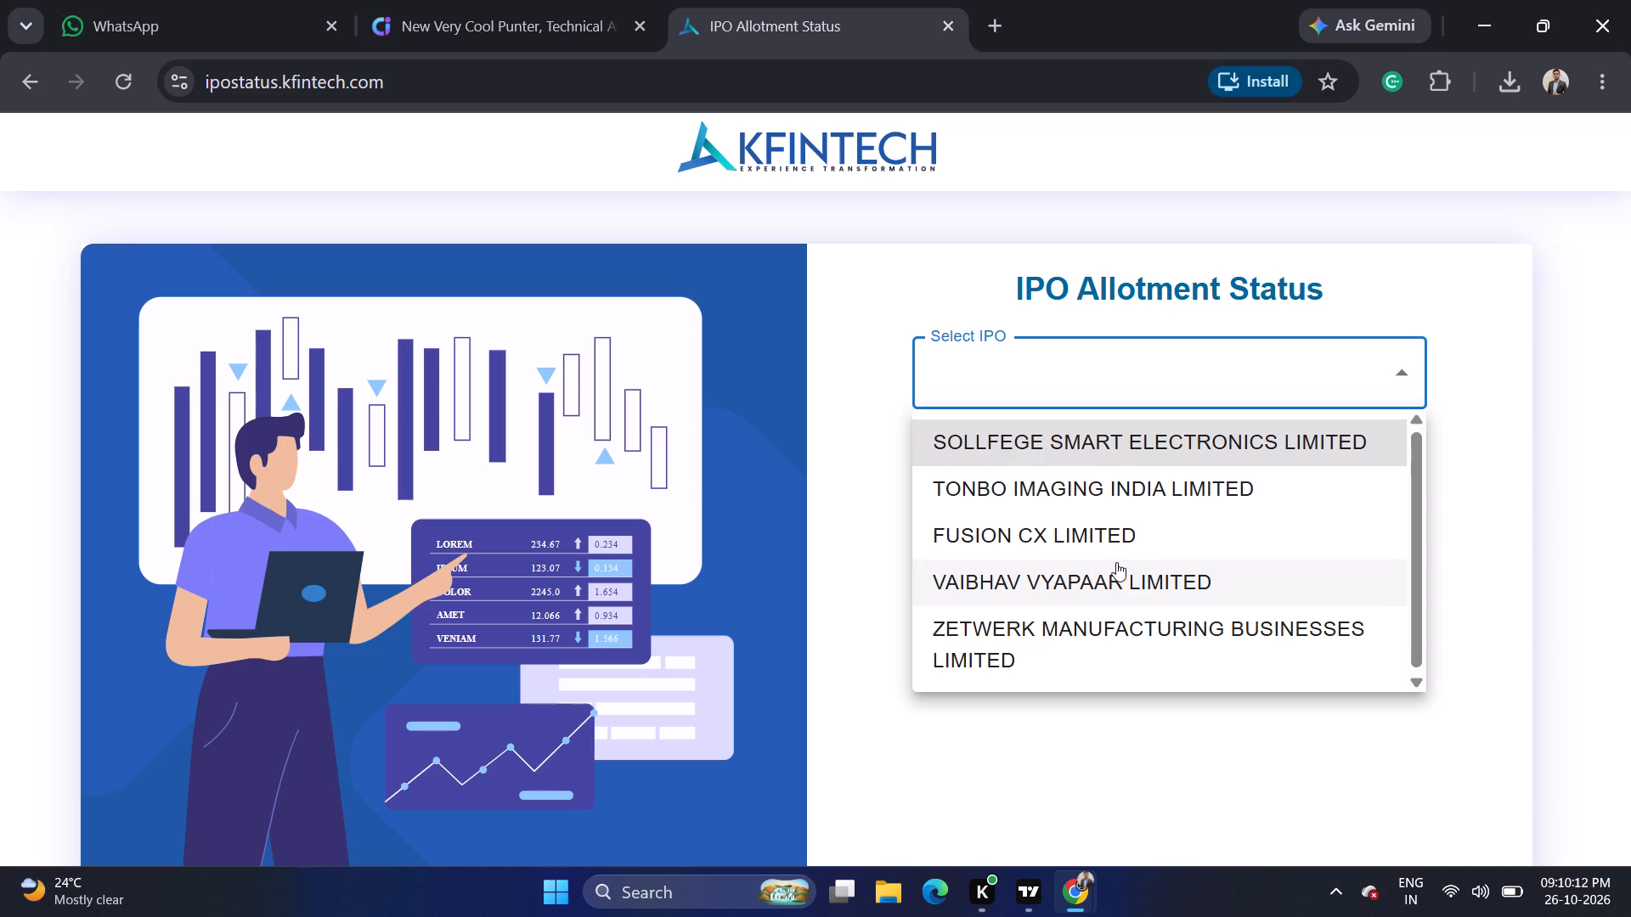
pyautogui.click(1215, 745)
pyautogui.click(1120, 377)
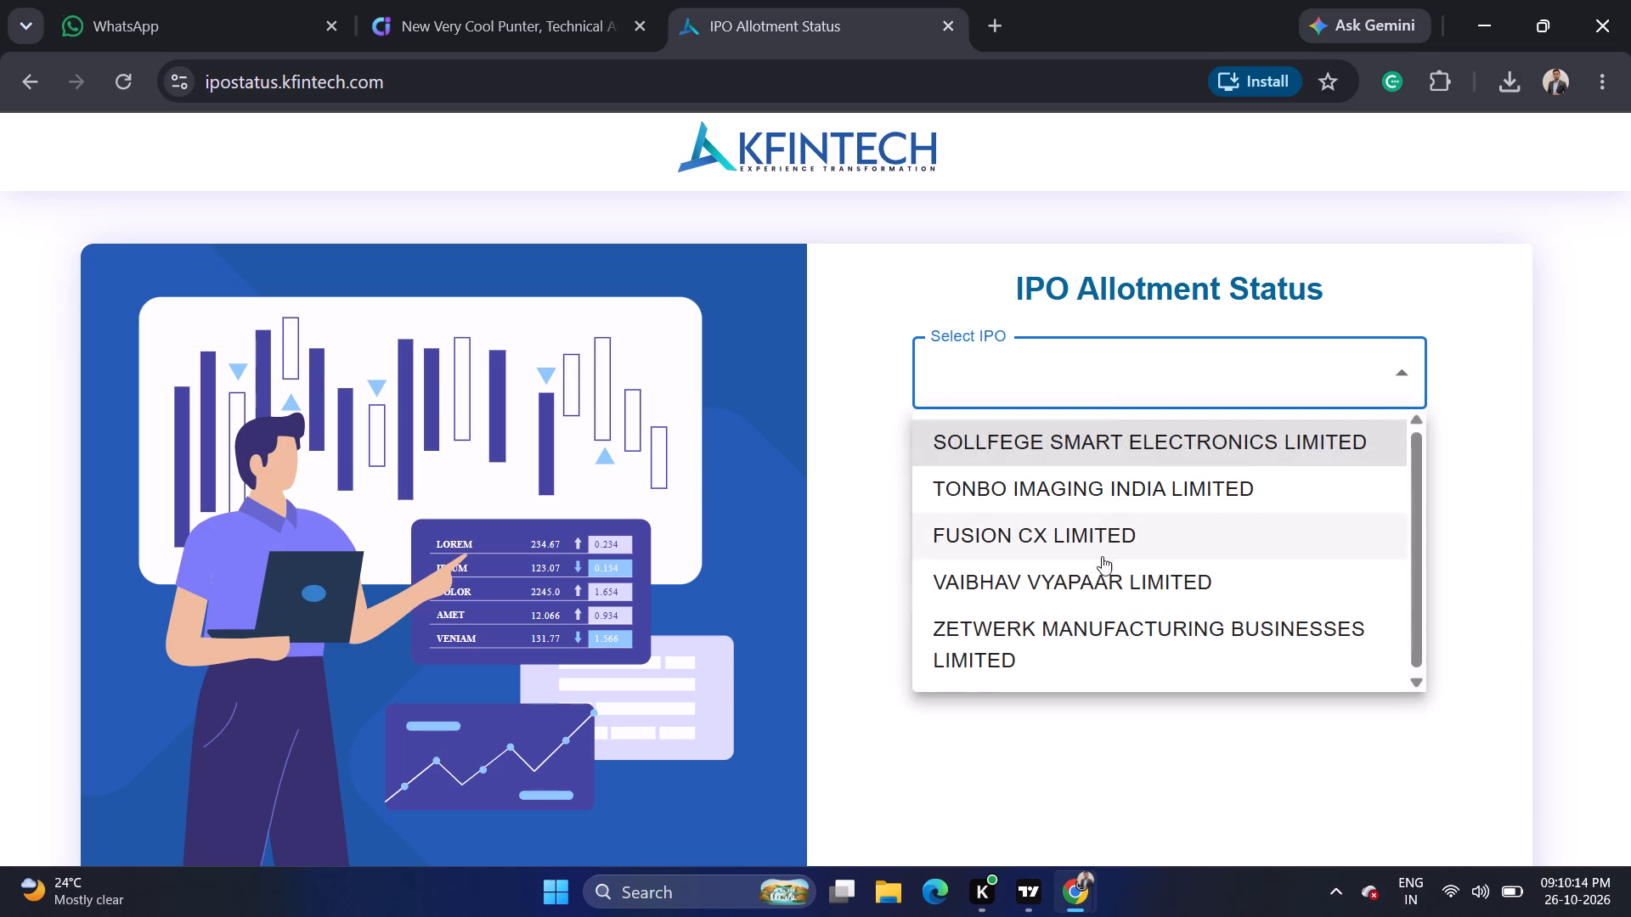
pyautogui.scroll(-5, 1096, 575)
pyautogui.scroll(5, 1096, 592)
pyautogui.scroll(-7, 1097, 593)
pyautogui.scroll(7, 1097, 594)
pyautogui.scroll(-7, 1097, 594)
pyautogui.scroll(6, 1098, 599)
pyautogui.scroll(-6, 1098, 587)
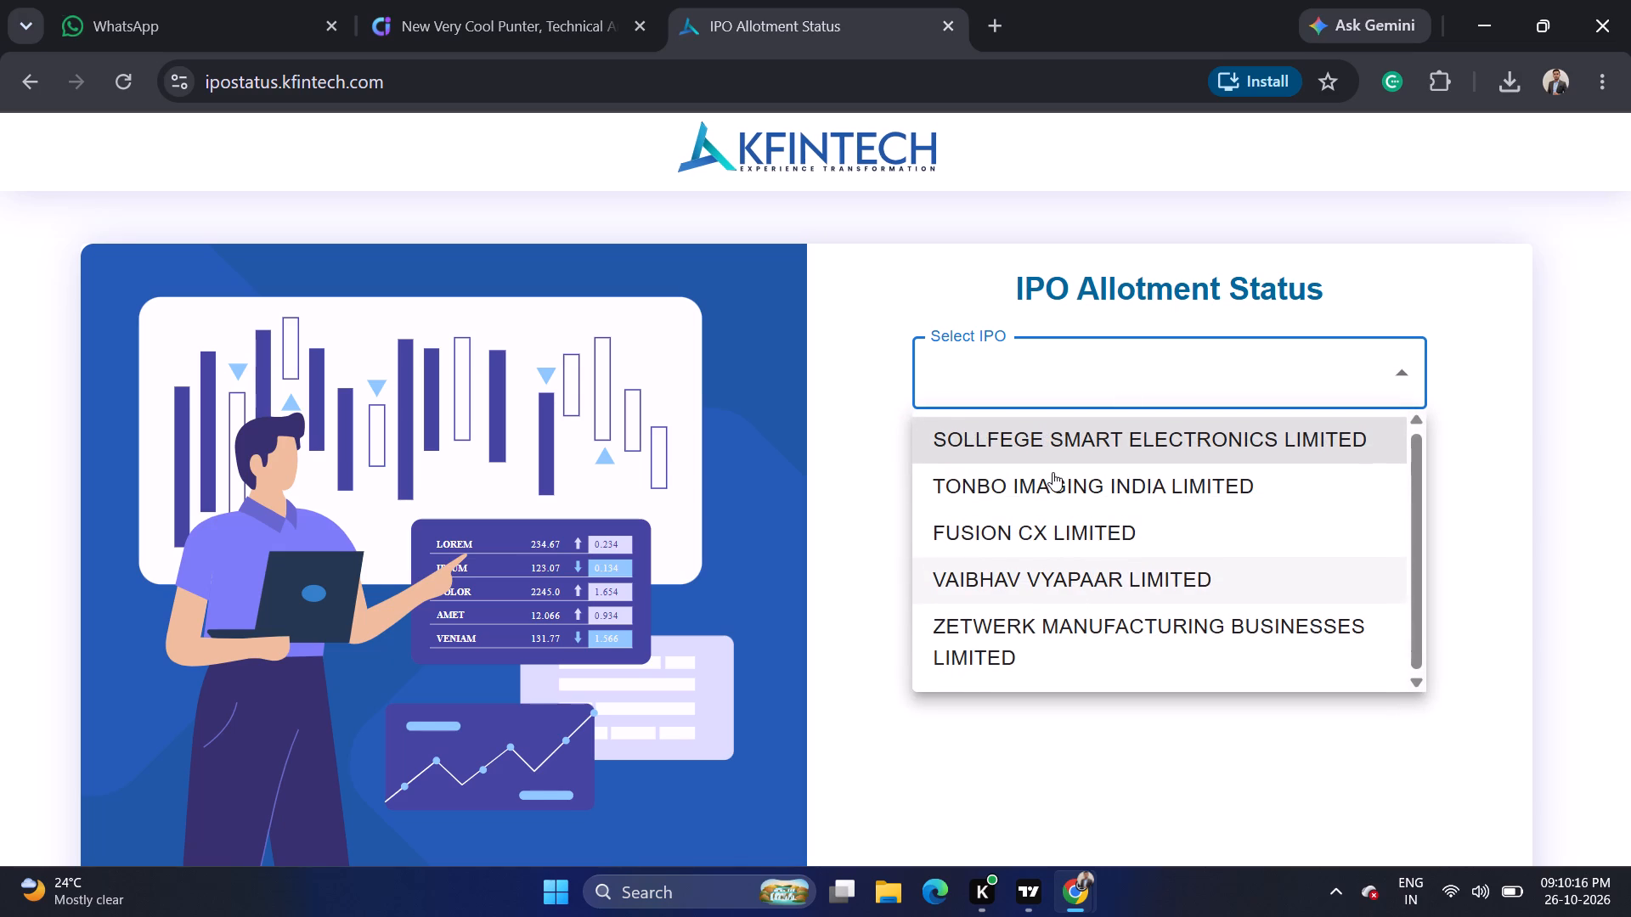
pyautogui.moveTo(1420, 480); pyautogui.dragTo(1417, 515)
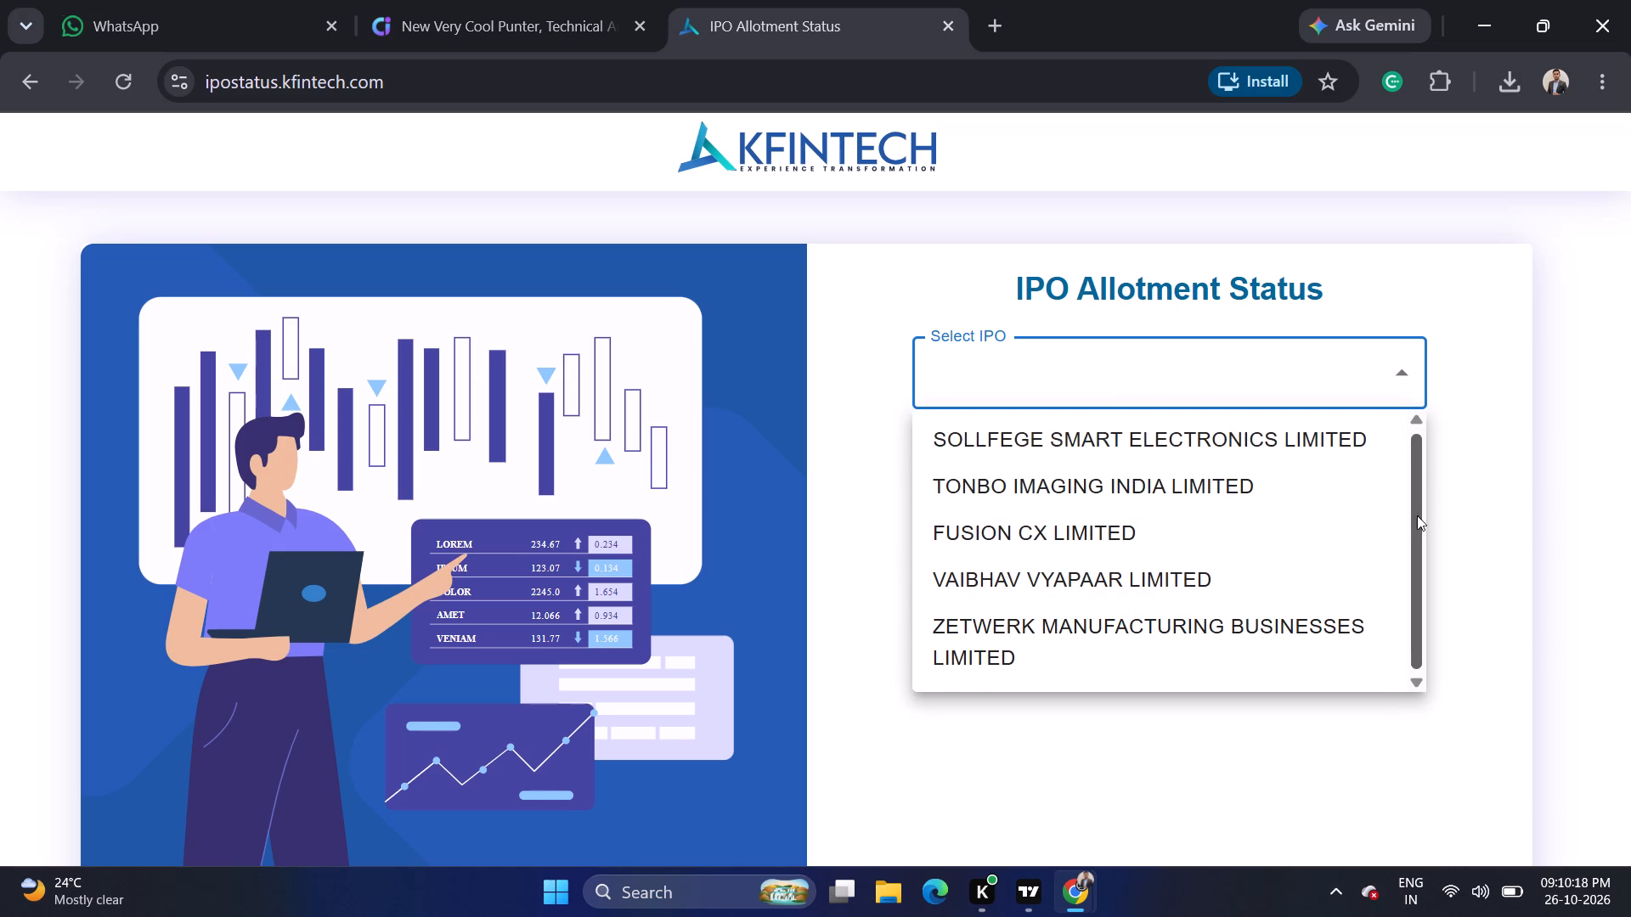
pyautogui.moveTo(1417, 515); pyautogui.dragTo(1416, 452)
pyautogui.click(1332, 800)
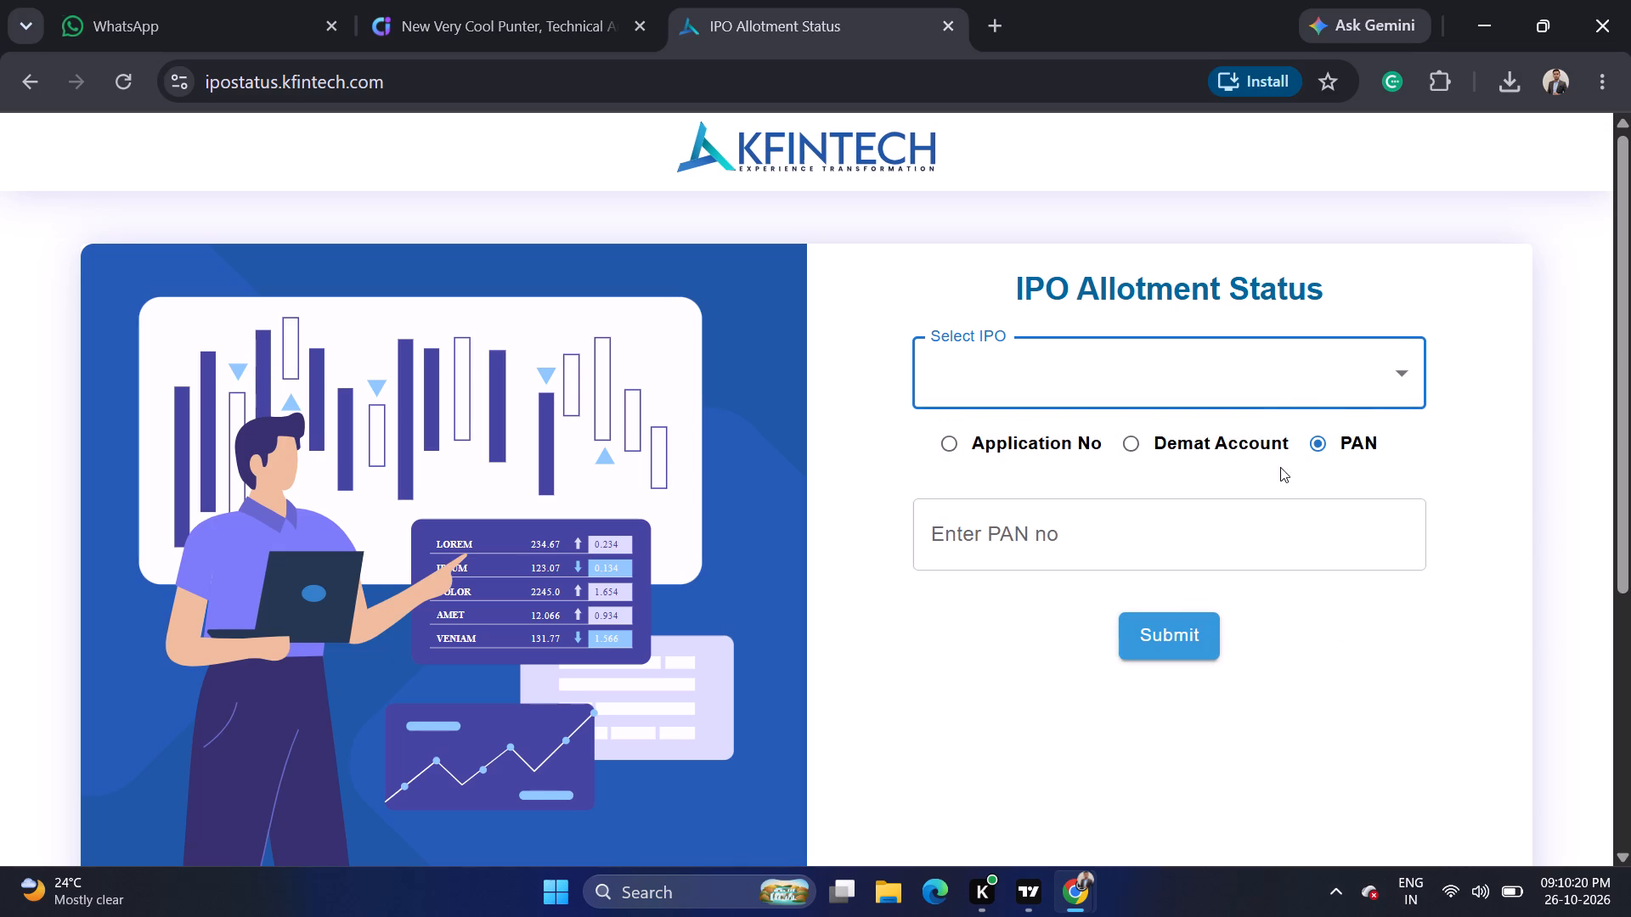
pyautogui.click(1243, 365)
pyautogui.scroll(-3, 1139, 478)
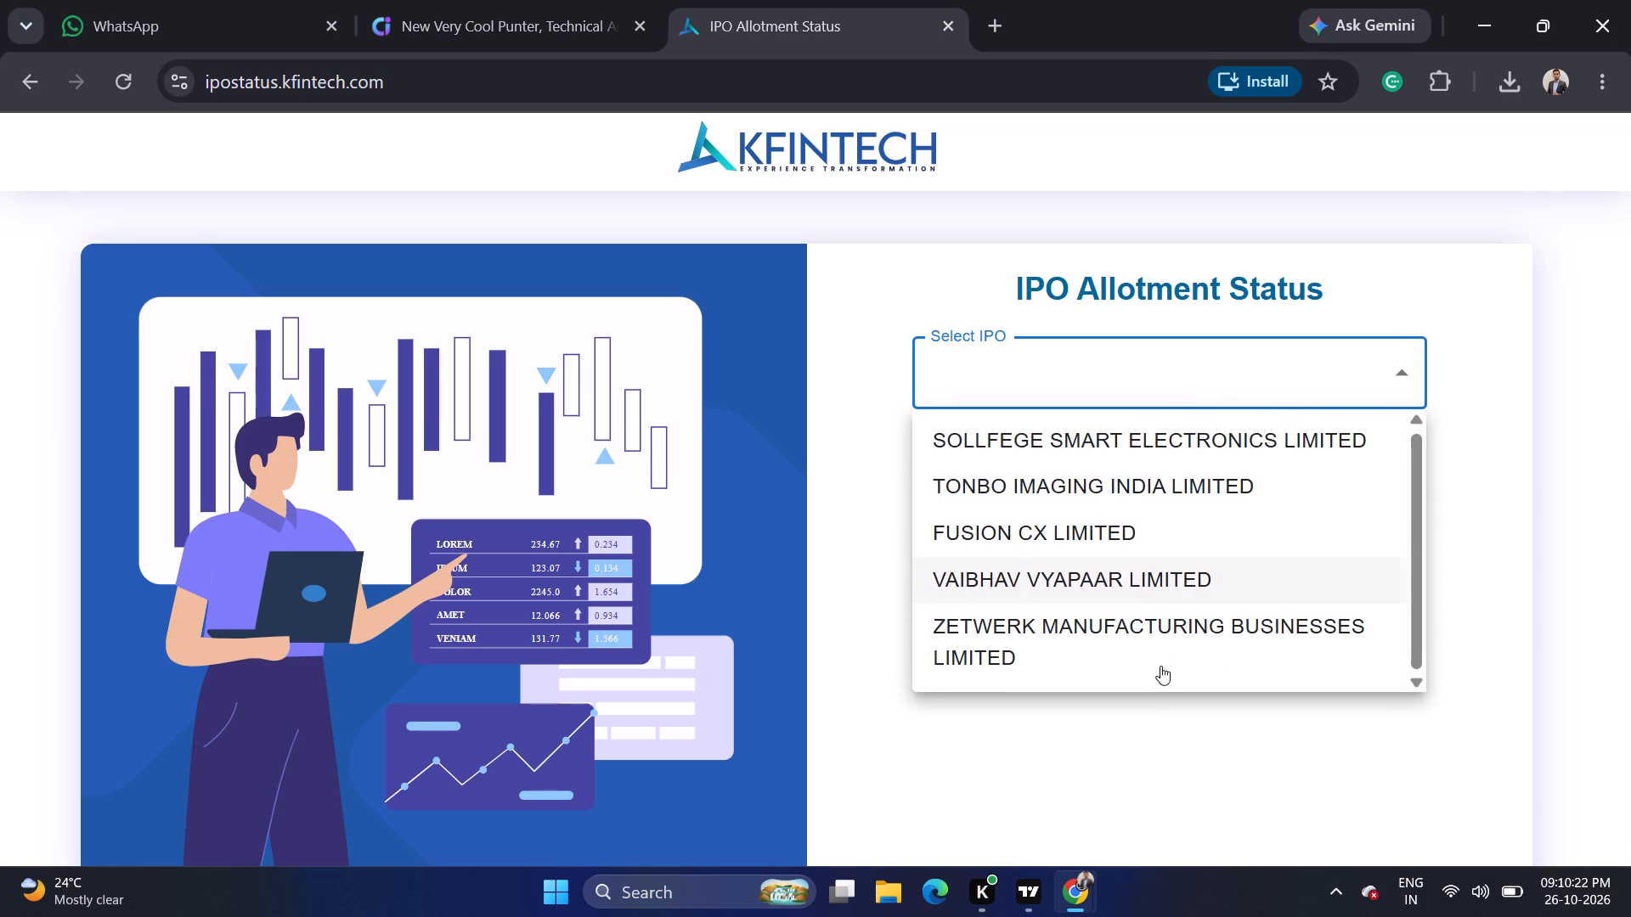
pyautogui.click(1156, 729)
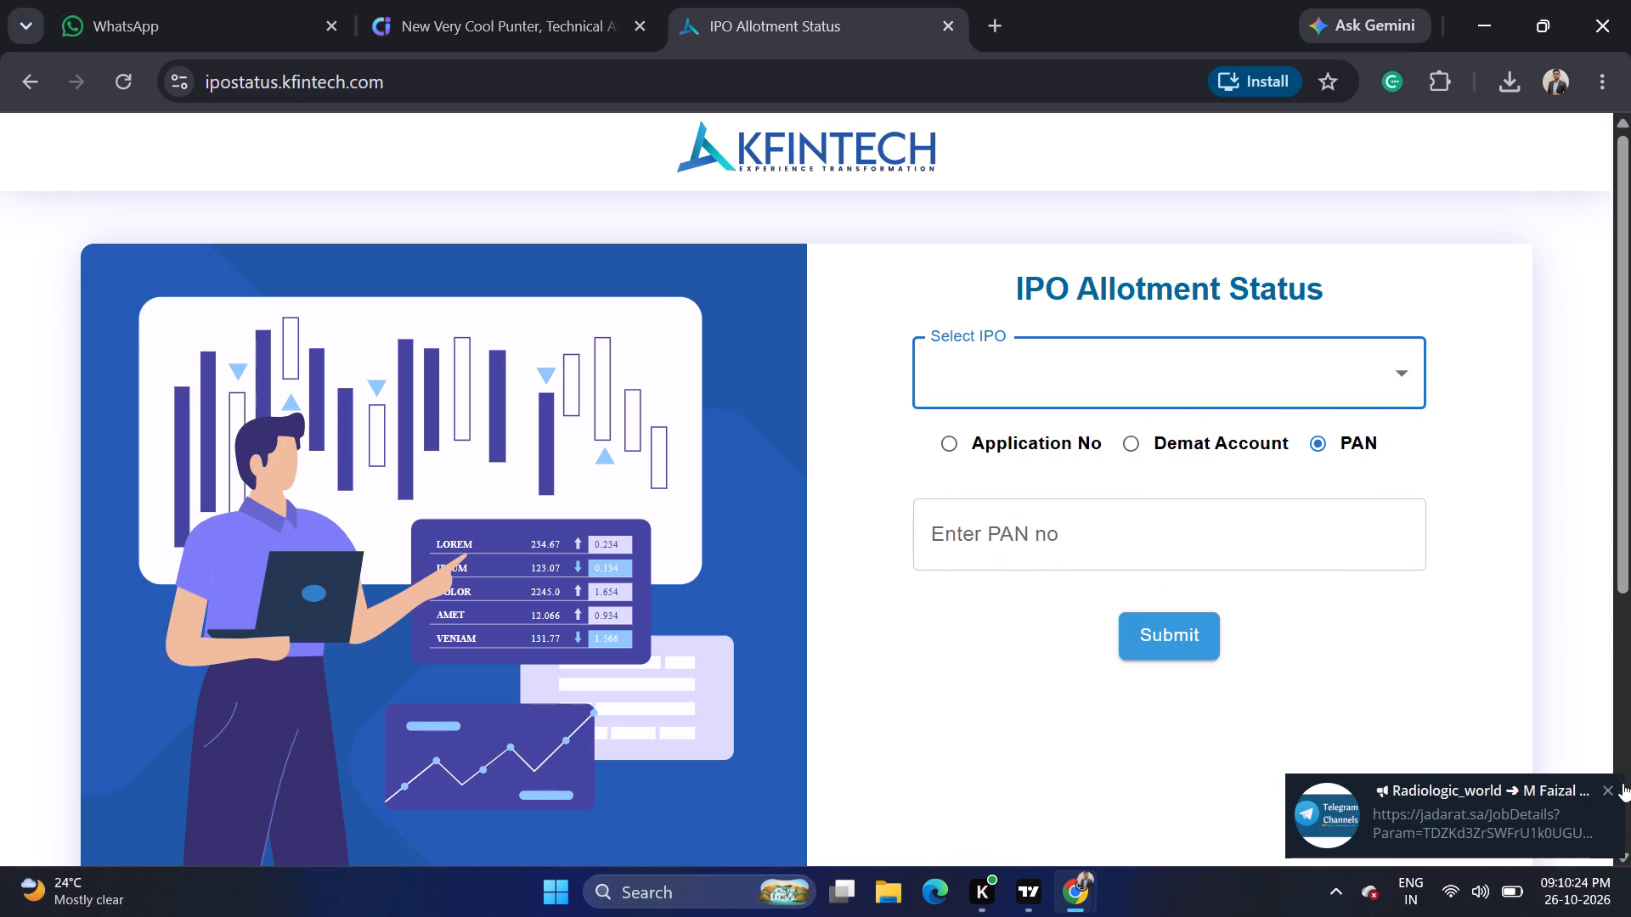
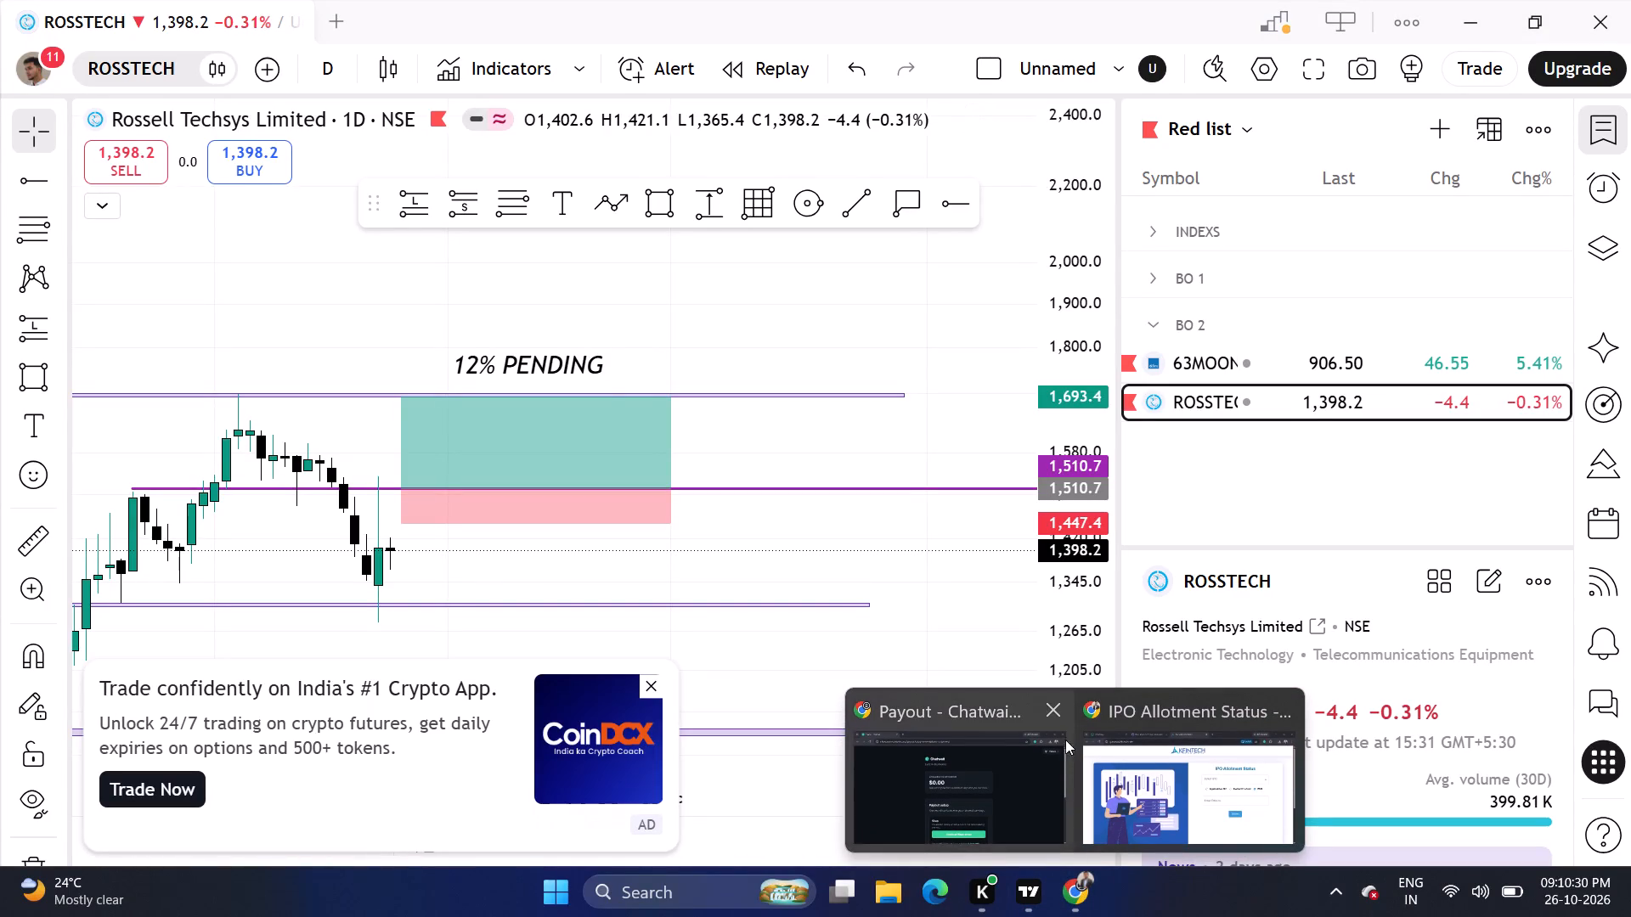
# Close the Payout browser window, leaving the IPO Allotment Status window open.
pyautogui.click(1055, 716)
# Switch to Chrome's New Very Cool Punter screener and examine its stocks' daily chart previews, including AvenuesAI and Sejal Glass.
pyautogui.click(1072, 790)
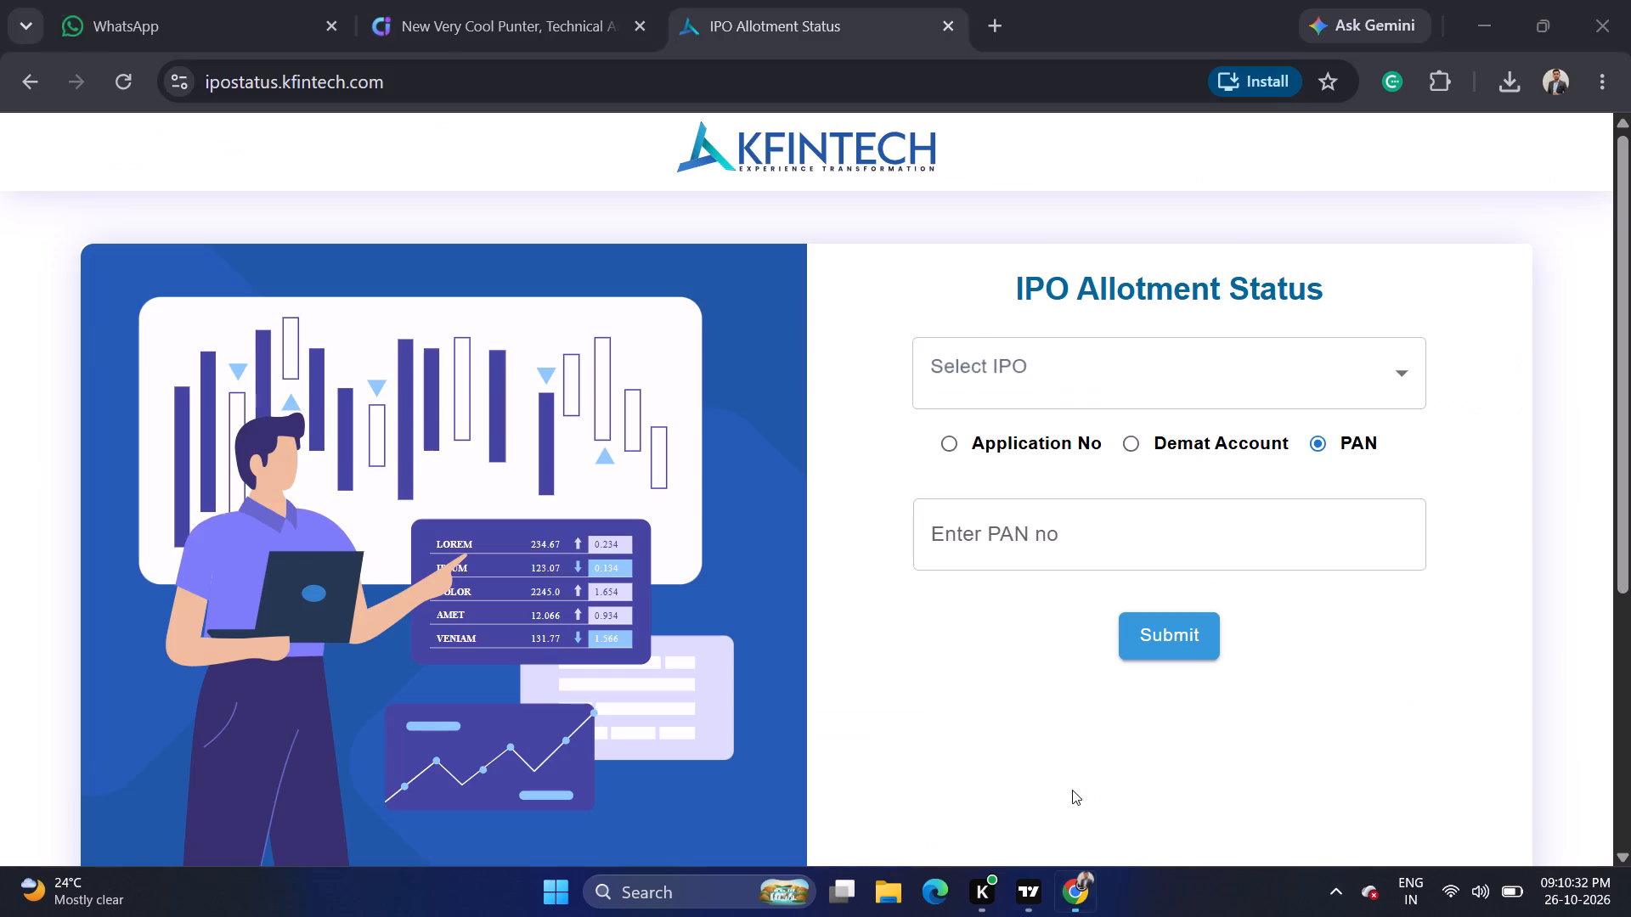
pyautogui.click(533, 24)
pyautogui.scroll(-5, 680, 266)
pyautogui.scroll(-4, 961, 263)
pyautogui.scroll(-2, 1024, 402)
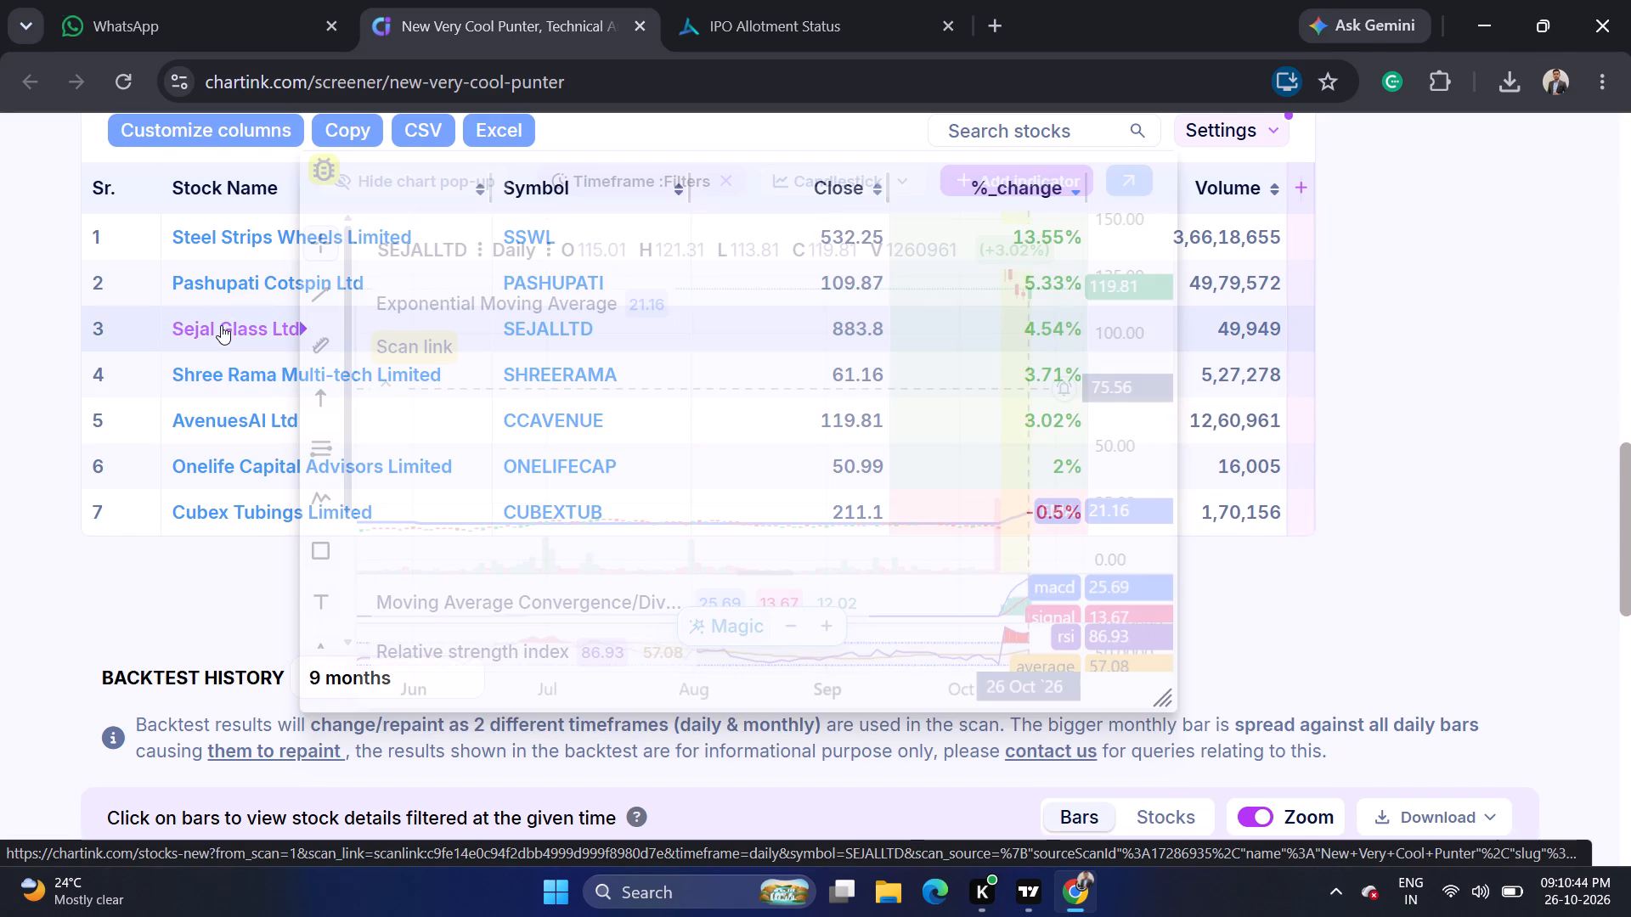
pyautogui.click(0, 298)
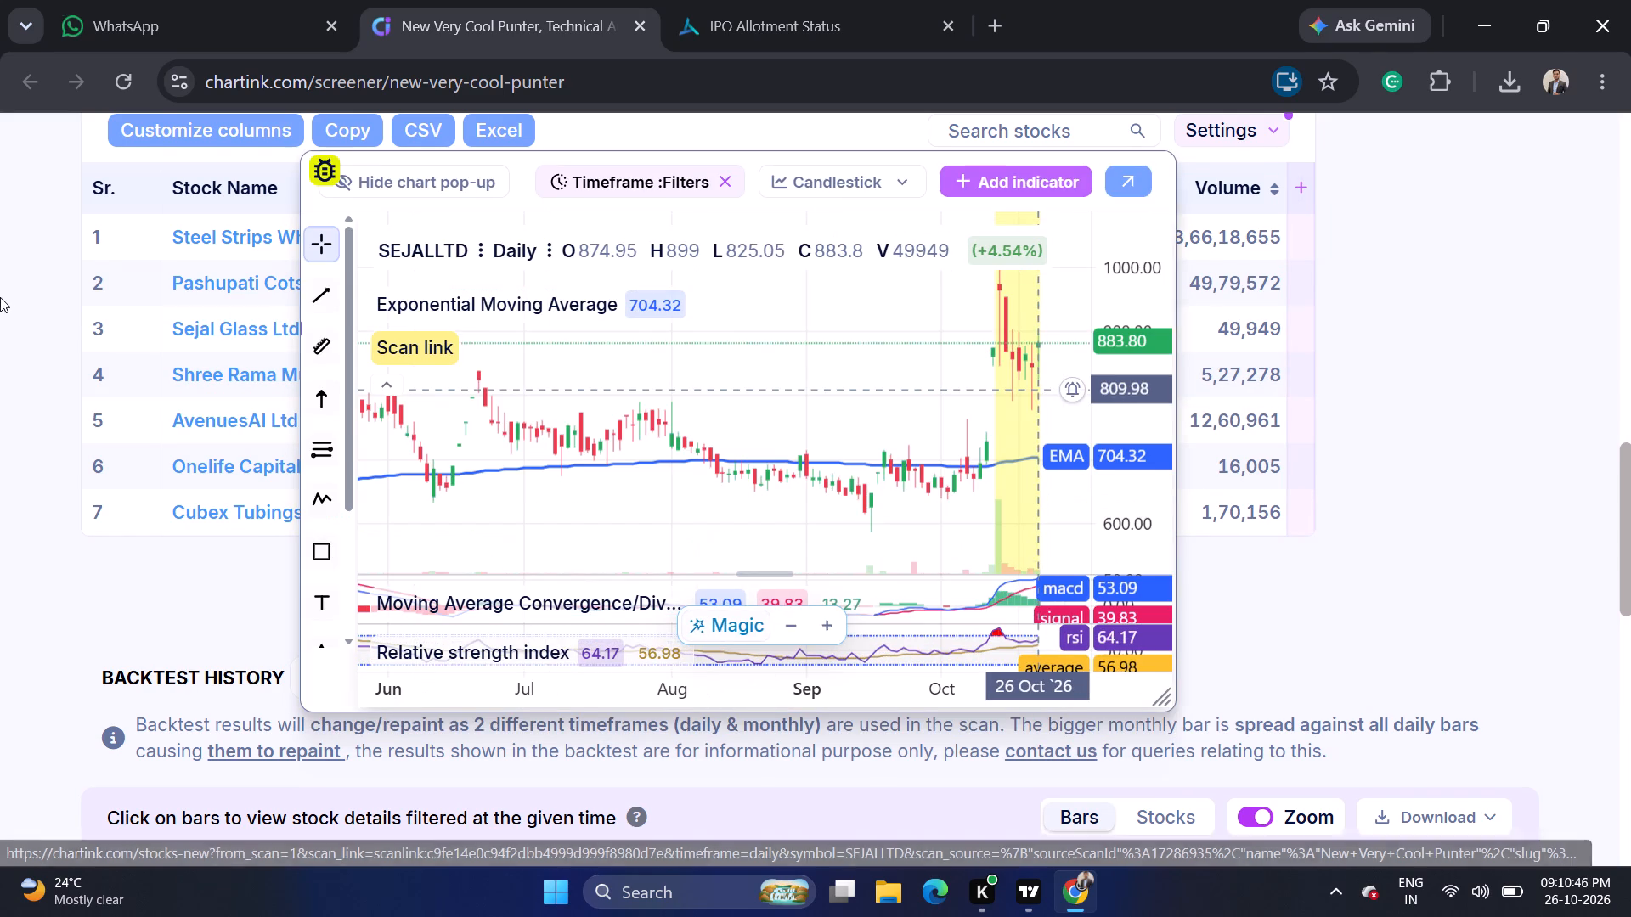
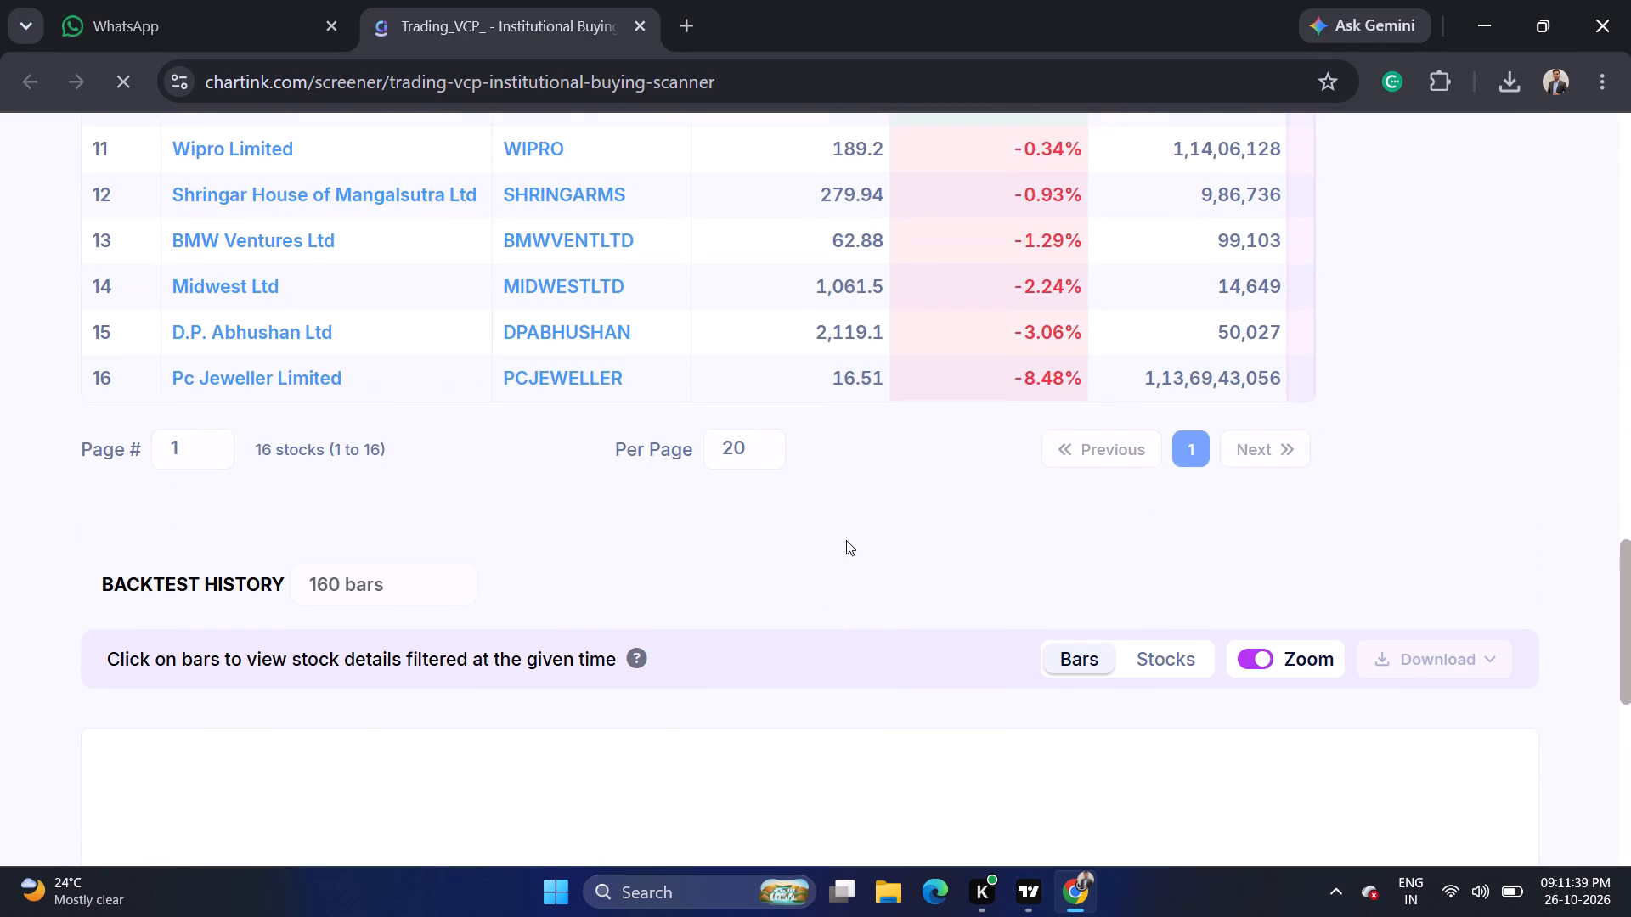
# Examine the stocks in Chartink's Trading_VCP_ Institutional Buying scanner results, previewing daily charts such as Pradeep Metals and Hitech Corporation.
pyautogui.scroll(2, 840, 587)
pyautogui.click(0, 463)
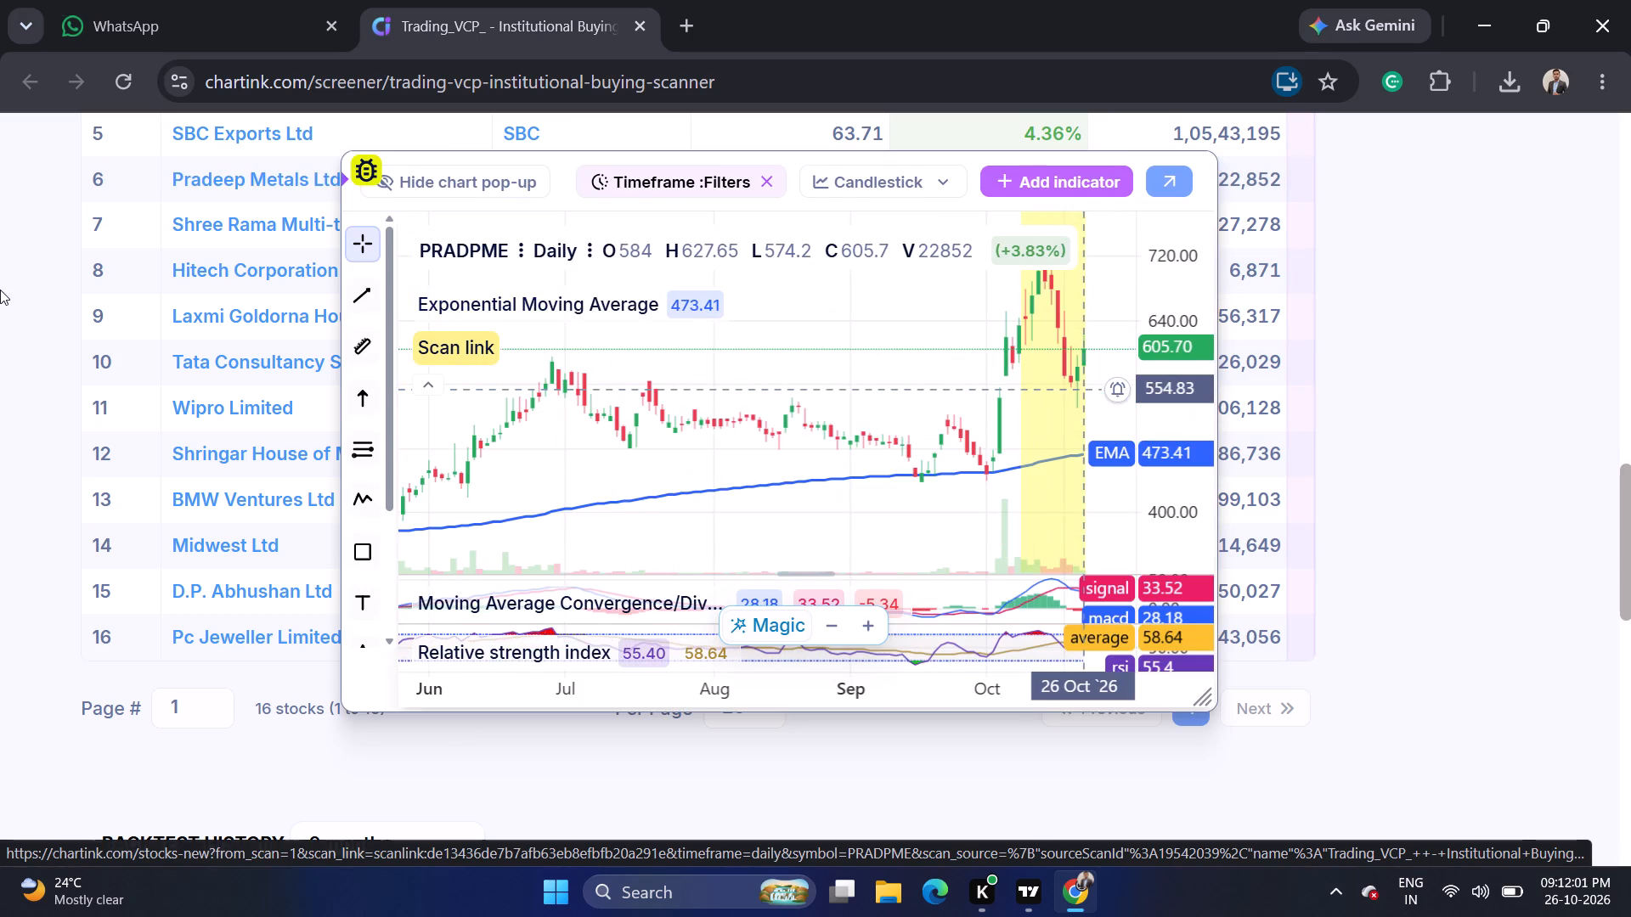
pyautogui.click(0, 290)
pyautogui.scroll(2, 0, 319)
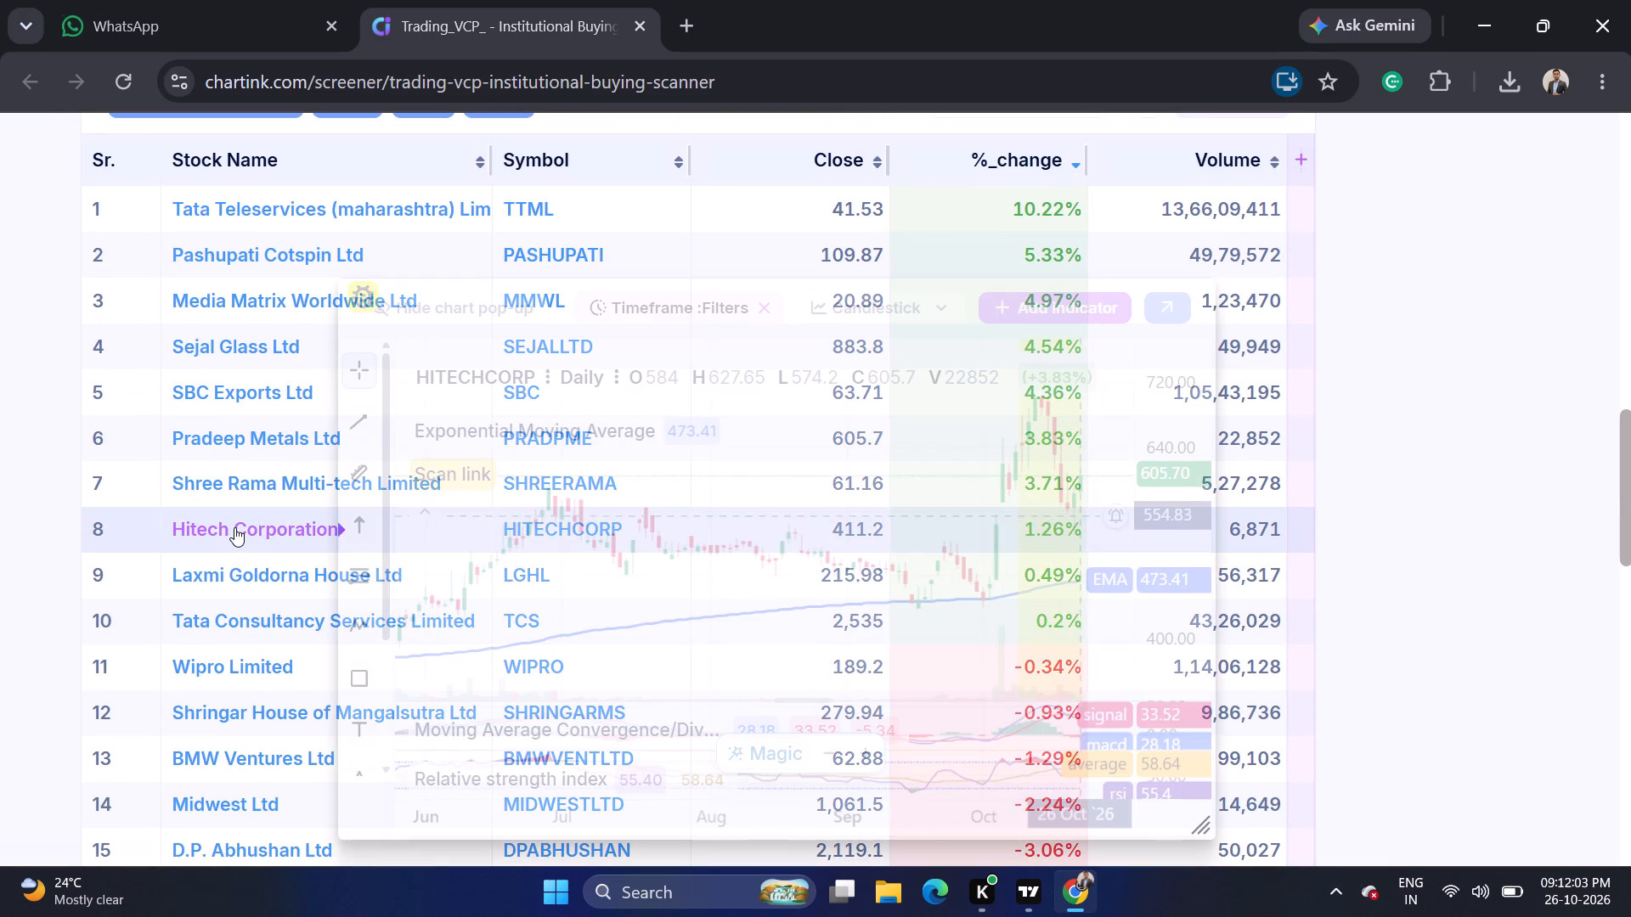
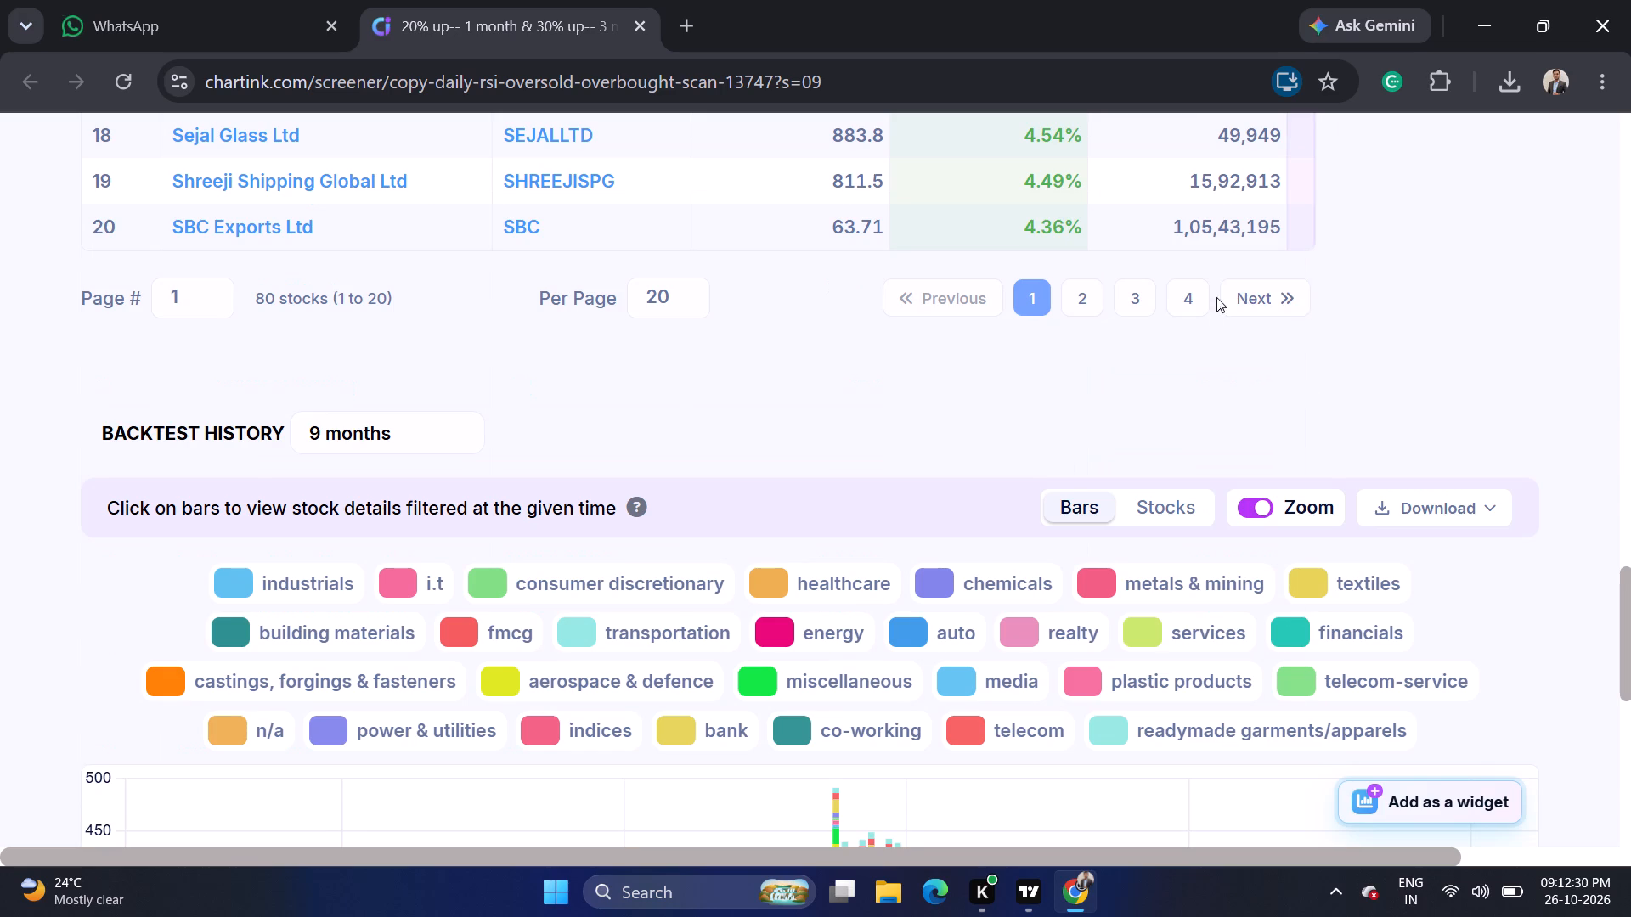
# Examine the stocks on page 4 of the scanner results, previewing daily charts such as Onward Technologies and Marine Electricals.
pyautogui.click(1205, 299)
pyautogui.scroll(-5, 1169, 335)
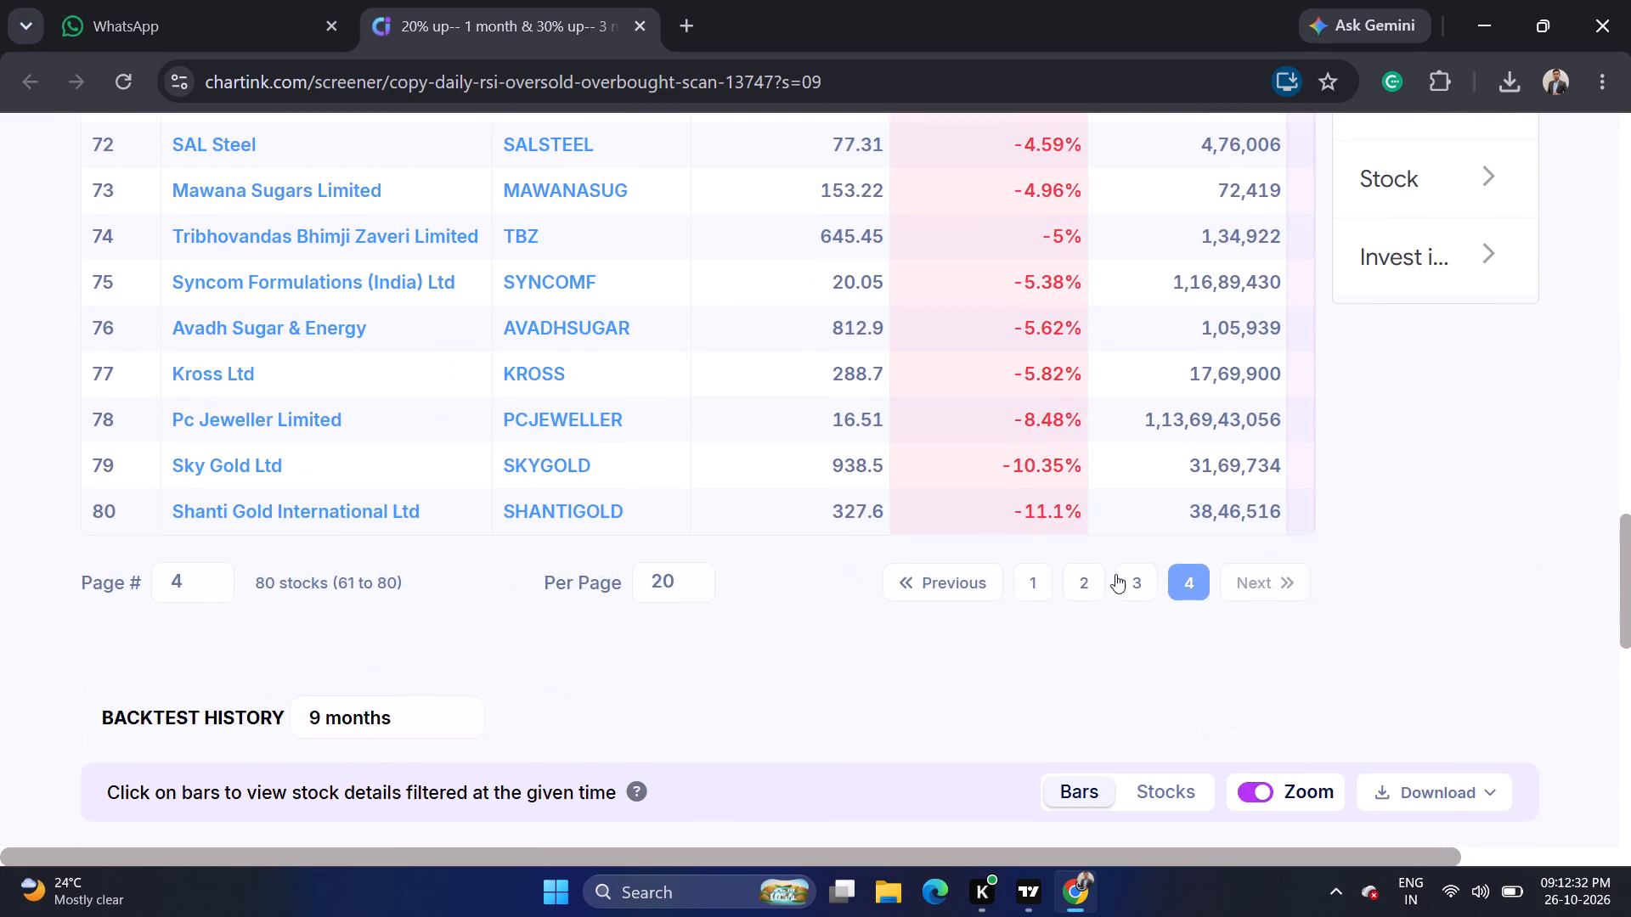
pyautogui.scroll(2, 1099, 633)
pyautogui.click(0, 481)
pyautogui.scroll(2, 0, 458)
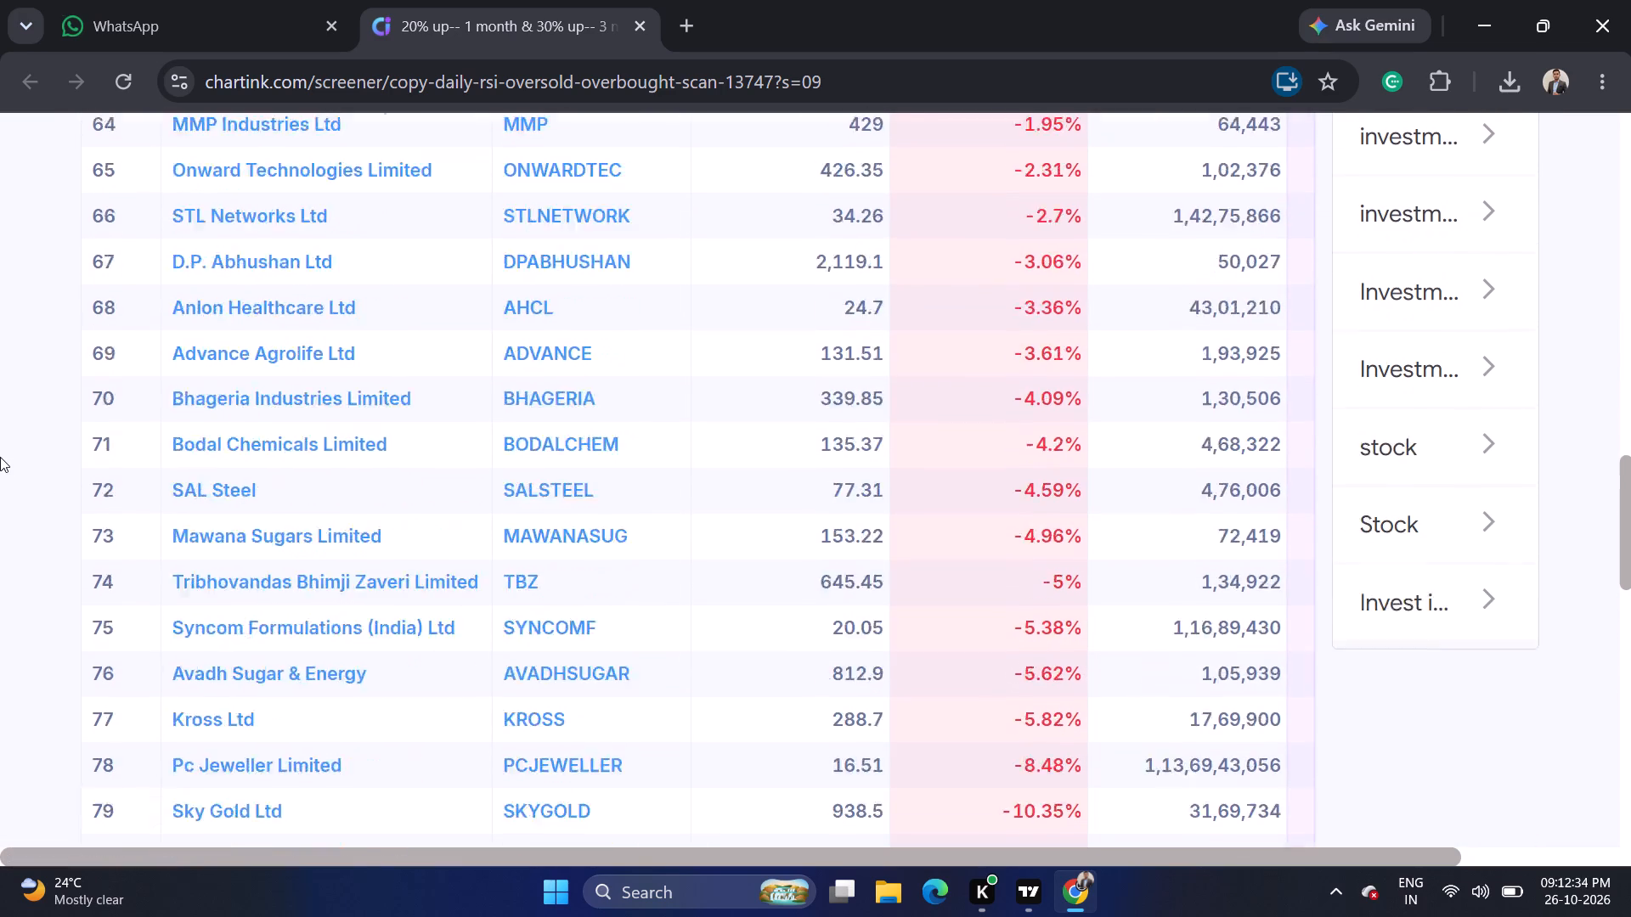
pyautogui.scroll(1, 0, 451)
pyautogui.scroll(-1, 0, 449)
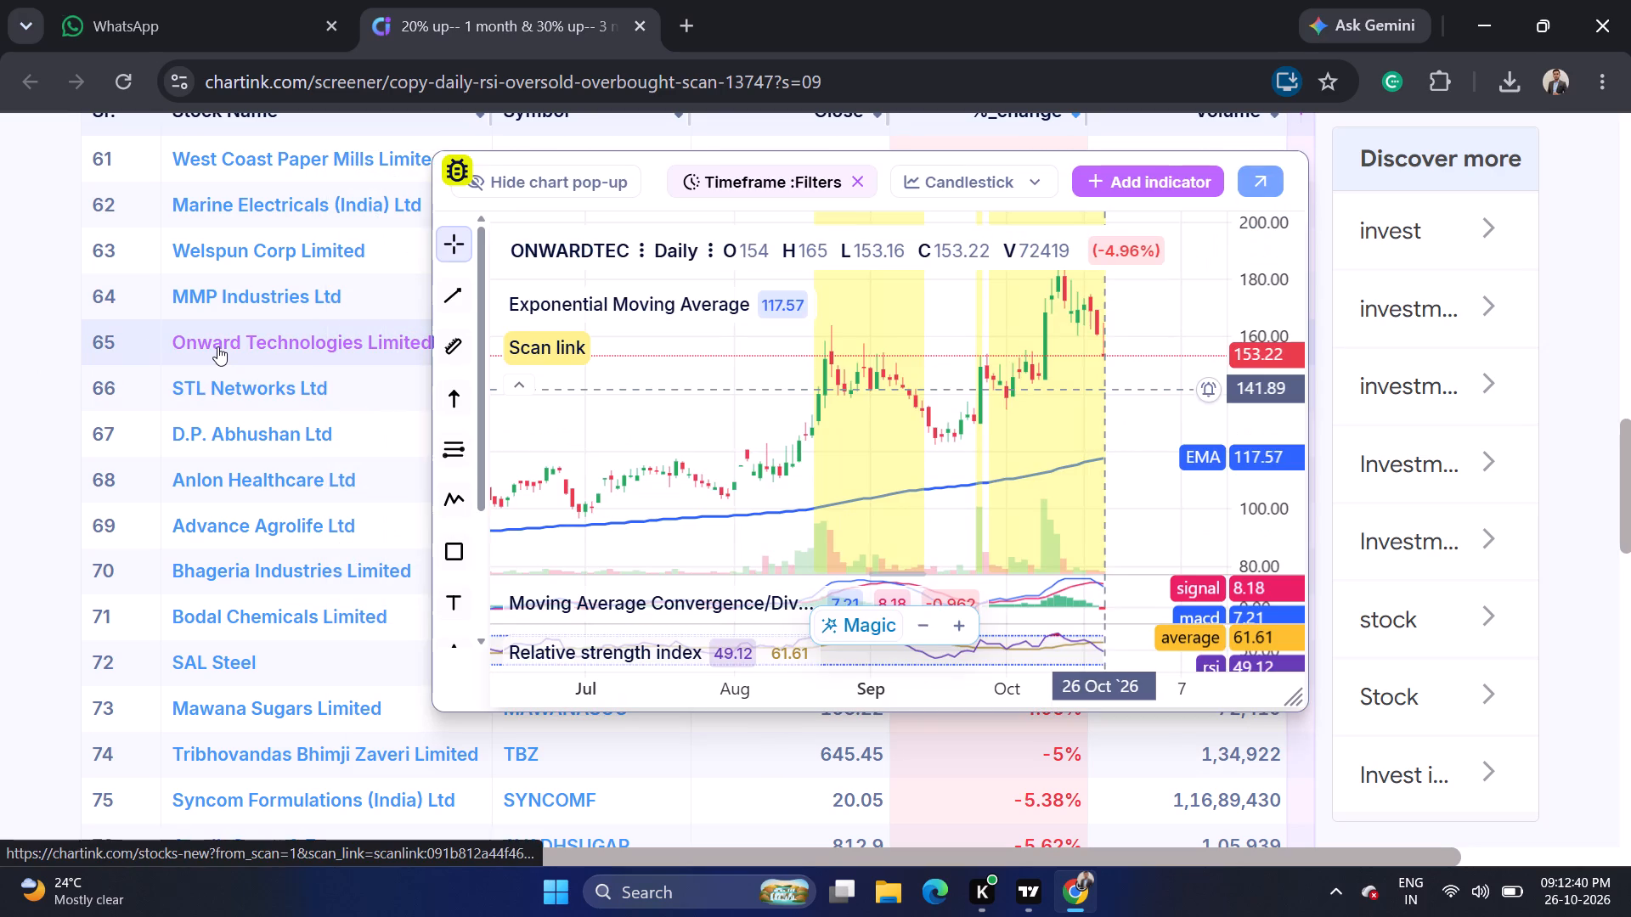
pyautogui.click(0, 346)
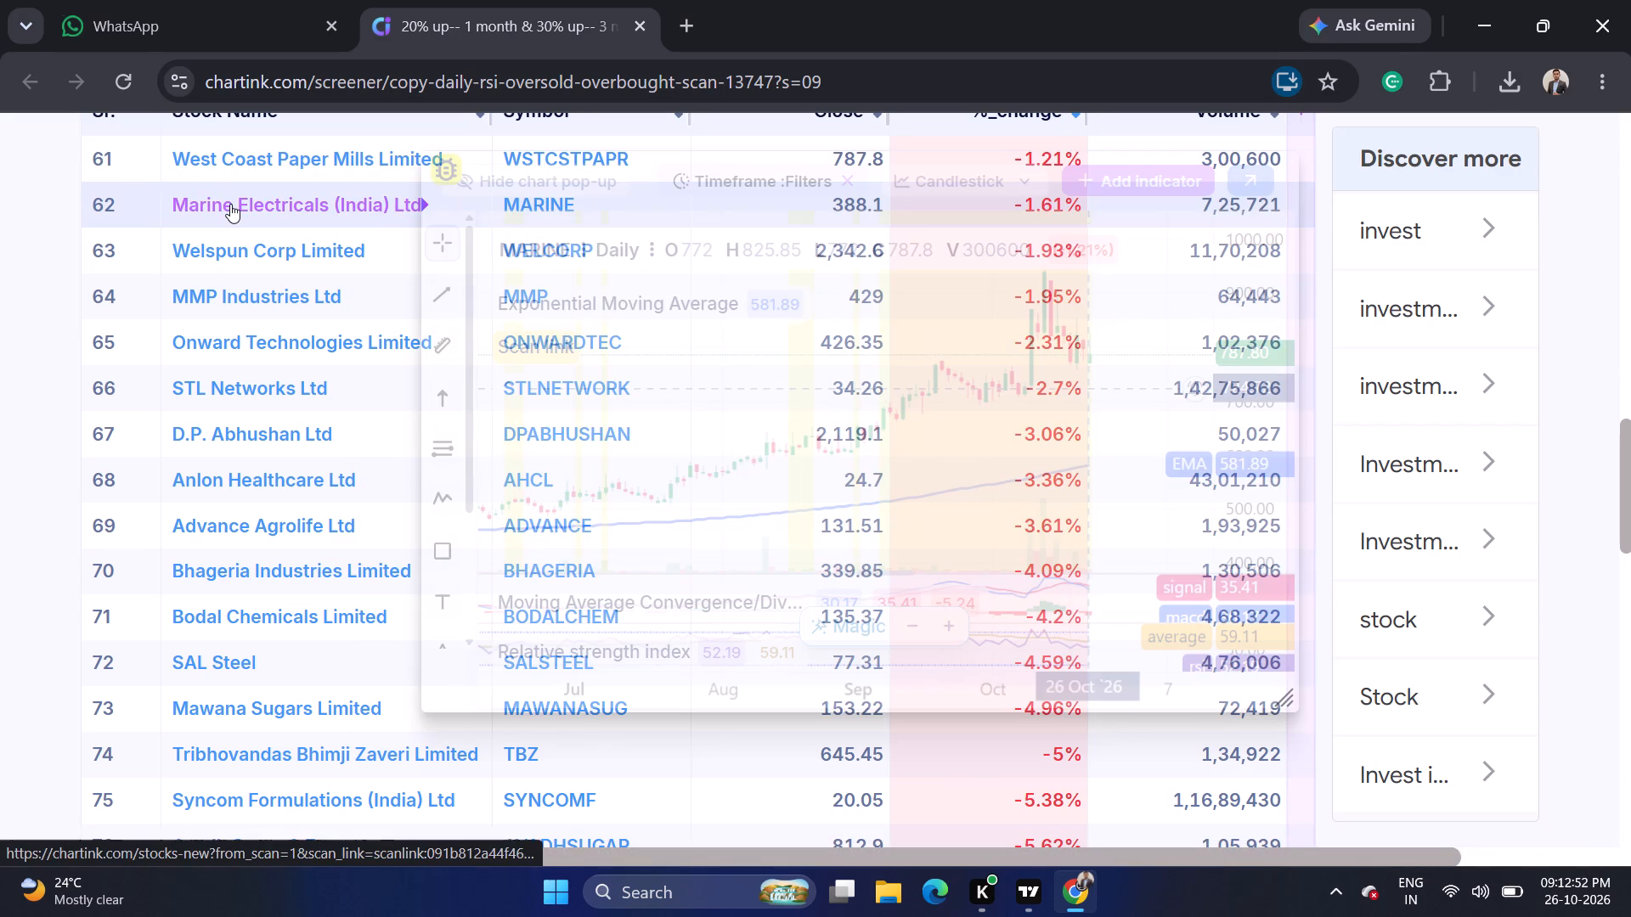
pyautogui.click(0, 287)
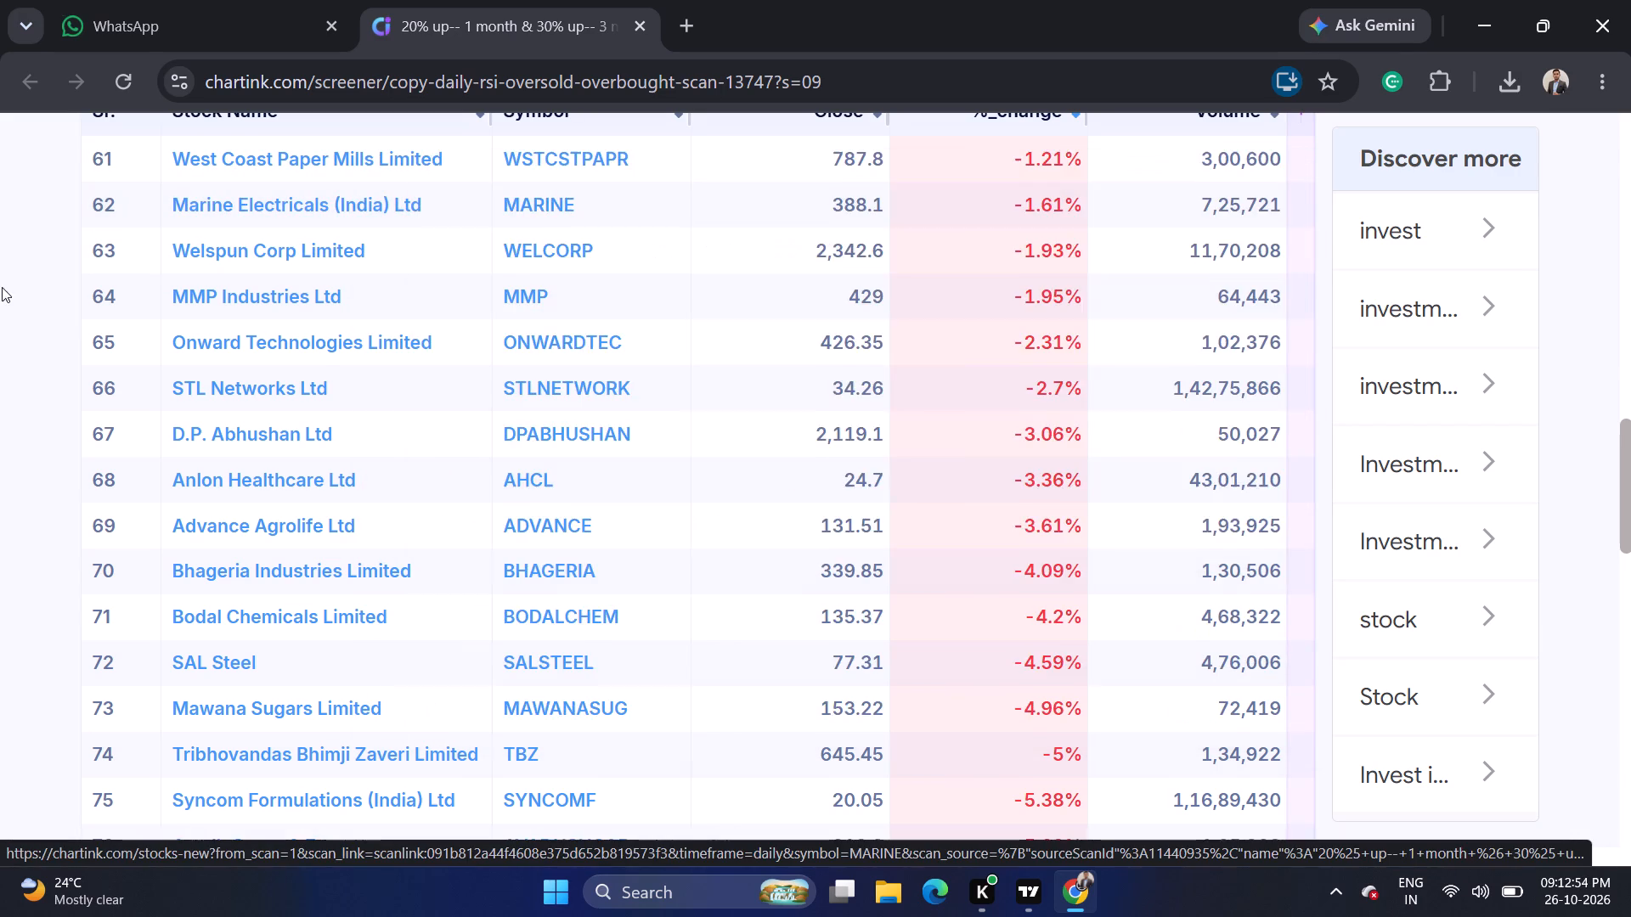
# Examine the stocks on page 3 of the scanner results, previewing daily charts such as Bliss Gvs Pharma and Bluspring Enterprises.
pyautogui.scroll(-6, 0, 298)
pyautogui.click(1142, 326)
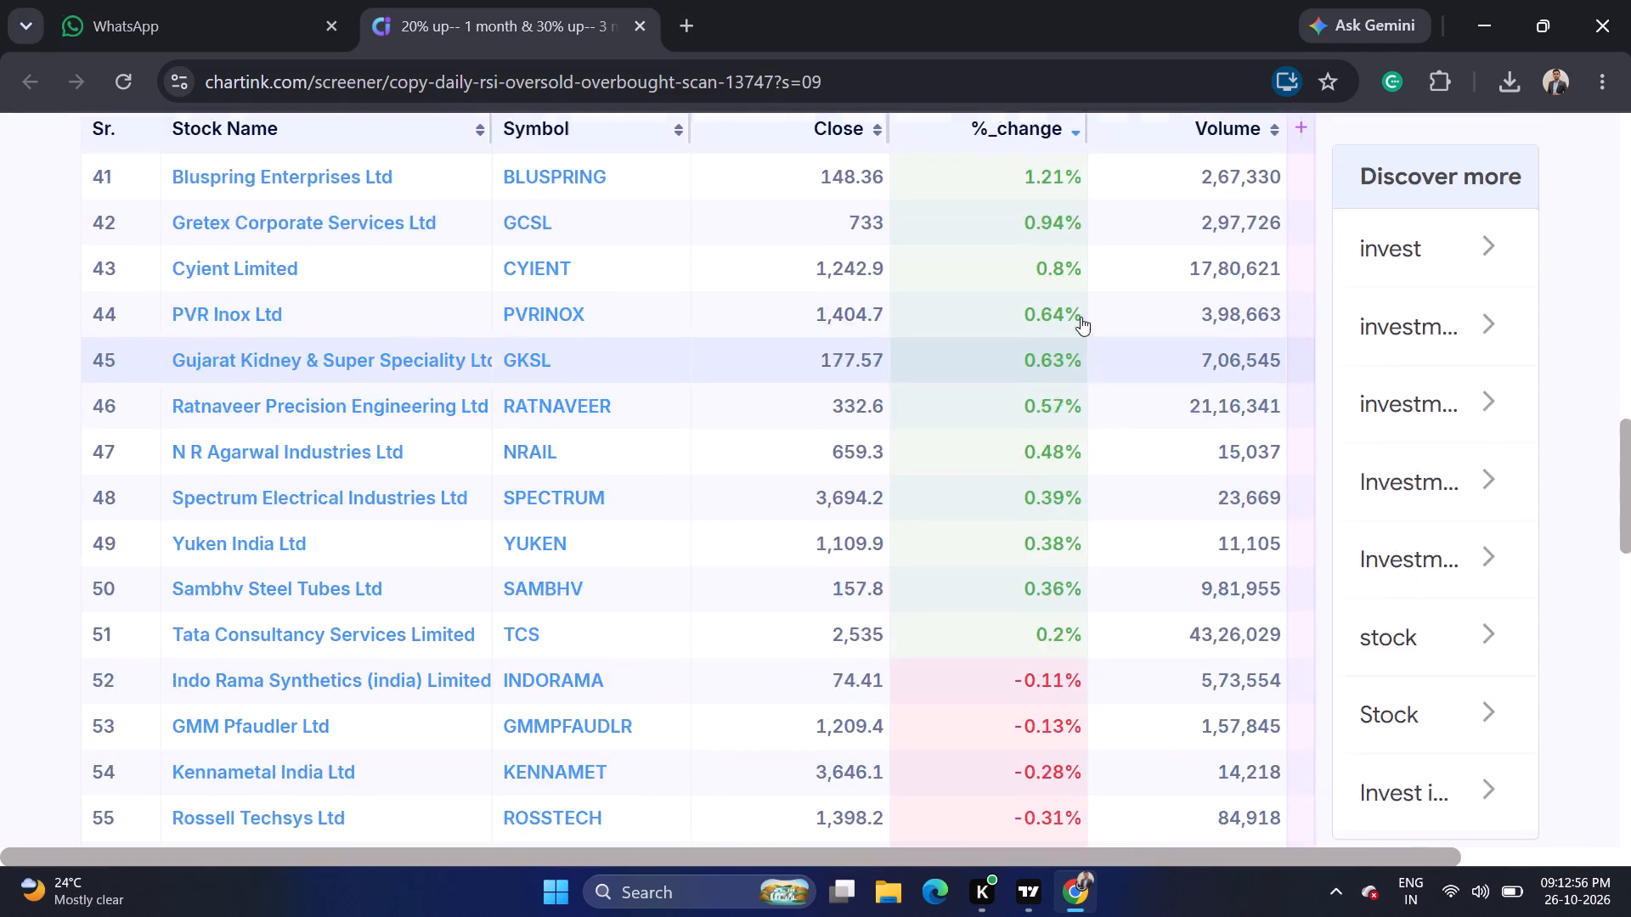
pyautogui.scroll(-6, 1079, 317)
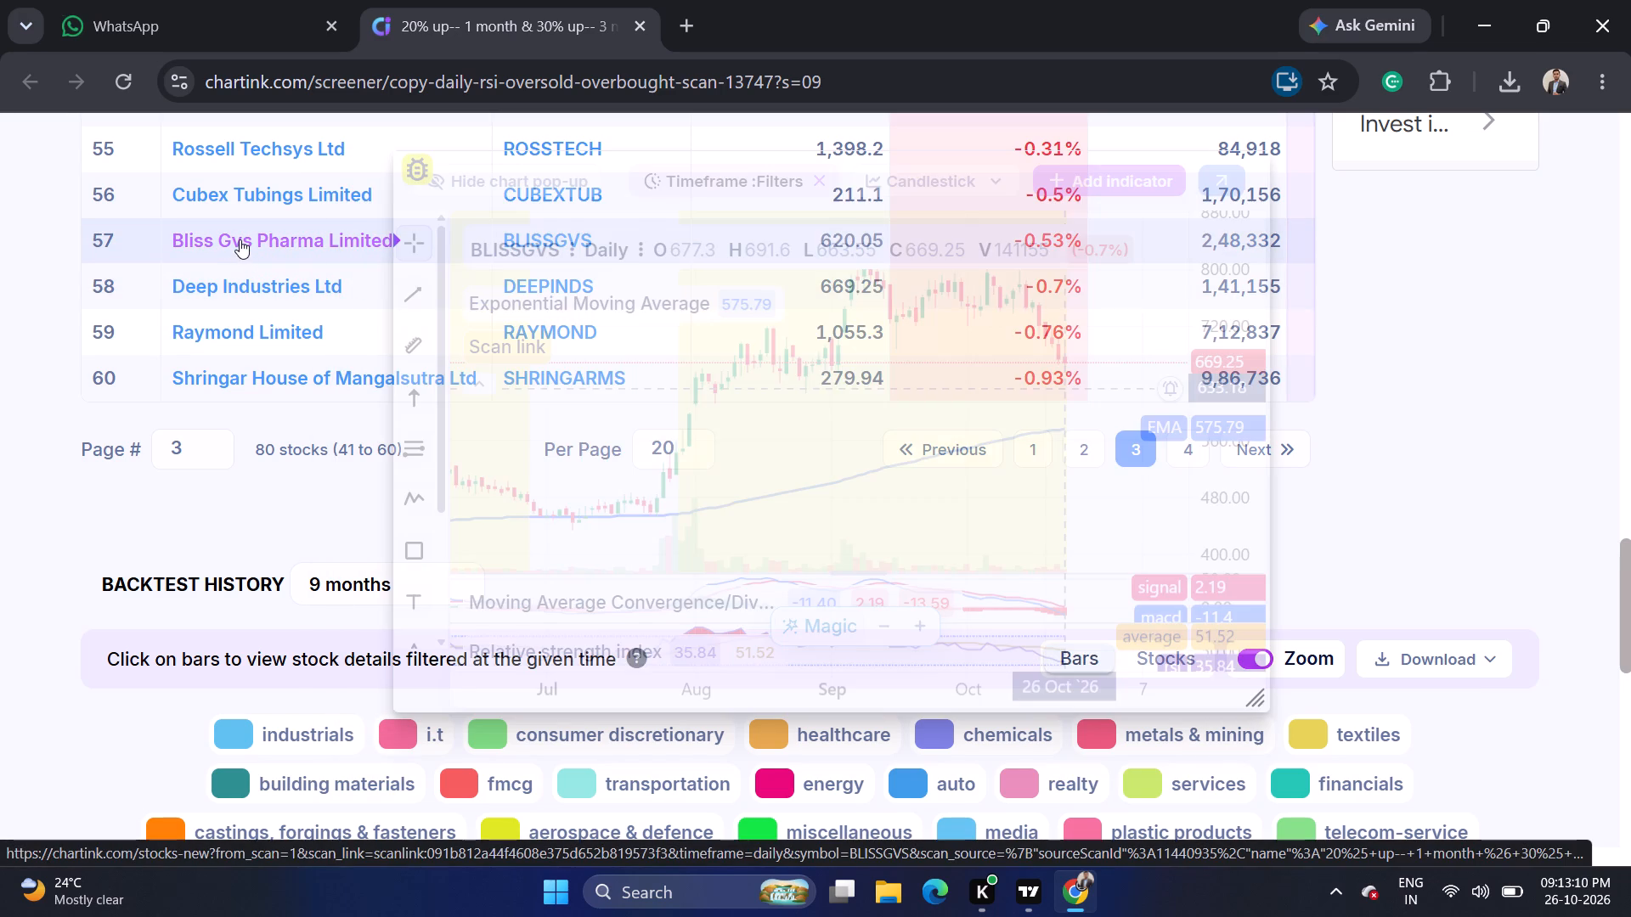
pyautogui.click(0, 284)
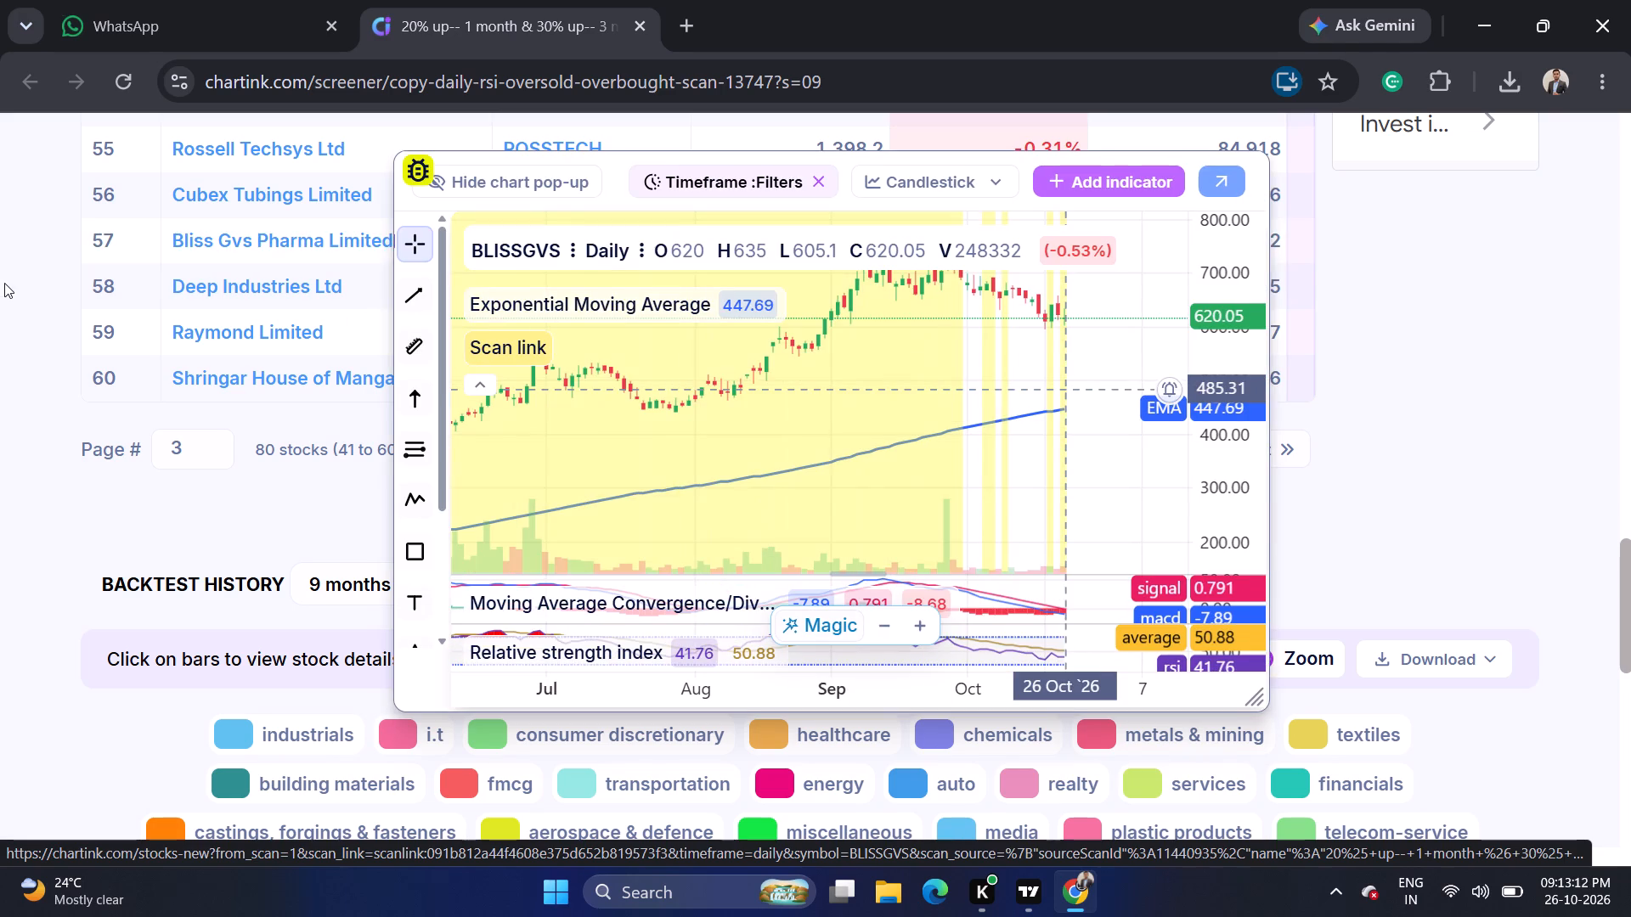
pyautogui.scroll(4, 0, 280)
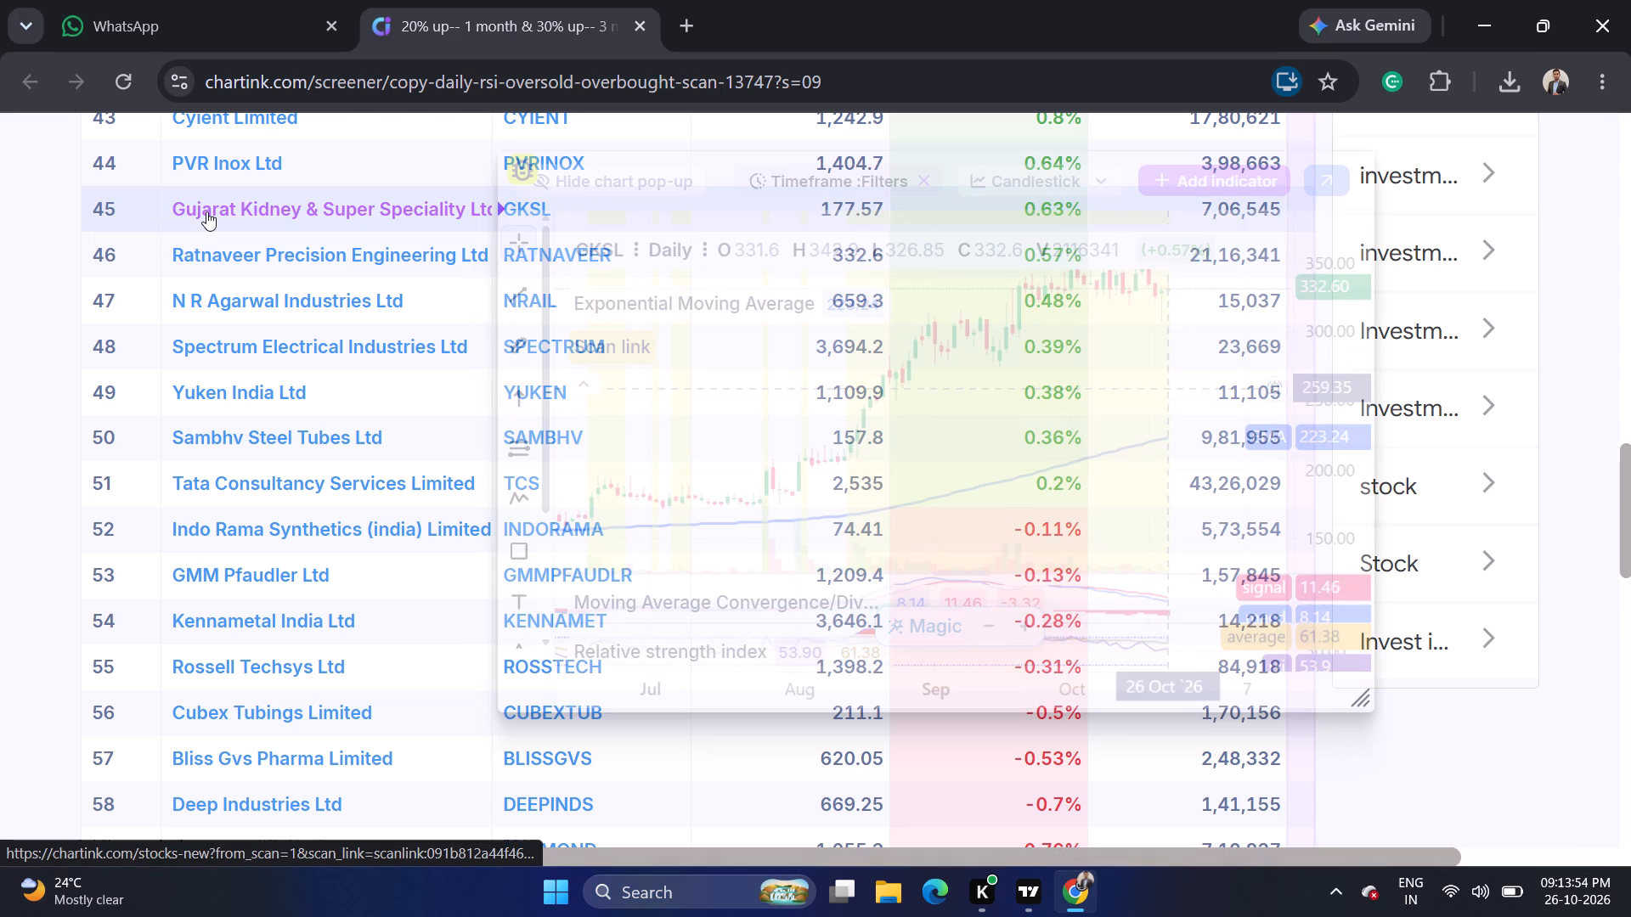
pyautogui.click(0, 291)
pyautogui.scroll(3, 0, 288)
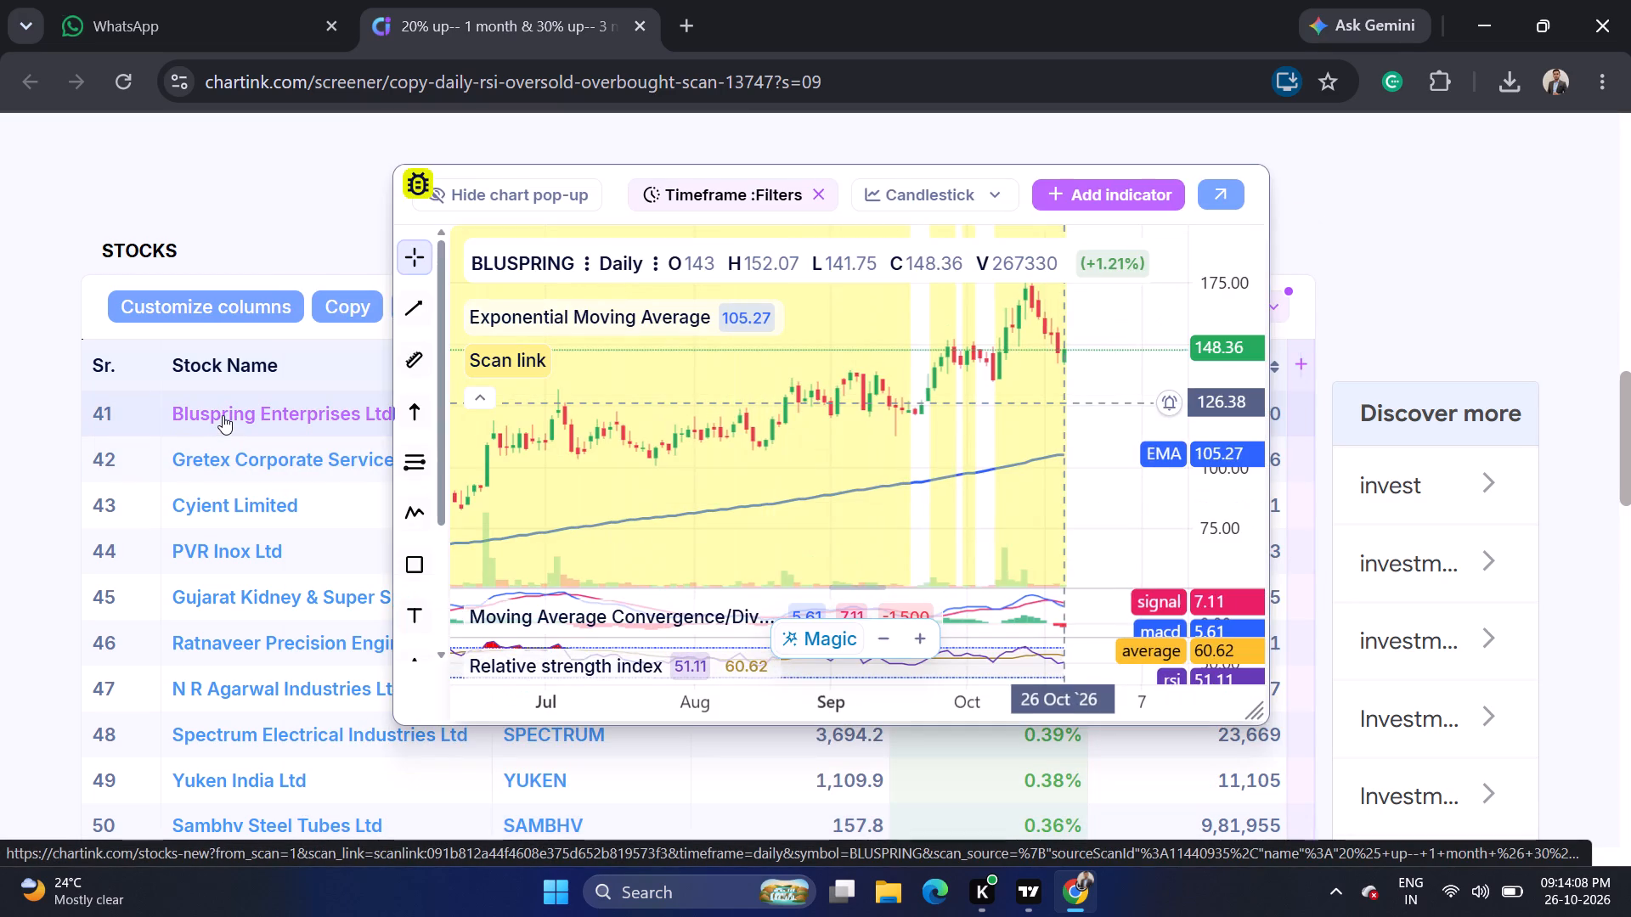
pyautogui.click(0, 431)
# Examine the stocks on page 2 of the scanner results, previewing daily charts such as Gandhar Oil Refinery and AvenuesAI.
pyautogui.scroll(-8, 12, 446)
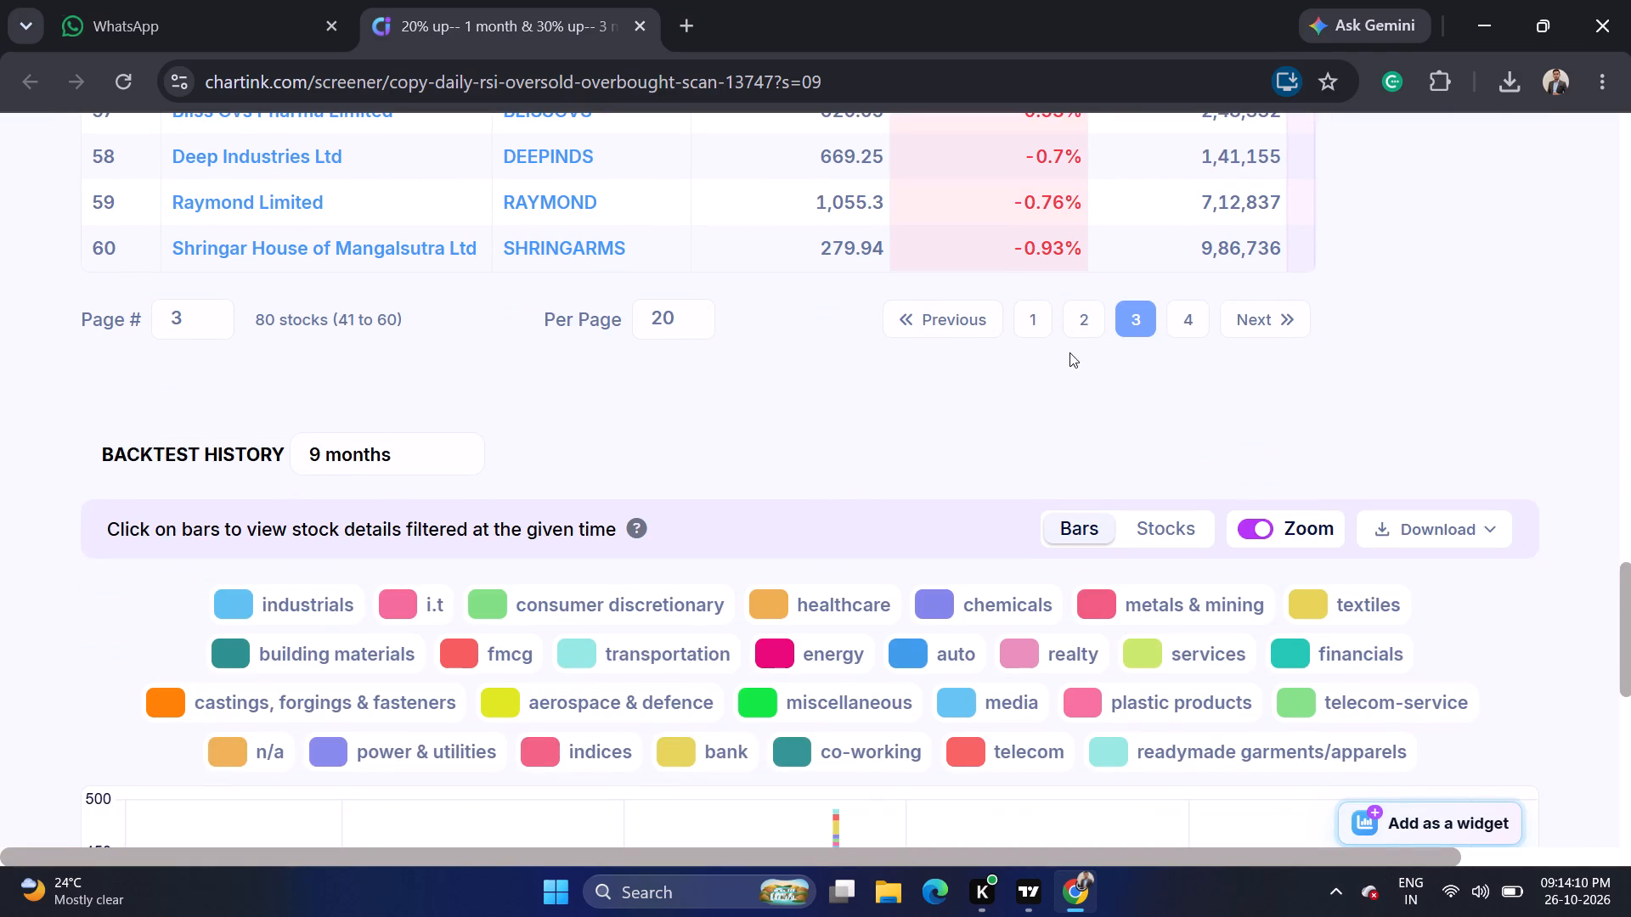
pyautogui.click(1087, 318)
pyautogui.scroll(-6, 1106, 336)
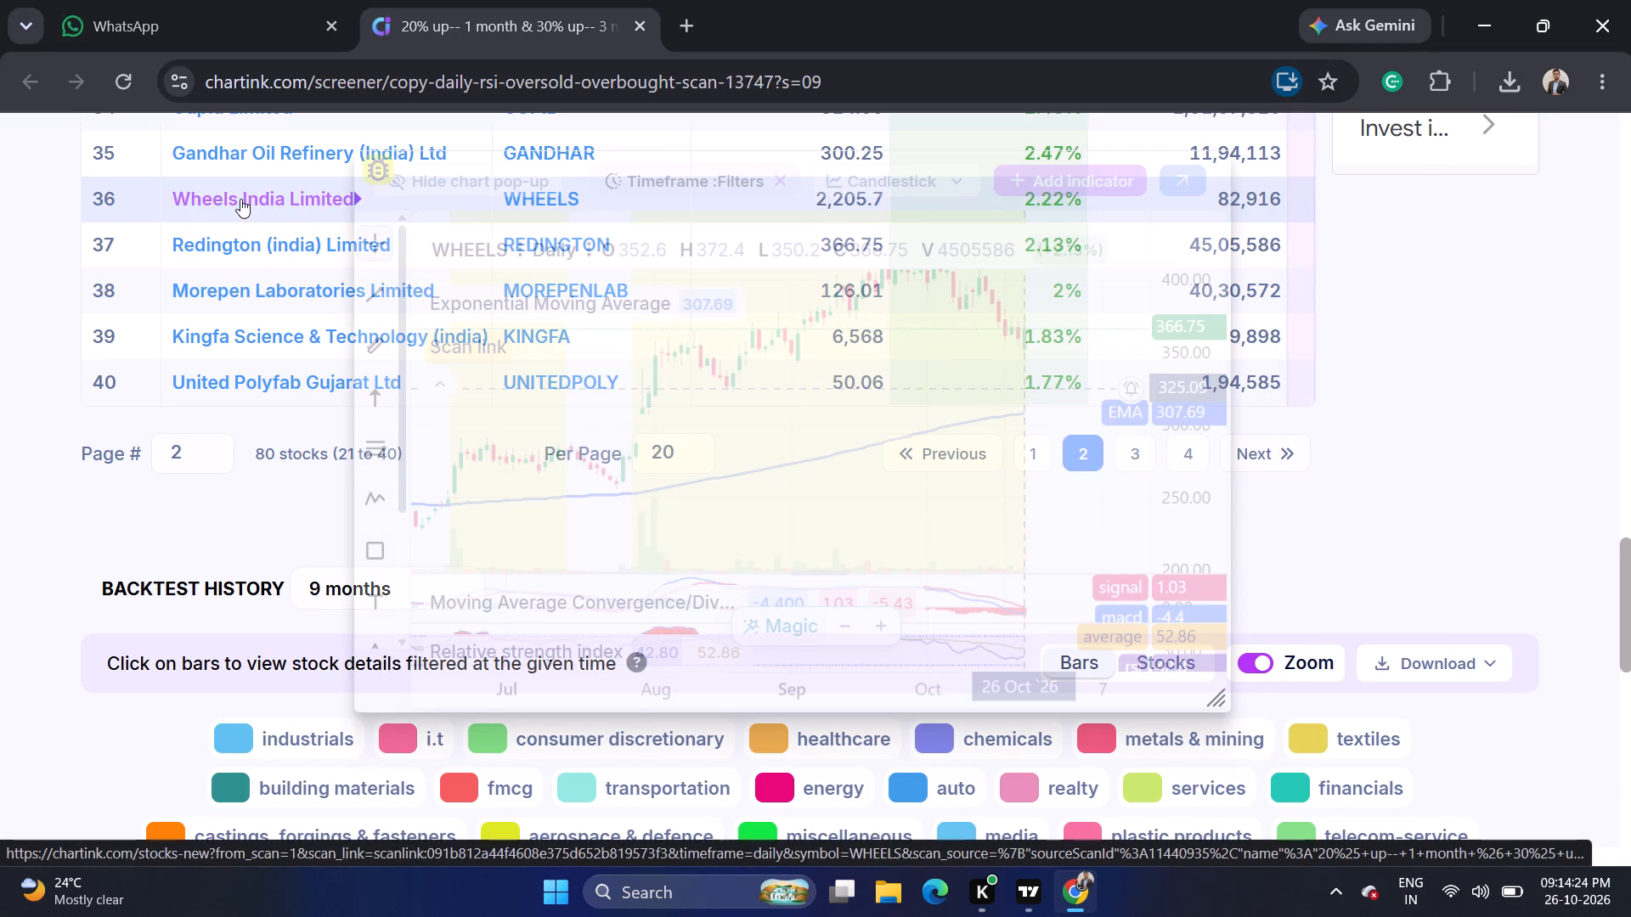
pyautogui.click(0, 242)
pyautogui.scroll(3, 0, 253)
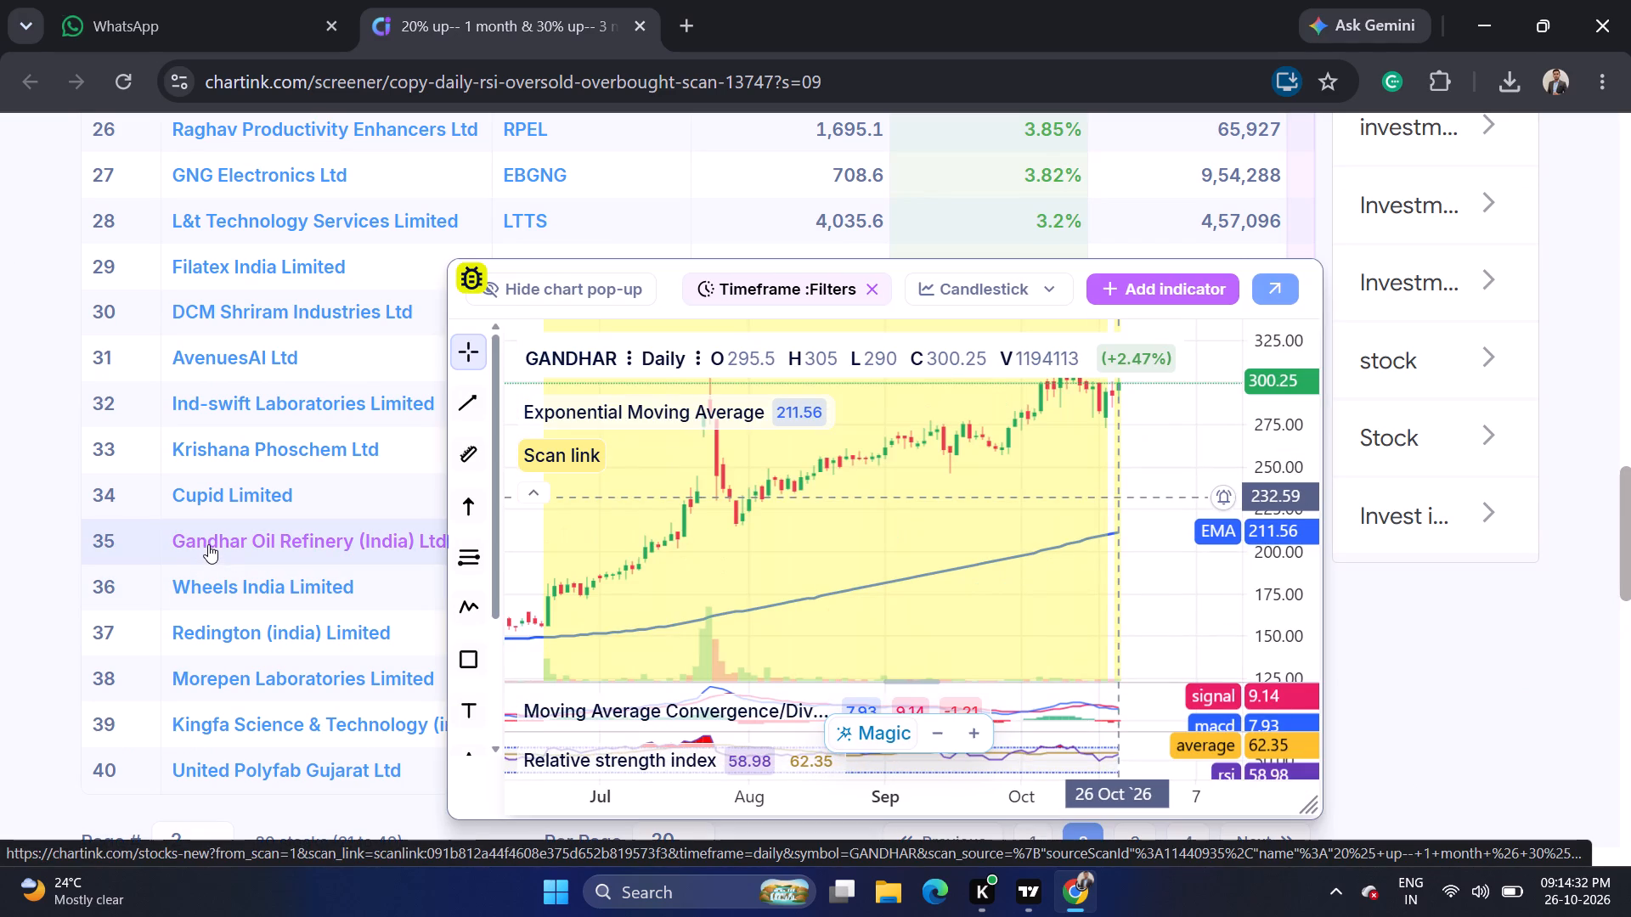
pyautogui.click(0, 511)
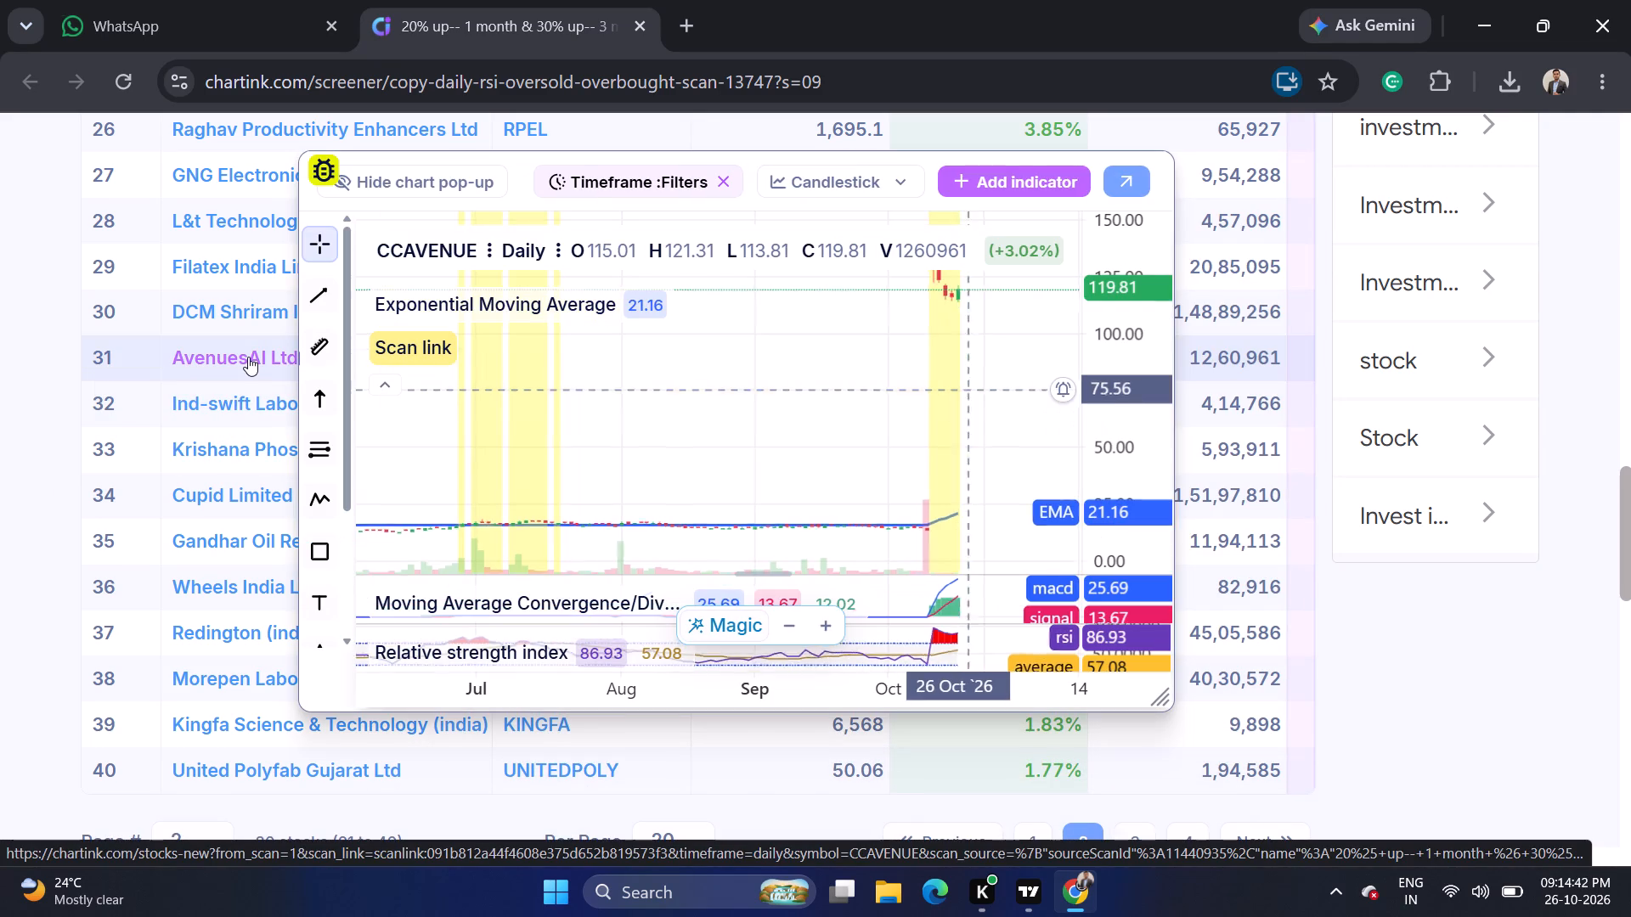
pyautogui.click(0, 310)
pyautogui.scroll(1, 3, 398)
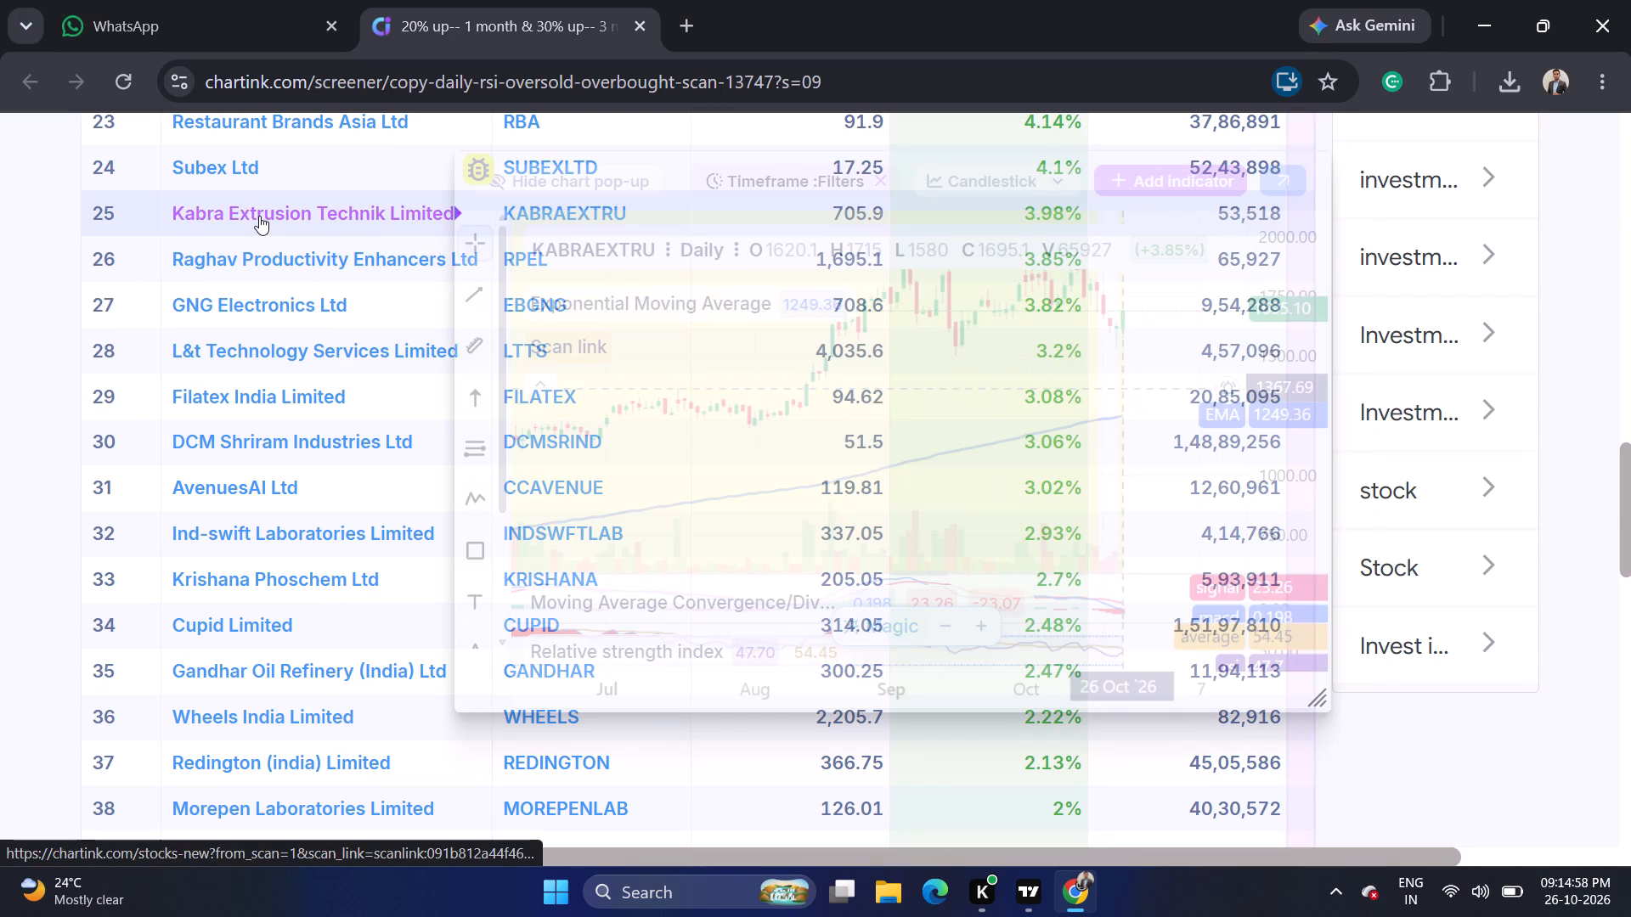
pyautogui.click(0, 260)
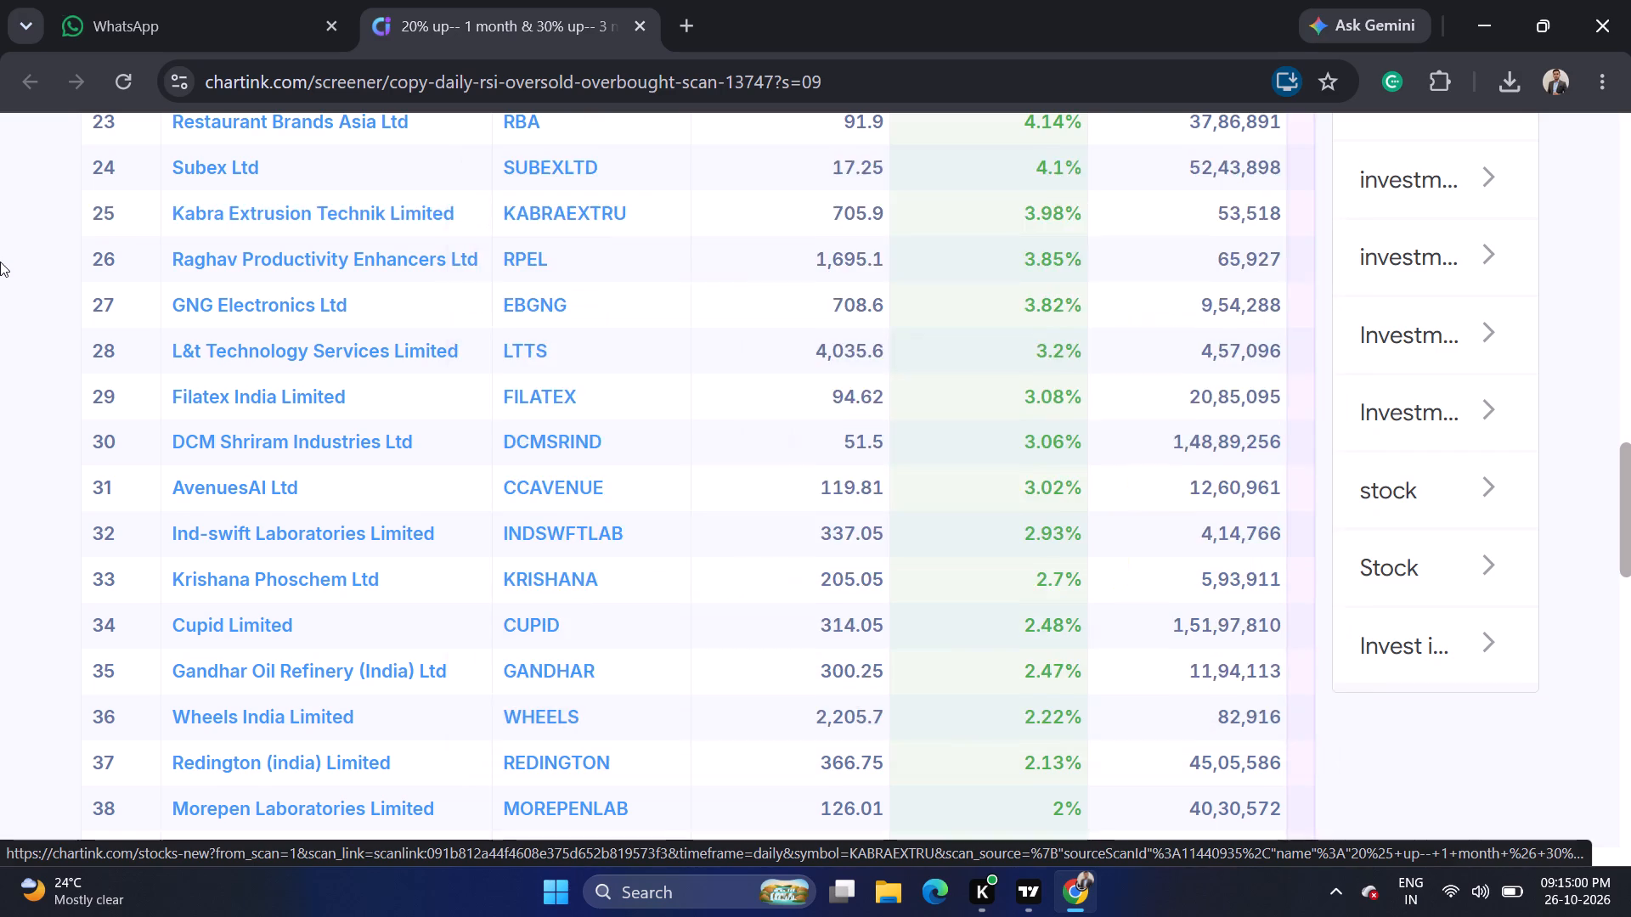
pyautogui.scroll(3, 0, 263)
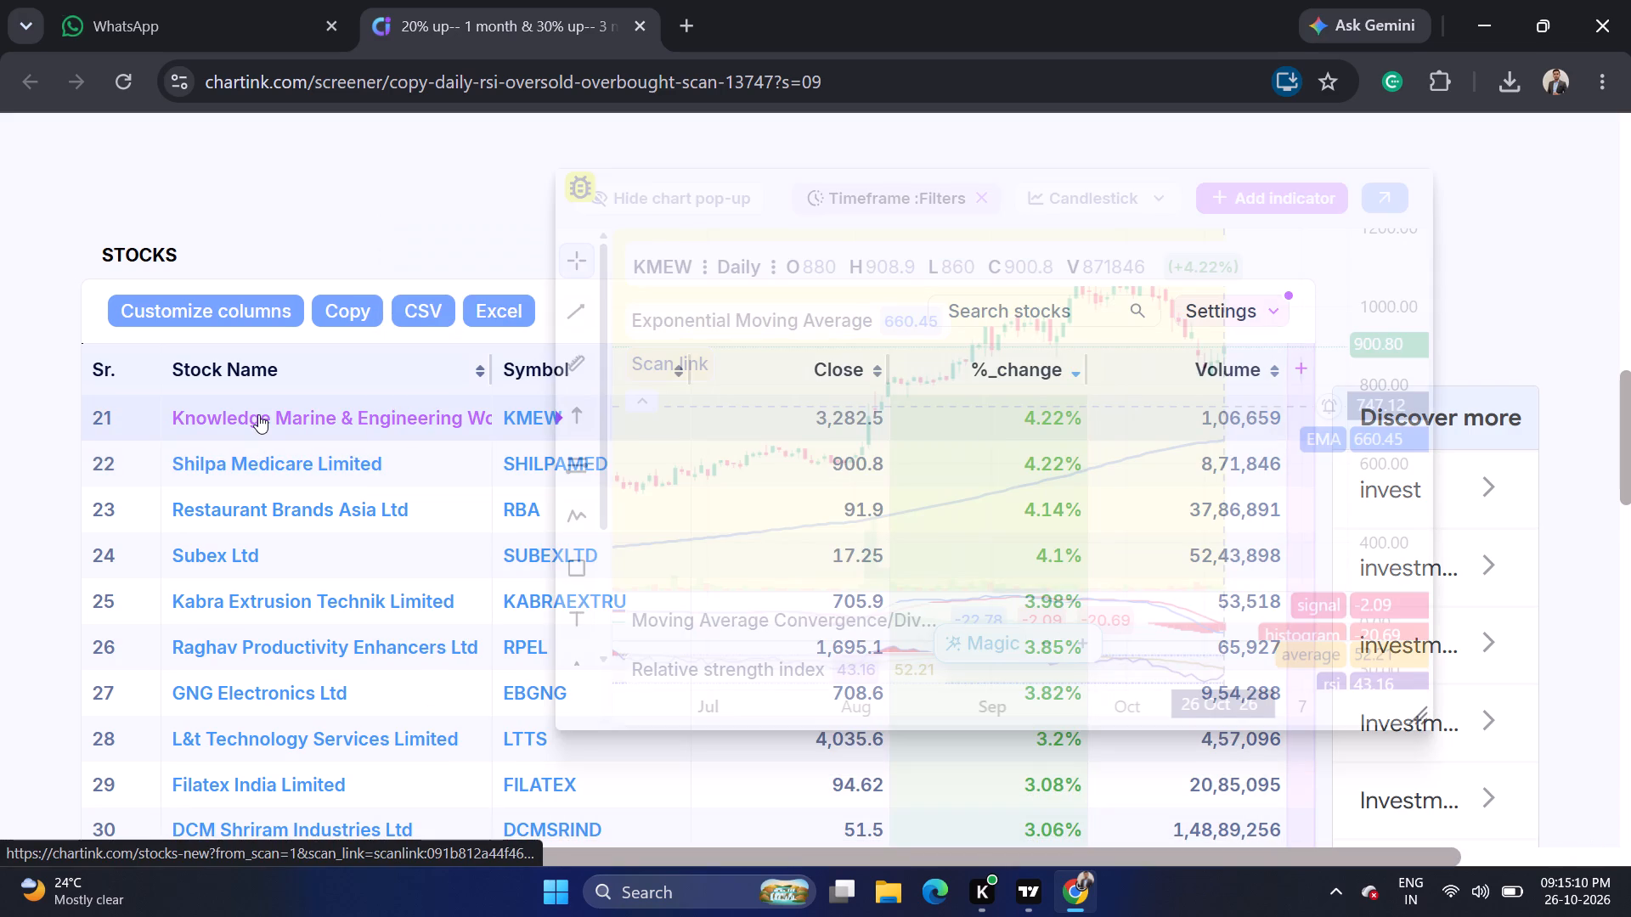
pyautogui.click(0, 447)
# Examine the stocks on page 1 of the scanner results, previewing daily charts such as Coforge, Sterlite Technologies and Macpower CNC Machines.
pyautogui.scroll(-7, 0, 439)
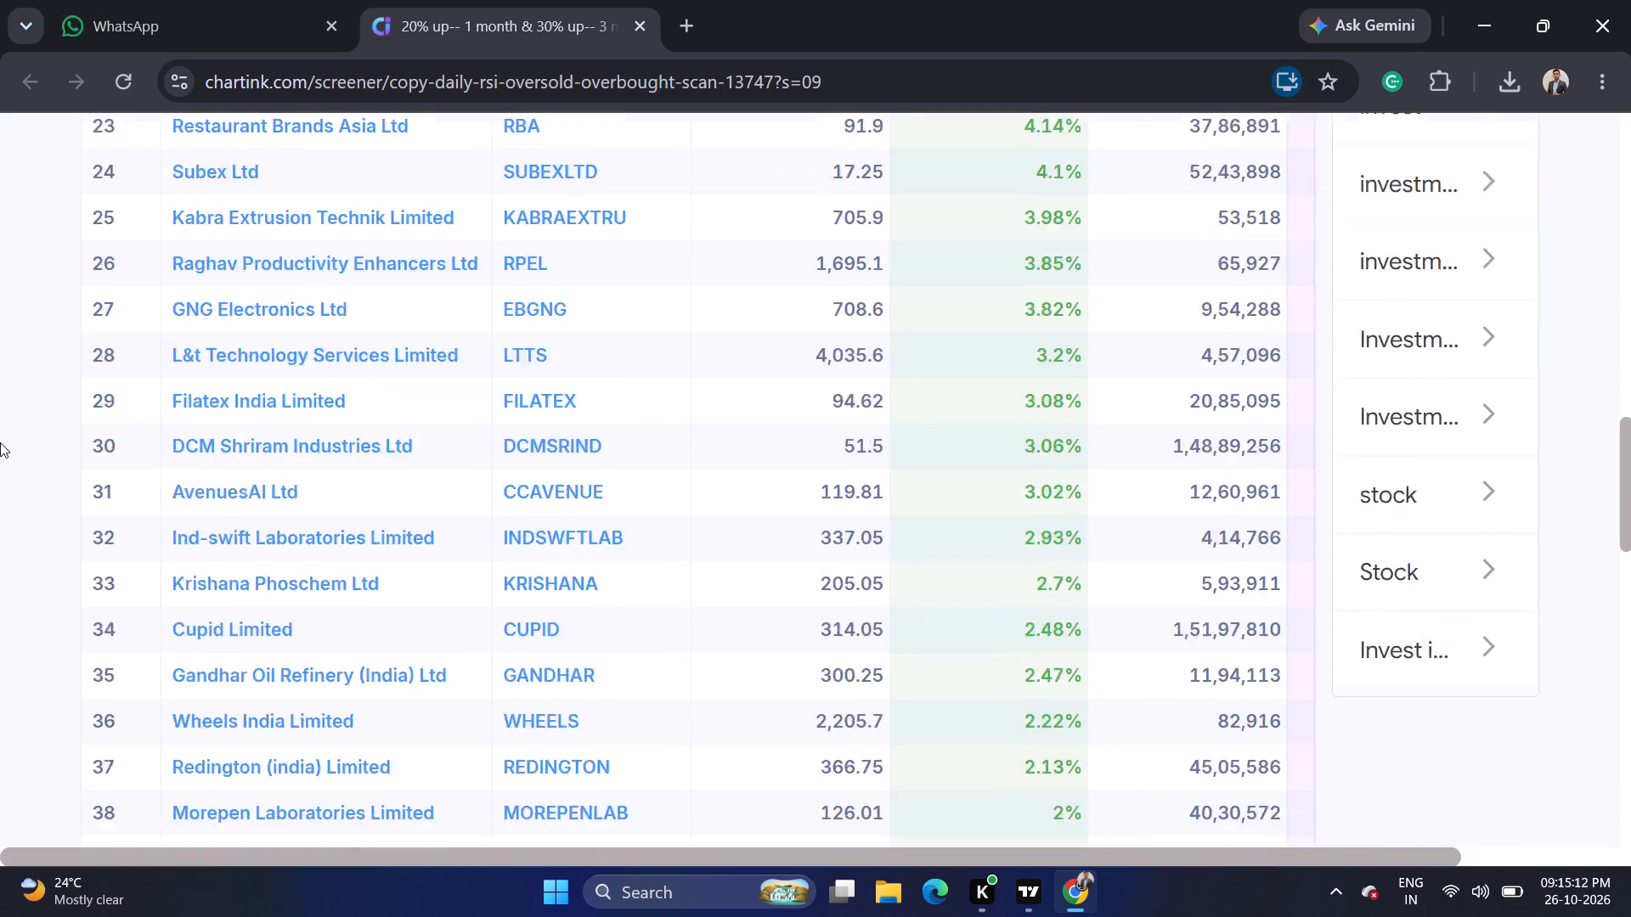
pyautogui.scroll(-1, 0, 442)
pyautogui.click(1028, 335)
pyautogui.scroll(-7, 981, 321)
pyautogui.click(574, 396)
pyautogui.scroll(2, 678, 454)
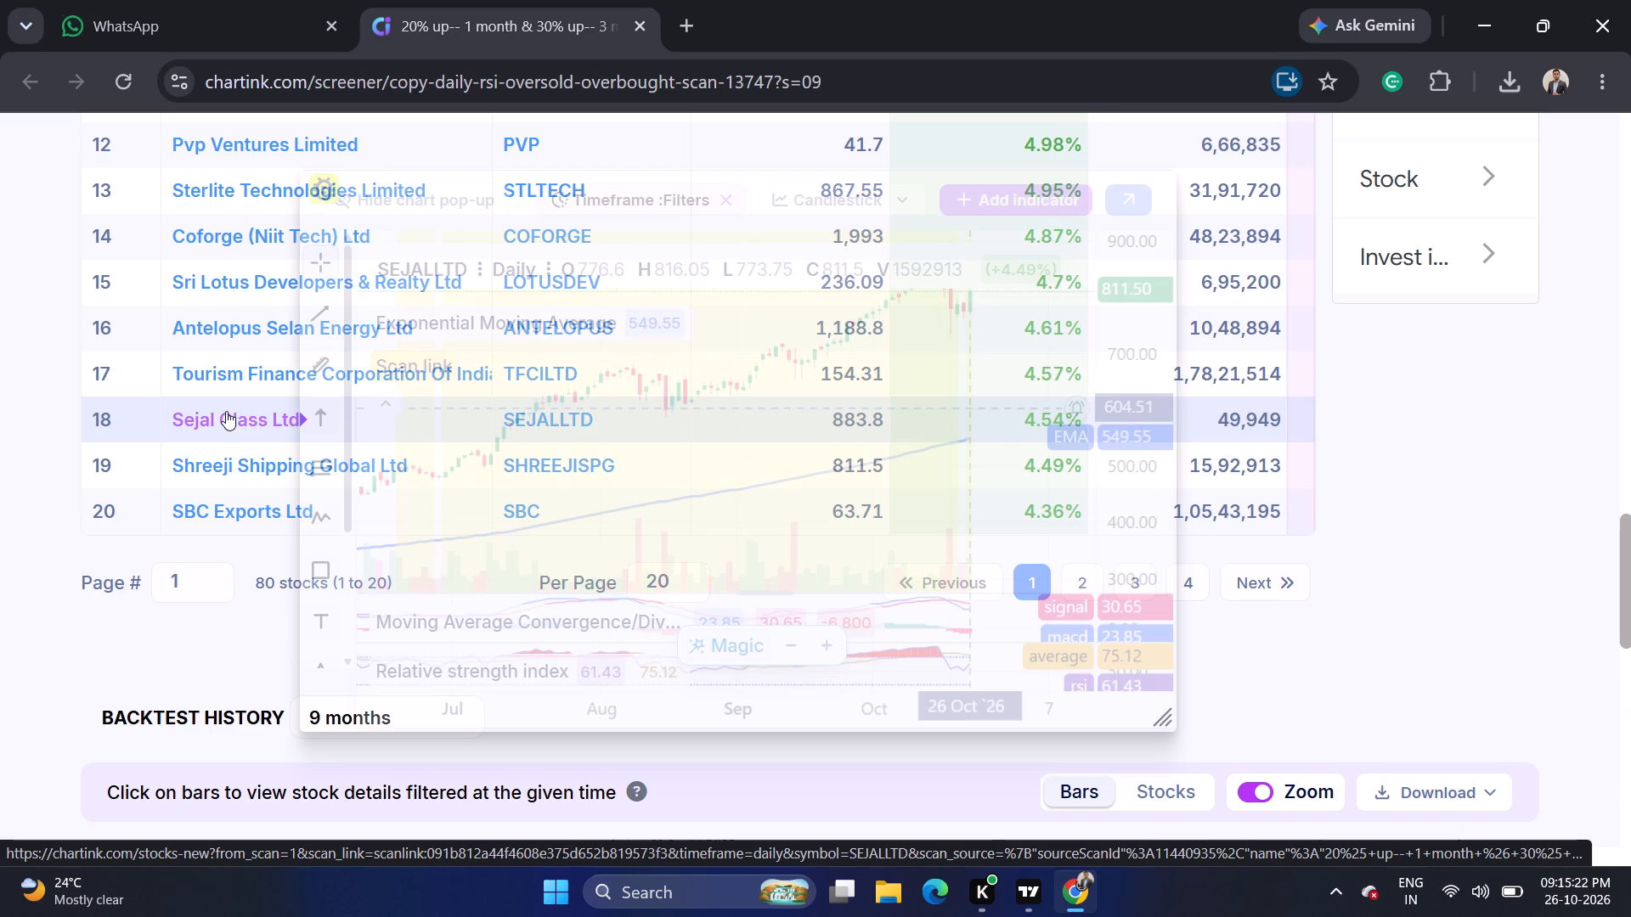
pyautogui.click(0, 375)
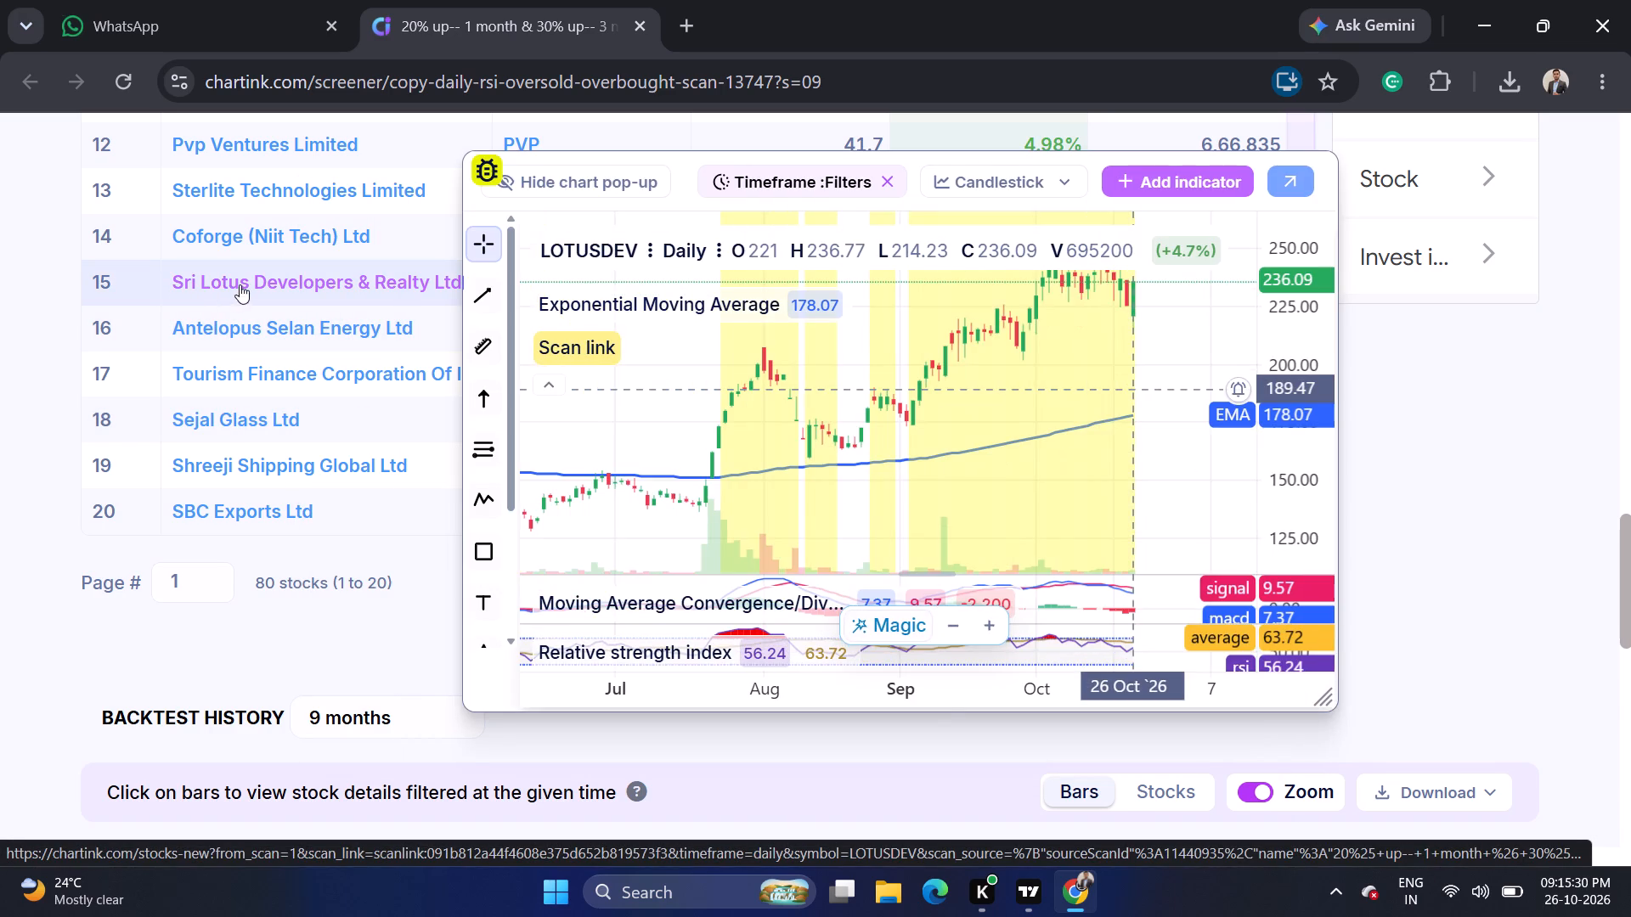
pyautogui.click(0, 284)
pyautogui.scroll(2, 0, 284)
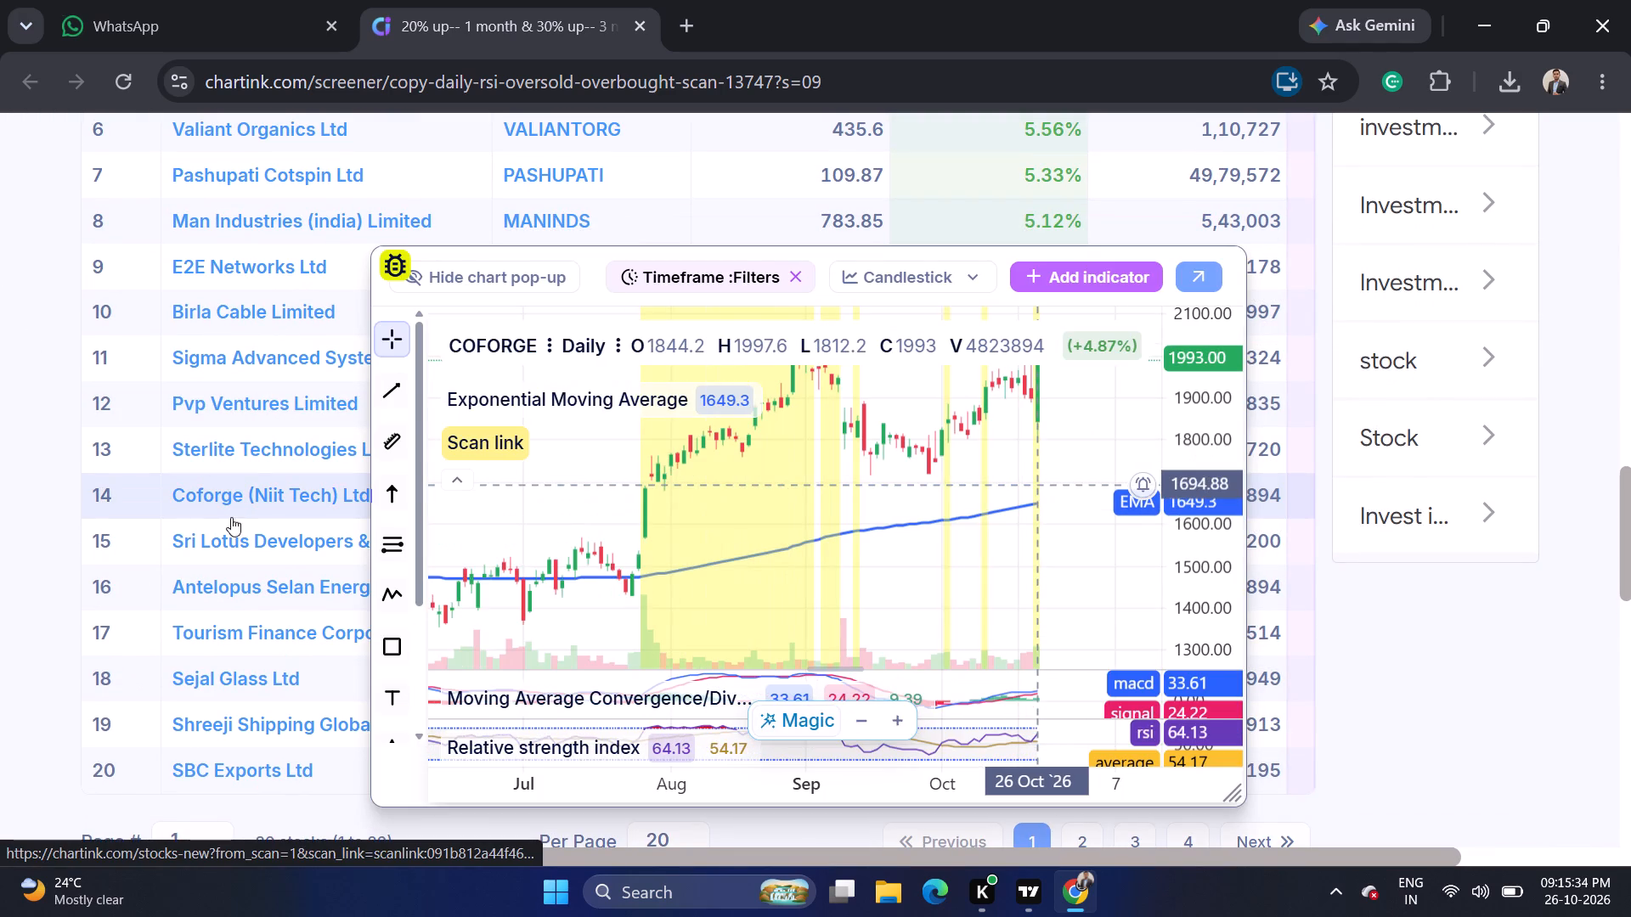
pyautogui.click(0, 513)
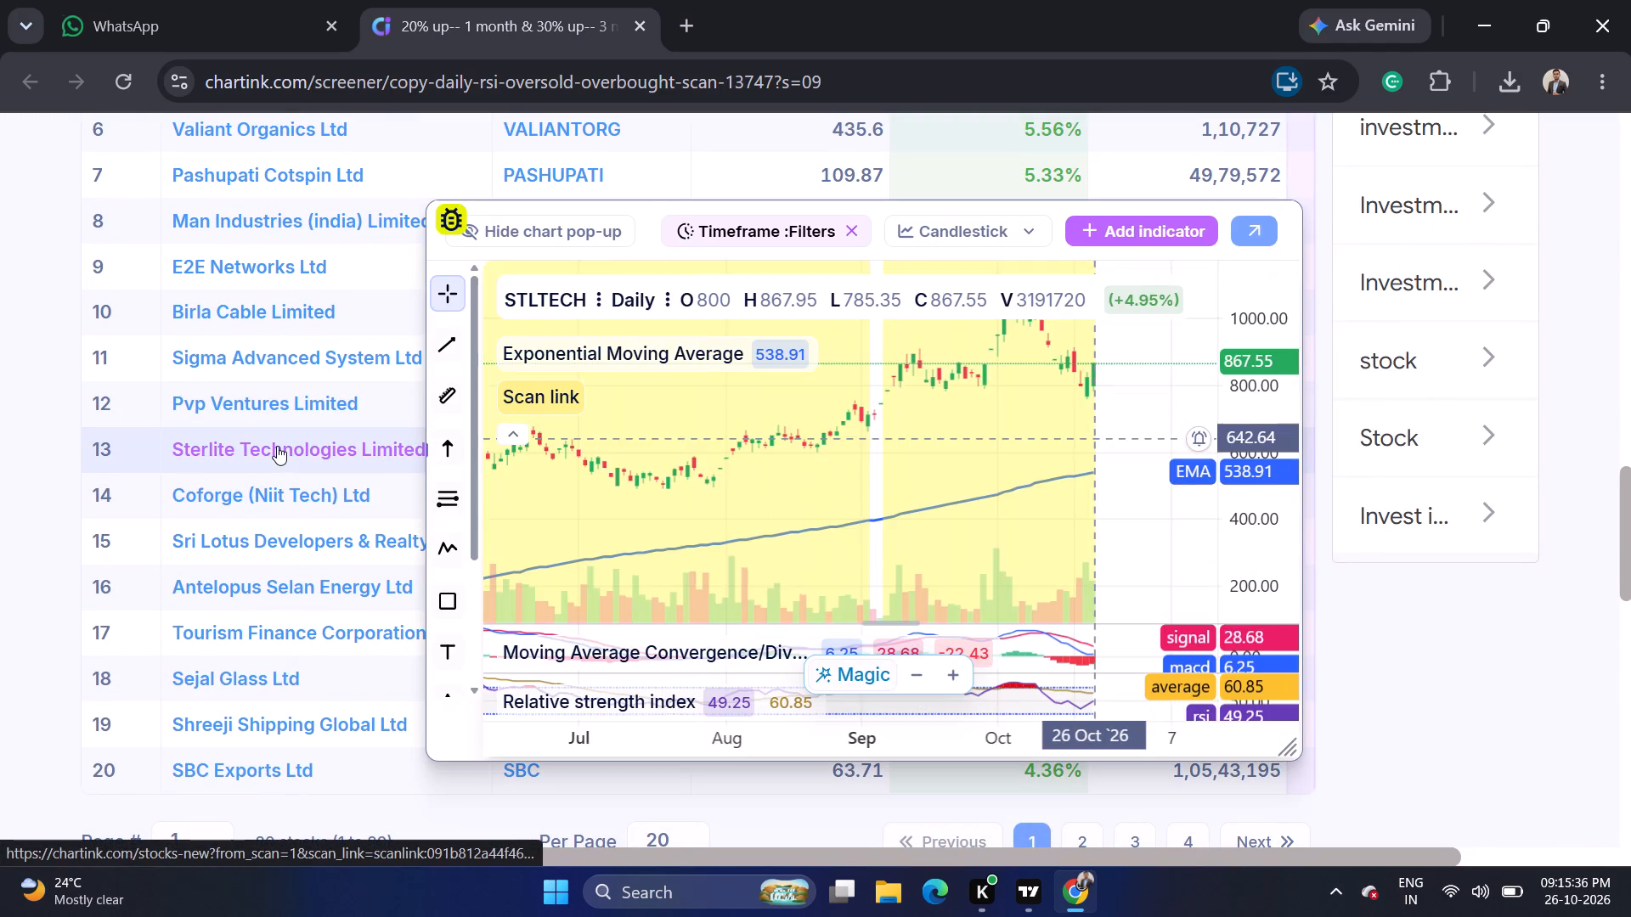
pyautogui.click(0, 444)
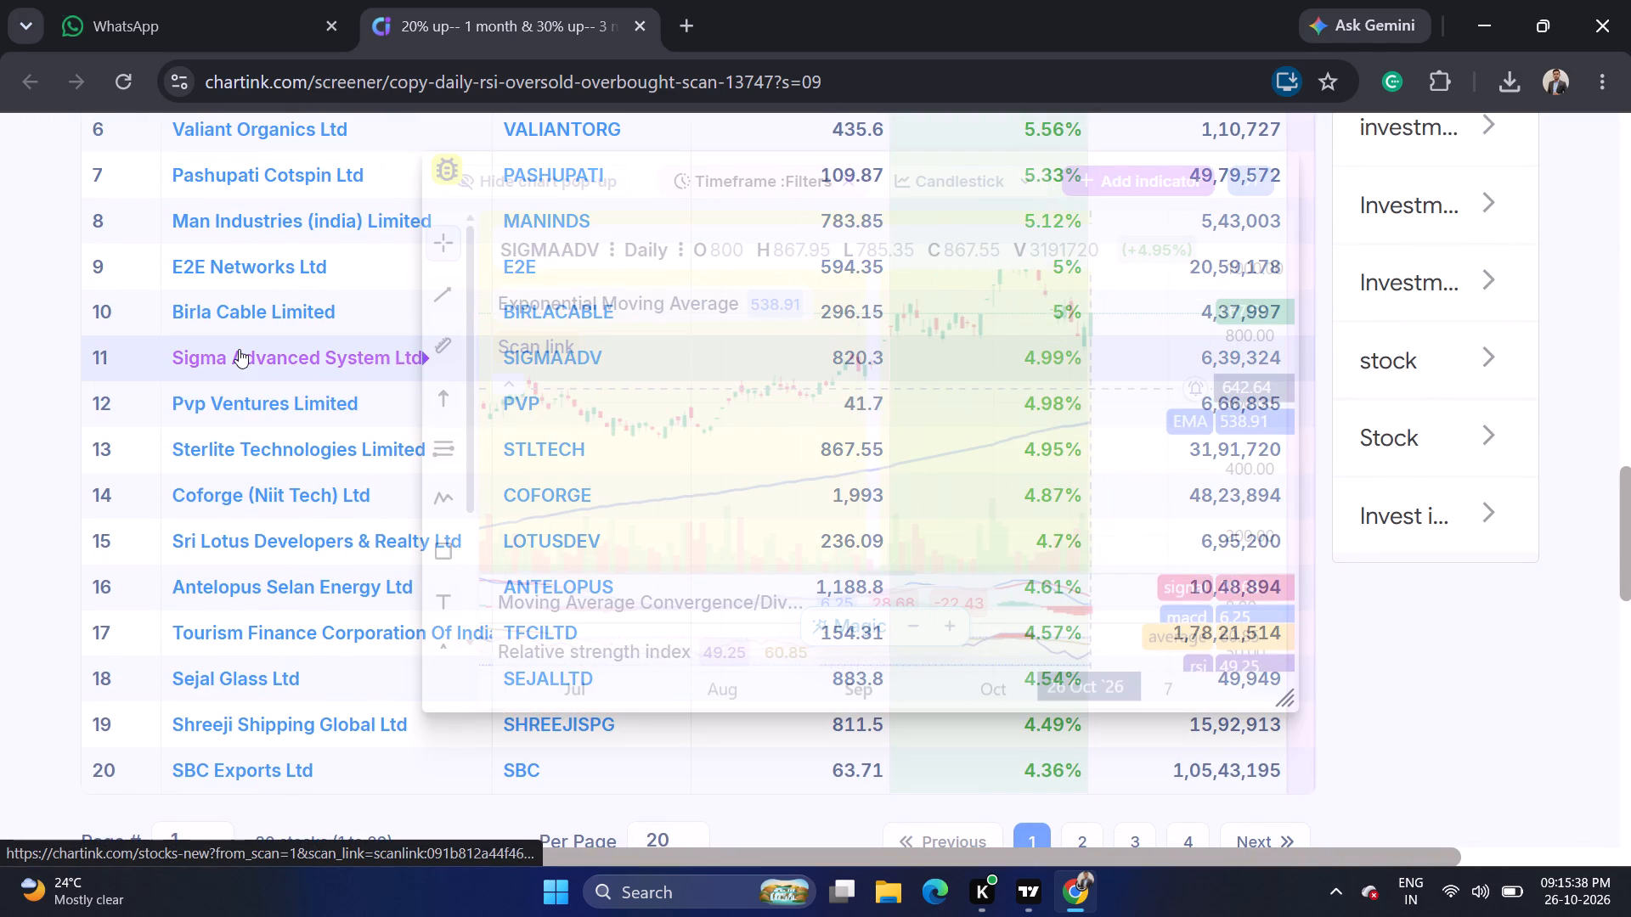
pyautogui.click(0, 363)
pyautogui.scroll(1, 0, 362)
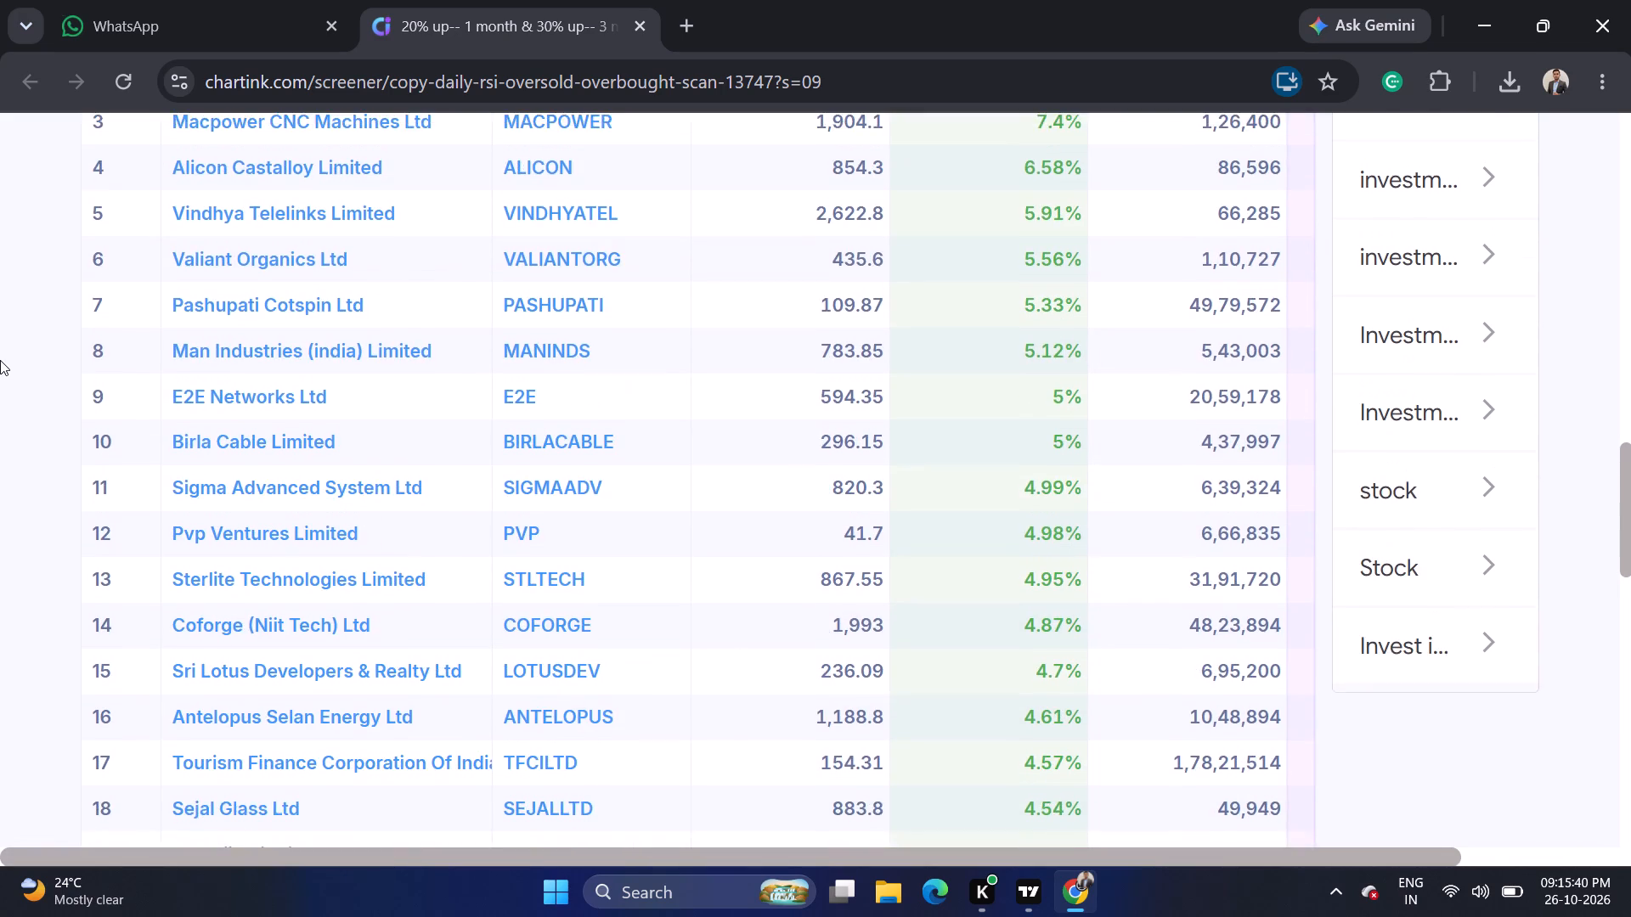
pyautogui.scroll(1, 0, 360)
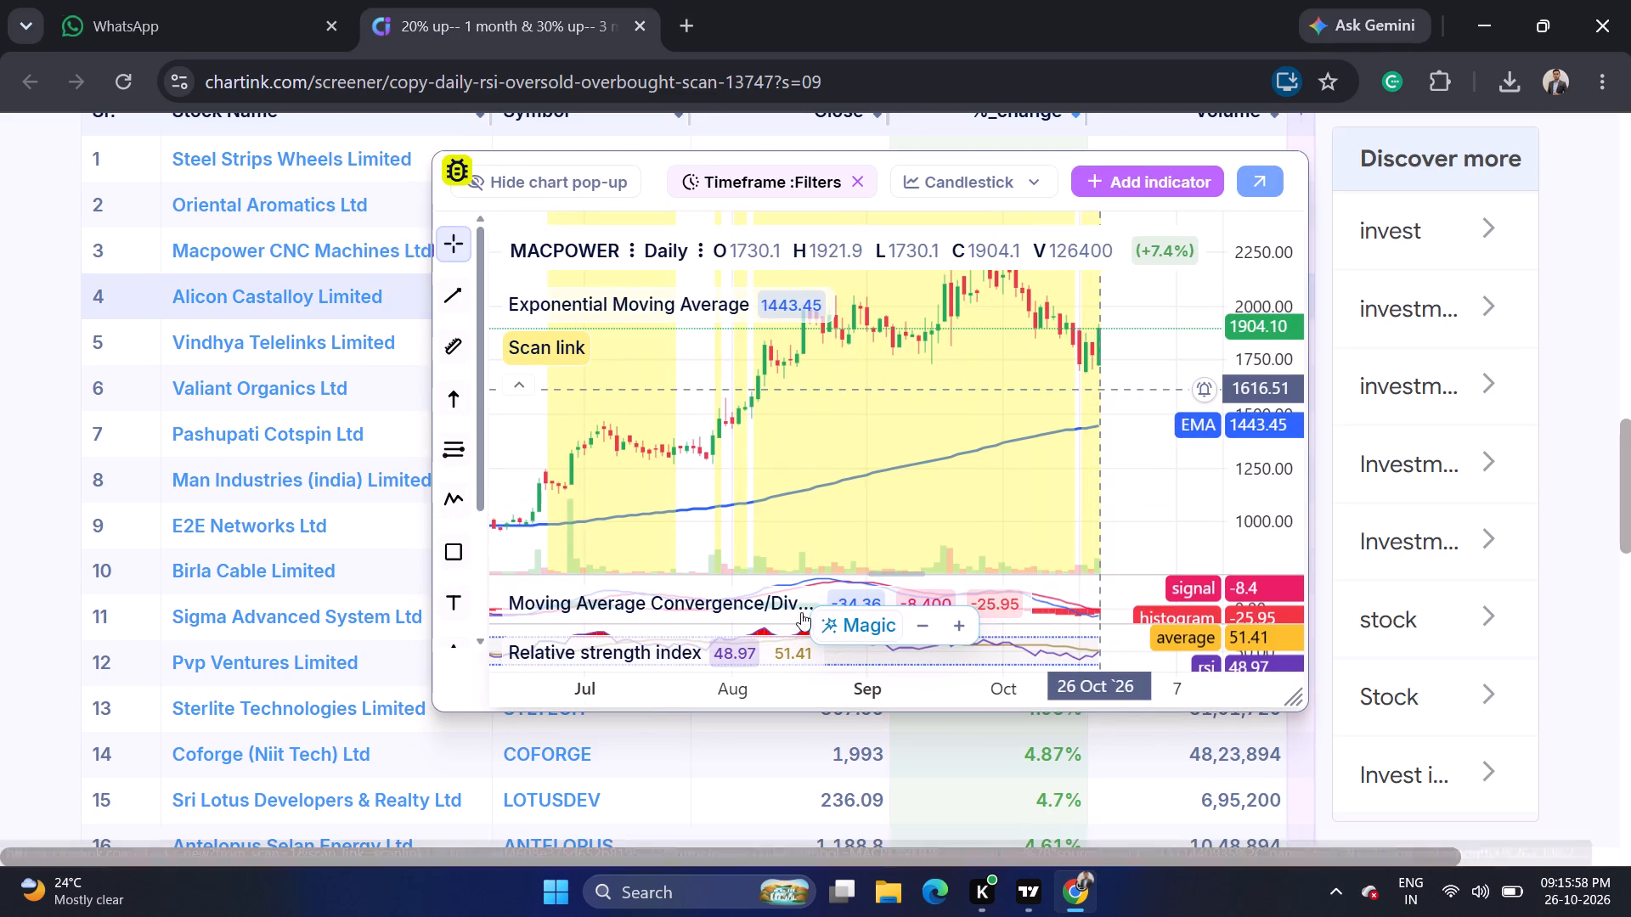
# Switch to TradingView, open the NSE chart for MACPOWER and dismiss the advertisement covering it.
pyautogui.click(1021, 889)
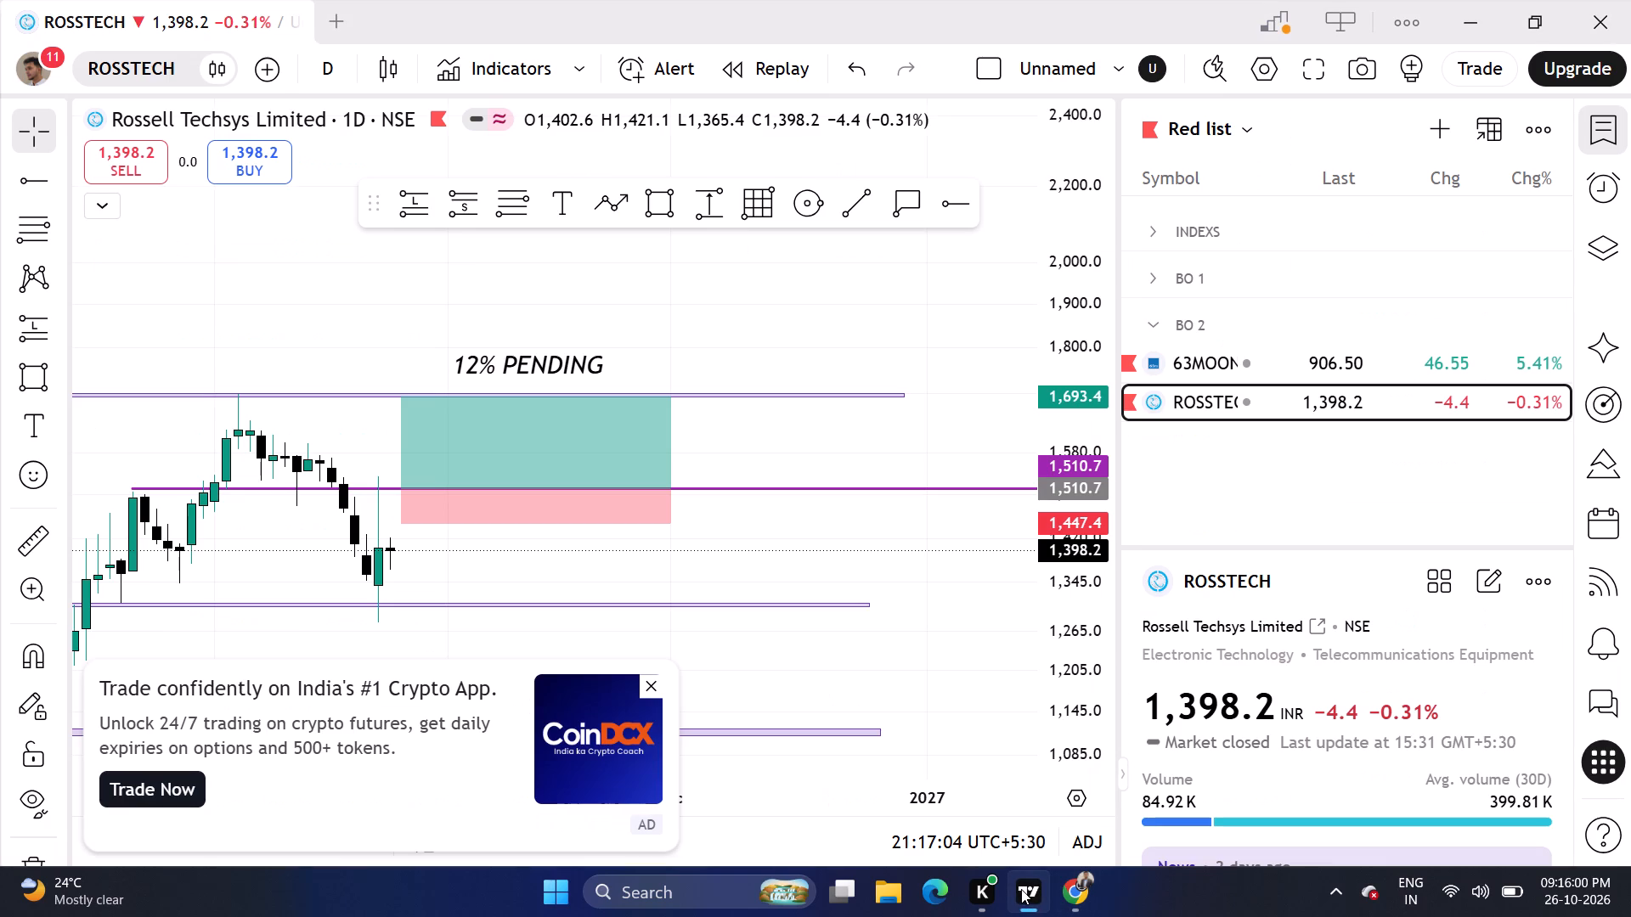
pyautogui.write('MACPOE')
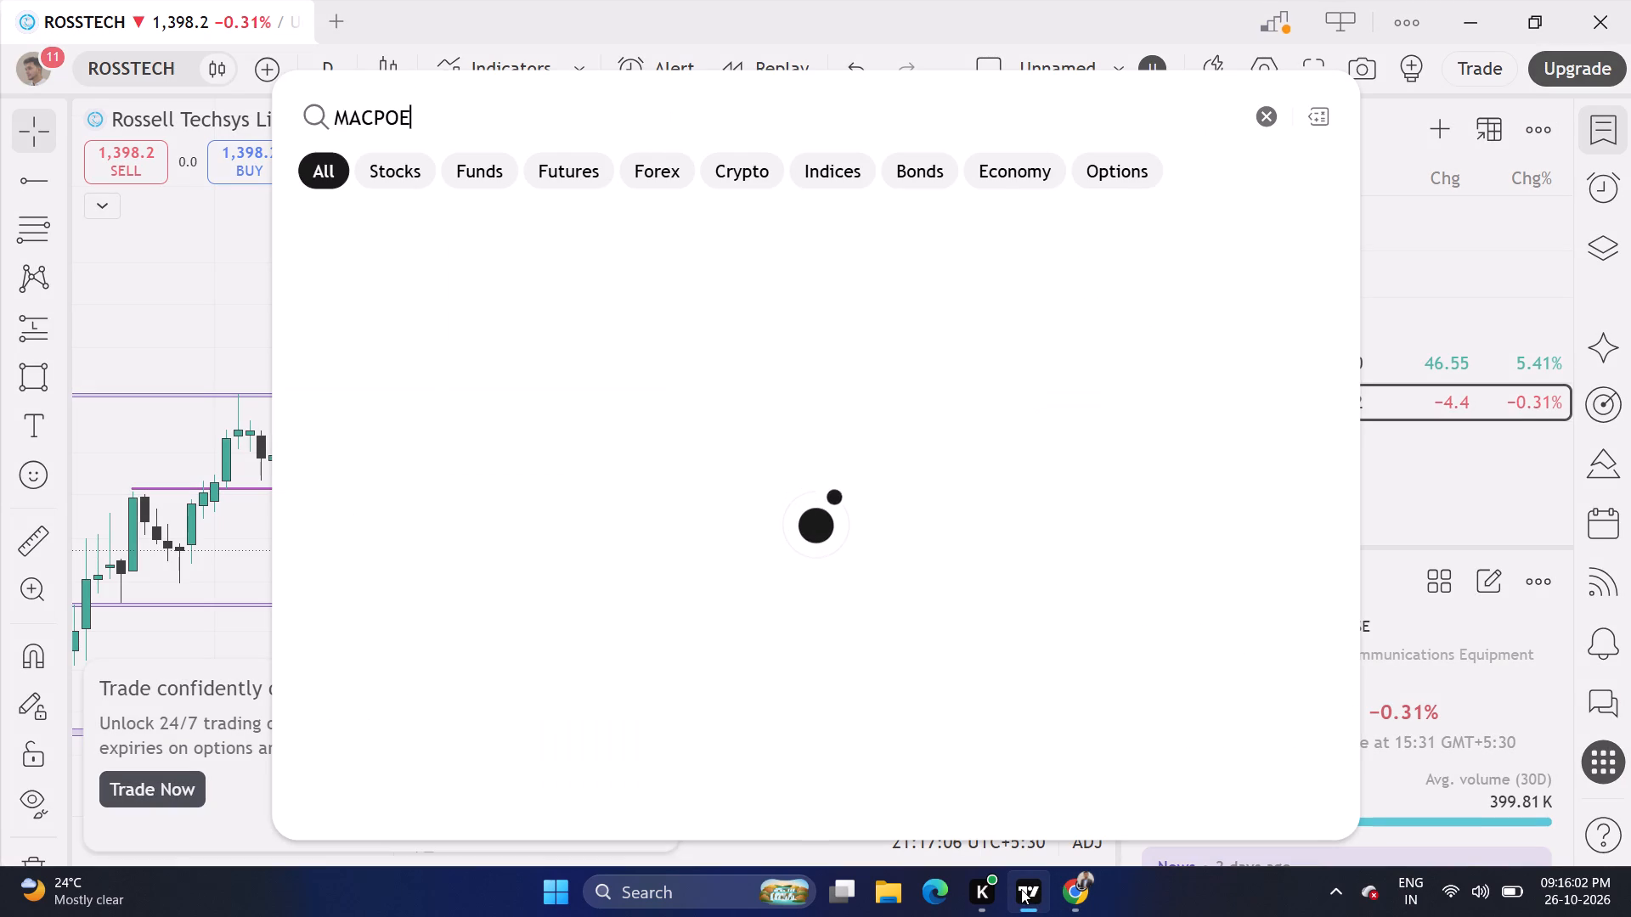
pyautogui.press('BackSpace')
pyautogui.write('WER')
pyautogui.click(562, 243)
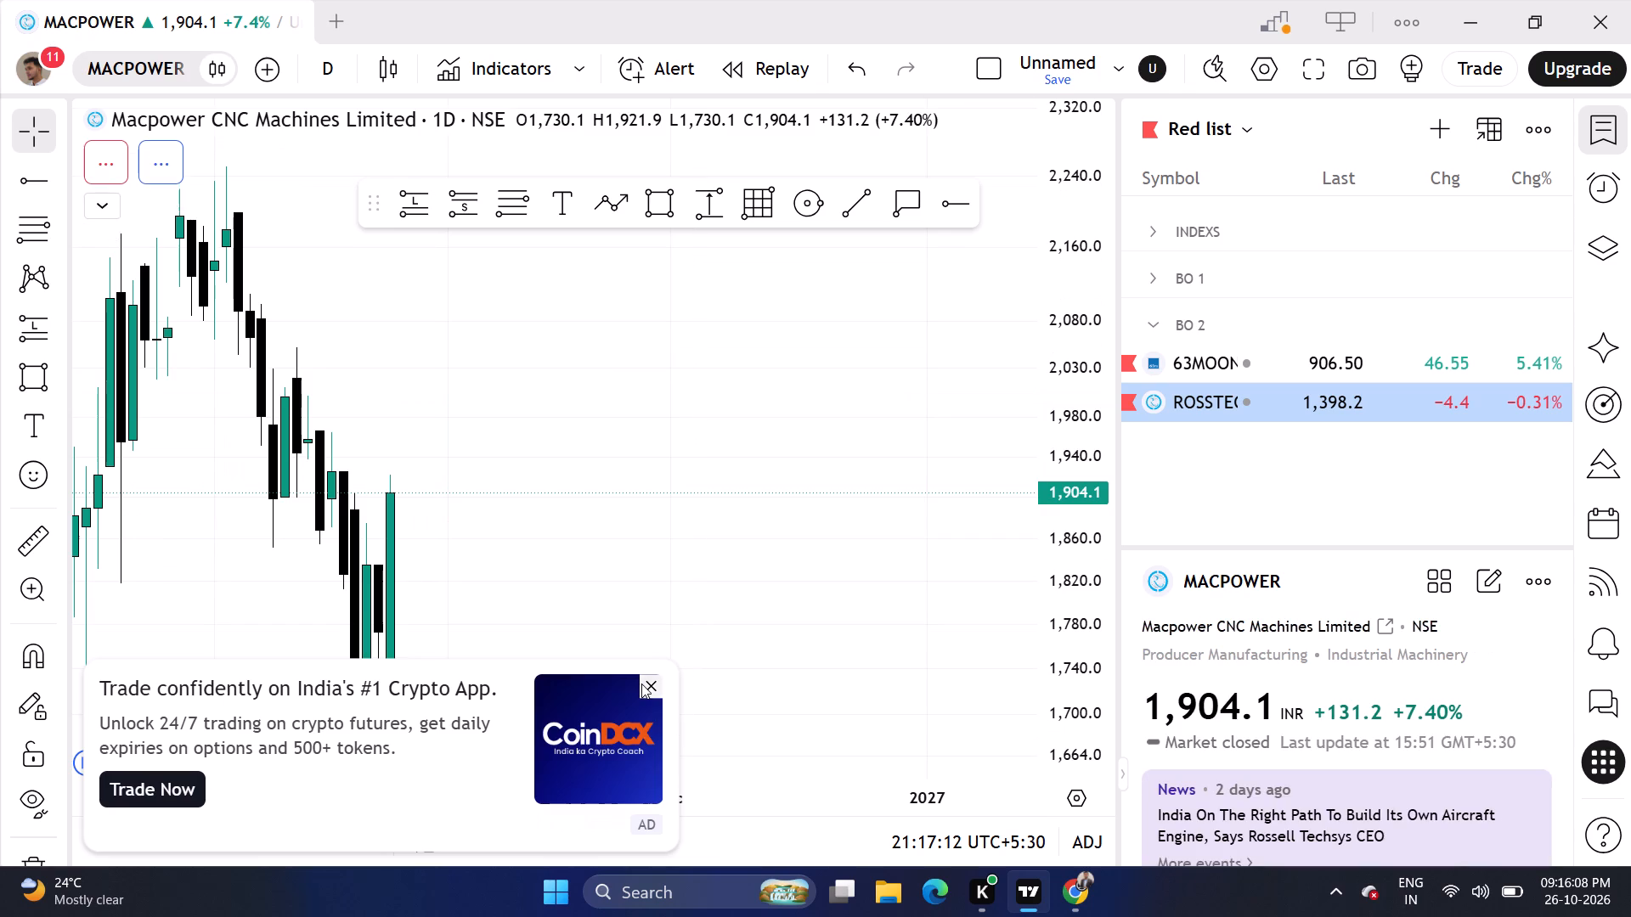
pyautogui.click(641, 684)
# Examine Macpower CNC Machines' daily price history and recent candles against the existing level markings.
pyautogui.scroll(-5, 772, 524)
pyautogui.scroll(-20, 1048, 551)
pyautogui.scroll(-3, 1048, 551)
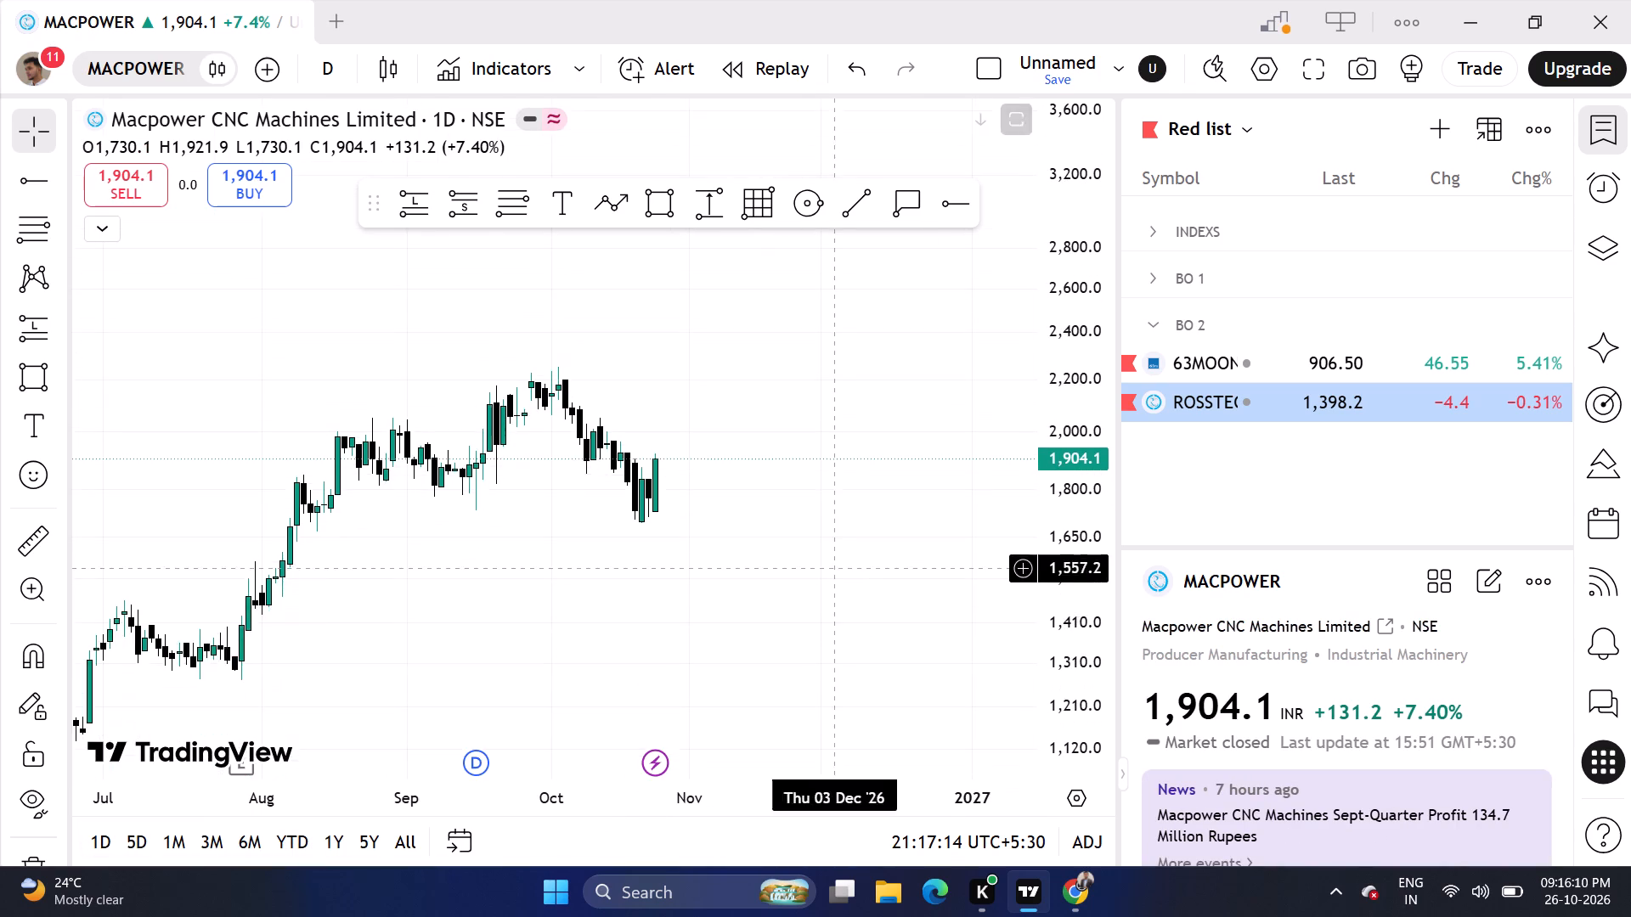
pyautogui.scroll(-10, 831, 566)
pyautogui.scroll(-8, 1053, 540)
pyautogui.scroll(1, 1055, 539)
pyautogui.scroll(-14, 1055, 539)
pyautogui.scroll(8, 1060, 549)
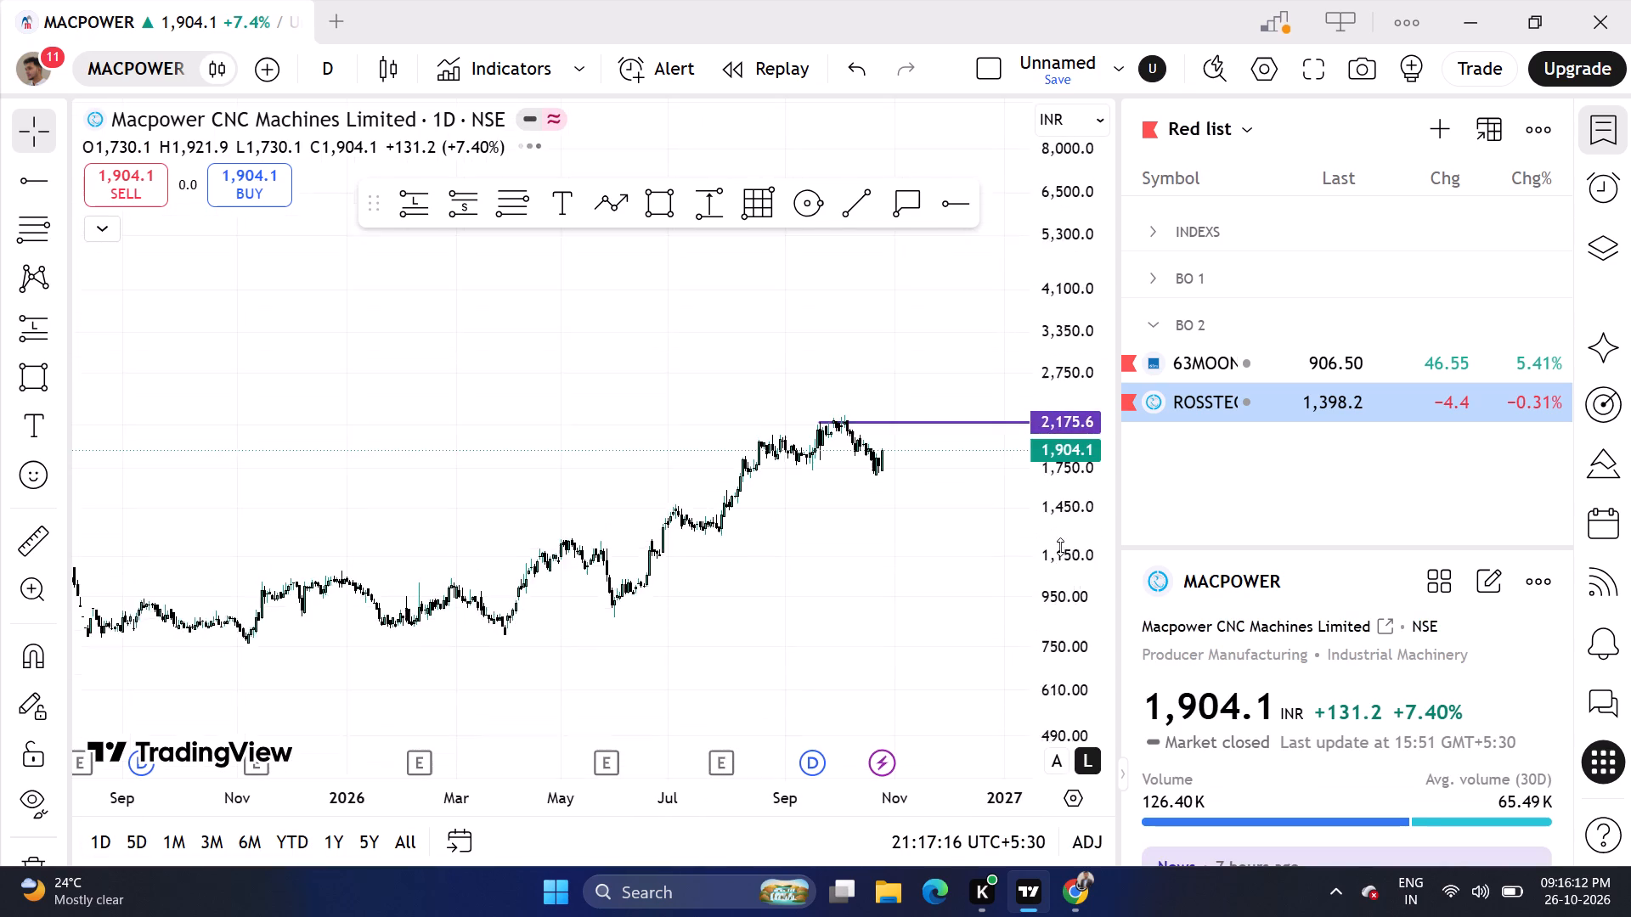
pyautogui.scroll(6, 1060, 547)
pyautogui.scroll(6, 965, 565)
pyautogui.scroll(11, 1105, 605)
pyautogui.scroll(3, 872, 627)
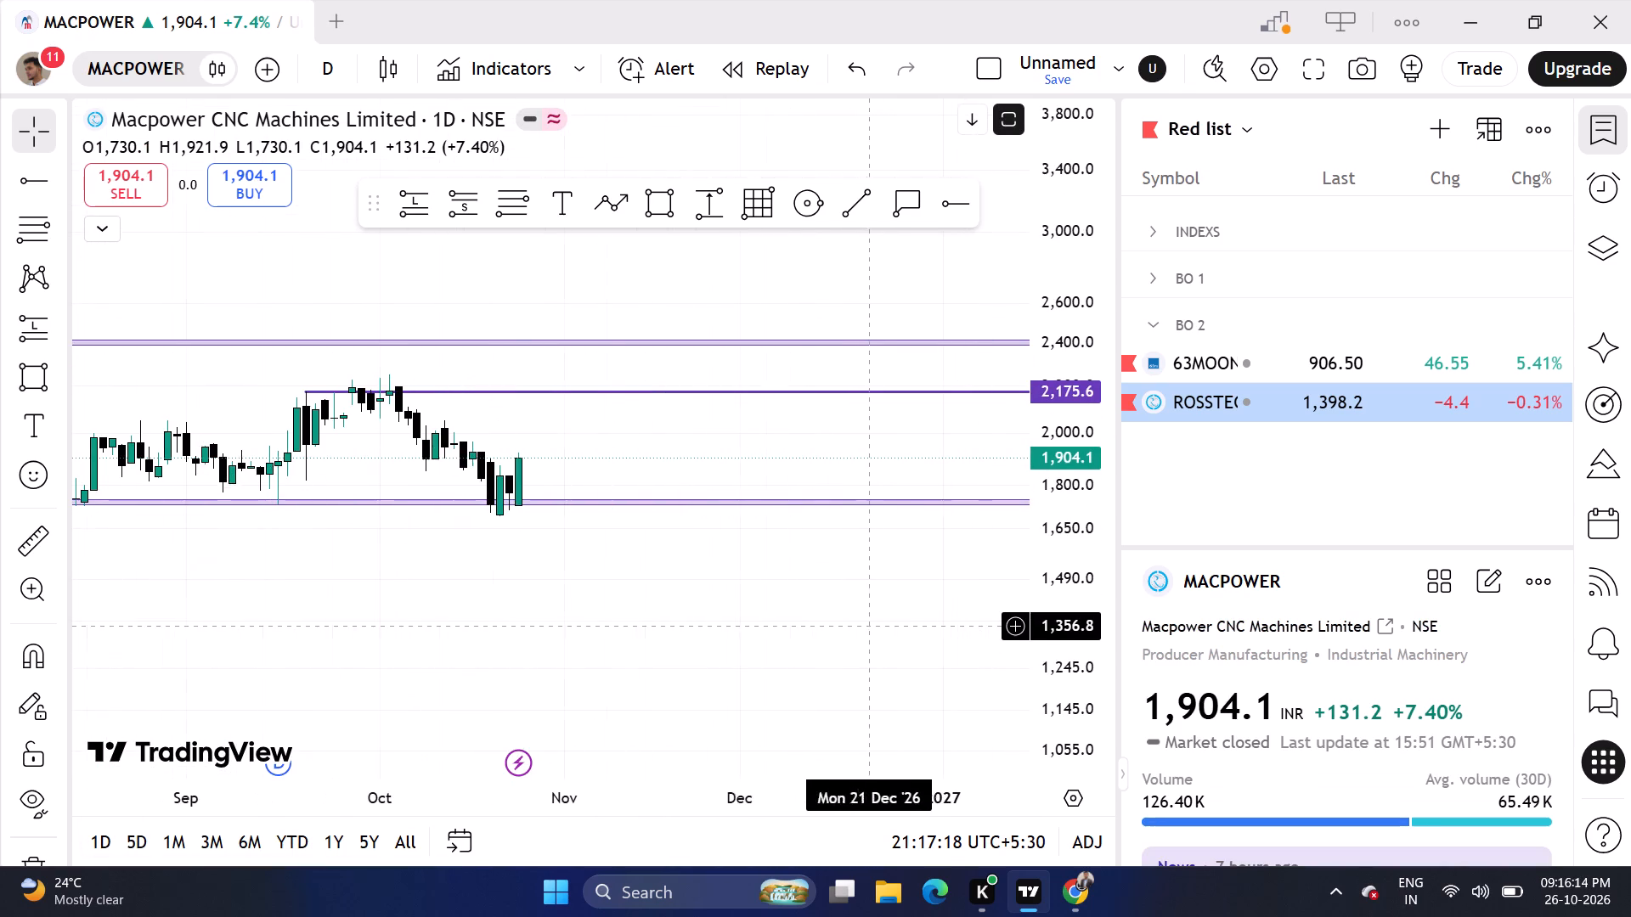
pyautogui.doubleClick(564, 590)
pyautogui.doubleClick(567, 513)
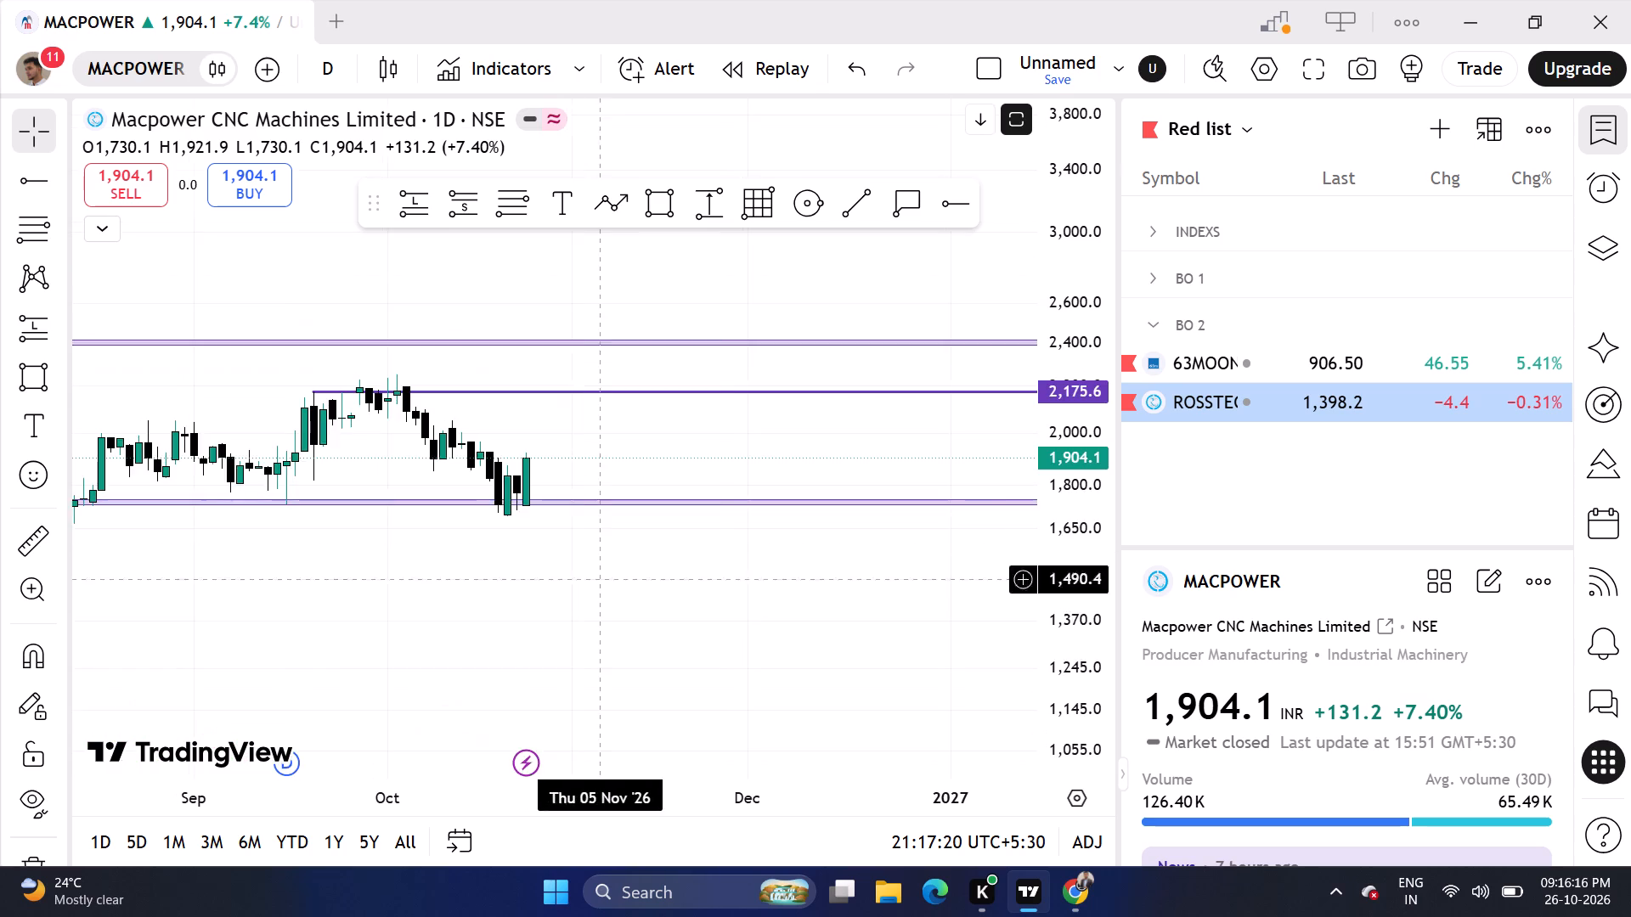
pyautogui.scroll(1, 623, 640)
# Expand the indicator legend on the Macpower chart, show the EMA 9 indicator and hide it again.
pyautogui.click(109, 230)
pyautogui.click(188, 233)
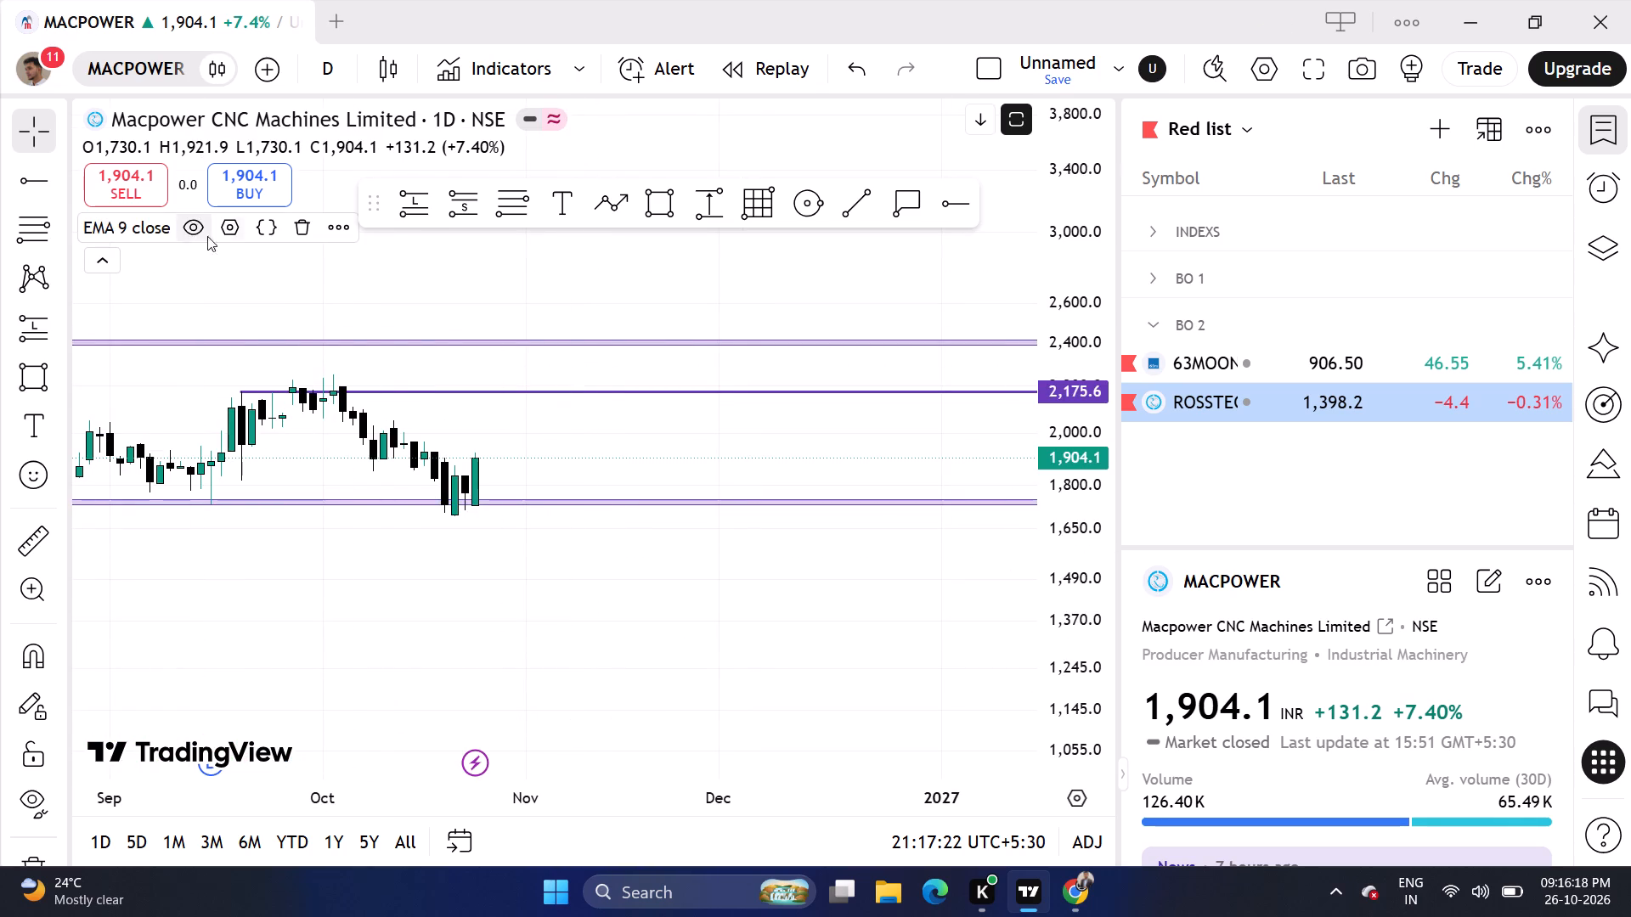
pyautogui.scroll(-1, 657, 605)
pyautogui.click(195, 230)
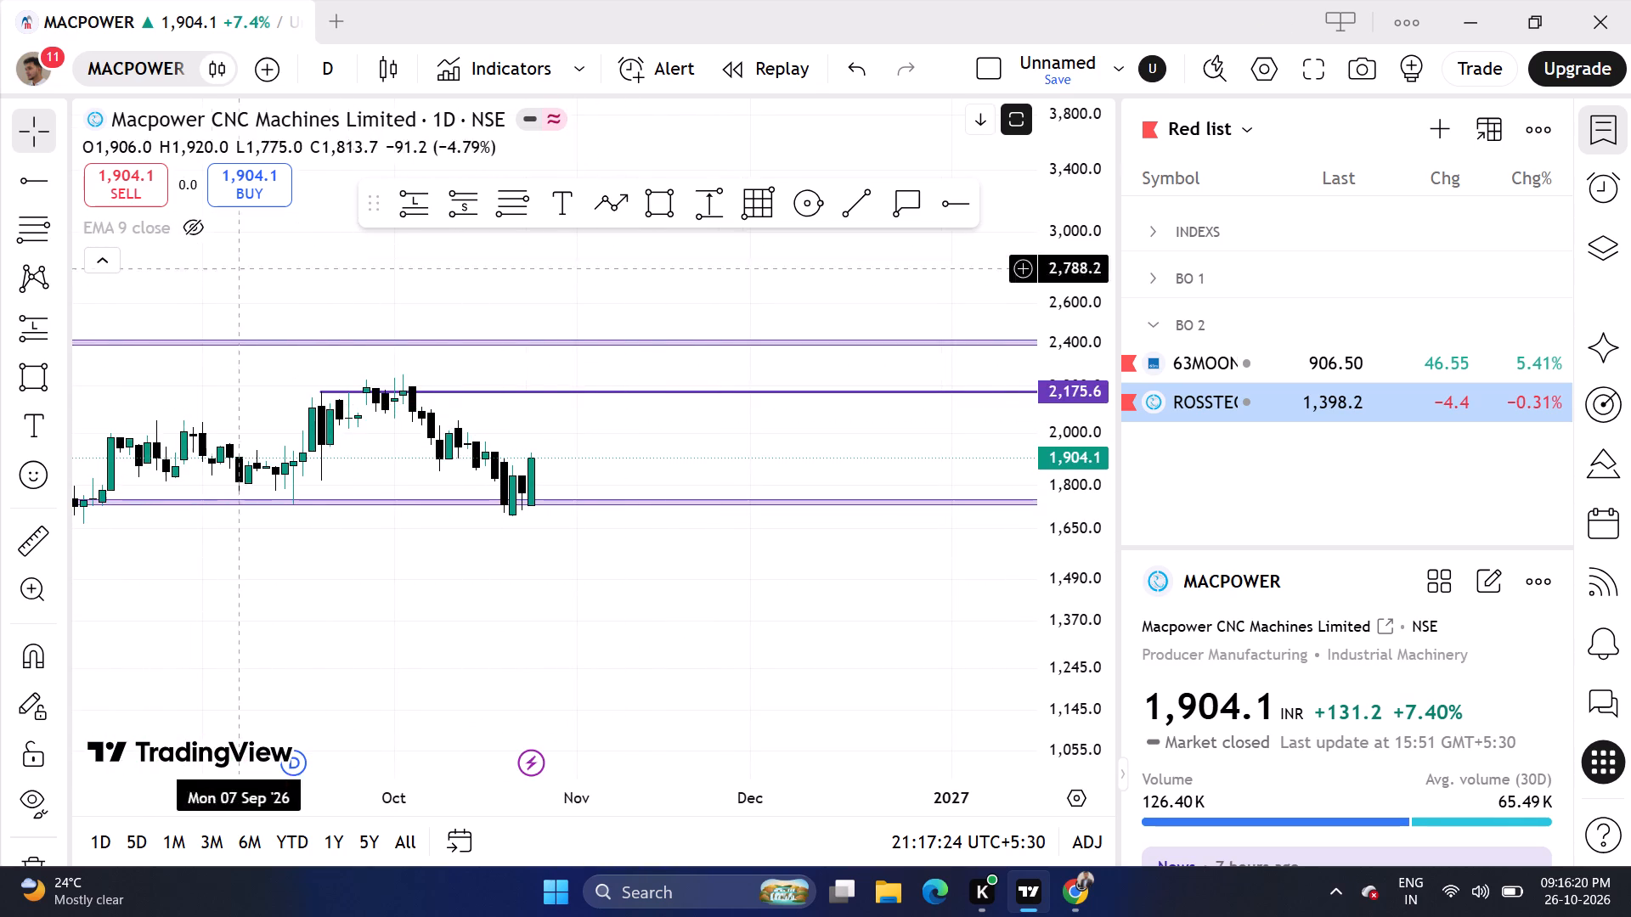
# Delete the horizontal ray at 2,175.6 from the Macpower chart.
pyautogui.click(318, 392)
pyautogui.click(1091, 151)
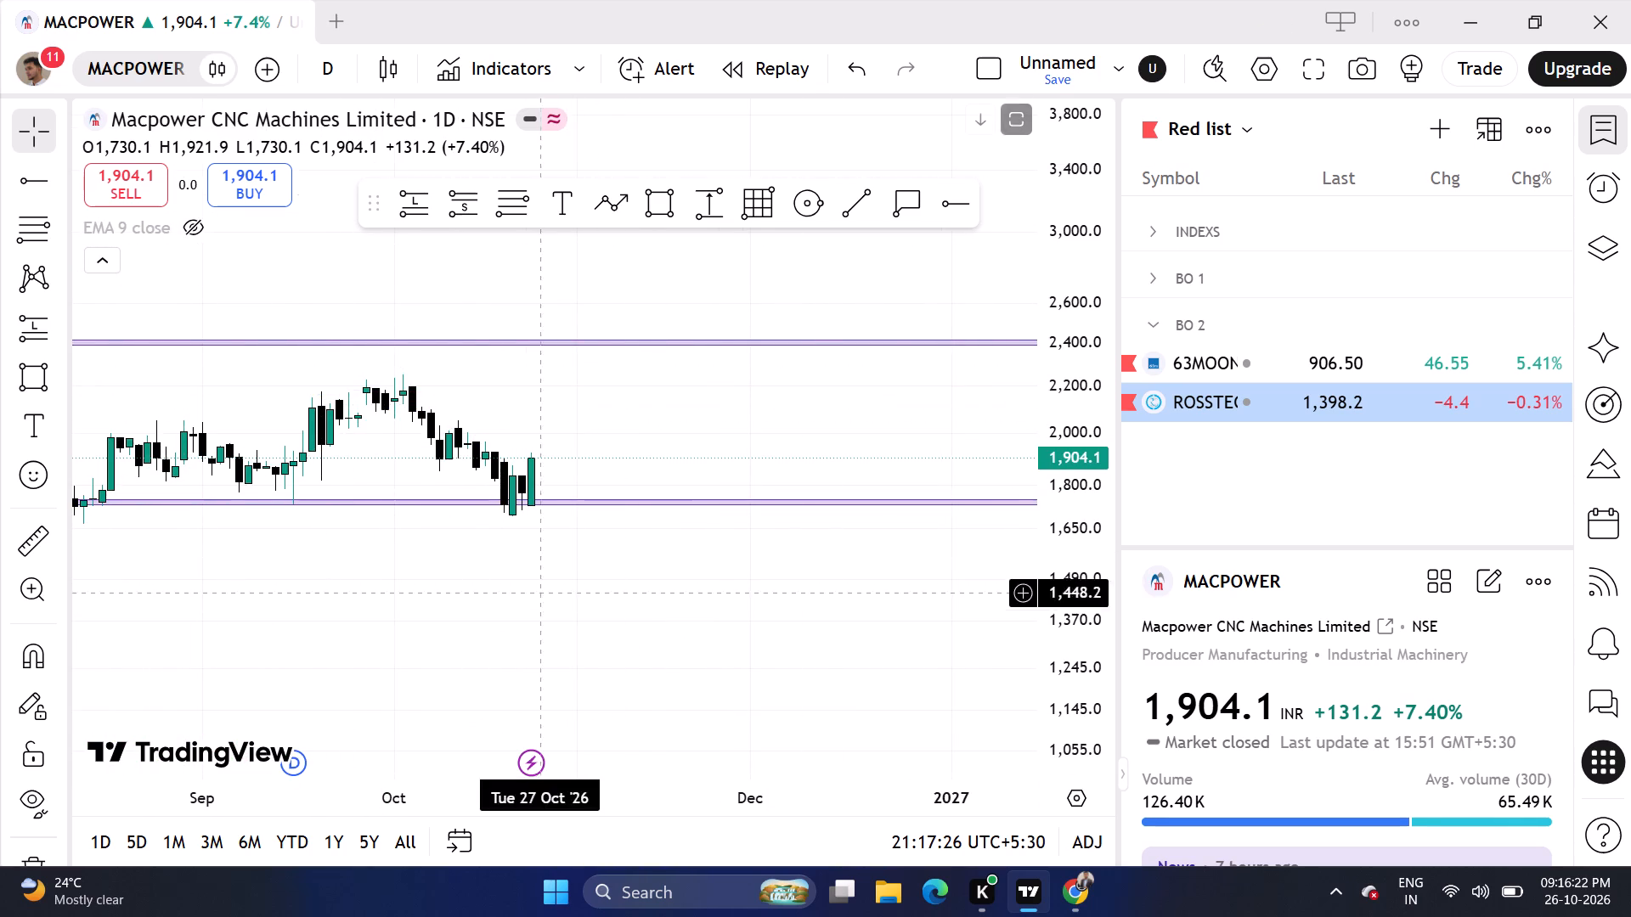
# Examine Macpower's daily price history since 2025 against the upper and lower purple zones.
pyautogui.scroll(-13, 550, 610)
pyautogui.scroll(-13, 1025, 537)
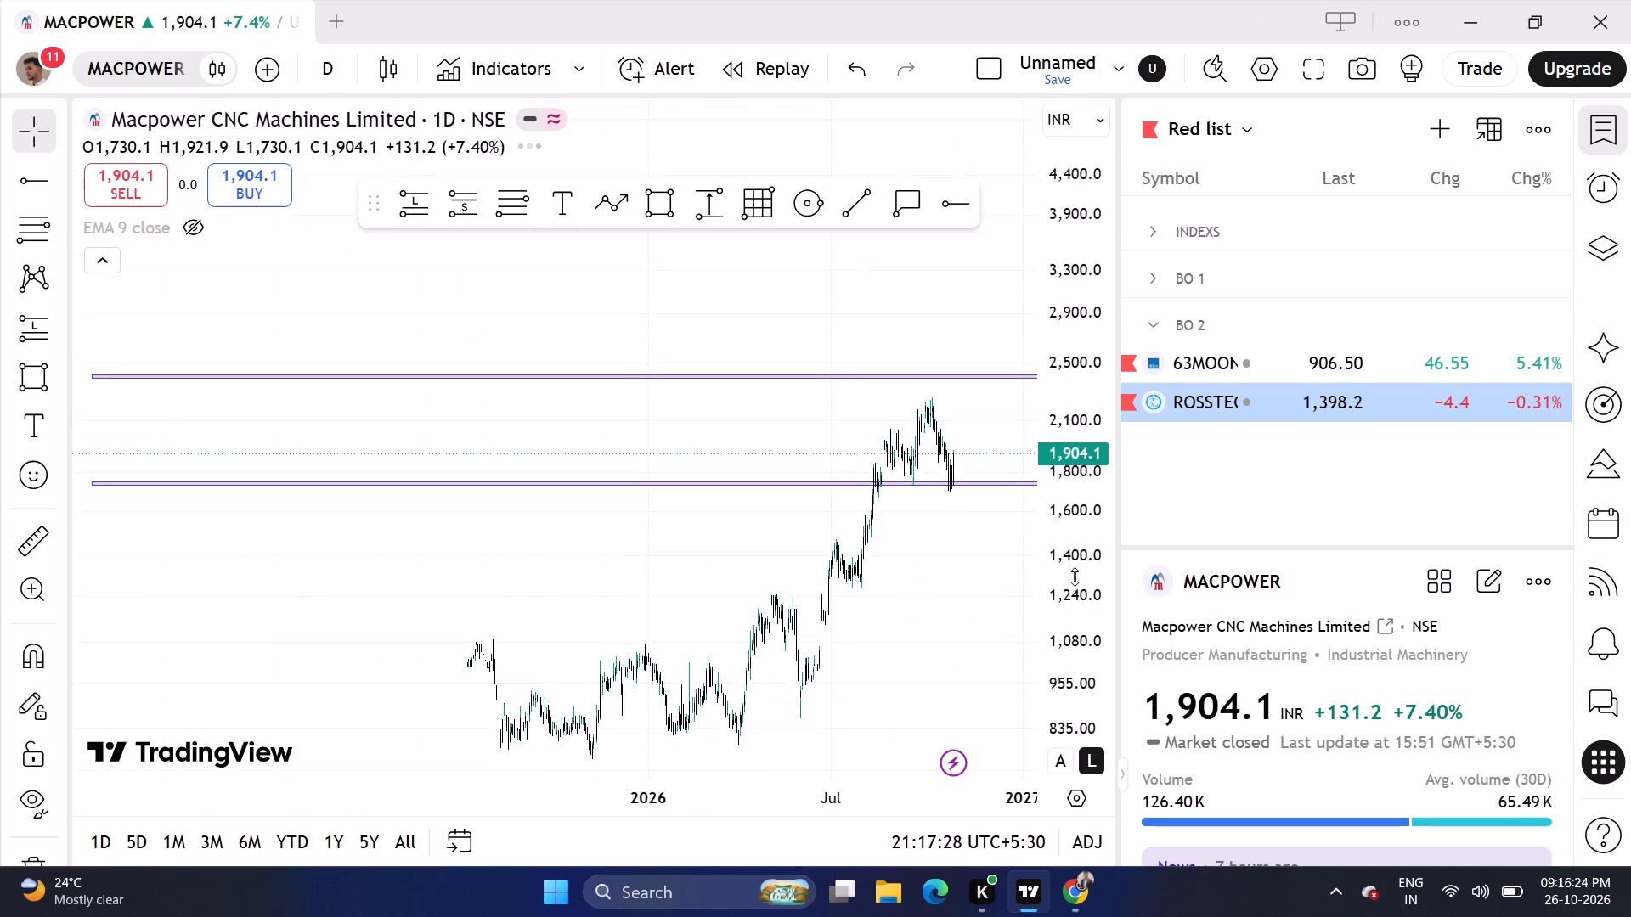
pyautogui.scroll(-6, 1075, 577)
pyautogui.scroll(15, 1034, 650)
pyautogui.scroll(6, 1024, 657)
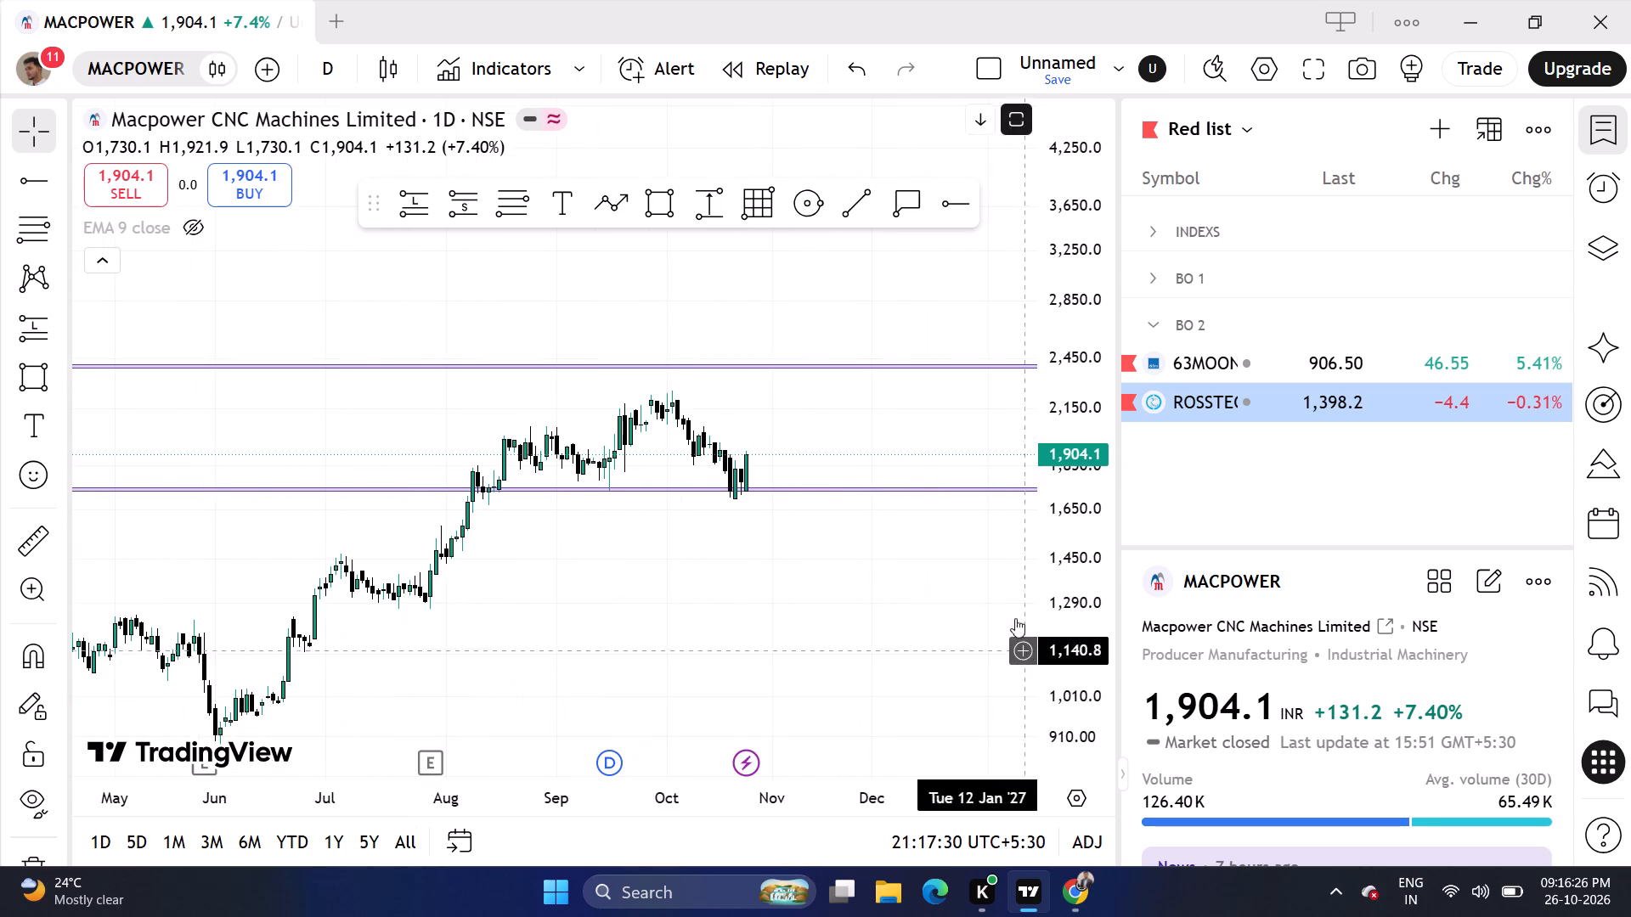
pyautogui.scroll(6, 1067, 604)
pyautogui.scroll(3, 773, 423)
# Switch the Macpower chart to the weekly interval and examine its multi-year swings against both purple zones.
pyautogui.click(337, 75)
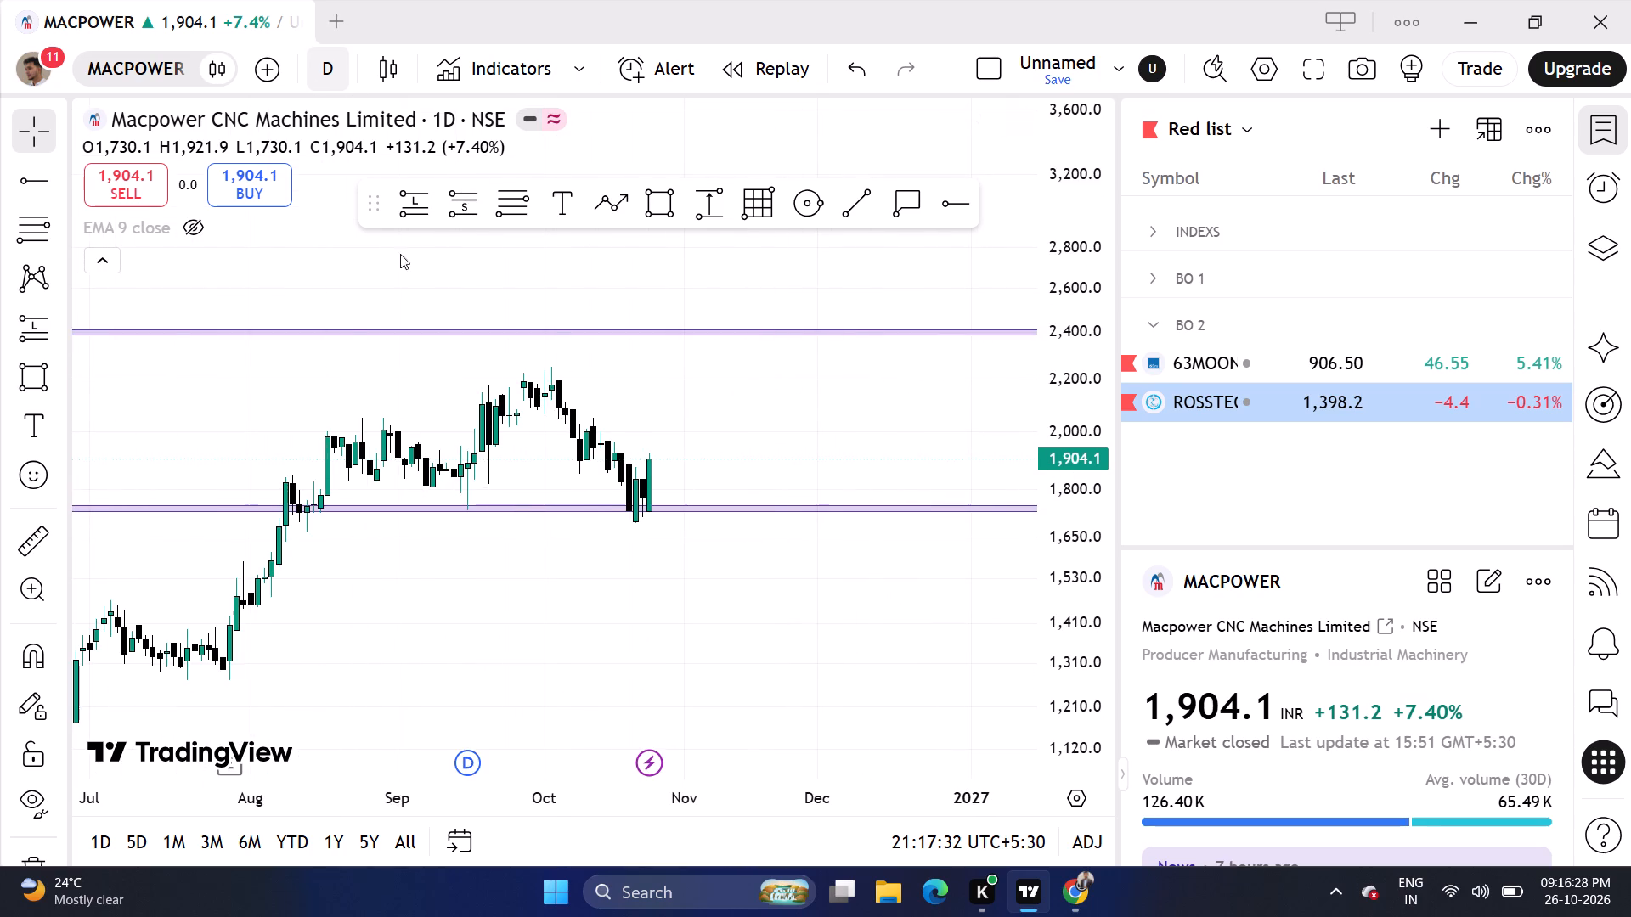
pyautogui.scroll(-5, 410, 290)
pyautogui.click(392, 678)
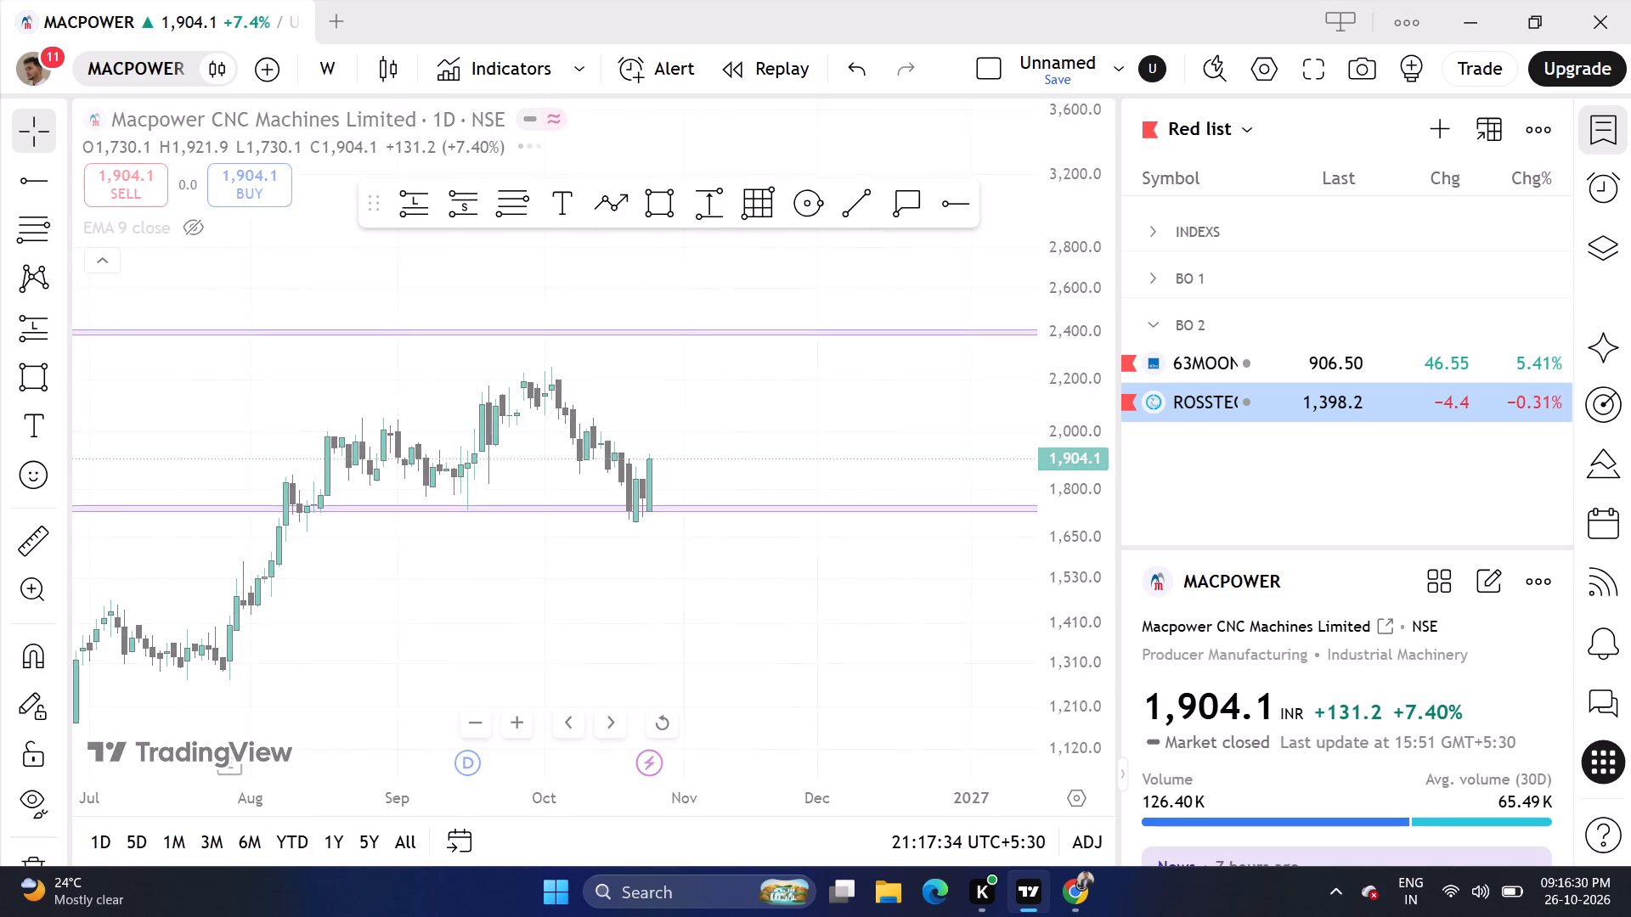
pyautogui.scroll(-7, 1067, 545)
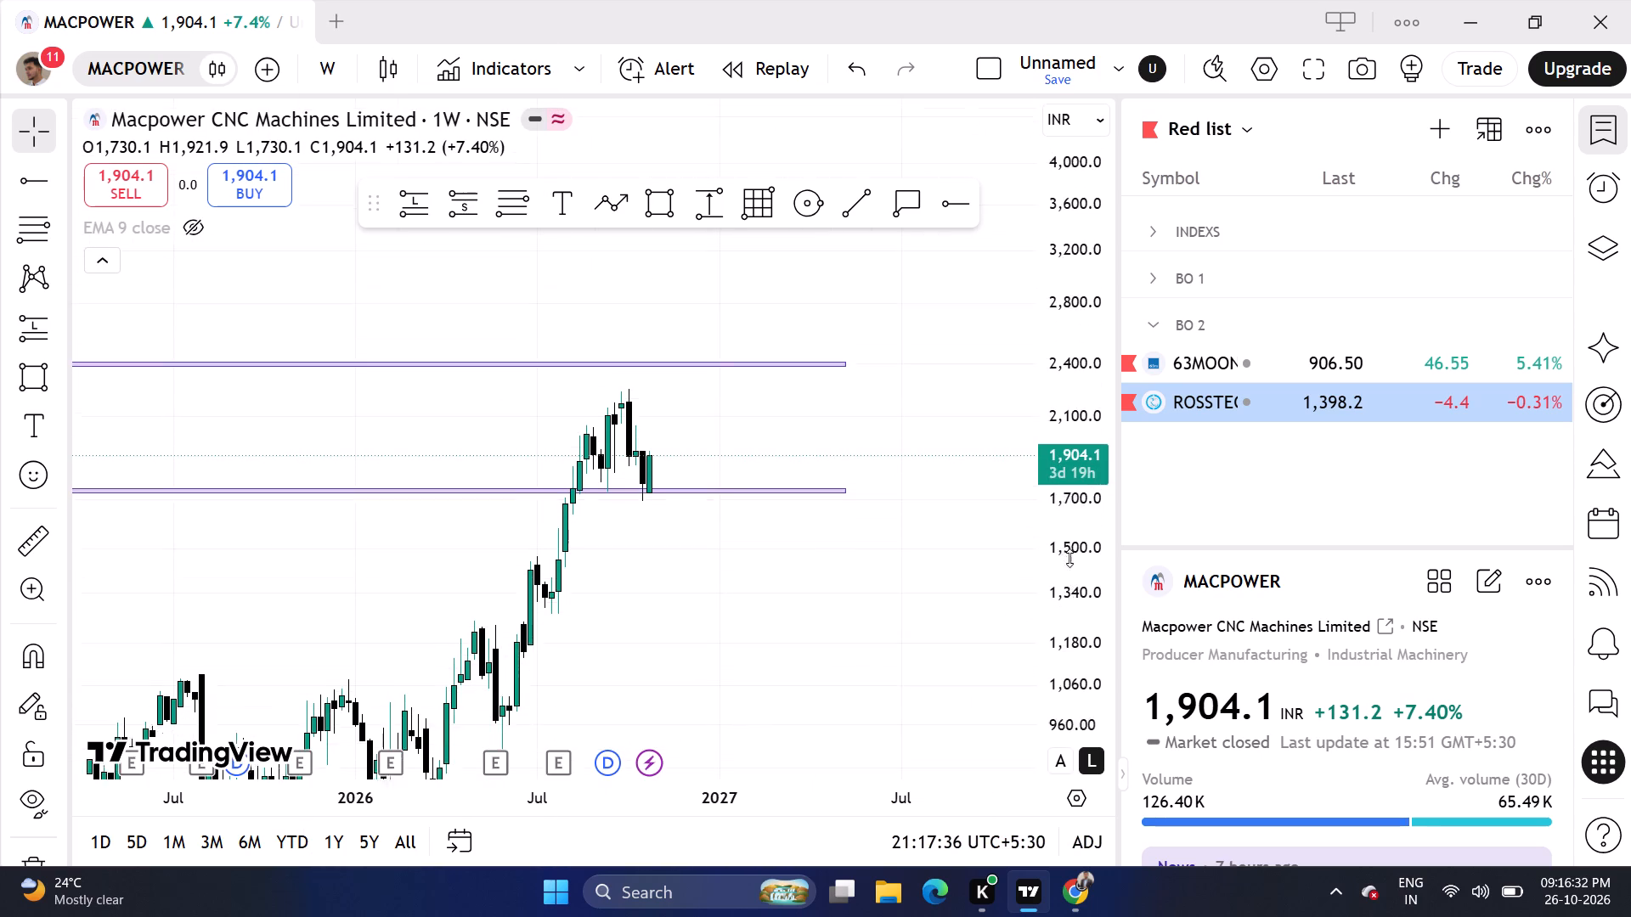
pyautogui.scroll(-6, 1069, 558)
pyautogui.scroll(-6, 818, 549)
pyautogui.scroll(-1, 1024, 548)
pyautogui.scroll(3, 933, 660)
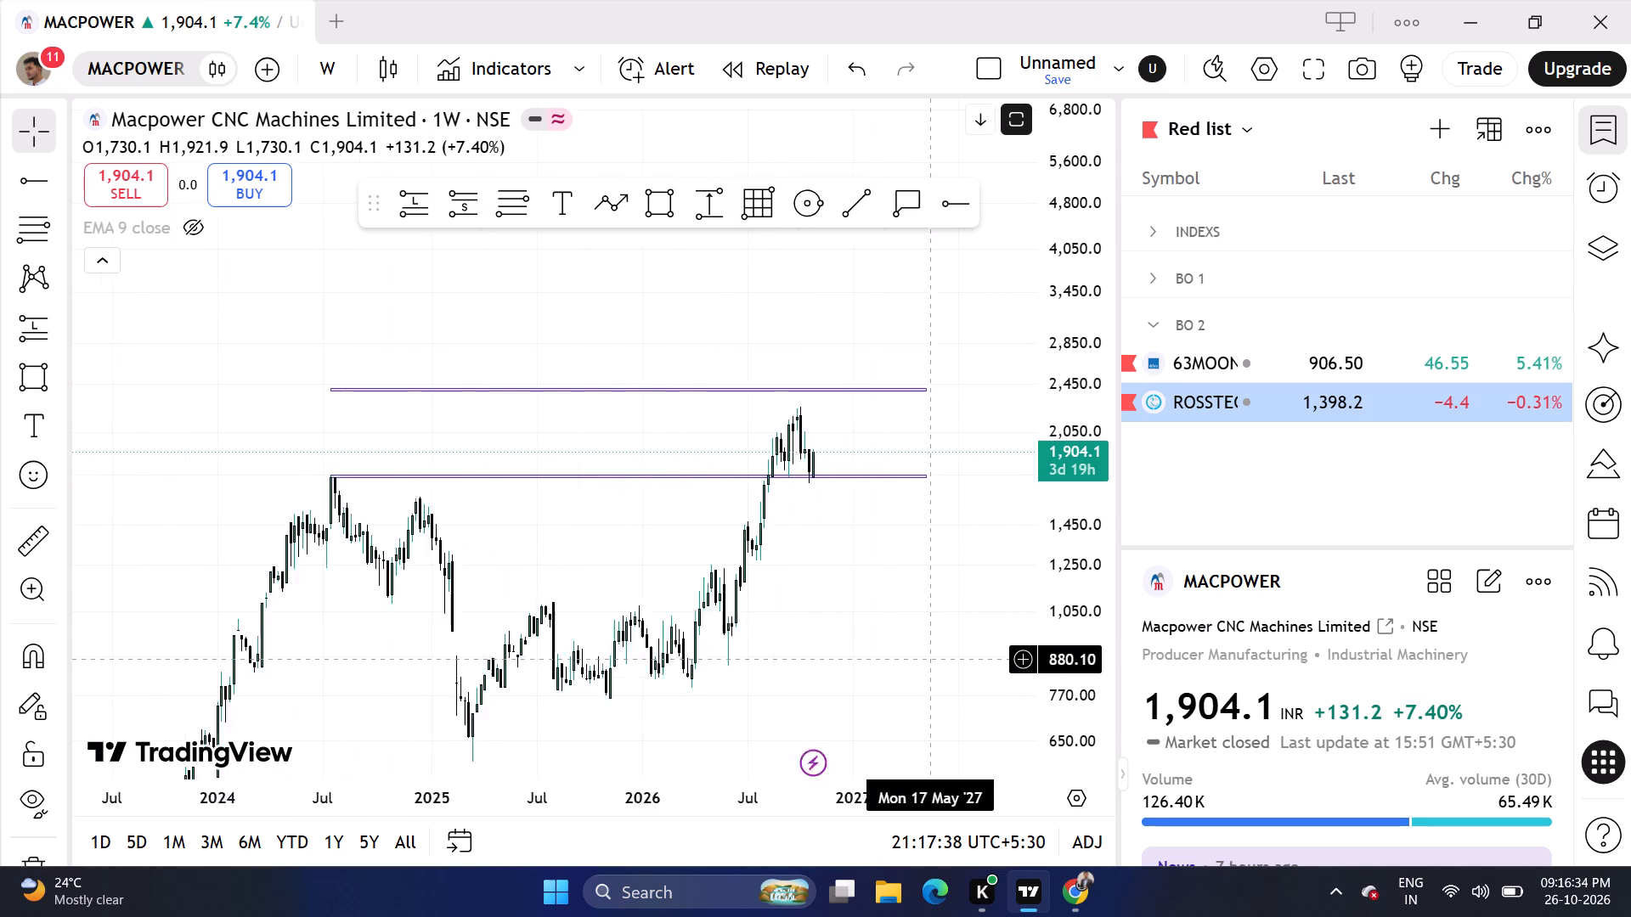
pyautogui.scroll(2, 866, 650)
# Move the upper purple zone down to the recent weekly swing high at about 2,270.
pyautogui.moveTo(761, 385); pyautogui.dragTo(770, 391)
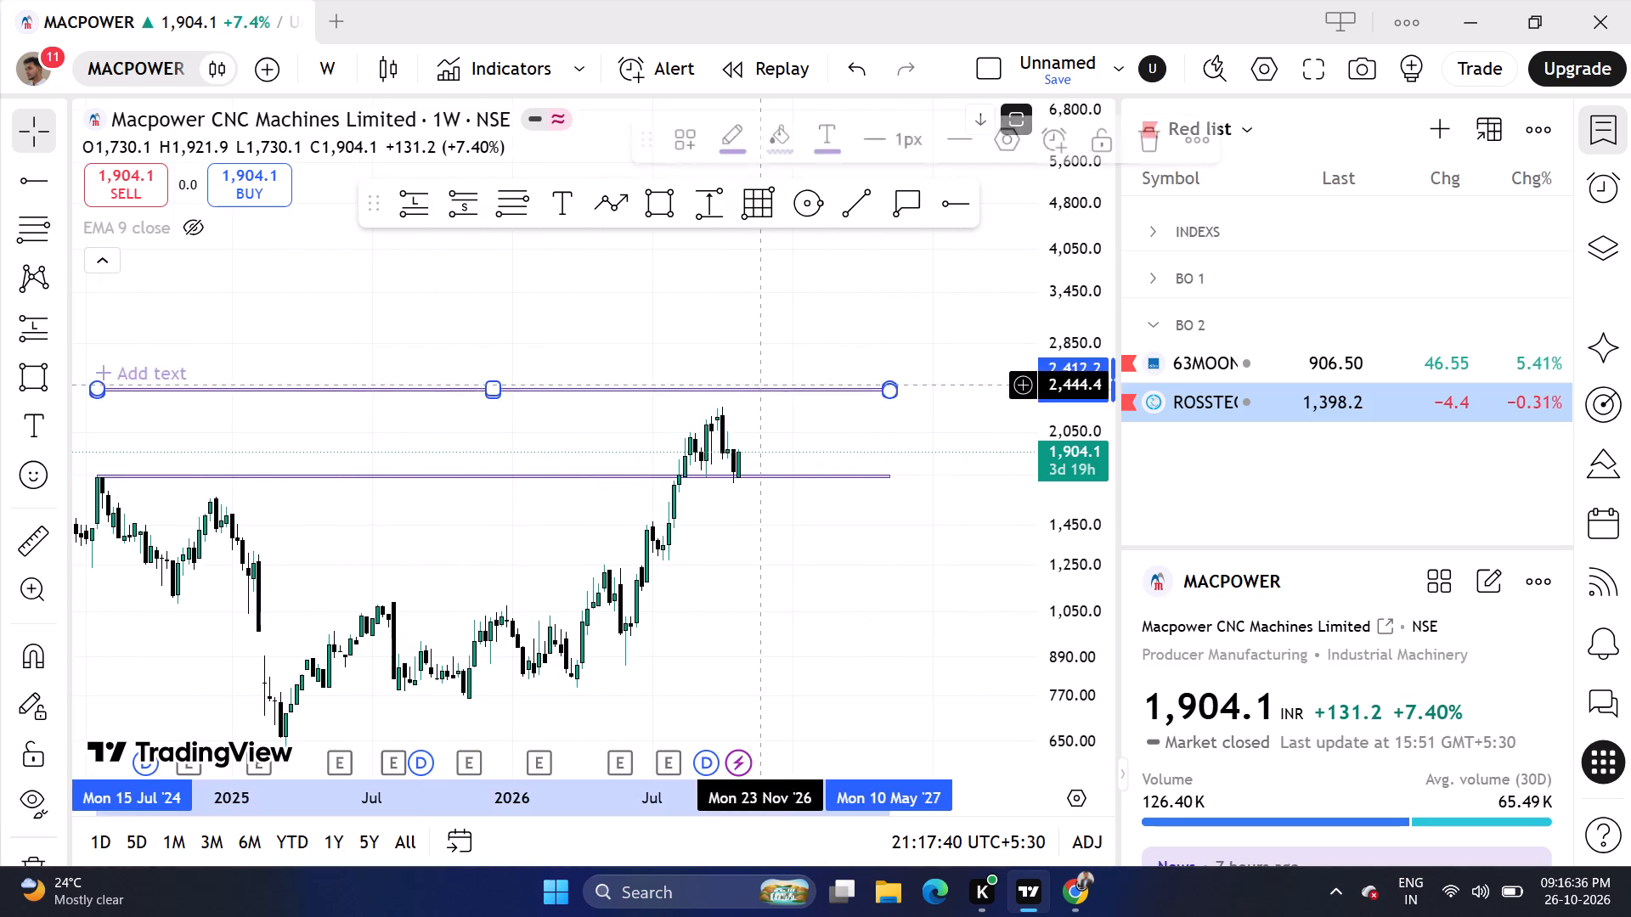
pyautogui.moveTo(770, 391); pyautogui.dragTo(821, 400)
pyautogui.click(814, 358)
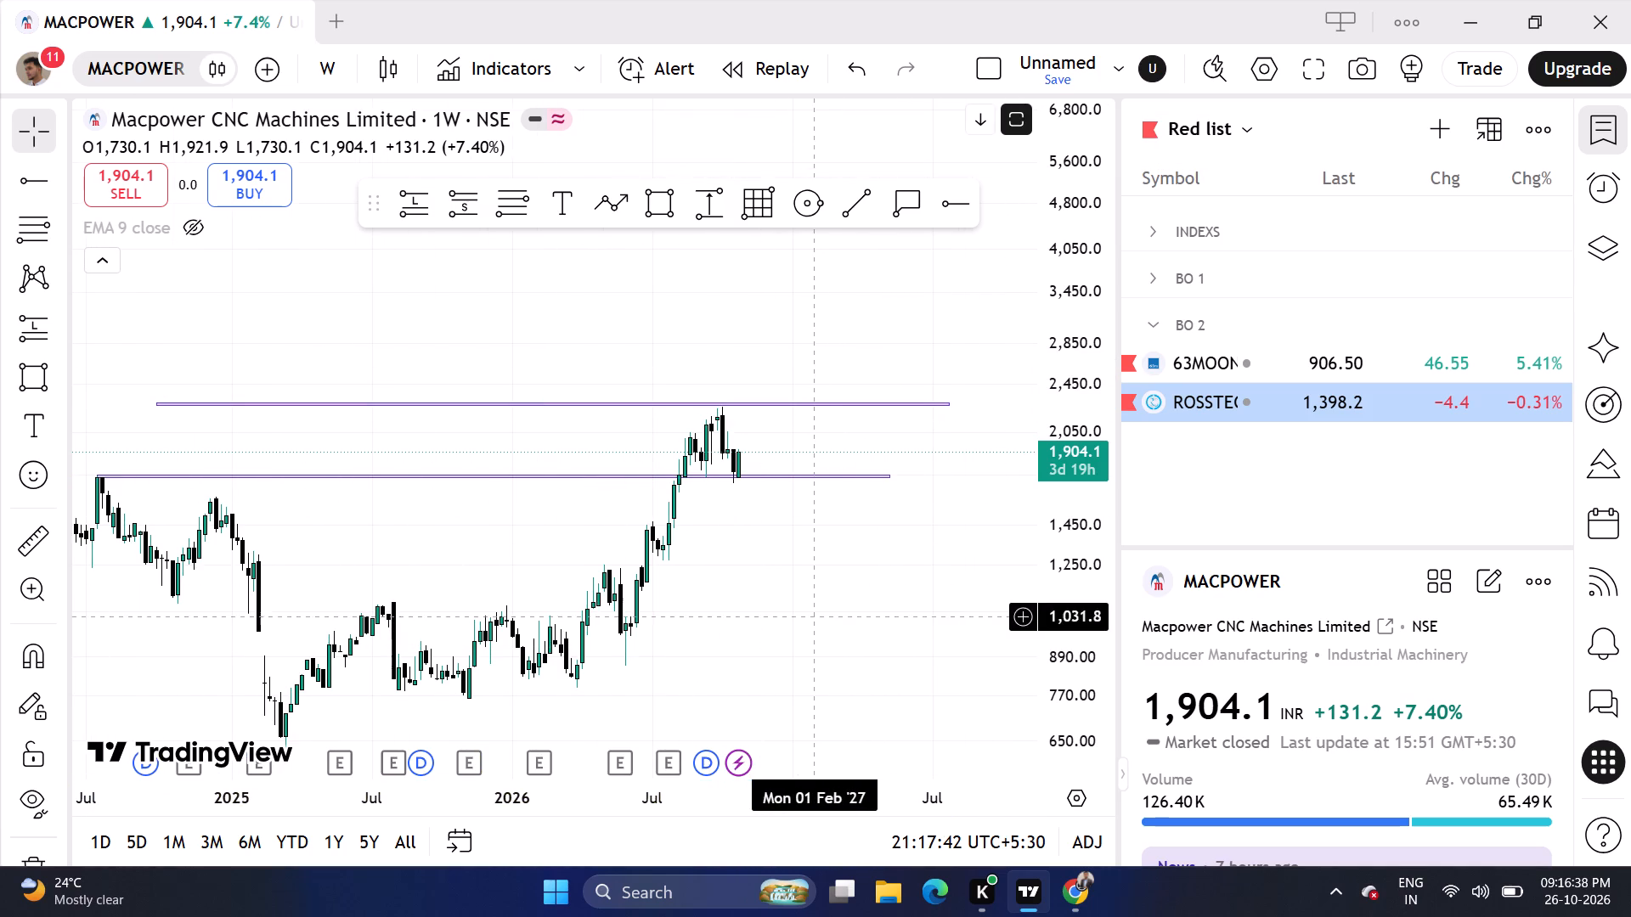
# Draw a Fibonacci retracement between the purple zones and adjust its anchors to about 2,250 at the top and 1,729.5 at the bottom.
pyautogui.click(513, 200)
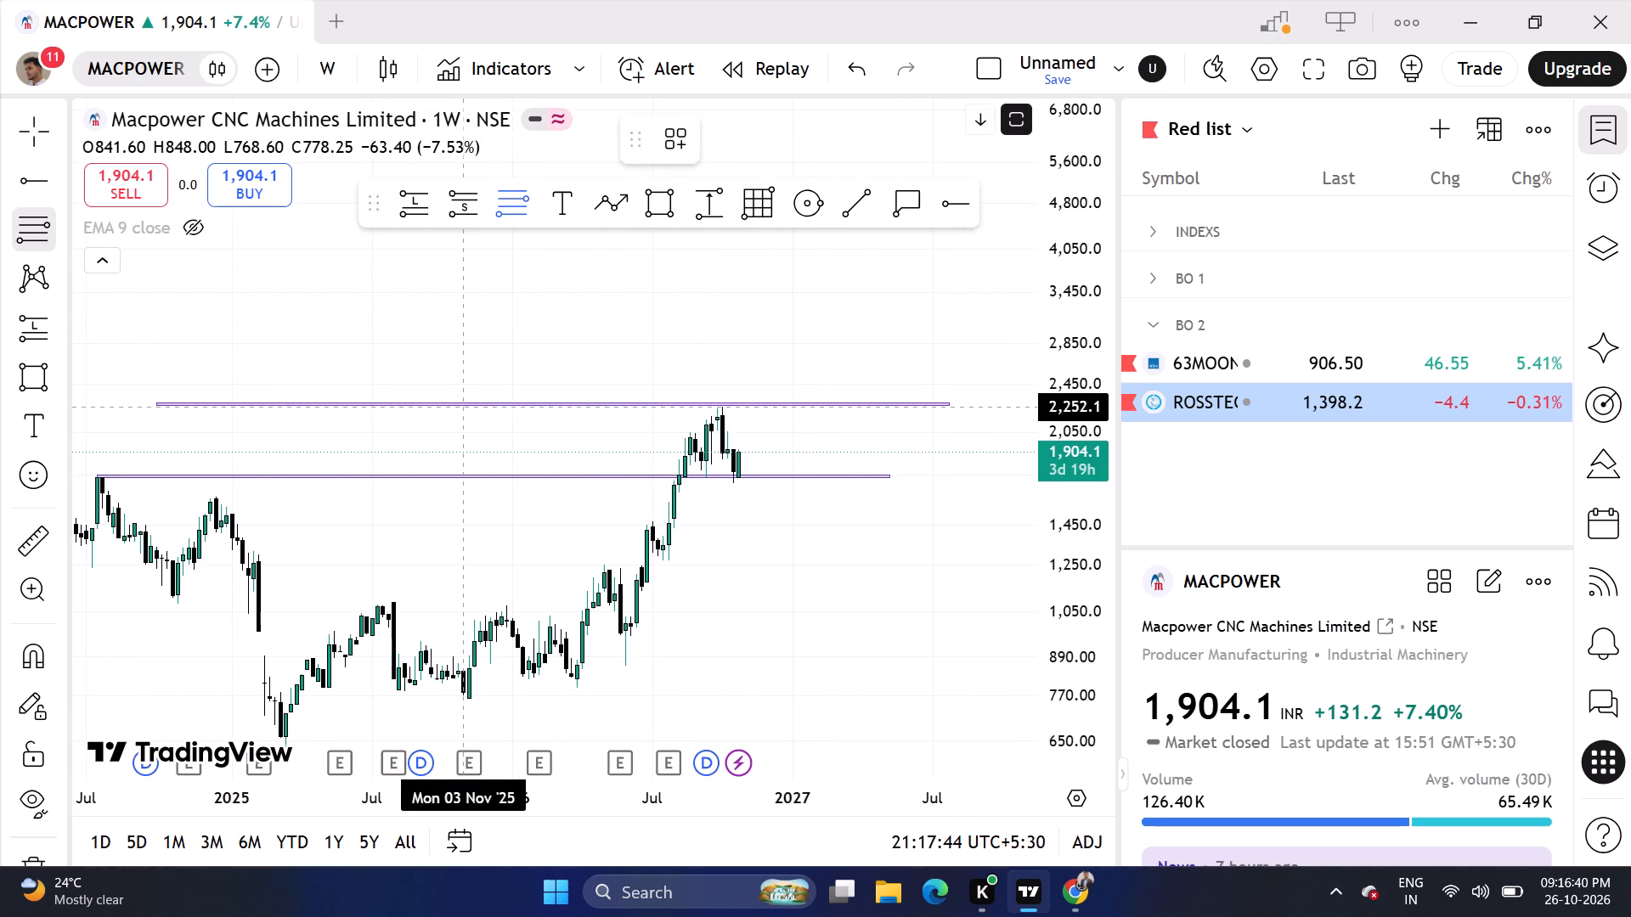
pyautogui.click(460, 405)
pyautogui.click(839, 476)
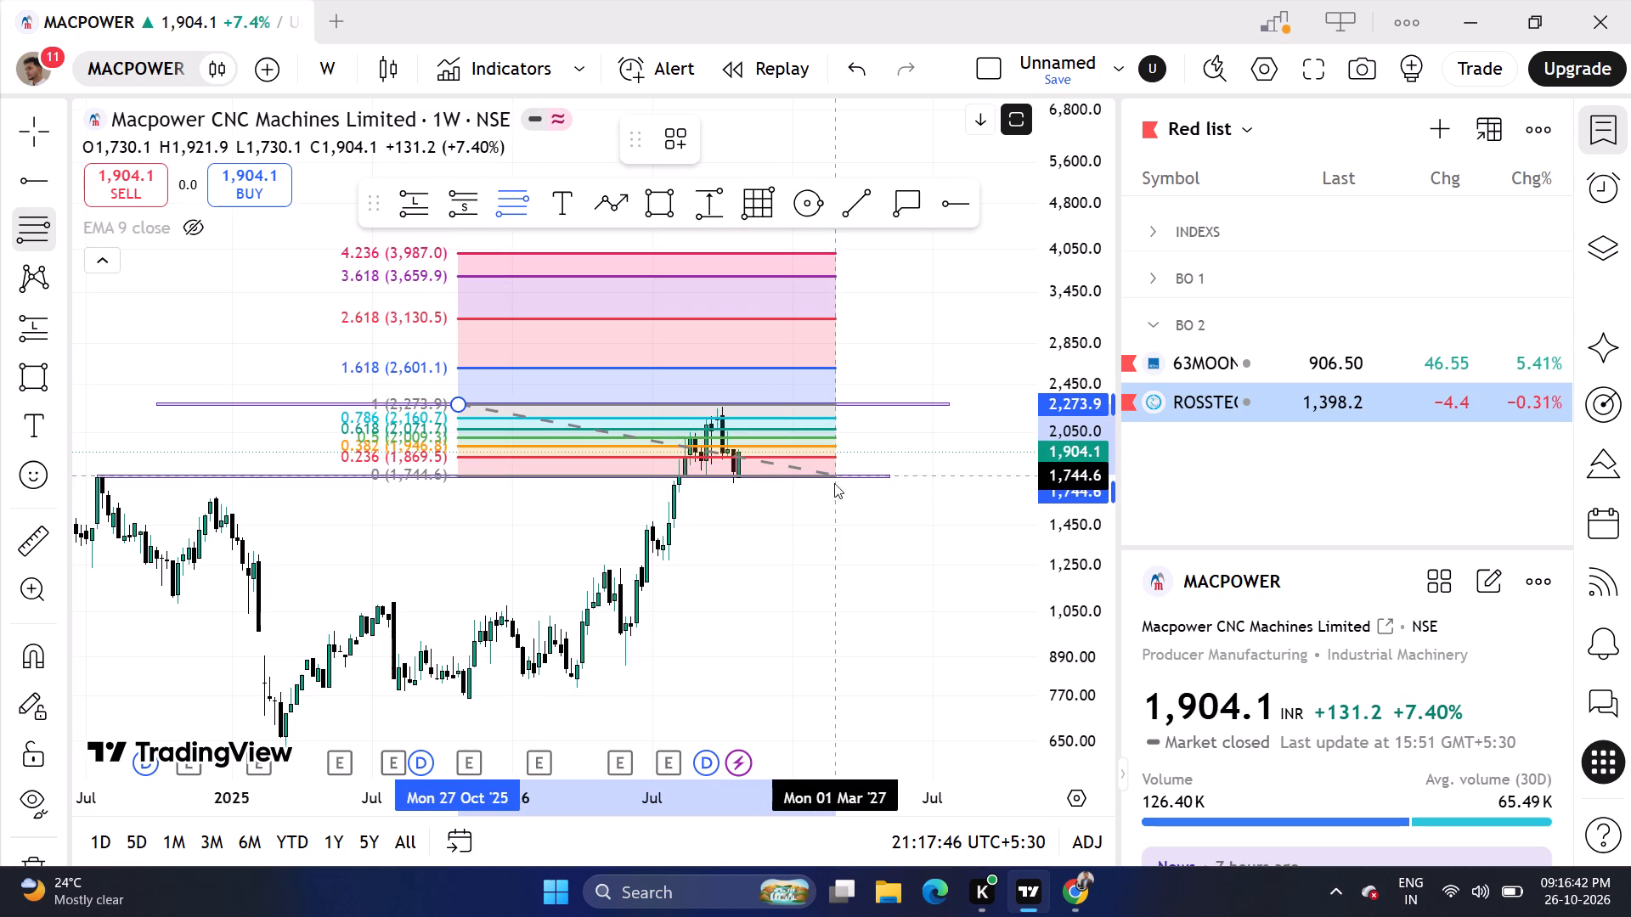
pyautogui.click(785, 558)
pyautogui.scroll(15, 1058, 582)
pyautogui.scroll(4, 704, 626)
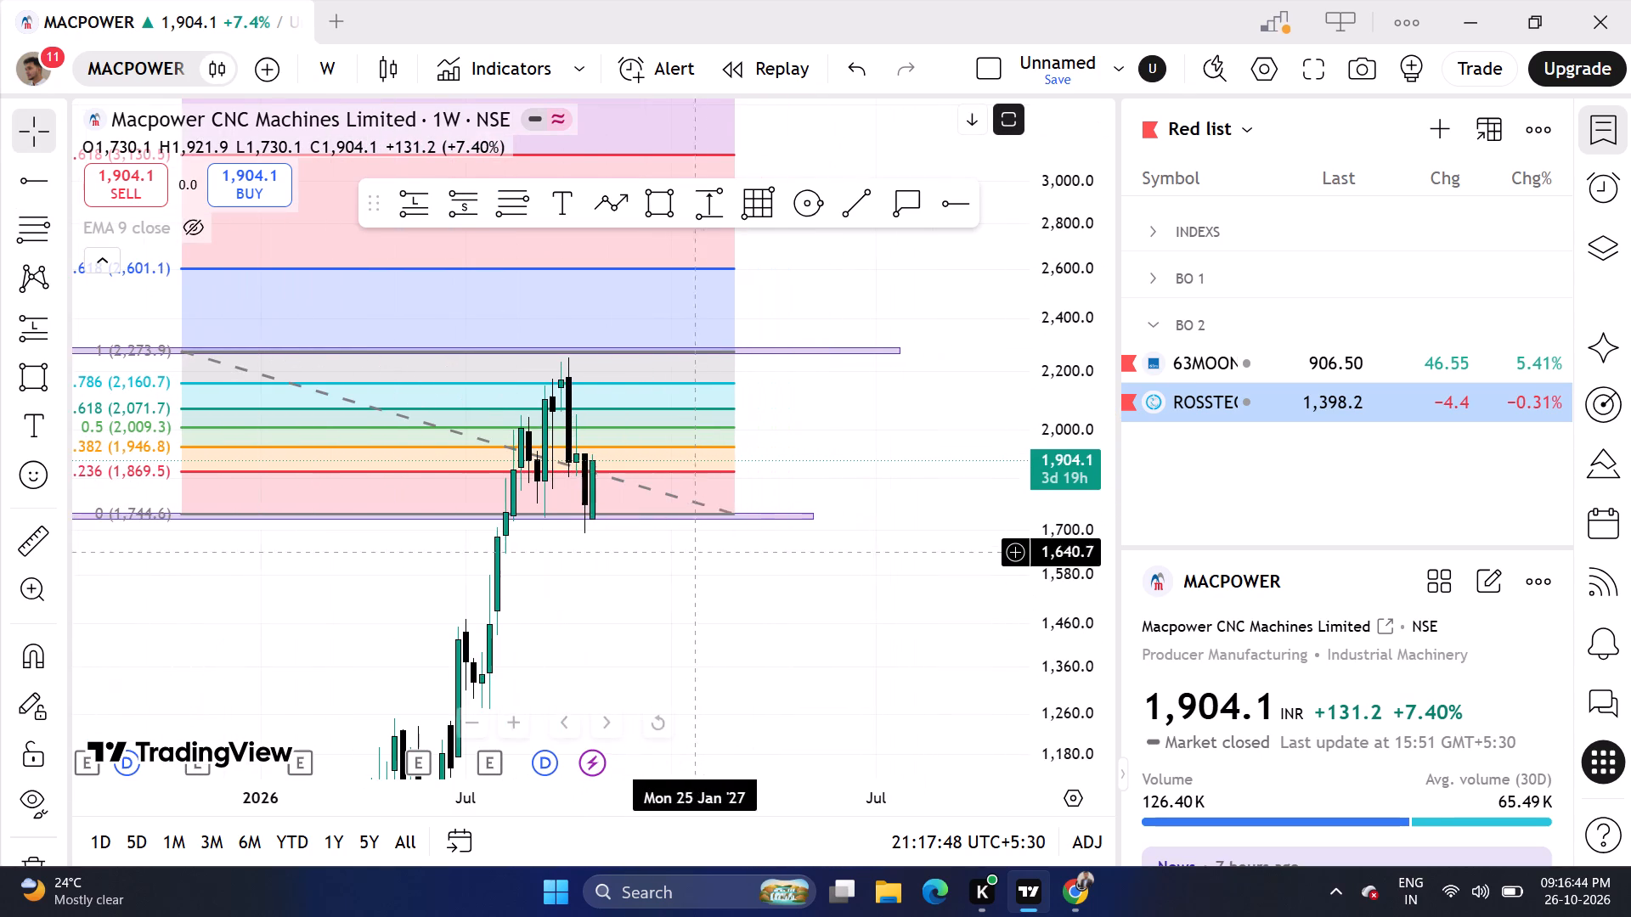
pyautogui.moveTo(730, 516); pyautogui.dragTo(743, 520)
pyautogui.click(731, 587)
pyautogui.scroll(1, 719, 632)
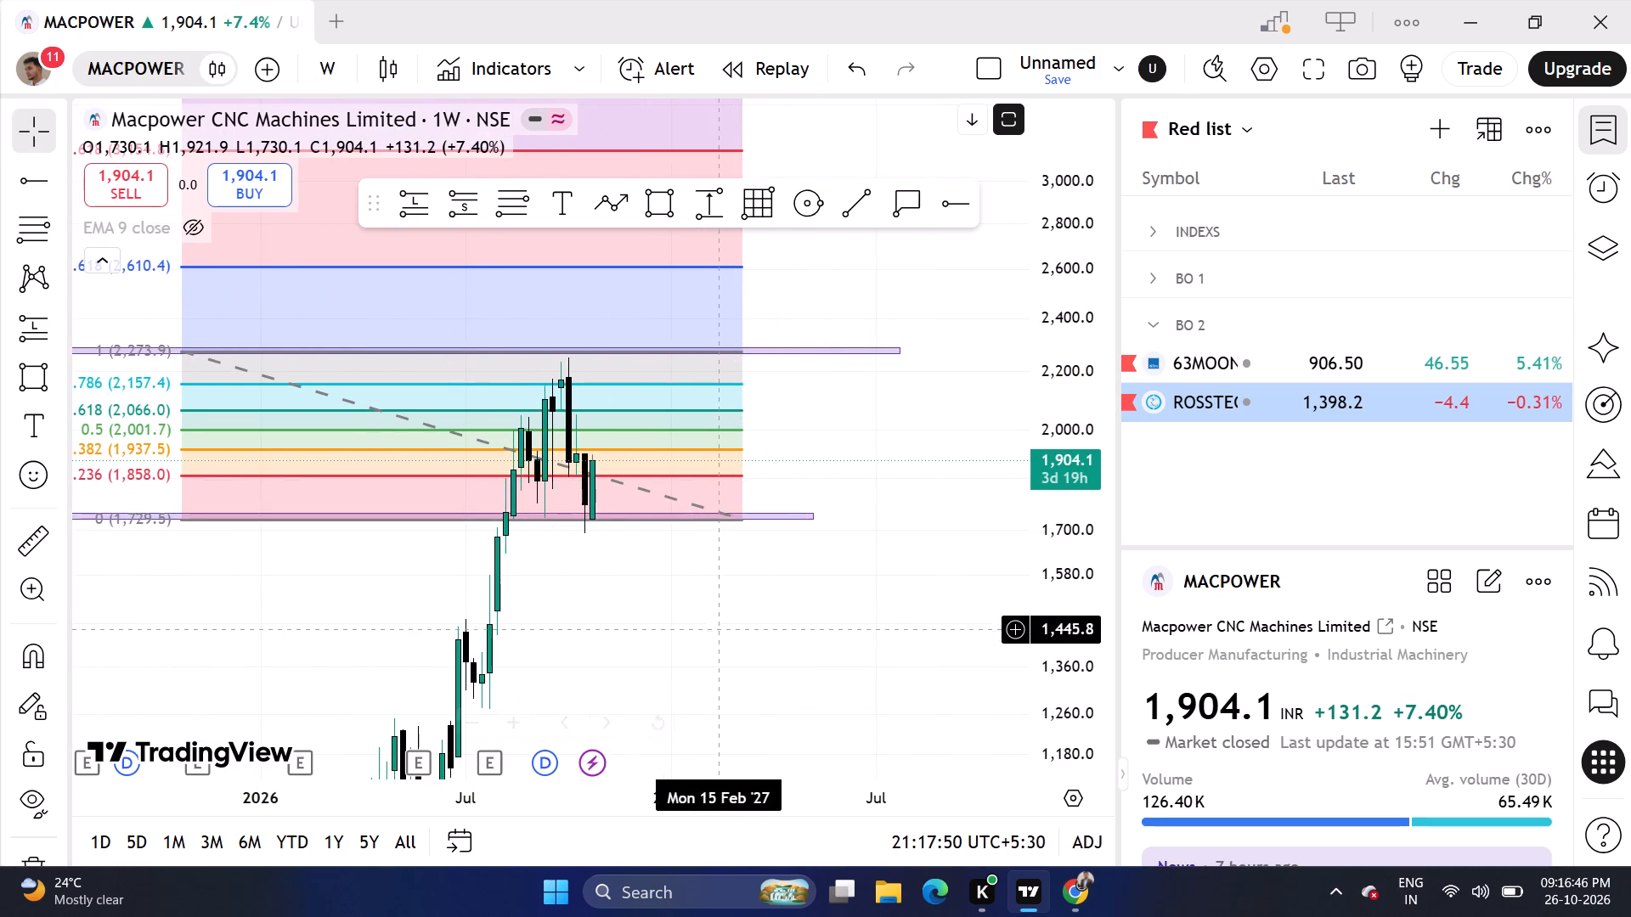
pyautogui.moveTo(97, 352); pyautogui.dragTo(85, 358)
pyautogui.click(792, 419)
# Lower the upper purple zone slightly so it lines up with the weekly swing high near 2,250.
pyautogui.moveTo(748, 349); pyautogui.dragTo(752, 359)
pyautogui.click(765, 324)
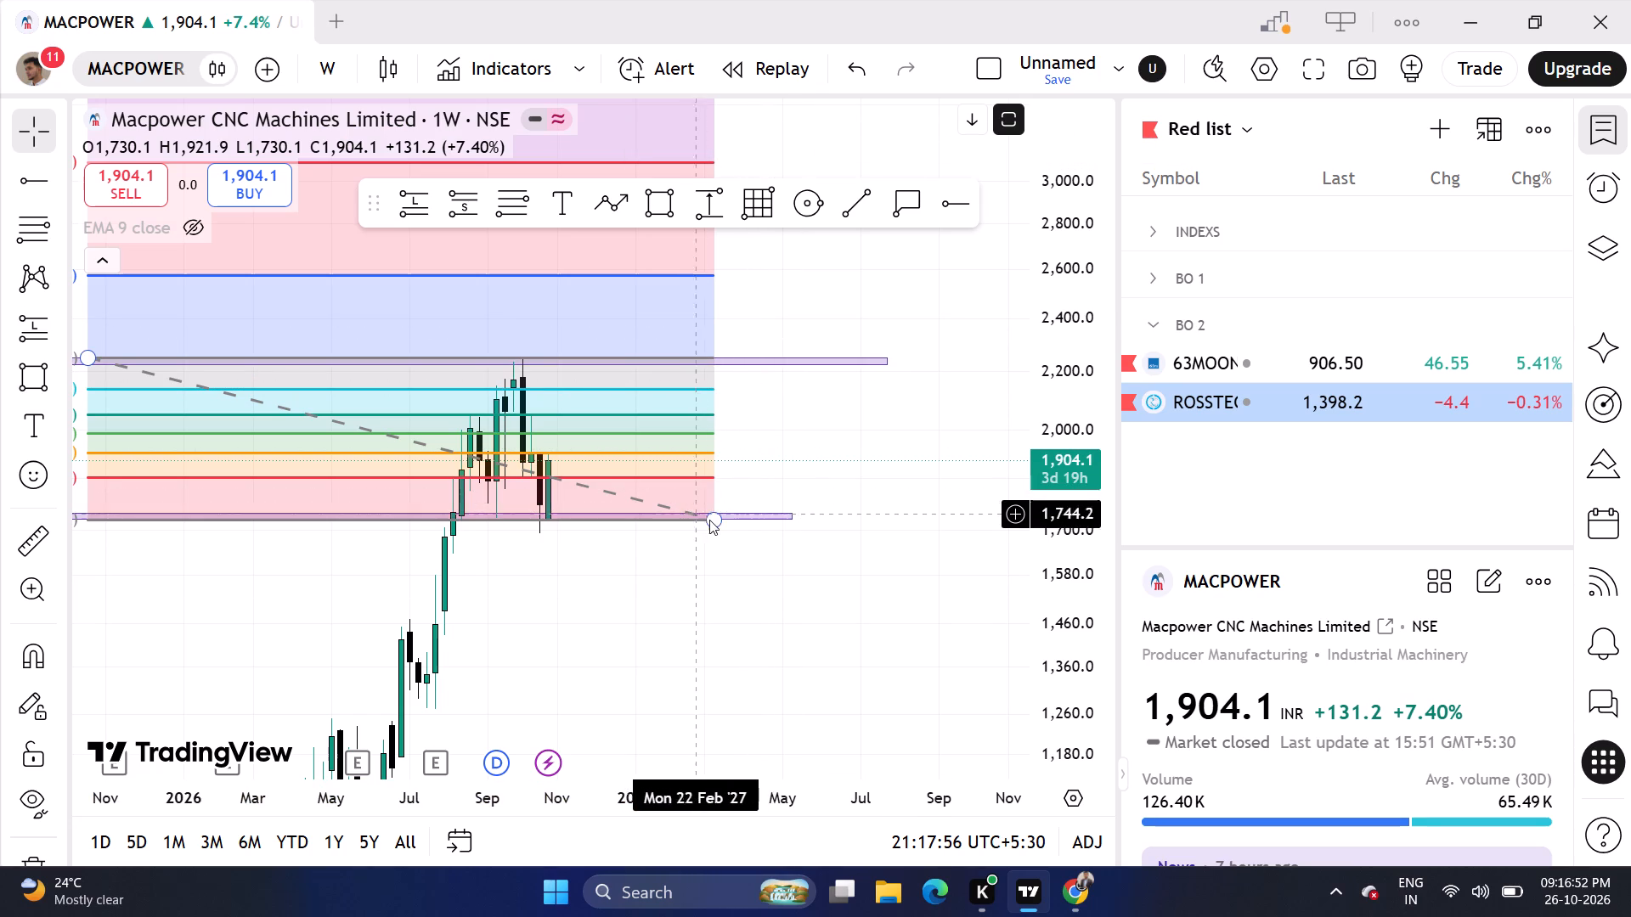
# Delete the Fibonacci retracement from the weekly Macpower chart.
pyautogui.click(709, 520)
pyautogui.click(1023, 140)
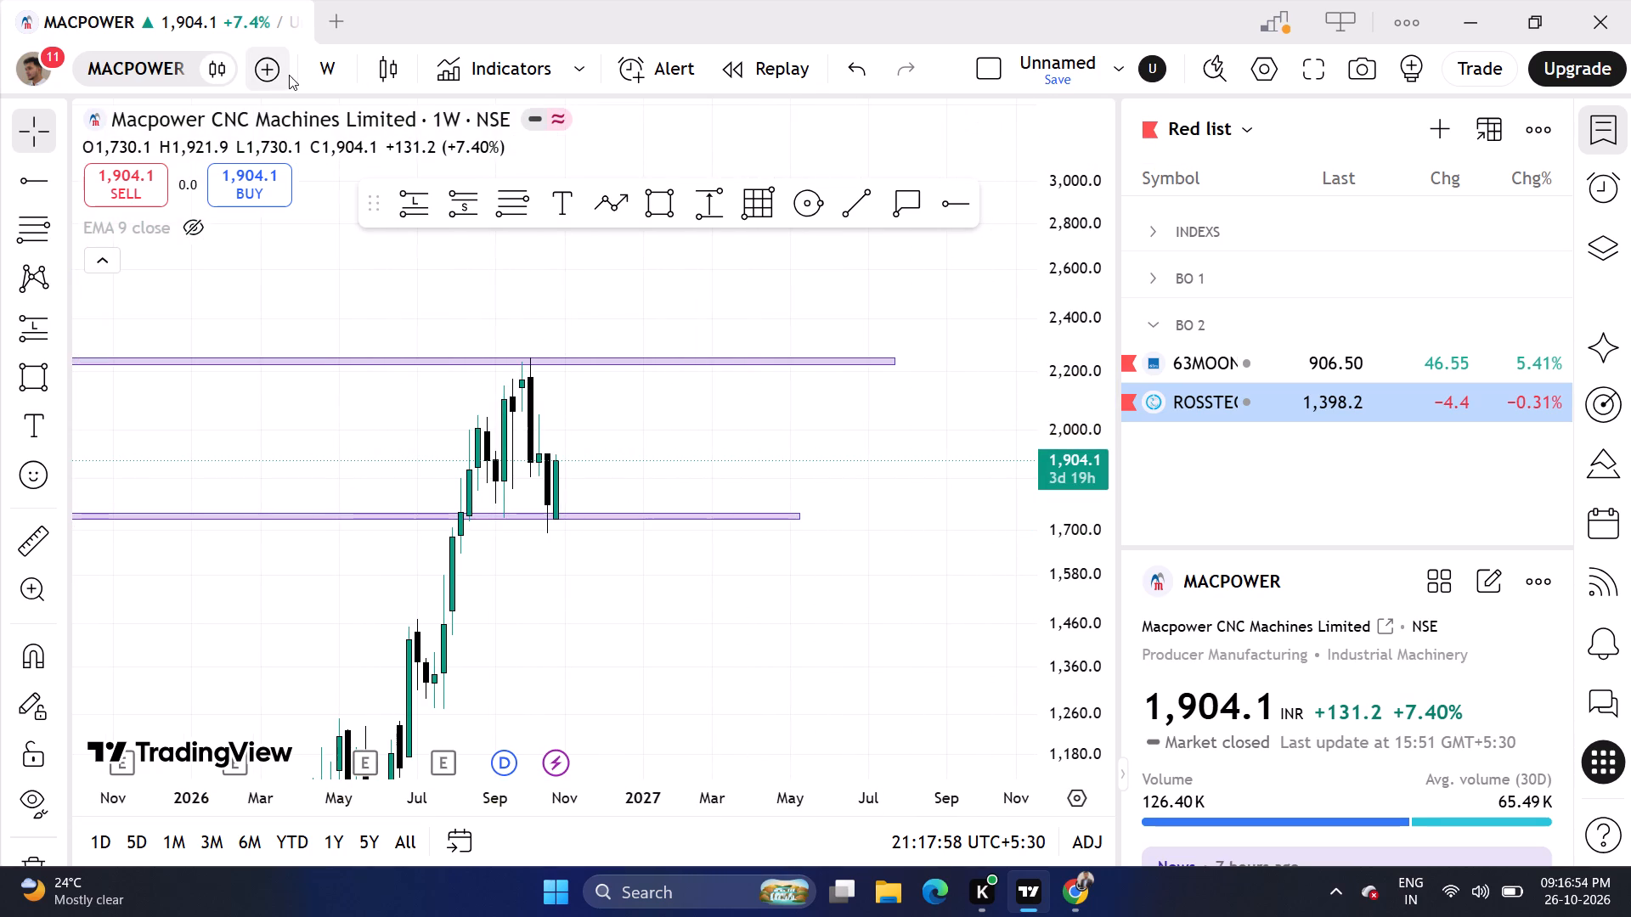
# Switch the Macpower chart back to the daily interval.
pyautogui.click(312, 70)
pyautogui.scroll(-5, 324, 163)
pyautogui.click(345, 622)
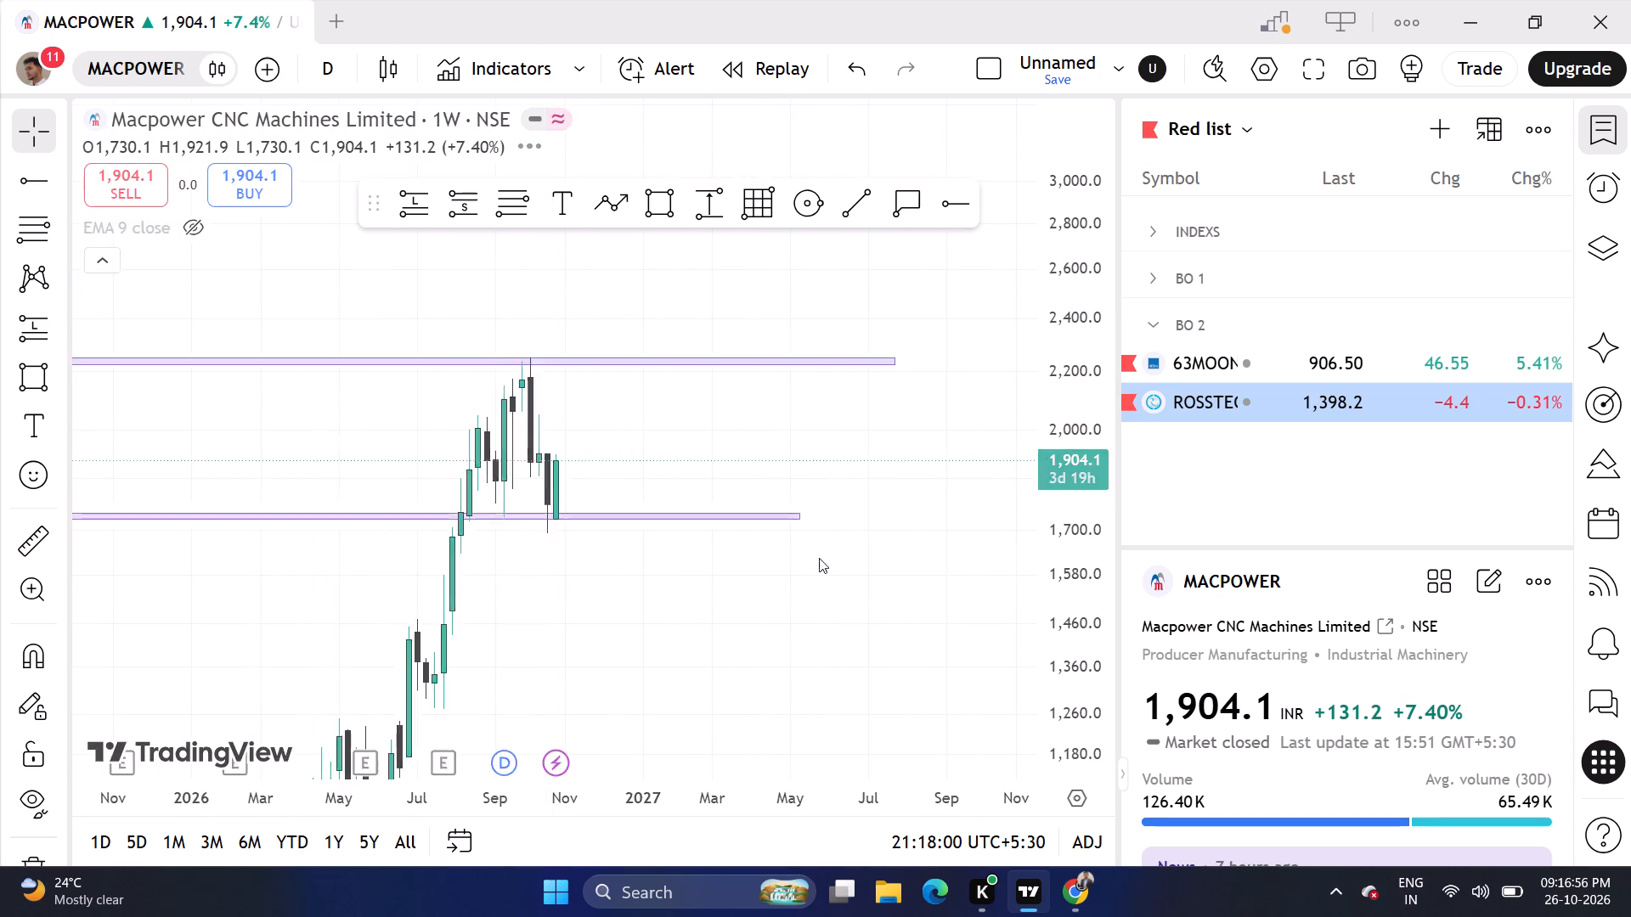
pyautogui.scroll(1, 720, 620)
pyautogui.click(1184, 94)
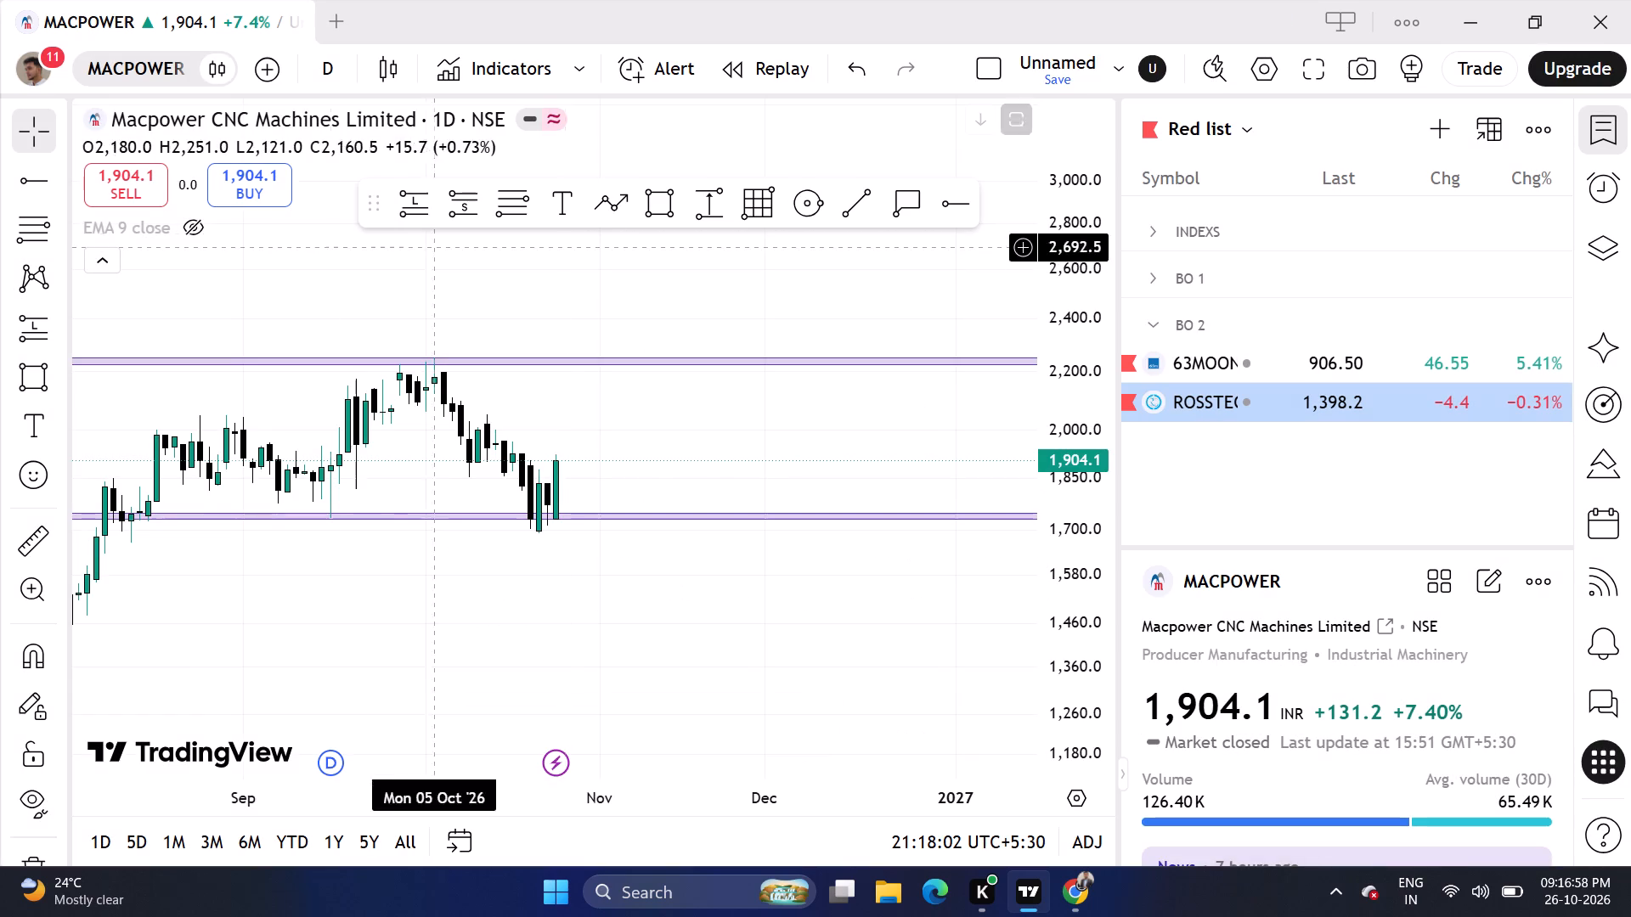
# Show the hidden EMA 9 indicator on the daily Macpower chart.
pyautogui.click(185, 230)
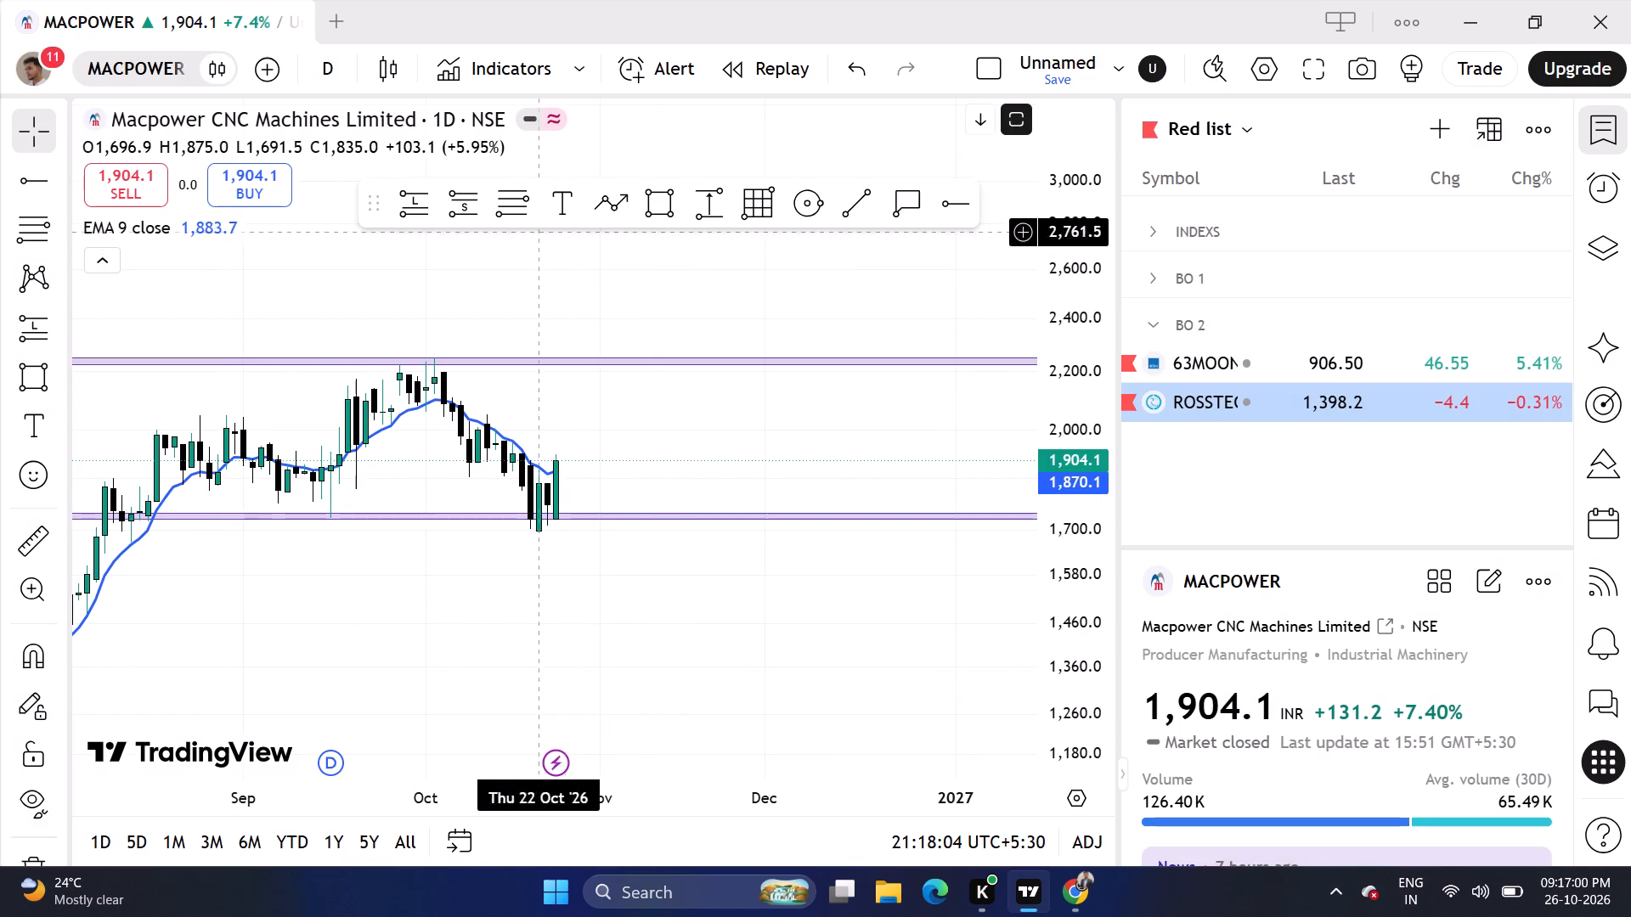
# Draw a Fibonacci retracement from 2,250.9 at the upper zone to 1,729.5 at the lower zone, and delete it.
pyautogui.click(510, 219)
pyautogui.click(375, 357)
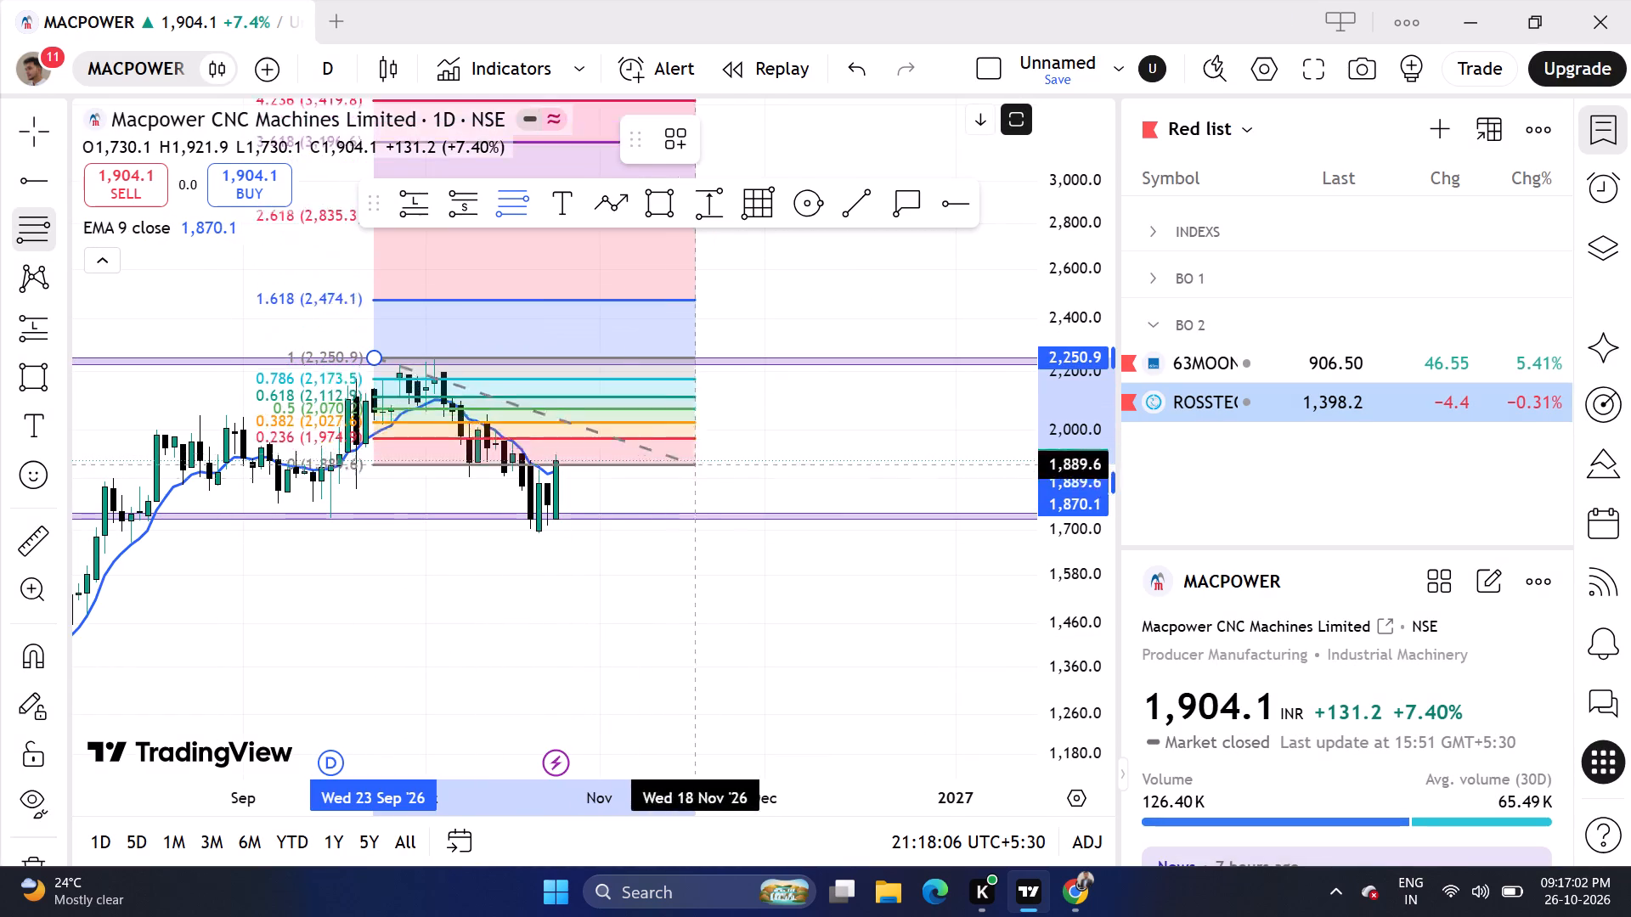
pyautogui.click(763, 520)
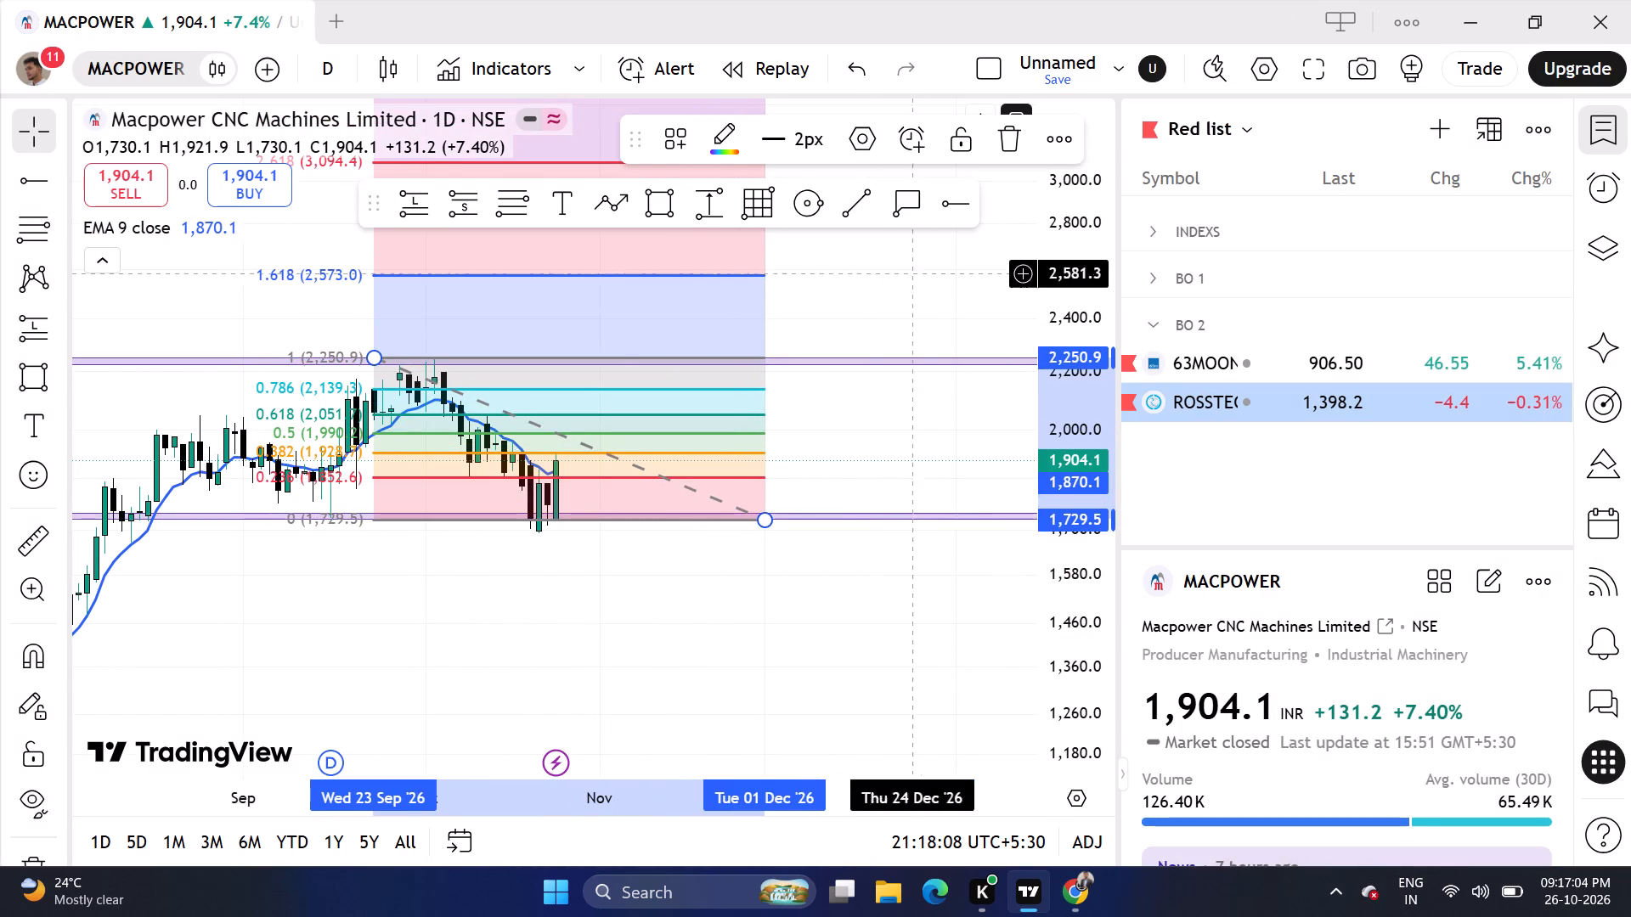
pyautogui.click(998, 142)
# Place a horizontal ray at 1,991.8, midway between the purple zones, starting from the October decline candles.
pyautogui.scroll(2, 842, 622)
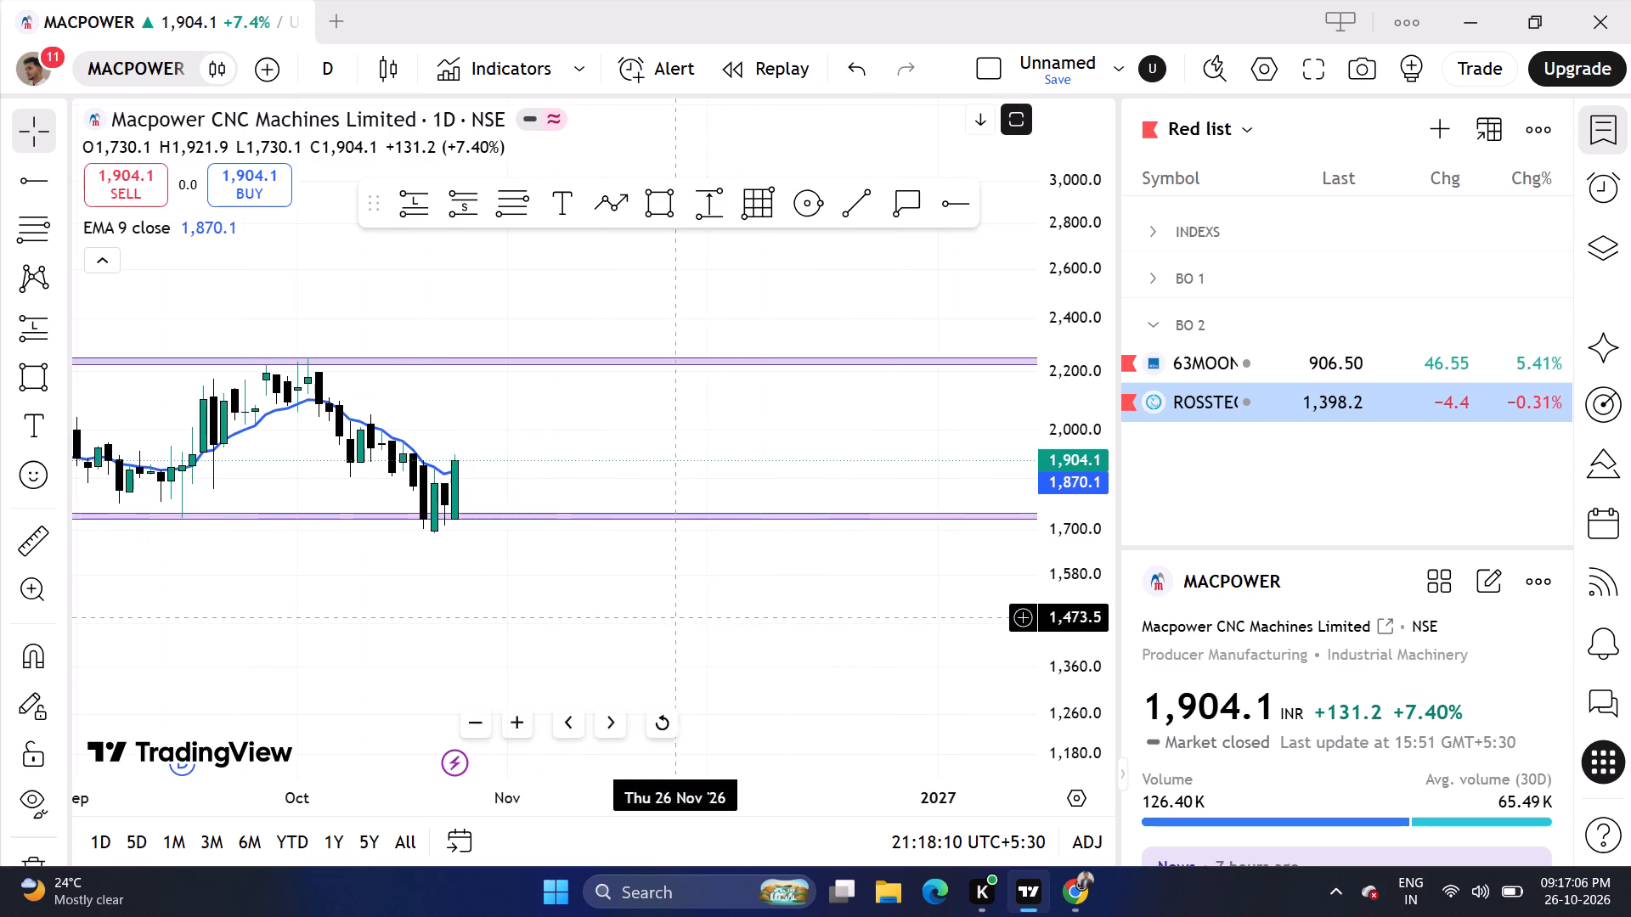
pyautogui.click(967, 210)
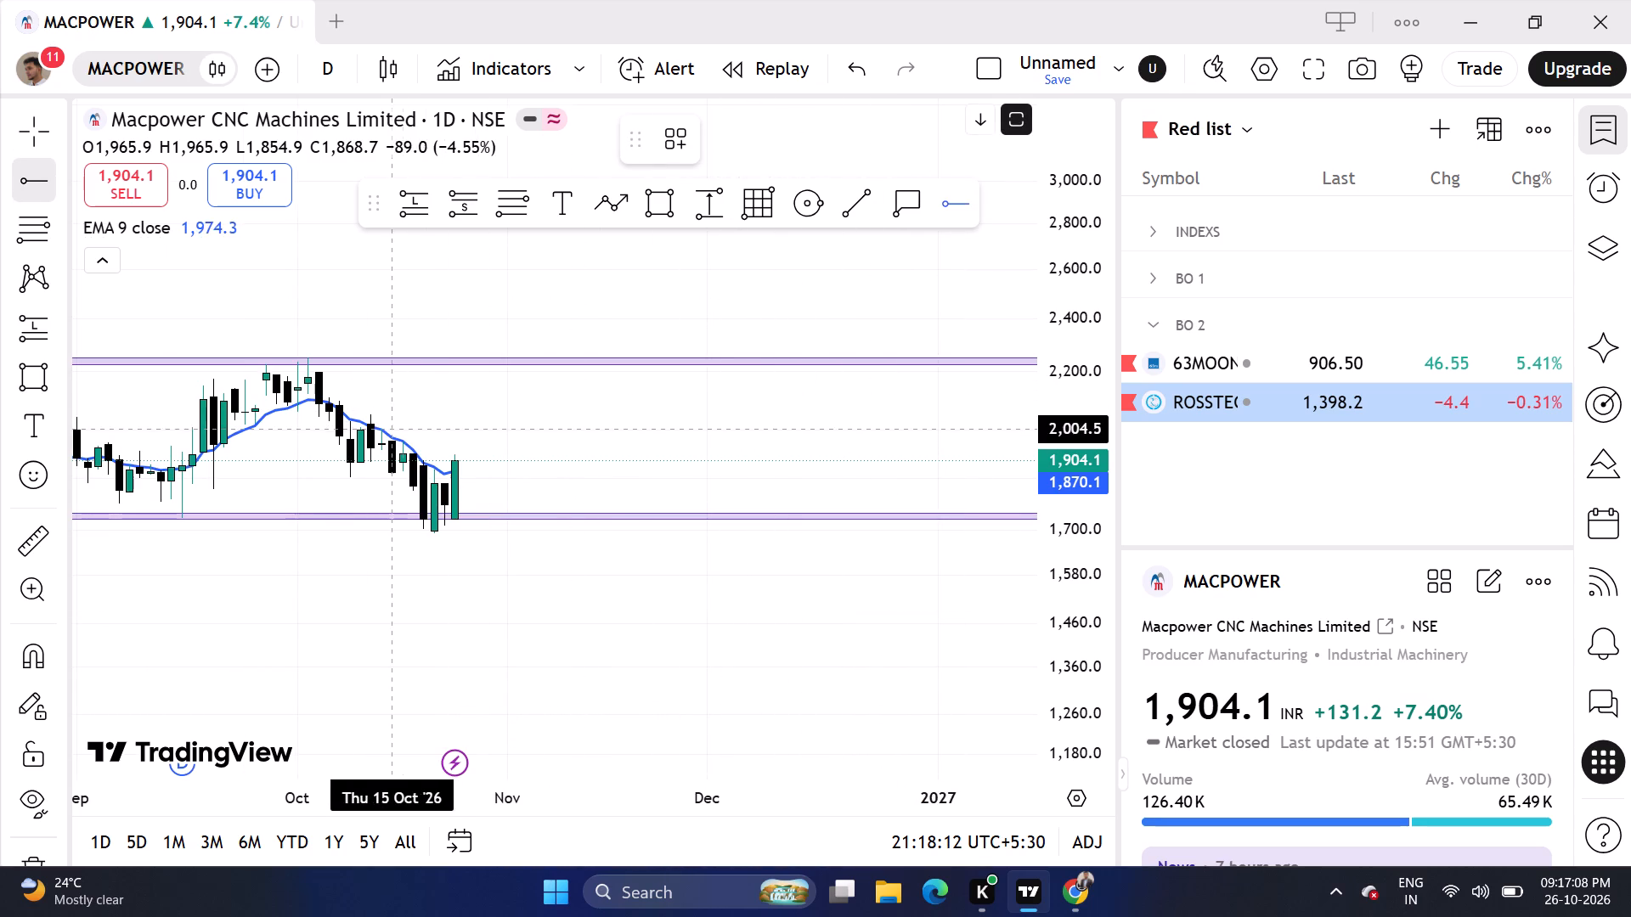
pyautogui.click(349, 433)
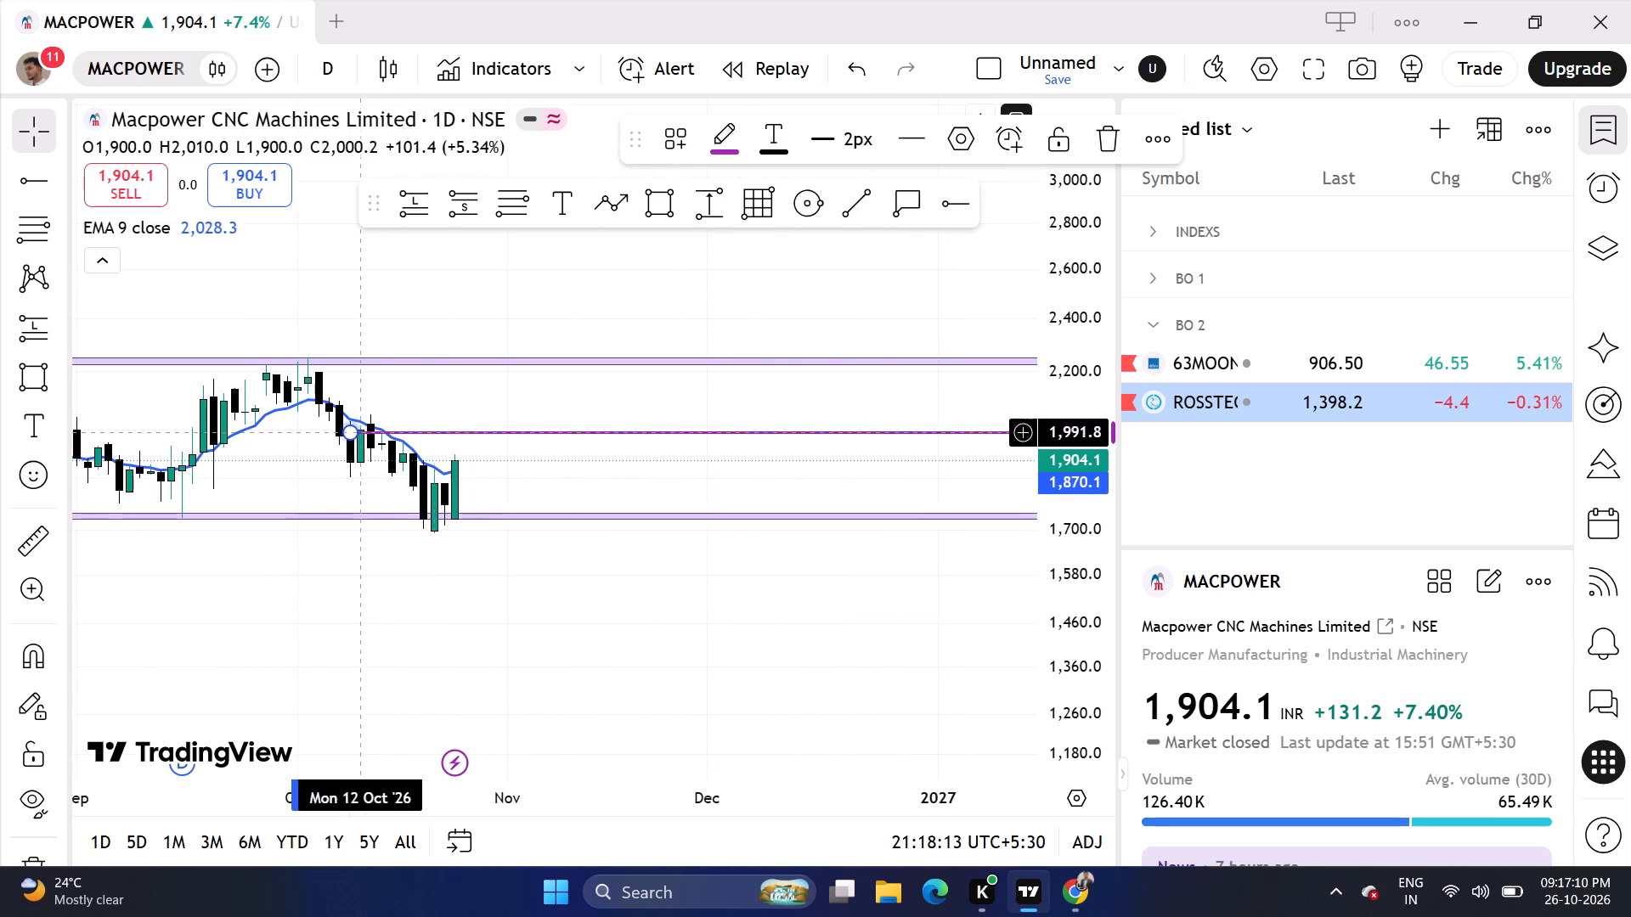
pyautogui.click(530, 448)
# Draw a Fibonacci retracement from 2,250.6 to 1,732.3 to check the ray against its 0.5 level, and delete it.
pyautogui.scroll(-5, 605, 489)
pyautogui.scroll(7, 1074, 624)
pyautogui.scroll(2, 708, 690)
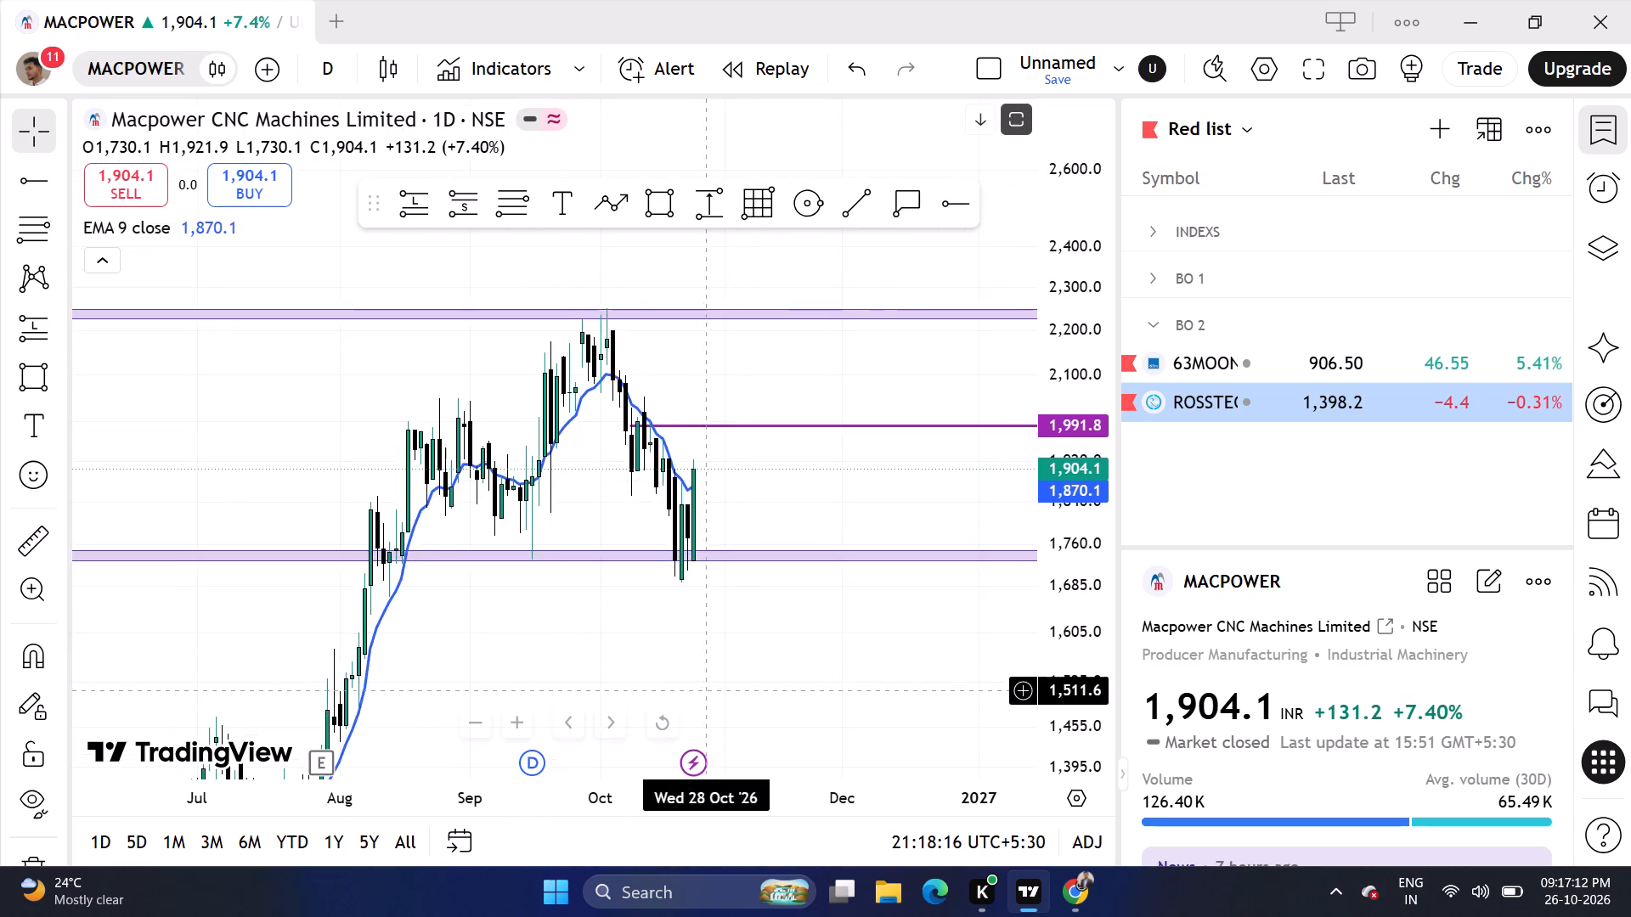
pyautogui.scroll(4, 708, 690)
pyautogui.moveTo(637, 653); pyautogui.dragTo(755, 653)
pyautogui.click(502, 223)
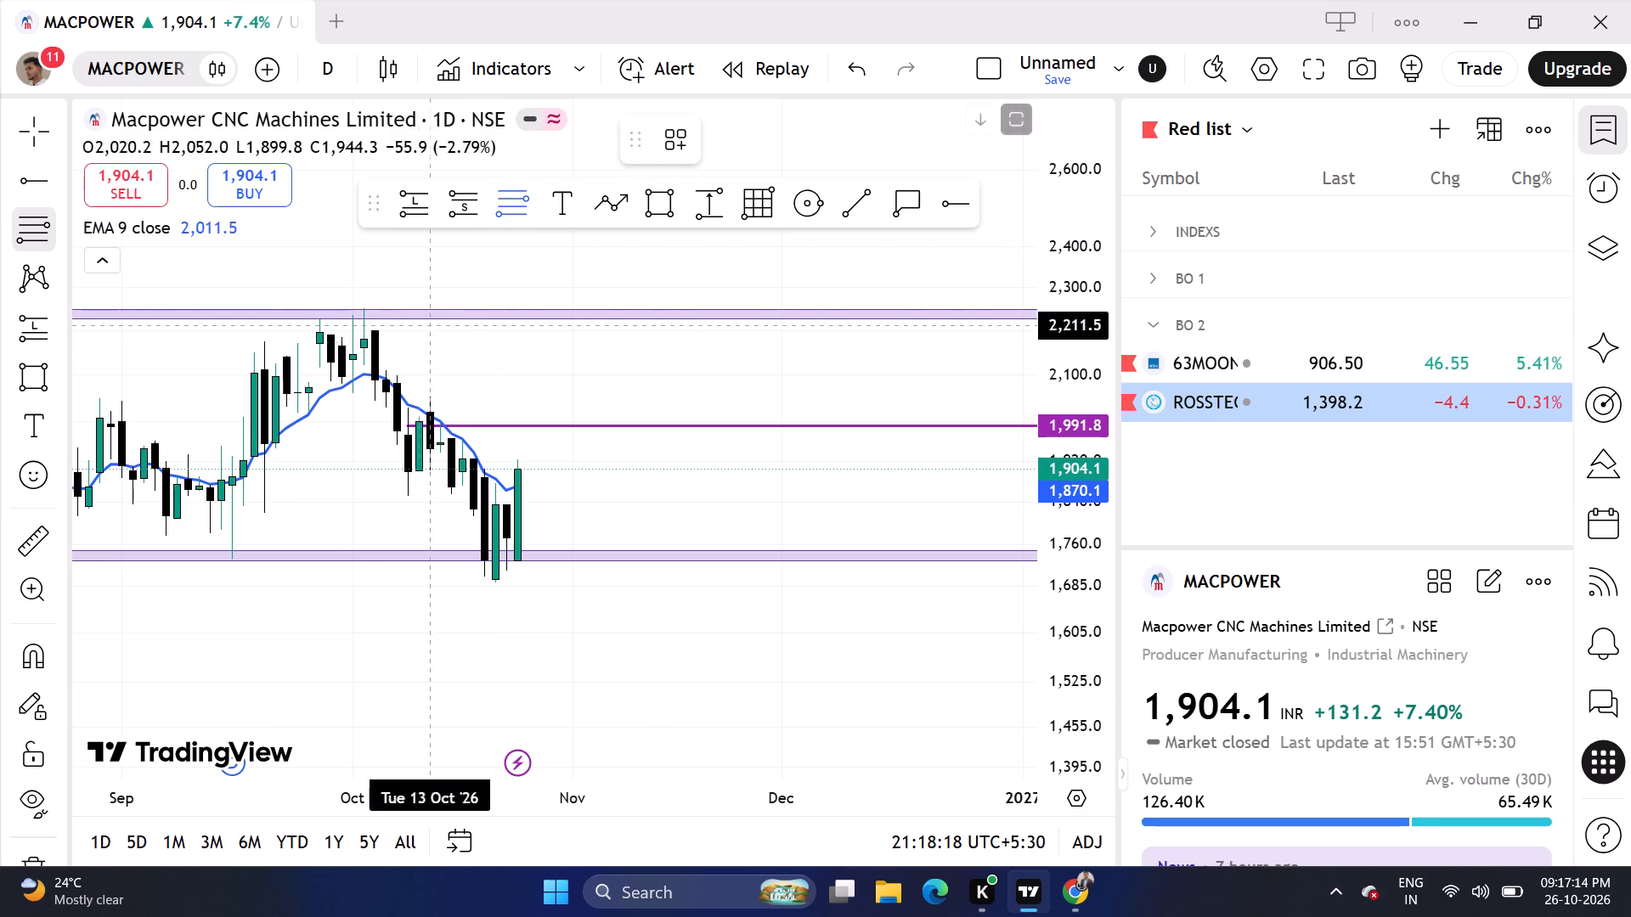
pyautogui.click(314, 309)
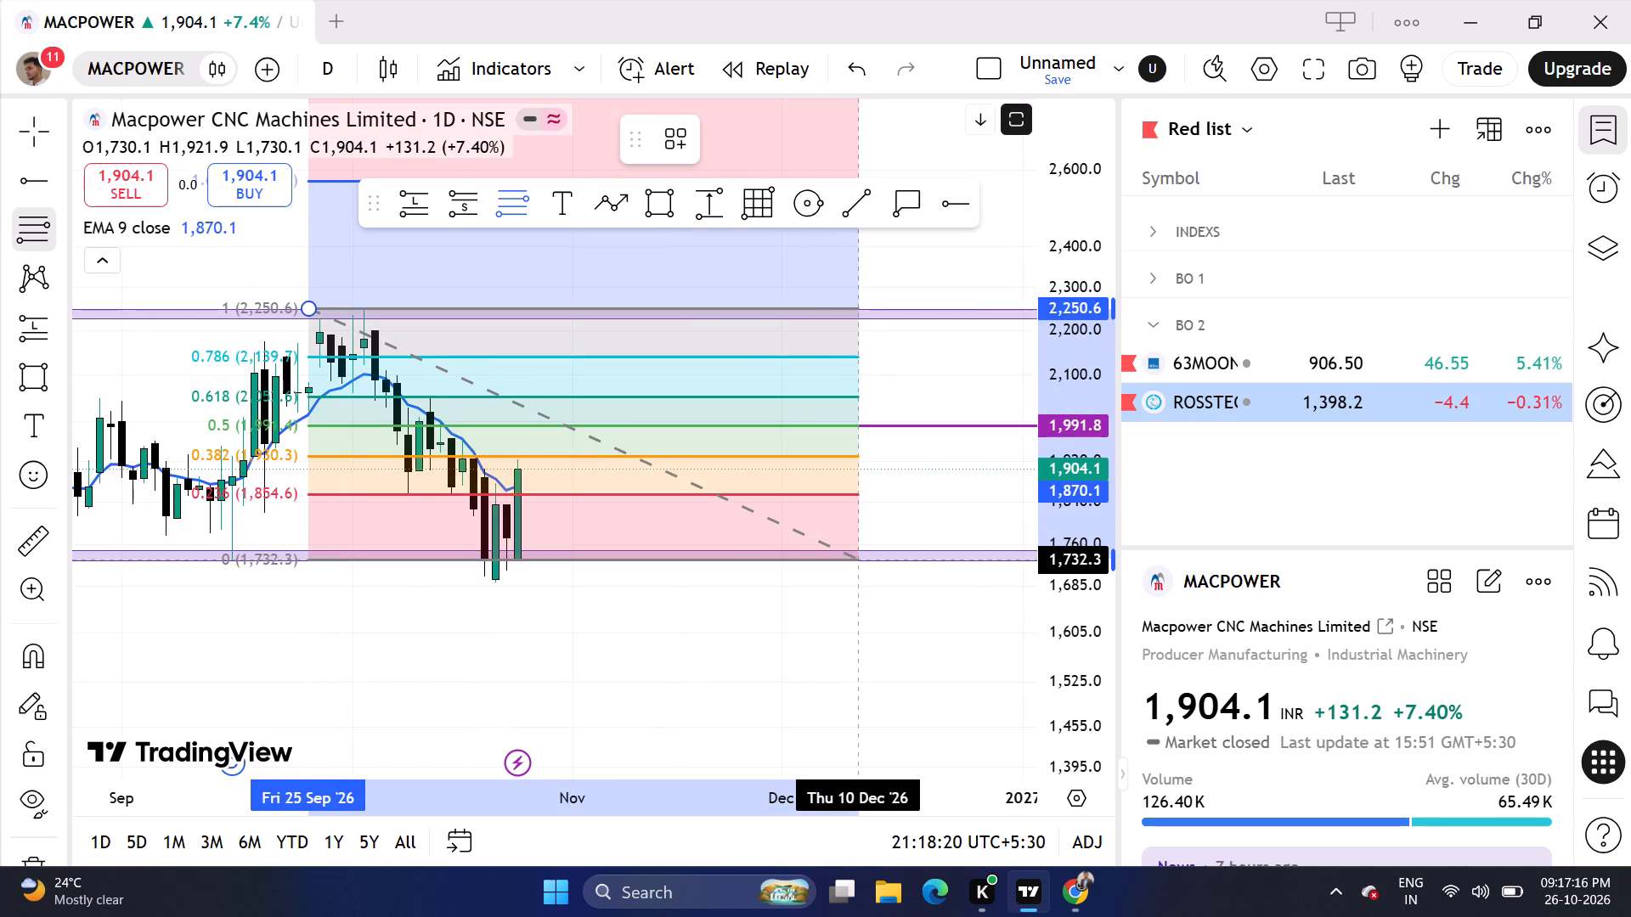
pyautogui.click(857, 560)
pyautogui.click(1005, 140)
# Add a long position after the latest candle with entry 1,990.5 and target 2,229.5, extended to 19 Nov '26.
pyautogui.click(434, 204)
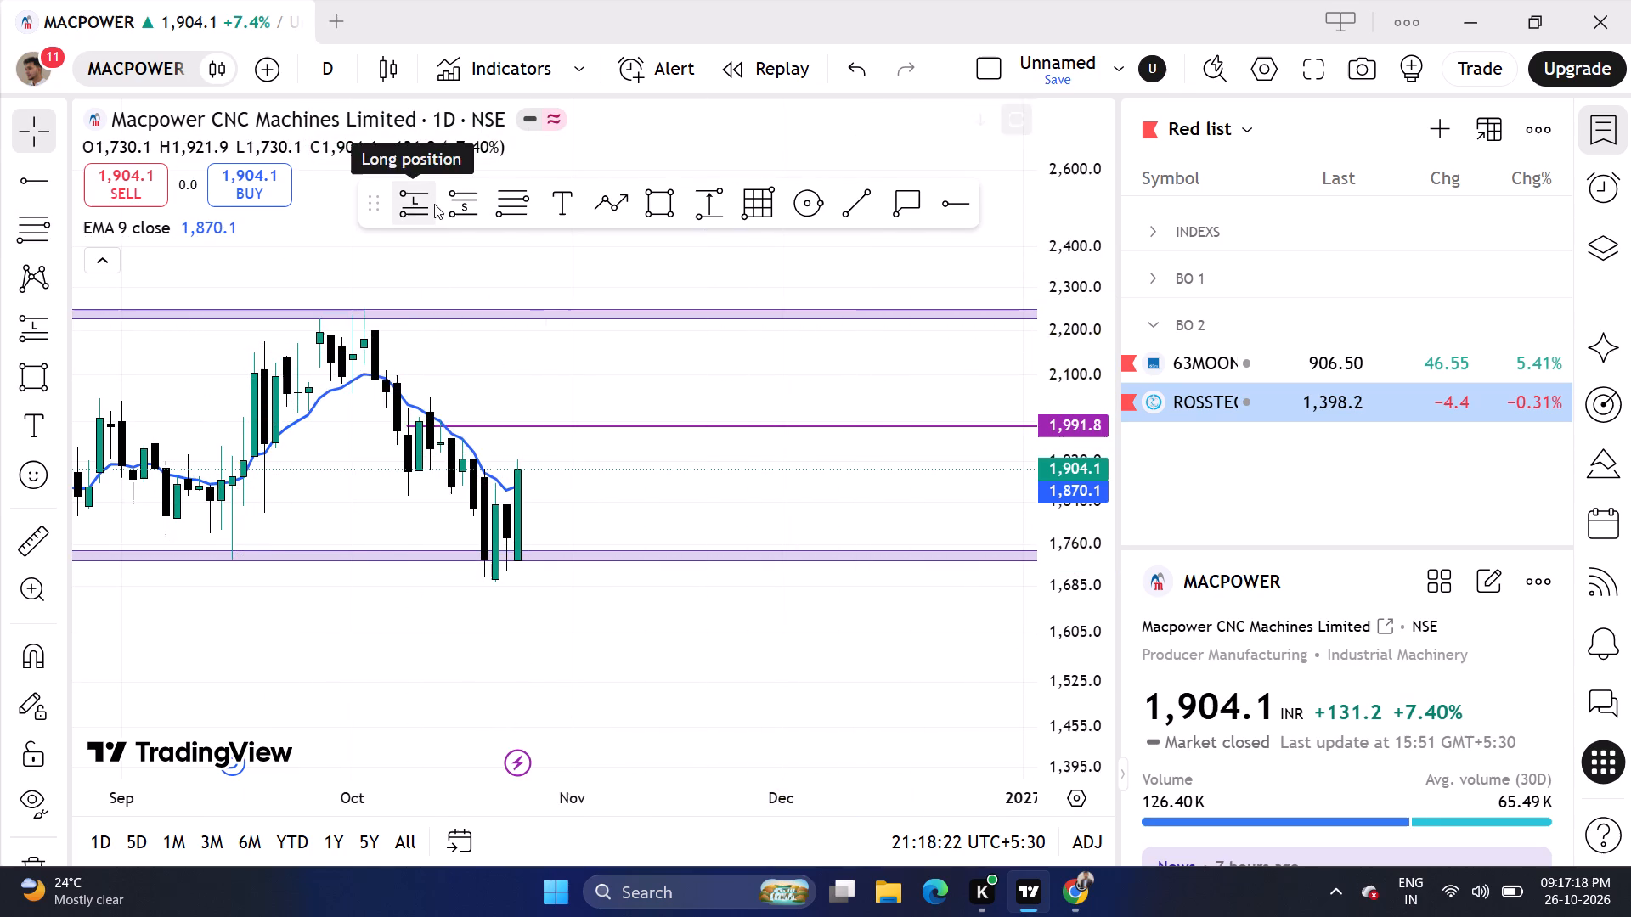
pyautogui.click(531, 426)
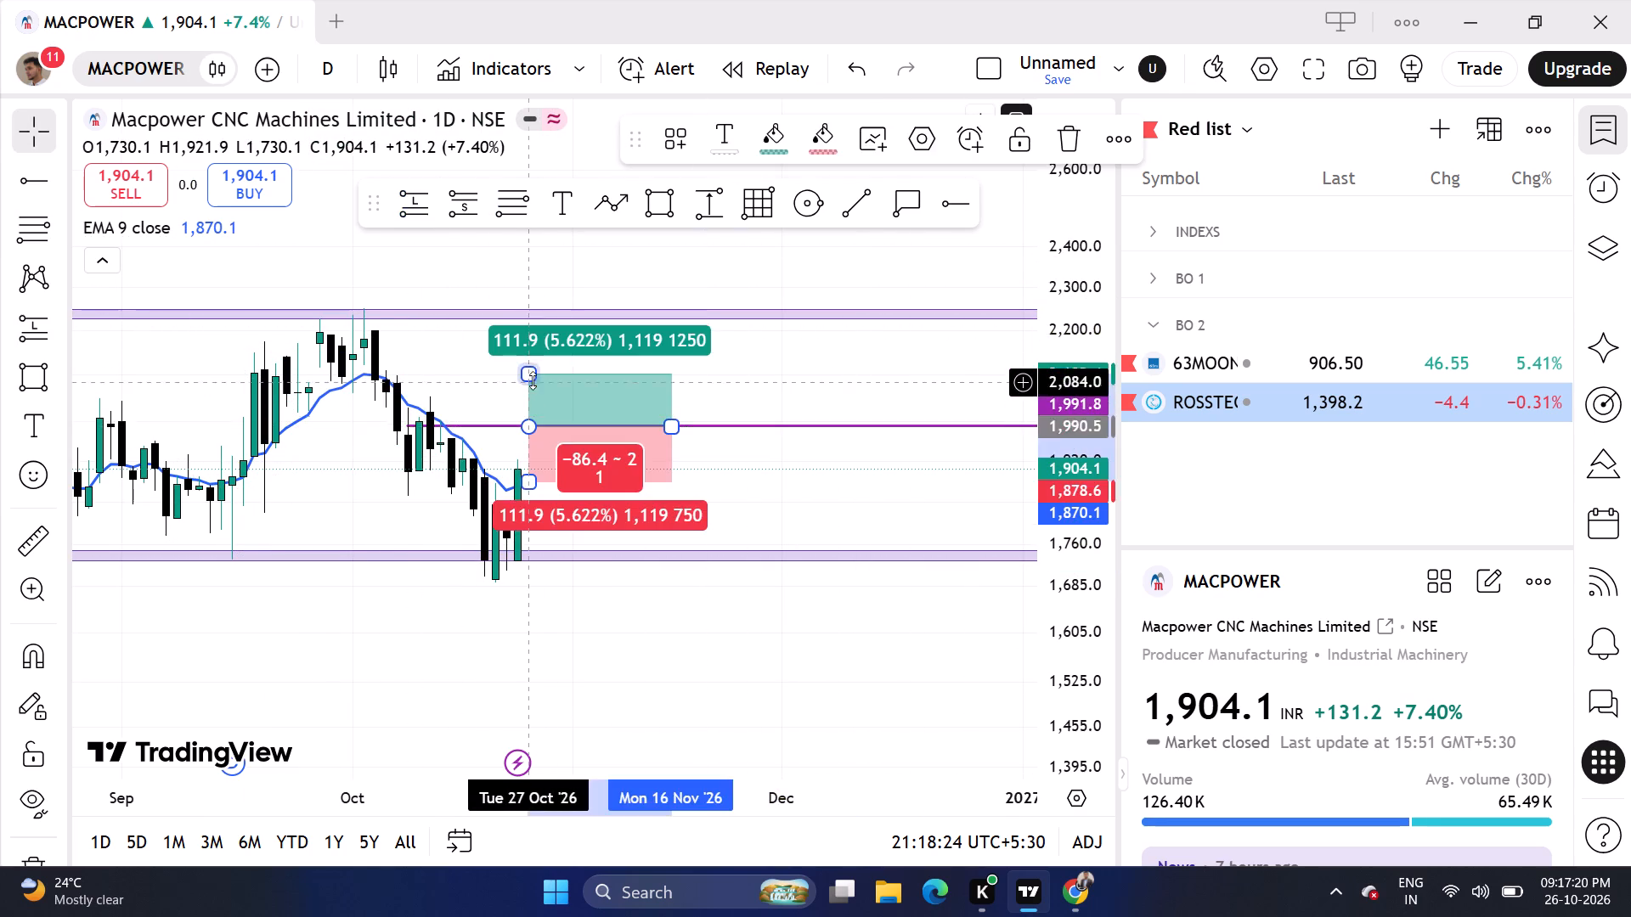
pyautogui.moveTo(531, 374); pyautogui.dragTo(497, 324)
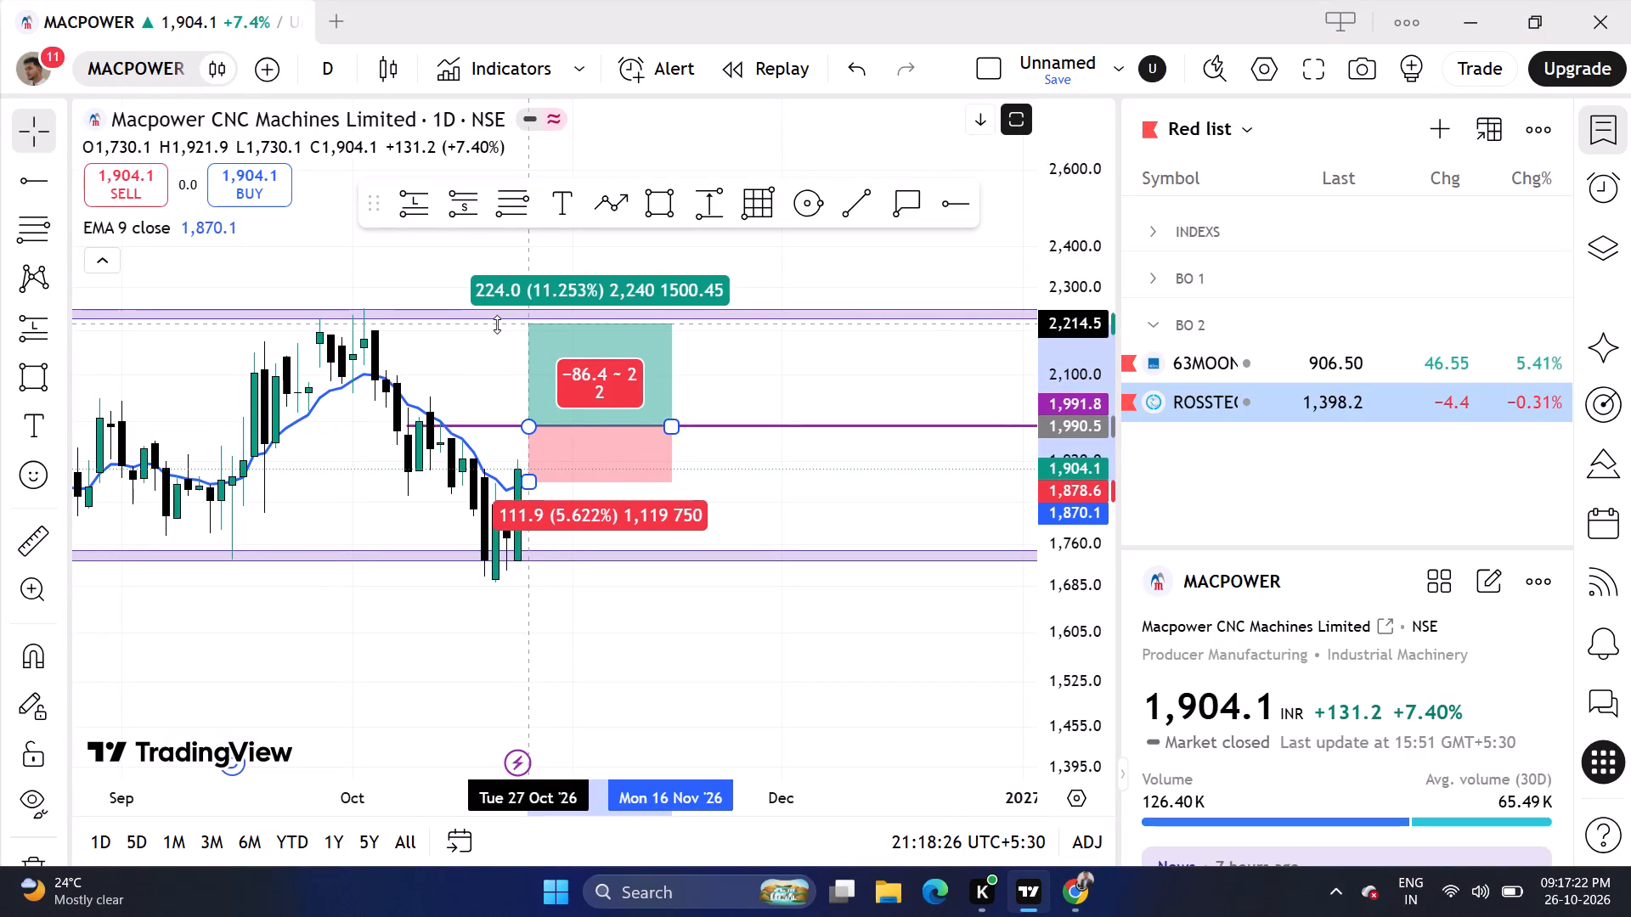
pyautogui.moveTo(497, 324); pyautogui.dragTo(491, 319)
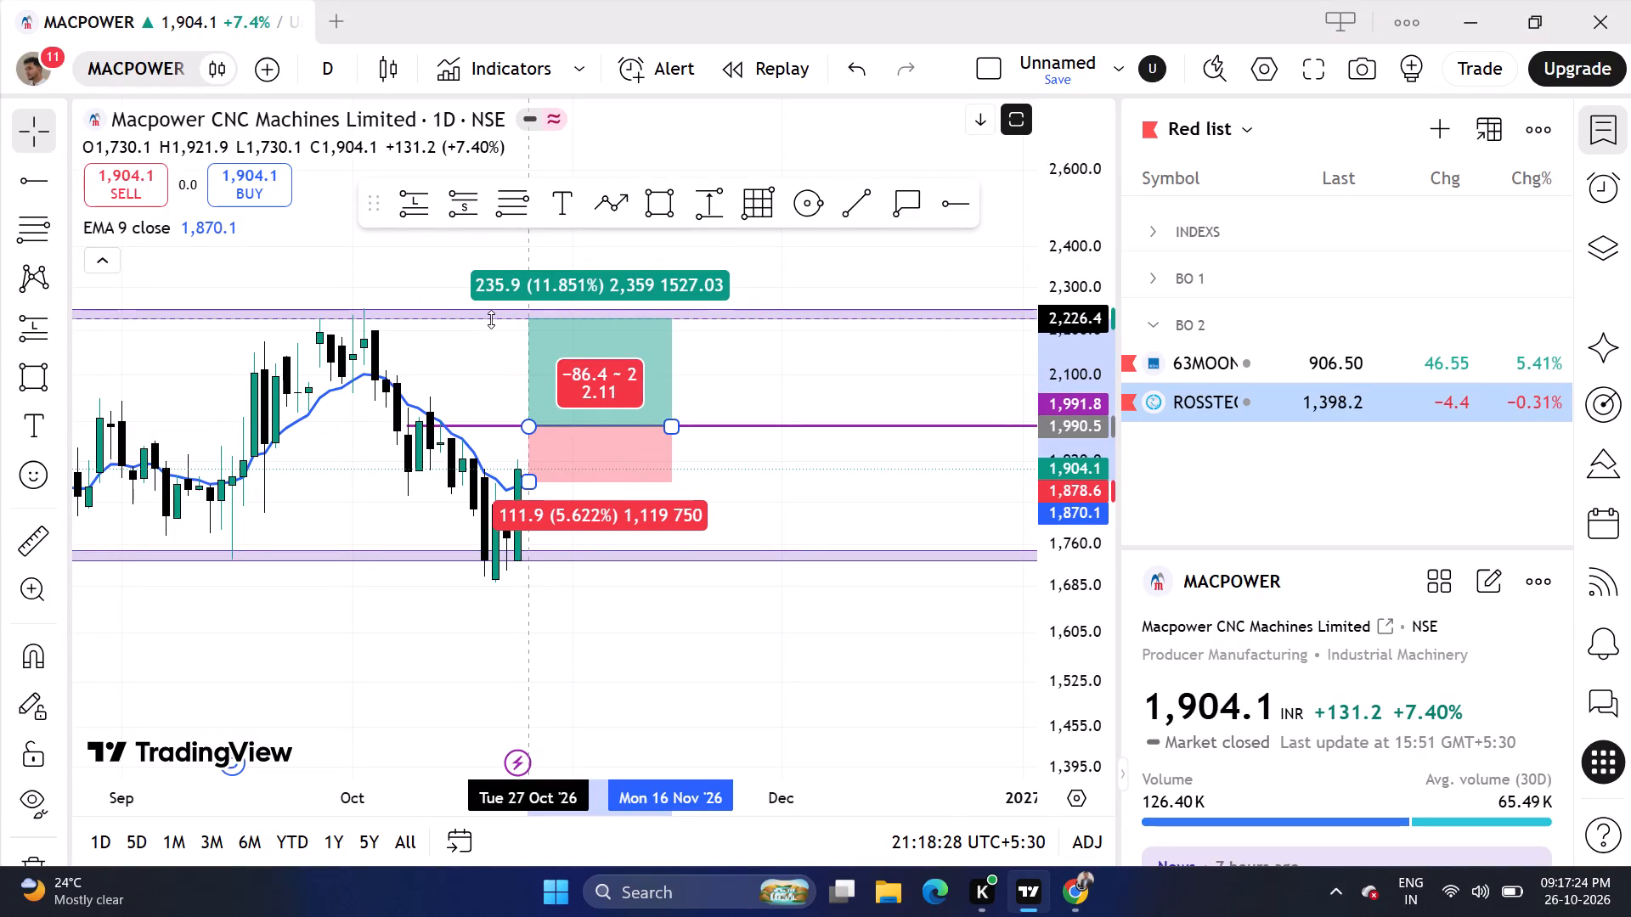
pyautogui.moveTo(491, 319); pyautogui.dragTo(487, 318)
pyautogui.moveTo(668, 419); pyautogui.dragTo(702, 419)
pyautogui.click(785, 519)
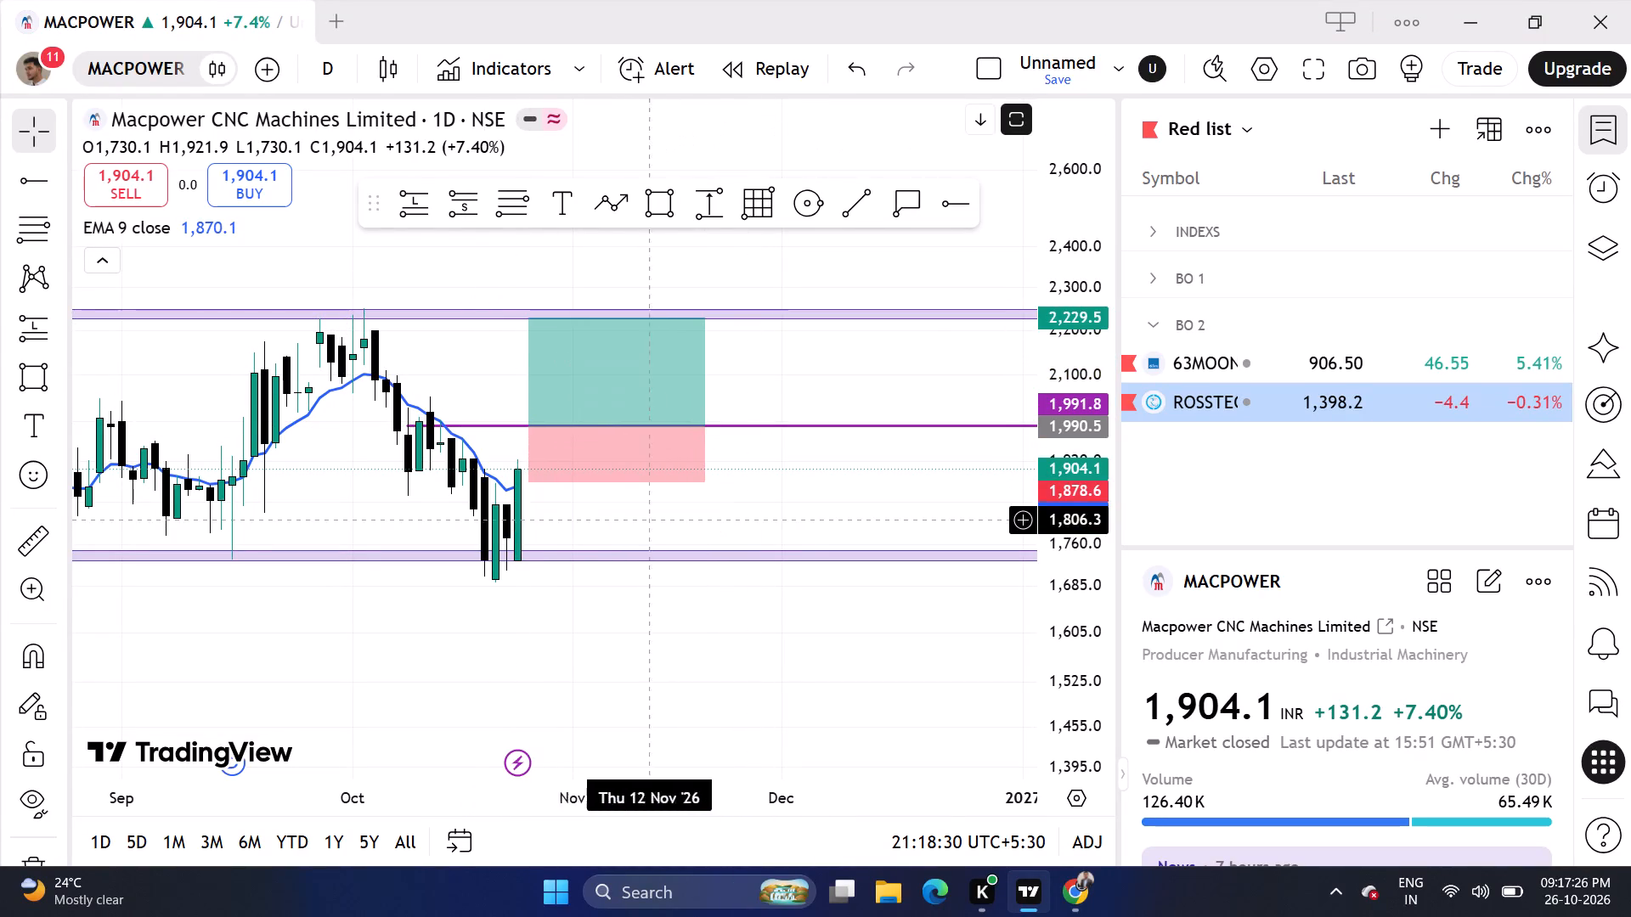
# Set the long position's stop level to 1,886.0.
pyautogui.moveTo(530, 484); pyautogui.dragTo(467, 484)
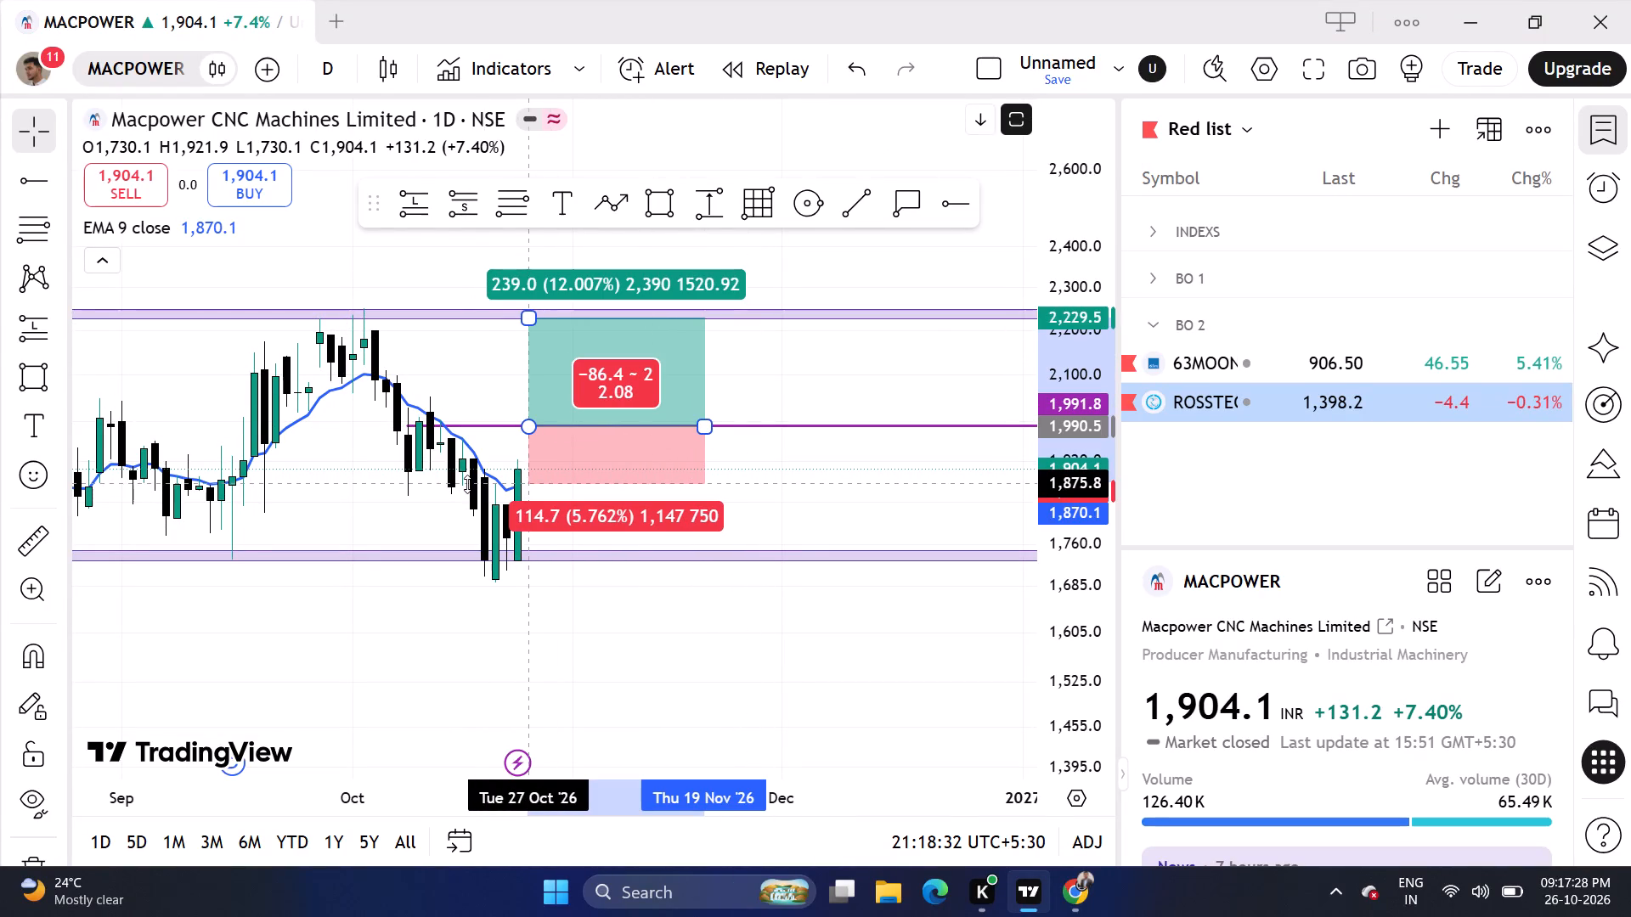
pyautogui.moveTo(467, 484); pyautogui.dragTo(459, 478)
pyautogui.click(668, 618)
# Add the text label "12% PENDING" just above the long position's target.
pyautogui.scroll(1, 674, 659)
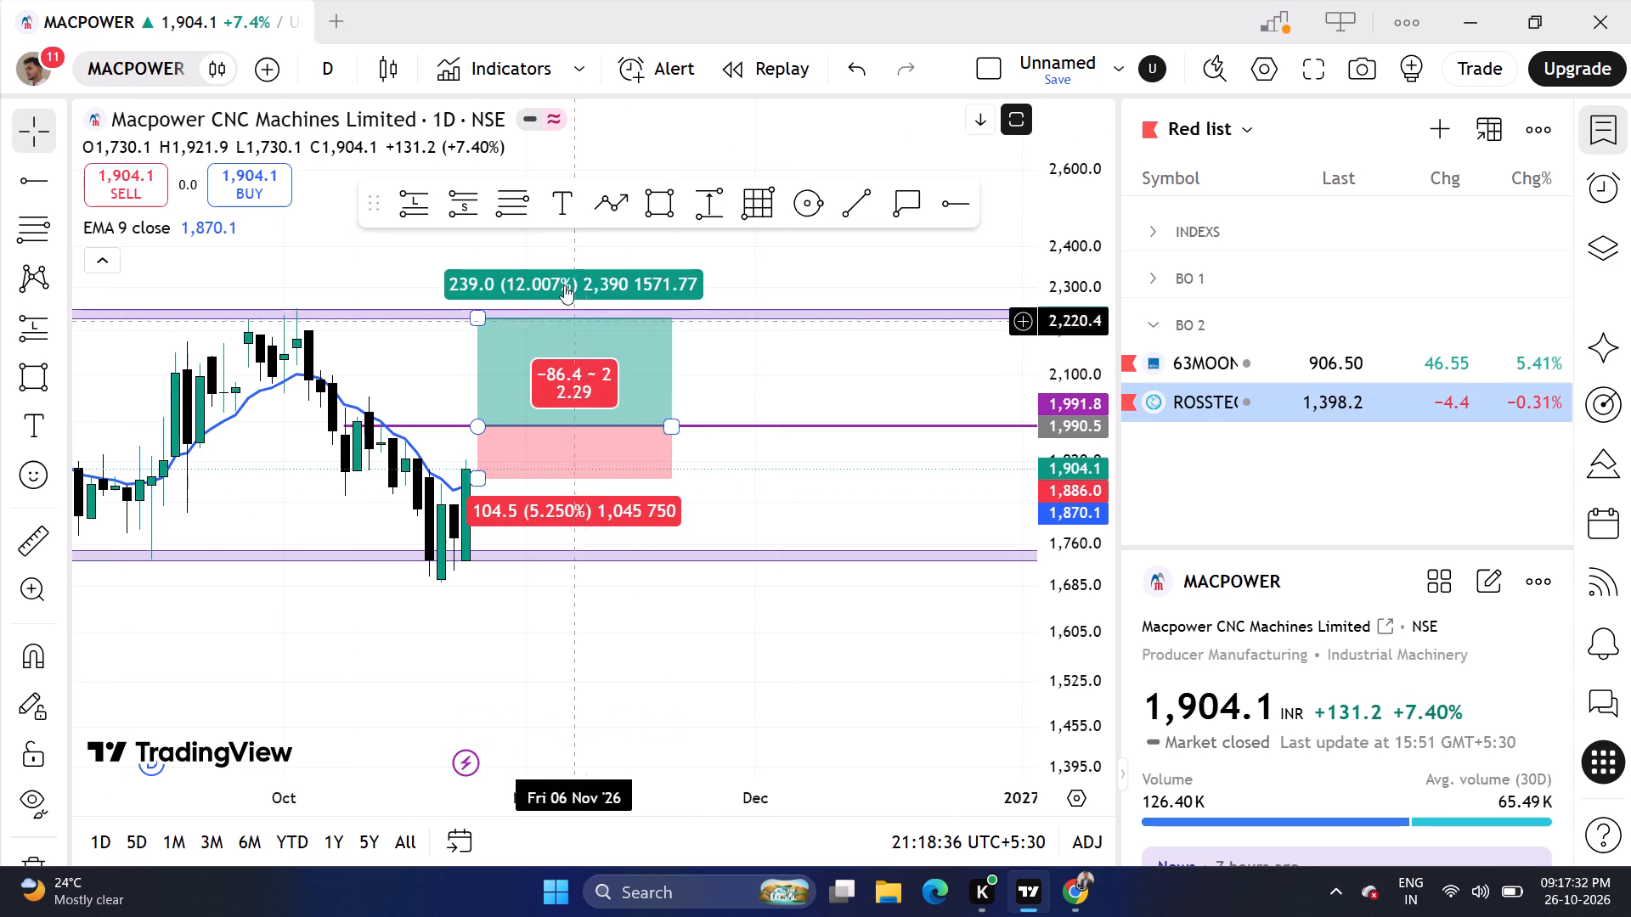
pyautogui.click(560, 233)
pyautogui.click(566, 214)
pyautogui.click(496, 278)
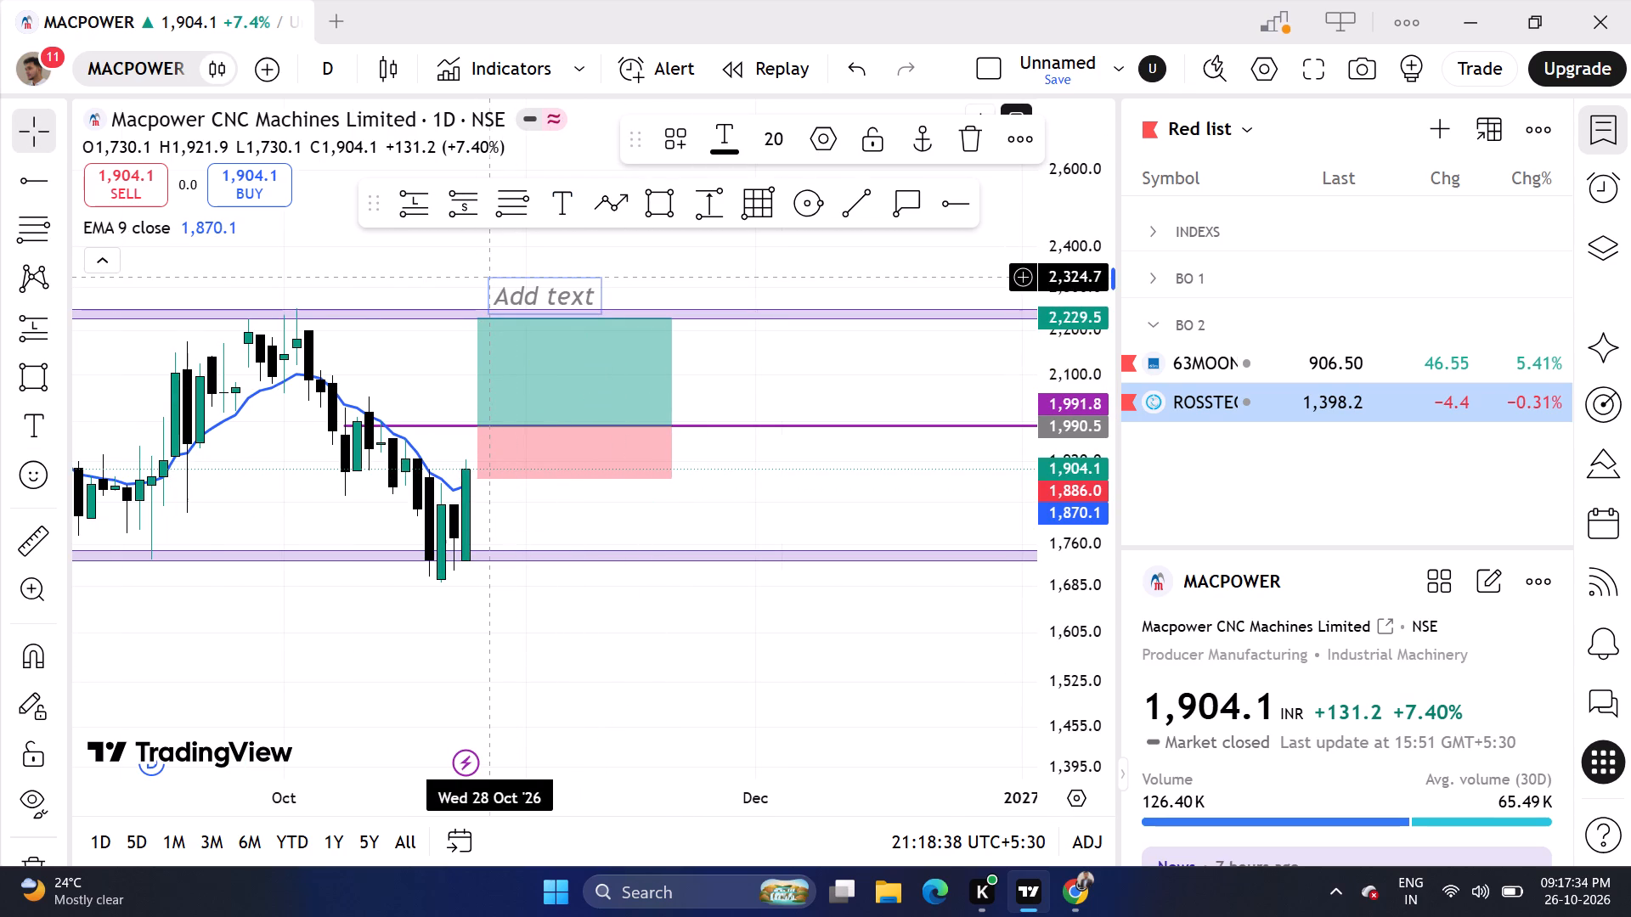
pyautogui.write('12')
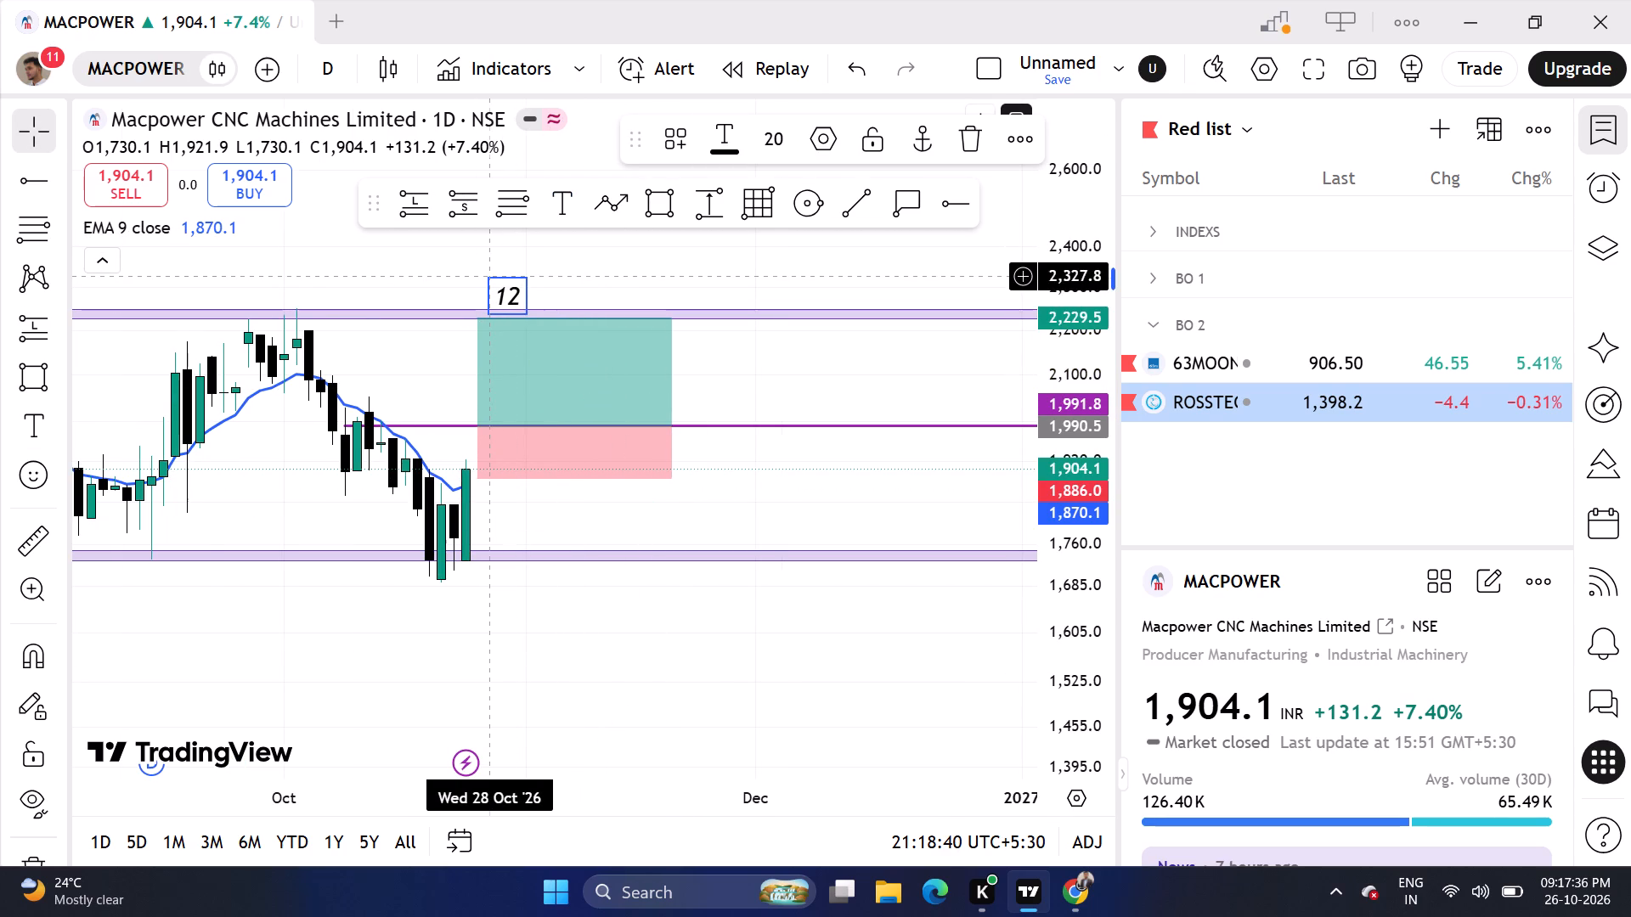
pyautogui.write('%')
pyautogui.press('space')
pyautogui.write('PENDING')
pyautogui.click(536, 252)
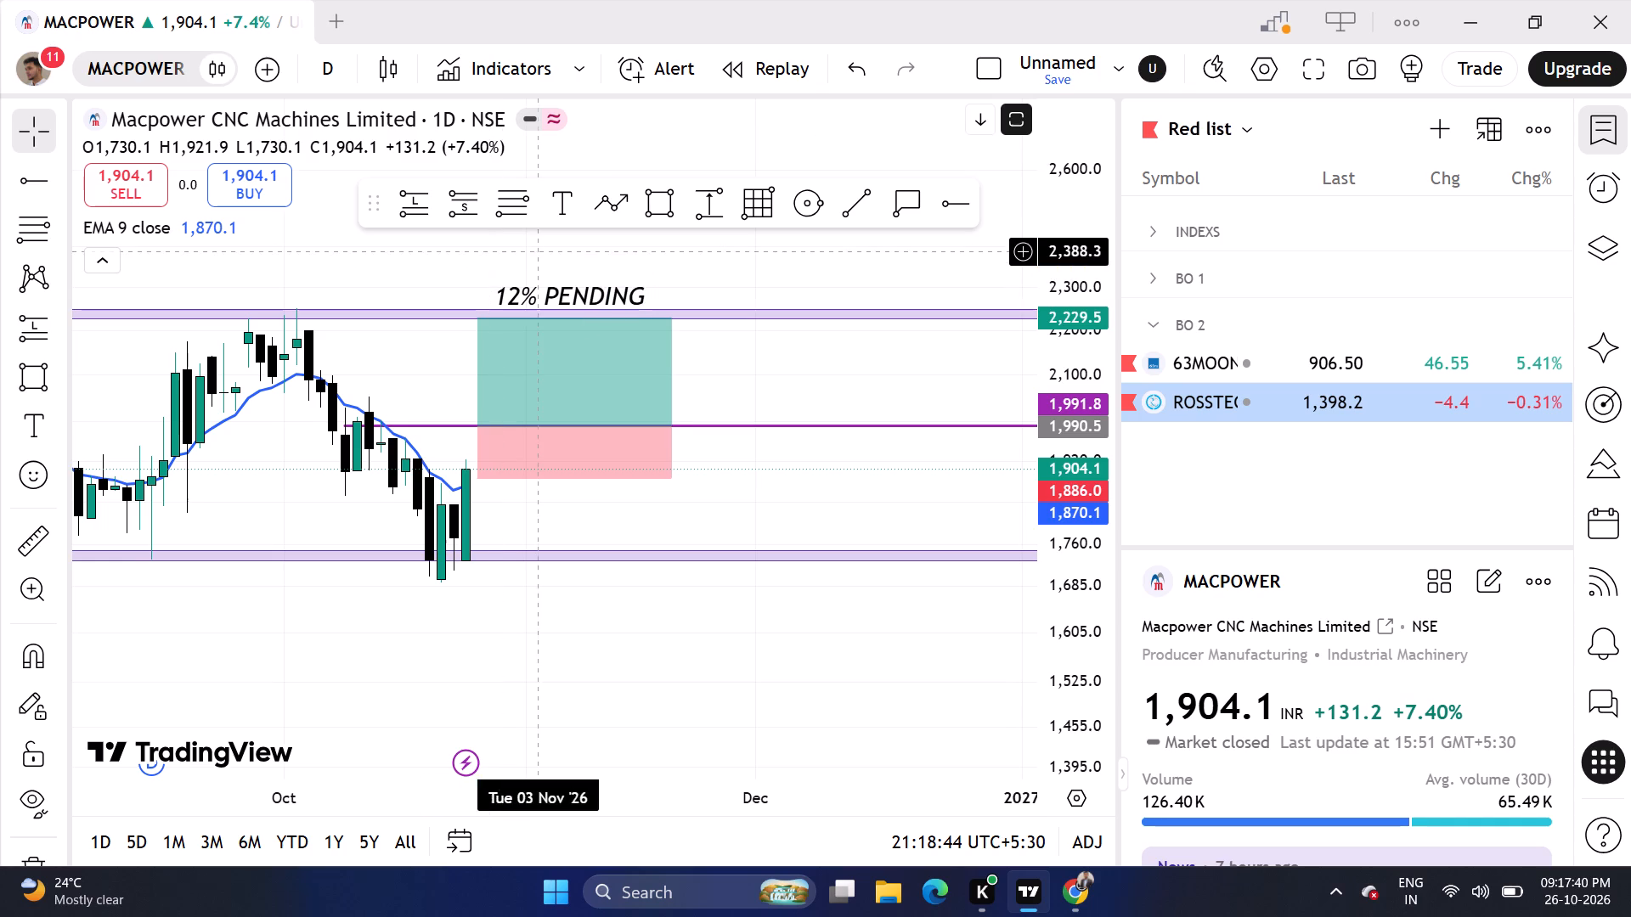
# Flag Macpower red so that it is added to the Red list.
pyautogui.click(524, 118)
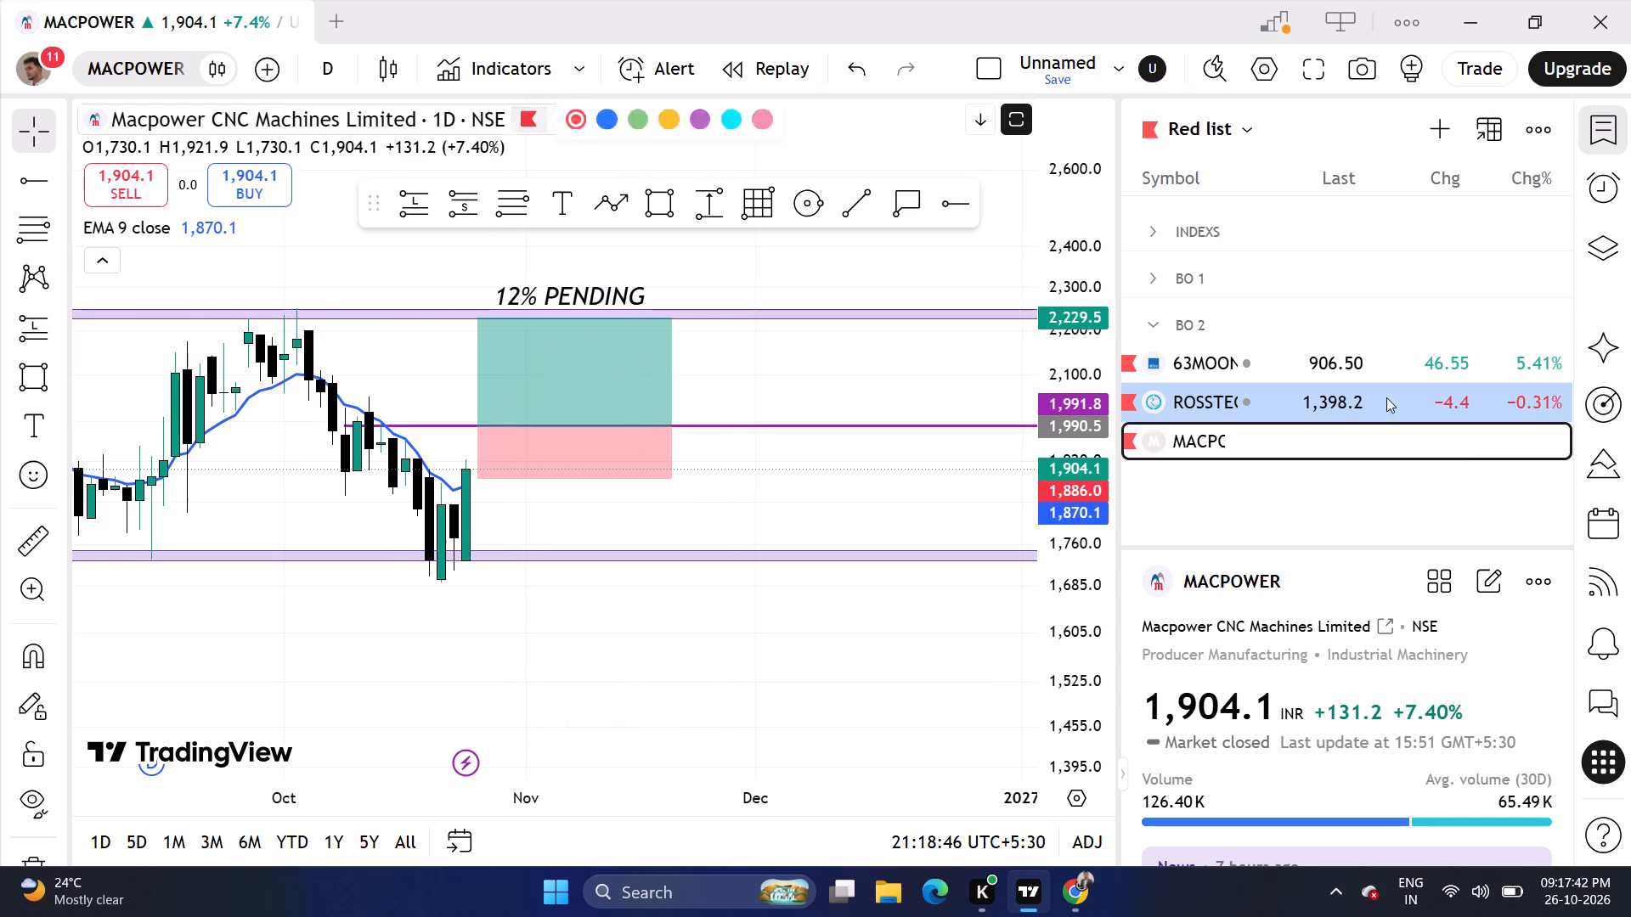
# Collapse the BO 2 section and open the NIFTY1! daily chart from the Red list's INDEXS section.
pyautogui.click(1172, 330)
pyautogui.click(1165, 329)
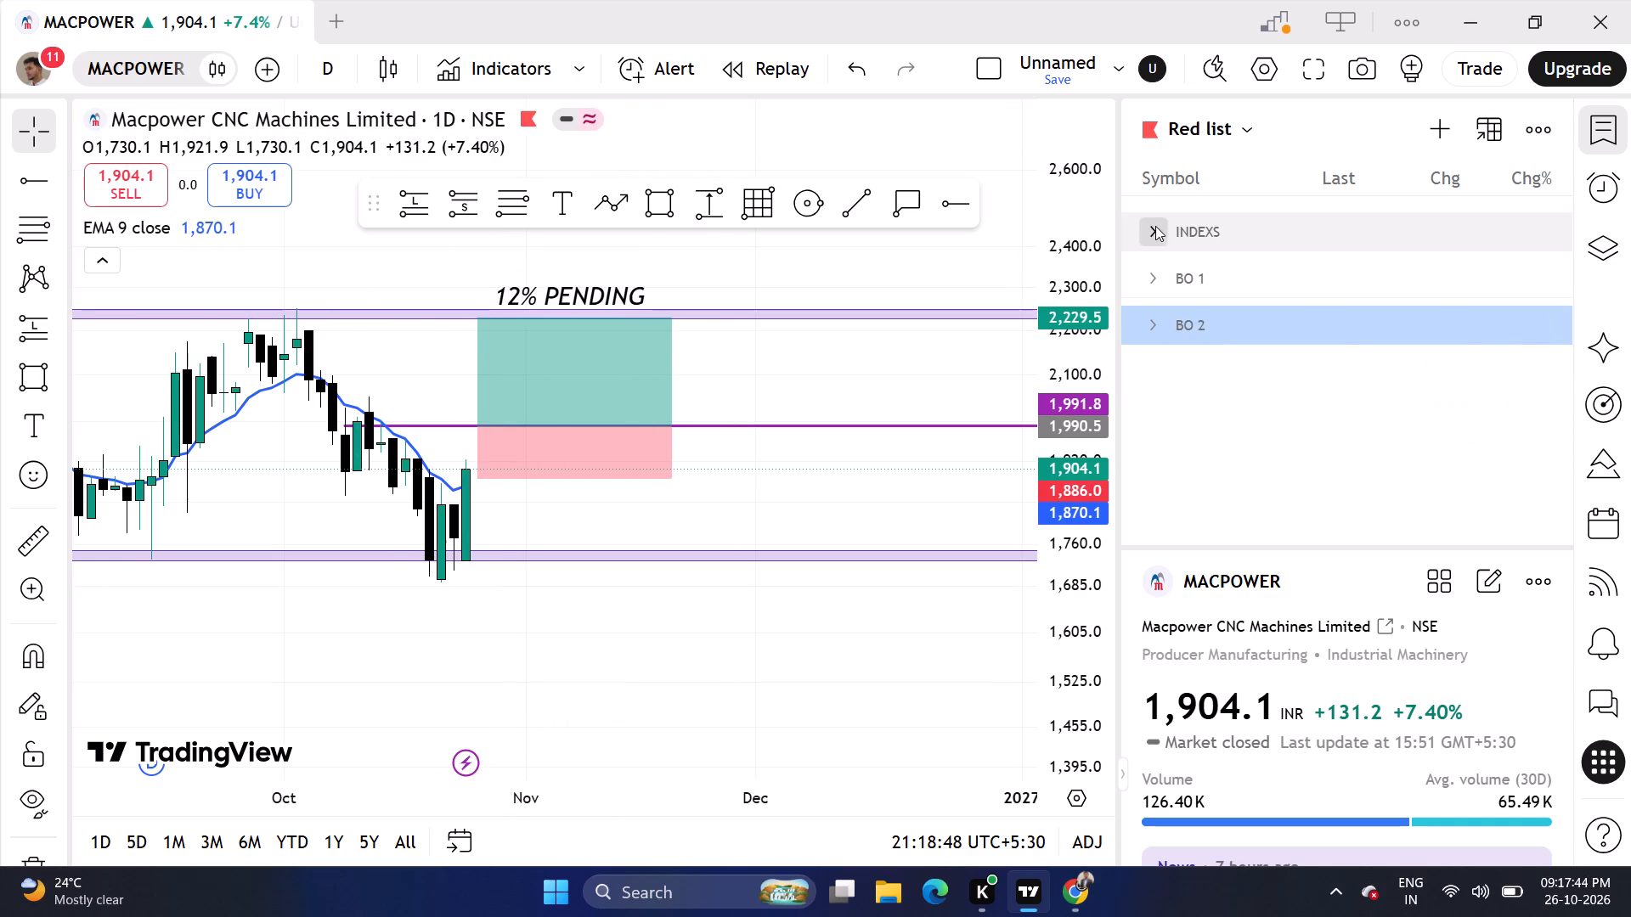
pyautogui.click(1159, 228)
pyautogui.scroll(-1, 1329, 301)
pyautogui.click(1355, 390)
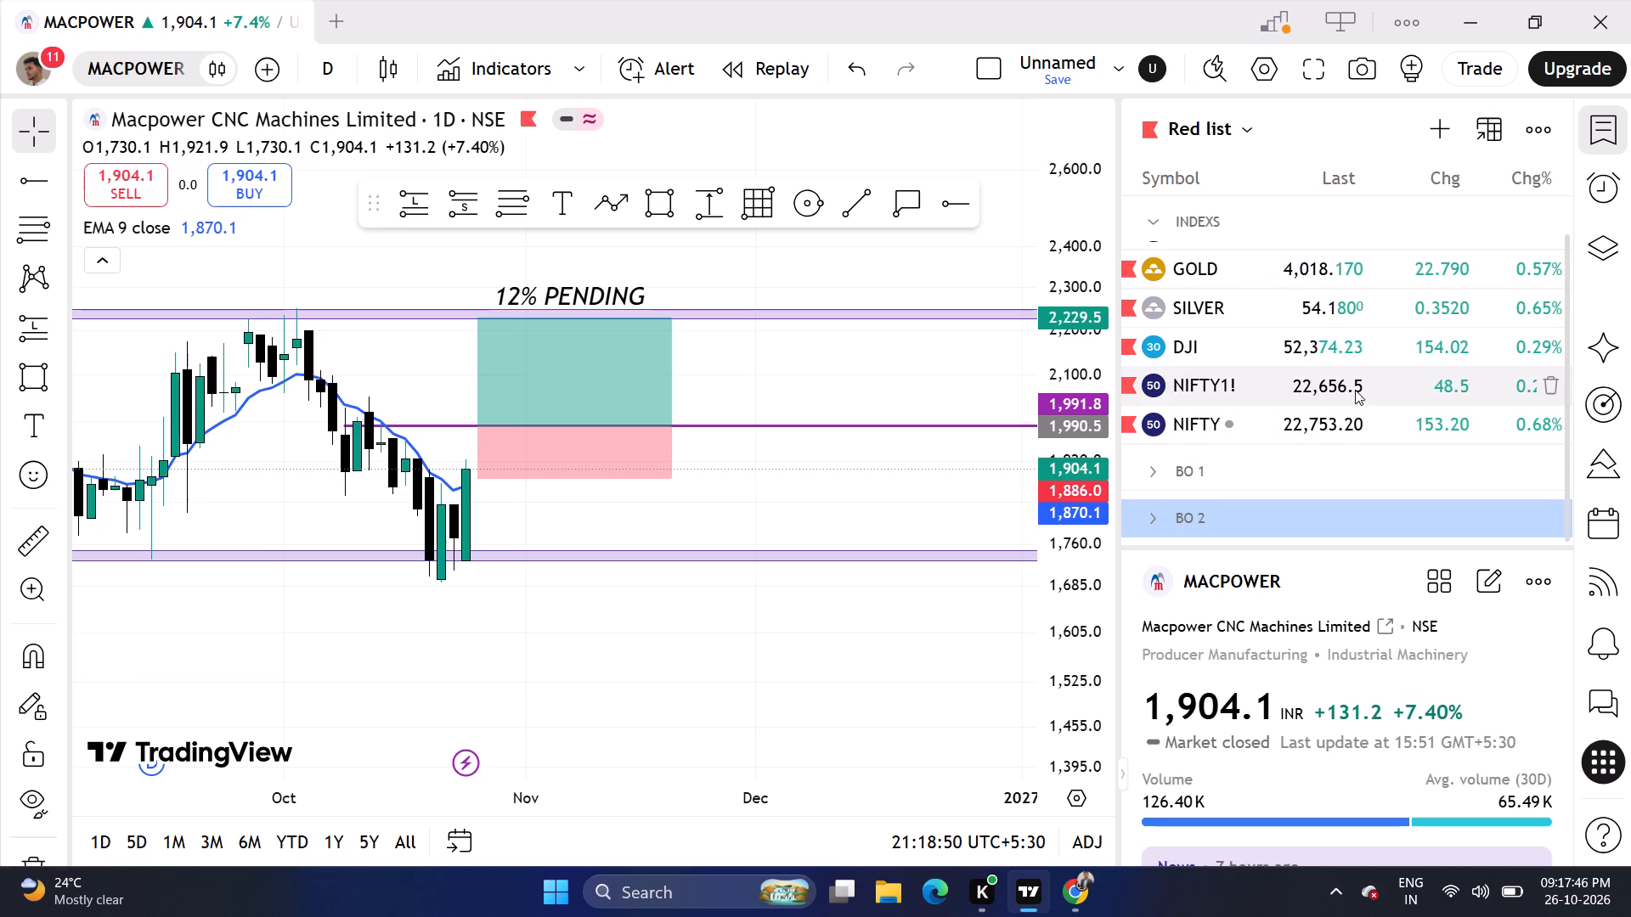
pyautogui.scroll(-6, 1068, 542)
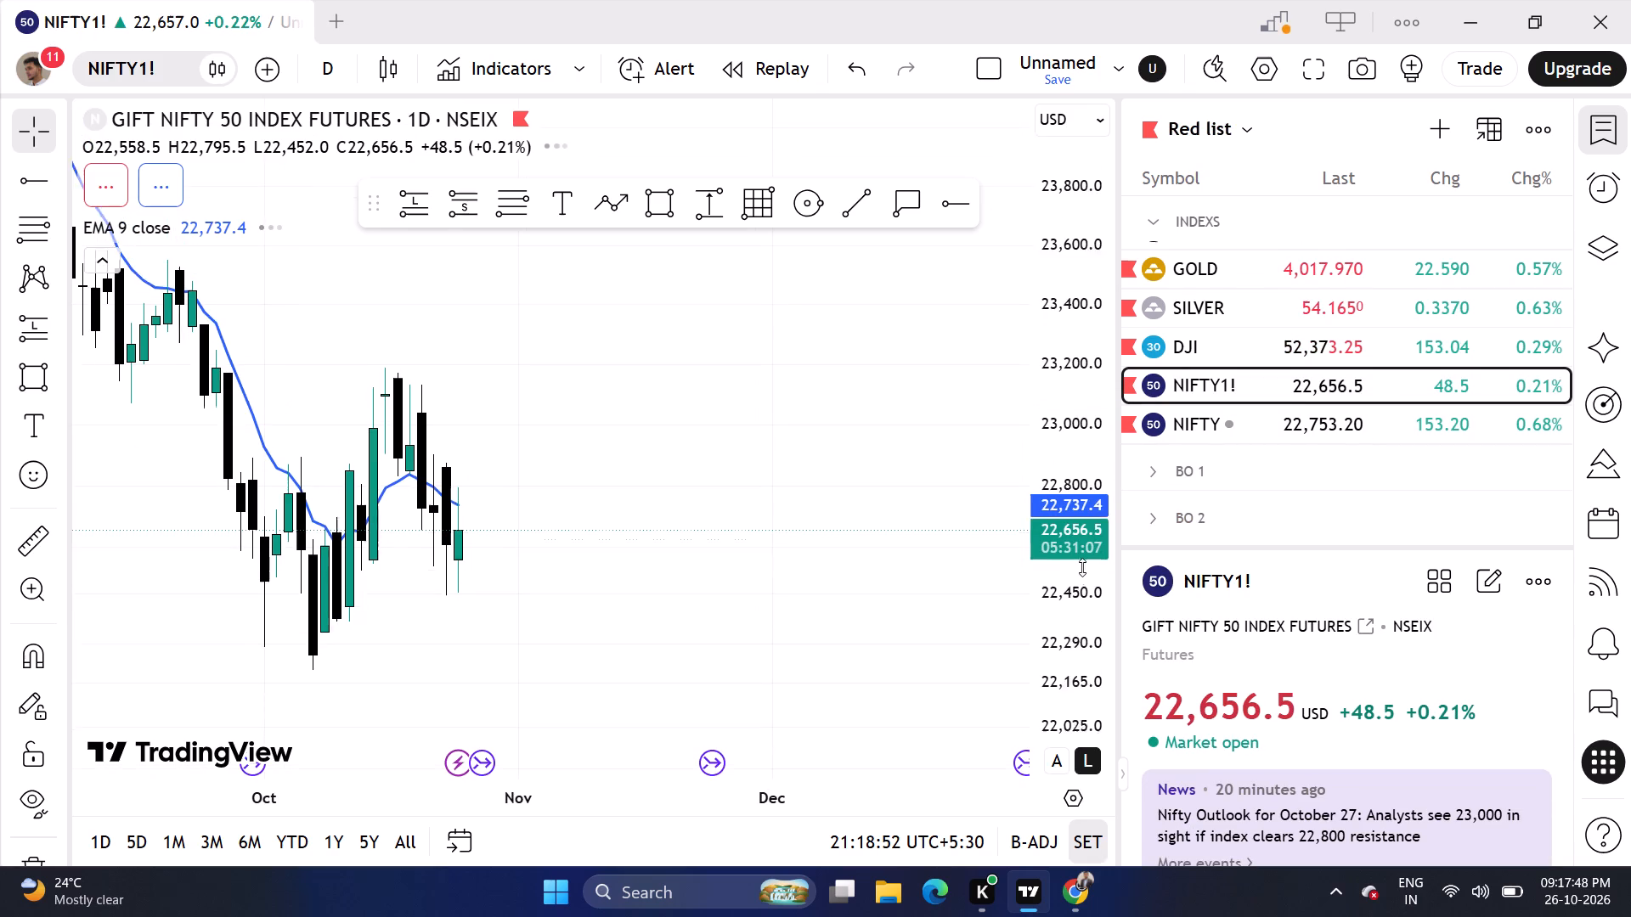
pyautogui.scroll(-2, 1064, 550)
pyautogui.scroll(5, 1448, 346)
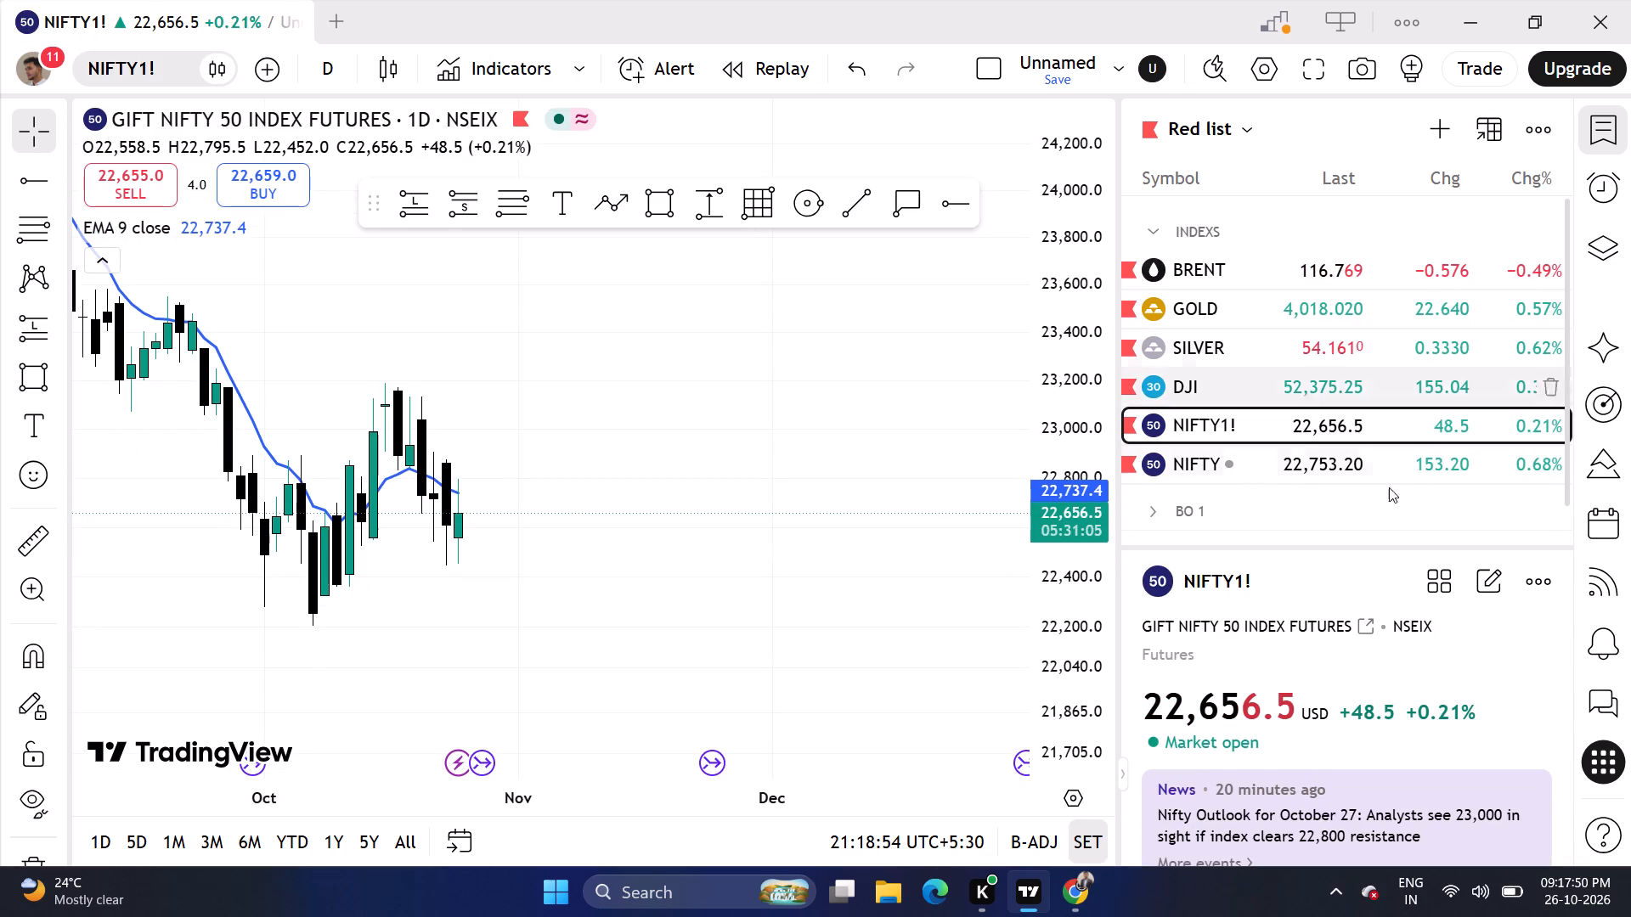
pyautogui.scroll(-4, 1421, 278)
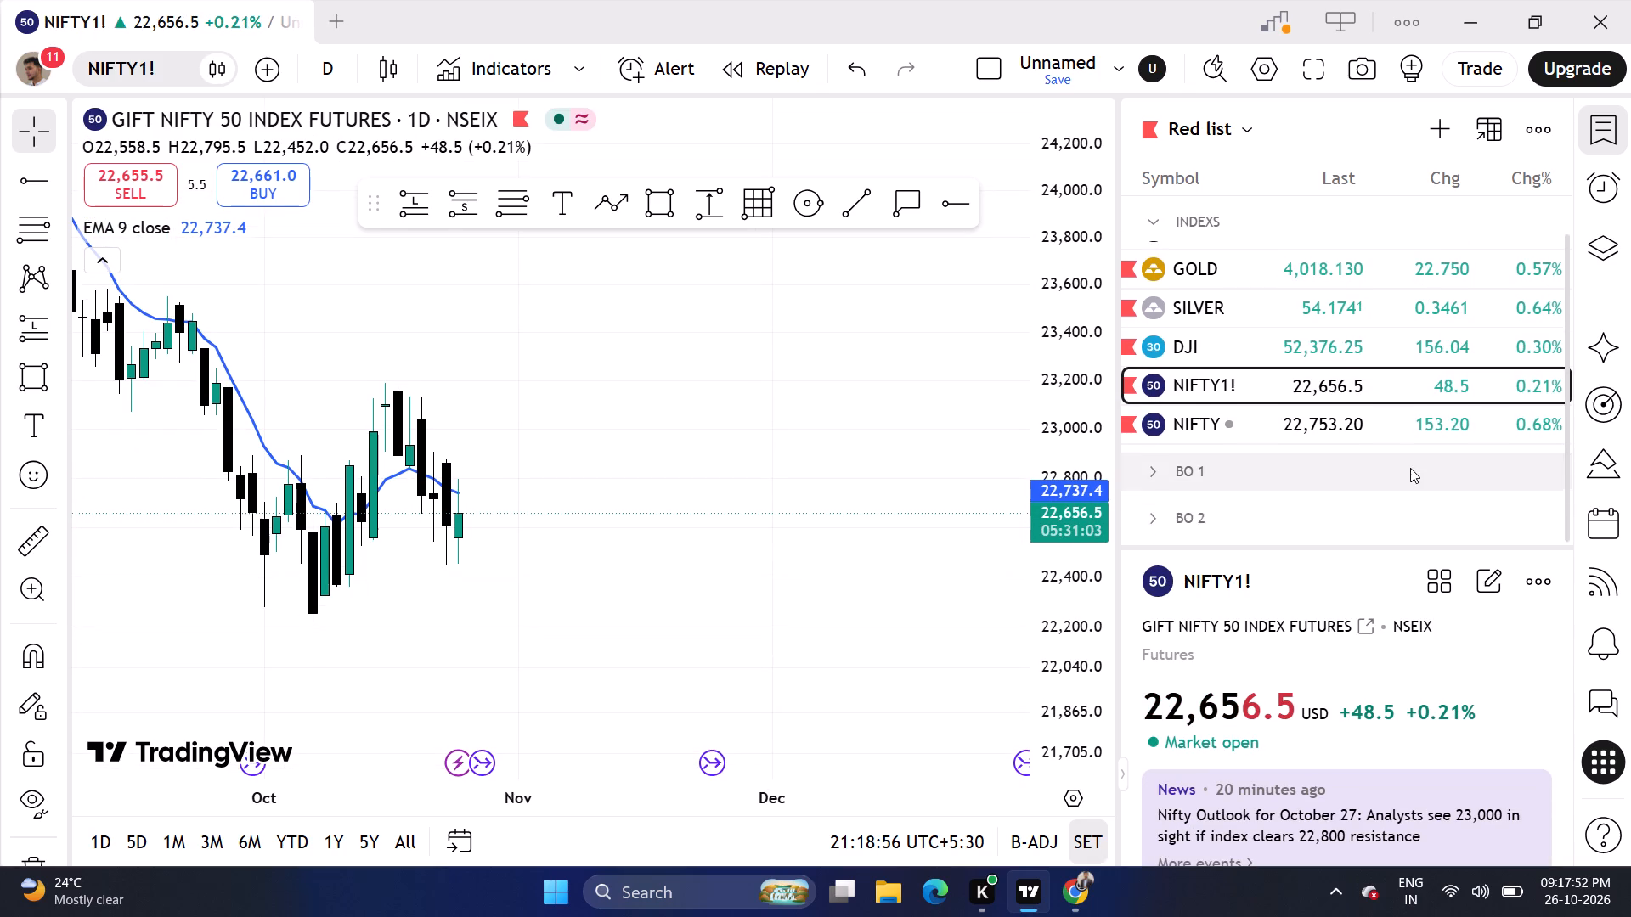
pyautogui.scroll(3, 1410, 468)
# Check the stocks in the BO 1 and BO 2 sections of the Red list, leaving all sections collapsed.
pyautogui.click(1158, 233)
pyautogui.click(1145, 277)
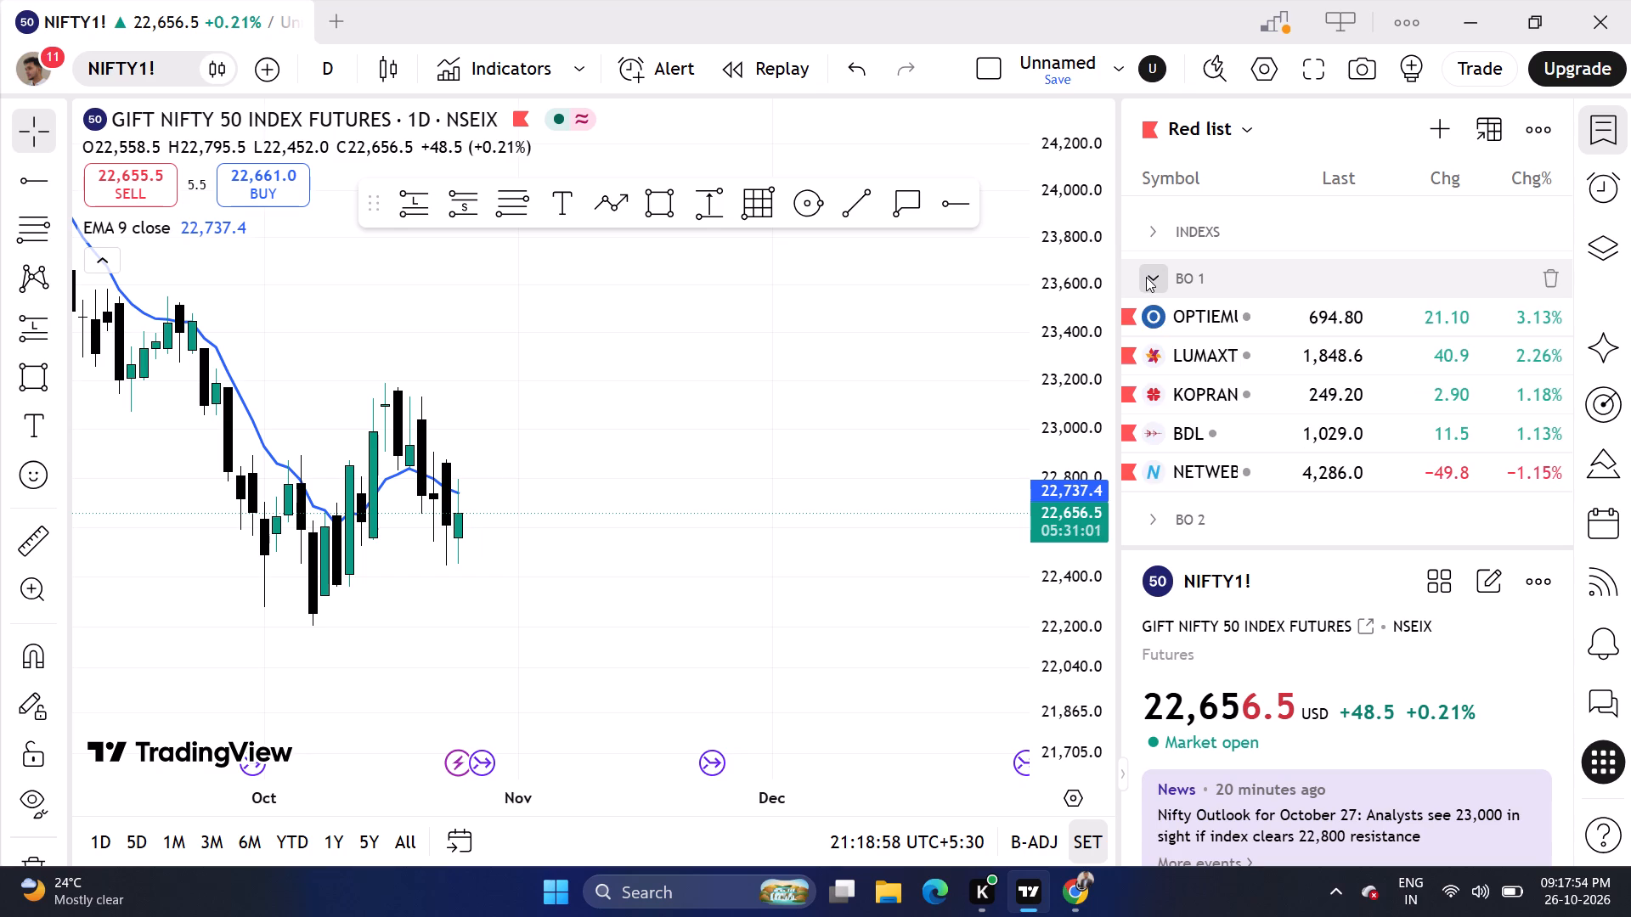
pyautogui.click(1146, 277)
pyautogui.click(1150, 310)
pyautogui.click(1150, 323)
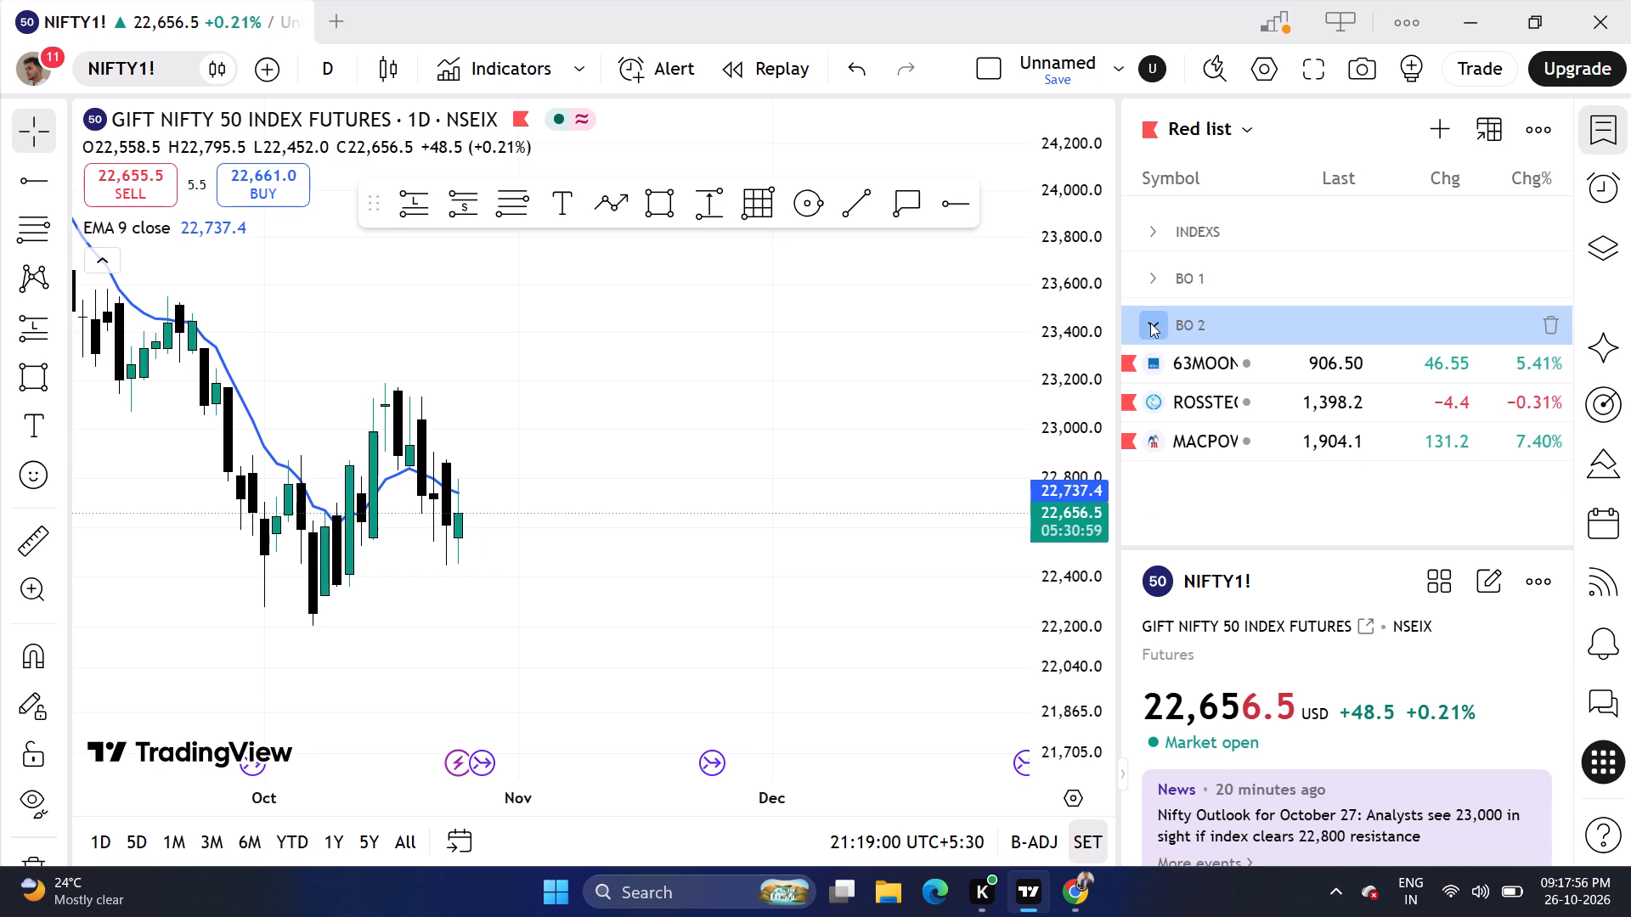
pyautogui.click(1150, 323)
# Switch the NIFTY1! chart to the 15-minute interval and examine the recent price movement.
pyautogui.scroll(-6, 766, 546)
pyautogui.scroll(-5, 1028, 595)
pyautogui.scroll(8, 940, 636)
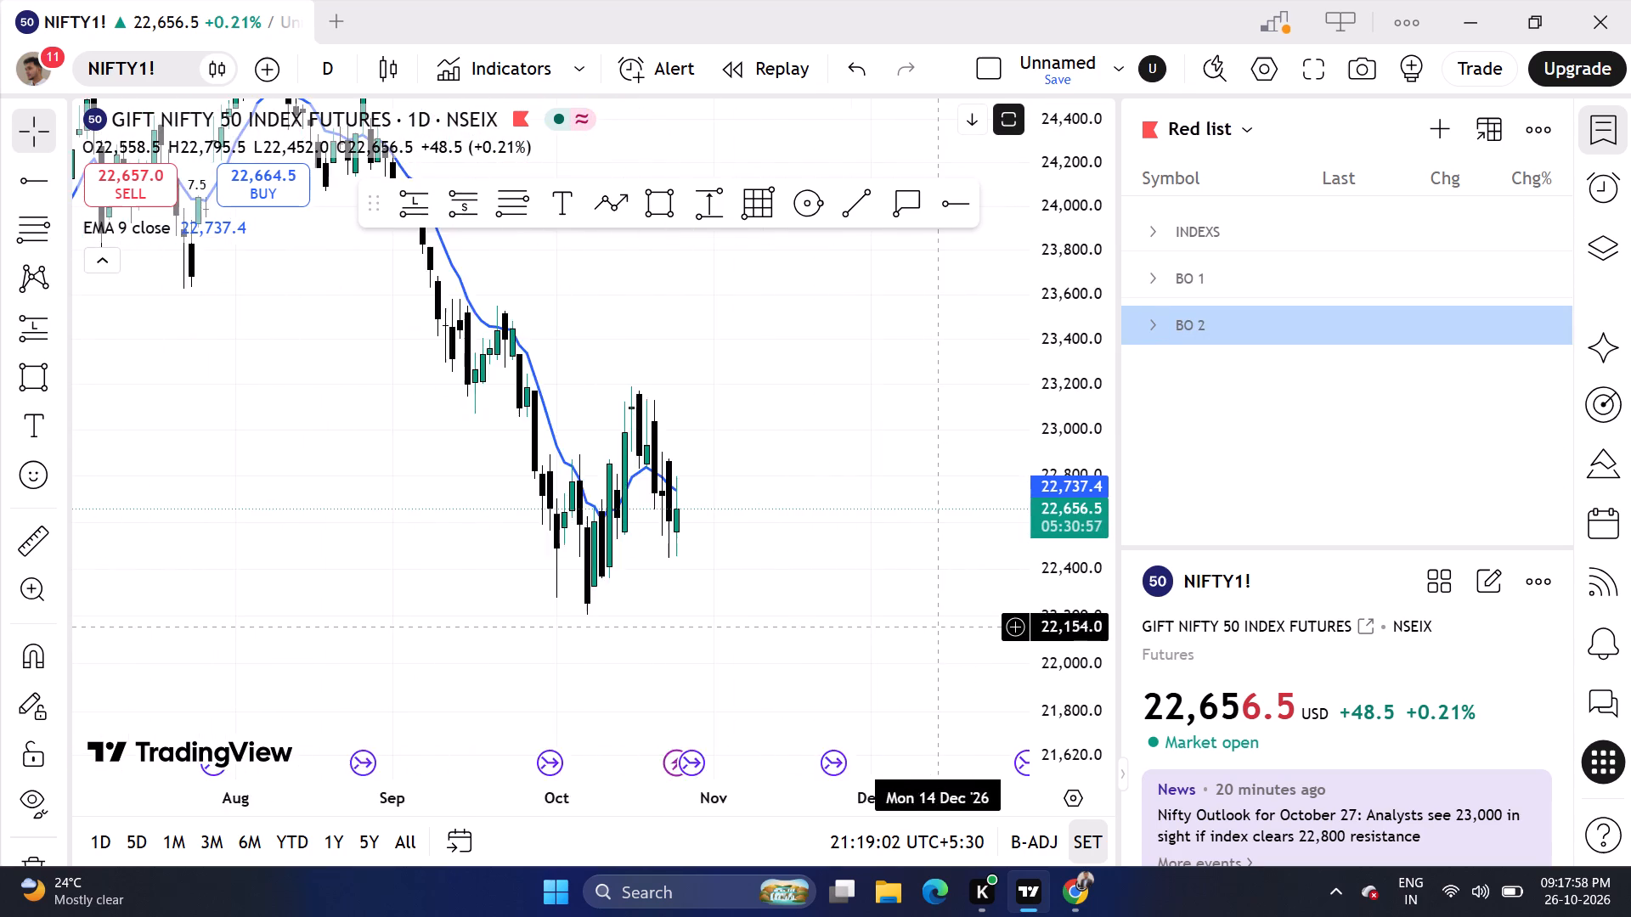
pyautogui.scroll(4, 936, 634)
pyautogui.click(347, 69)
pyautogui.scroll(-4, 365, 256)
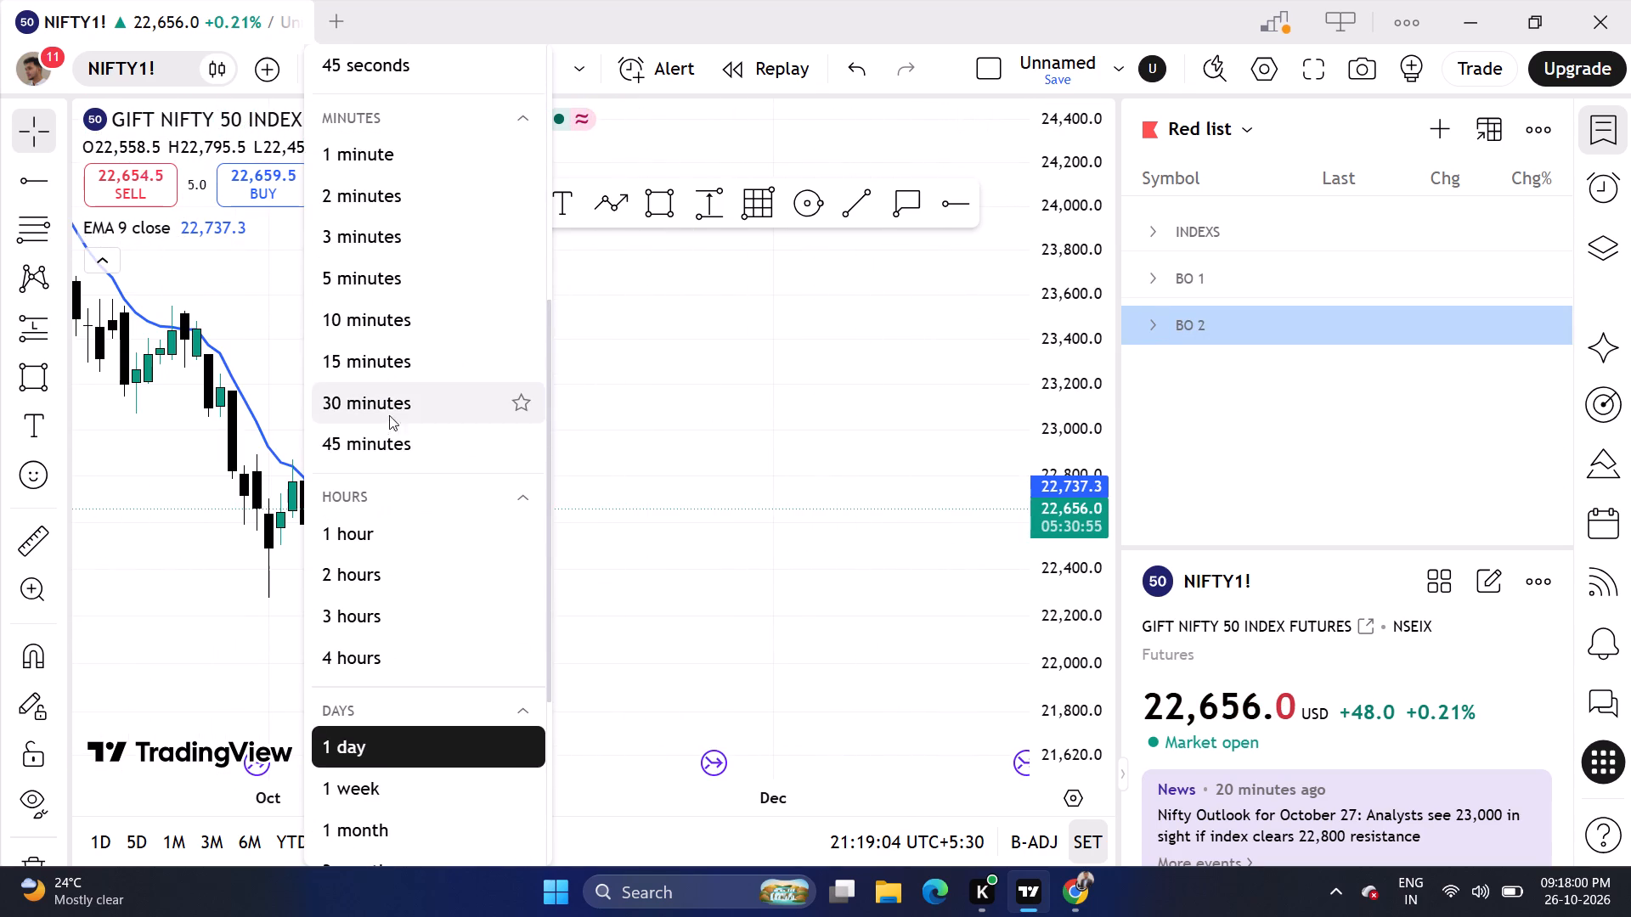
pyautogui.click(380, 373)
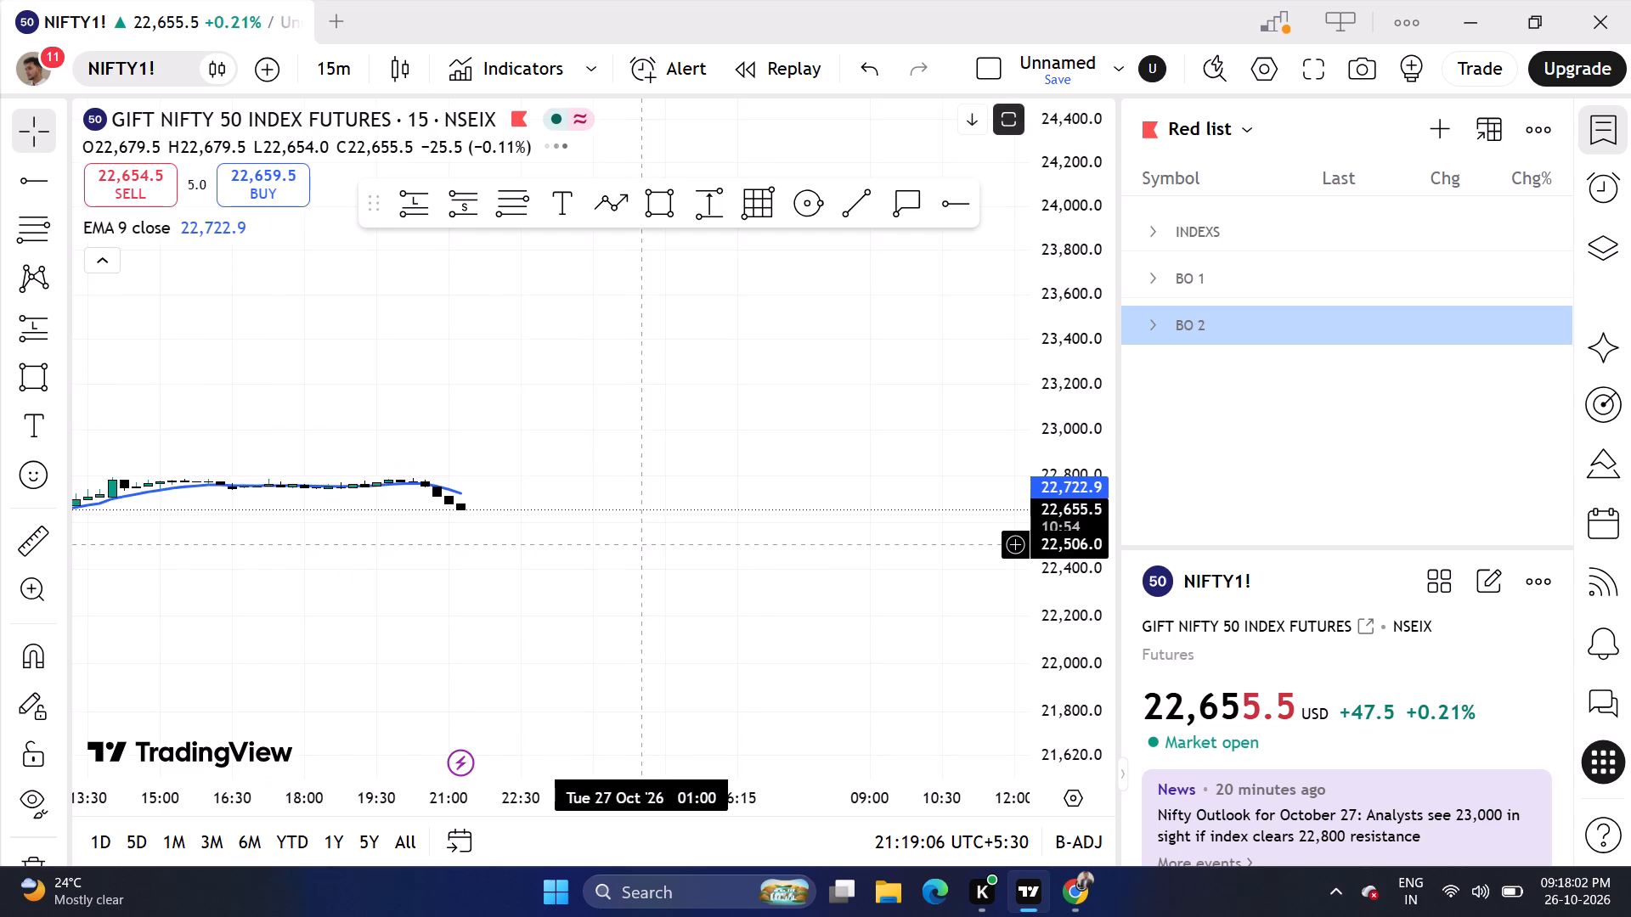
pyautogui.scroll(-6, 646, 544)
pyautogui.scroll(8, 1090, 610)
pyautogui.scroll(-5, 943, 604)
pyautogui.scroll(11, 1093, 617)
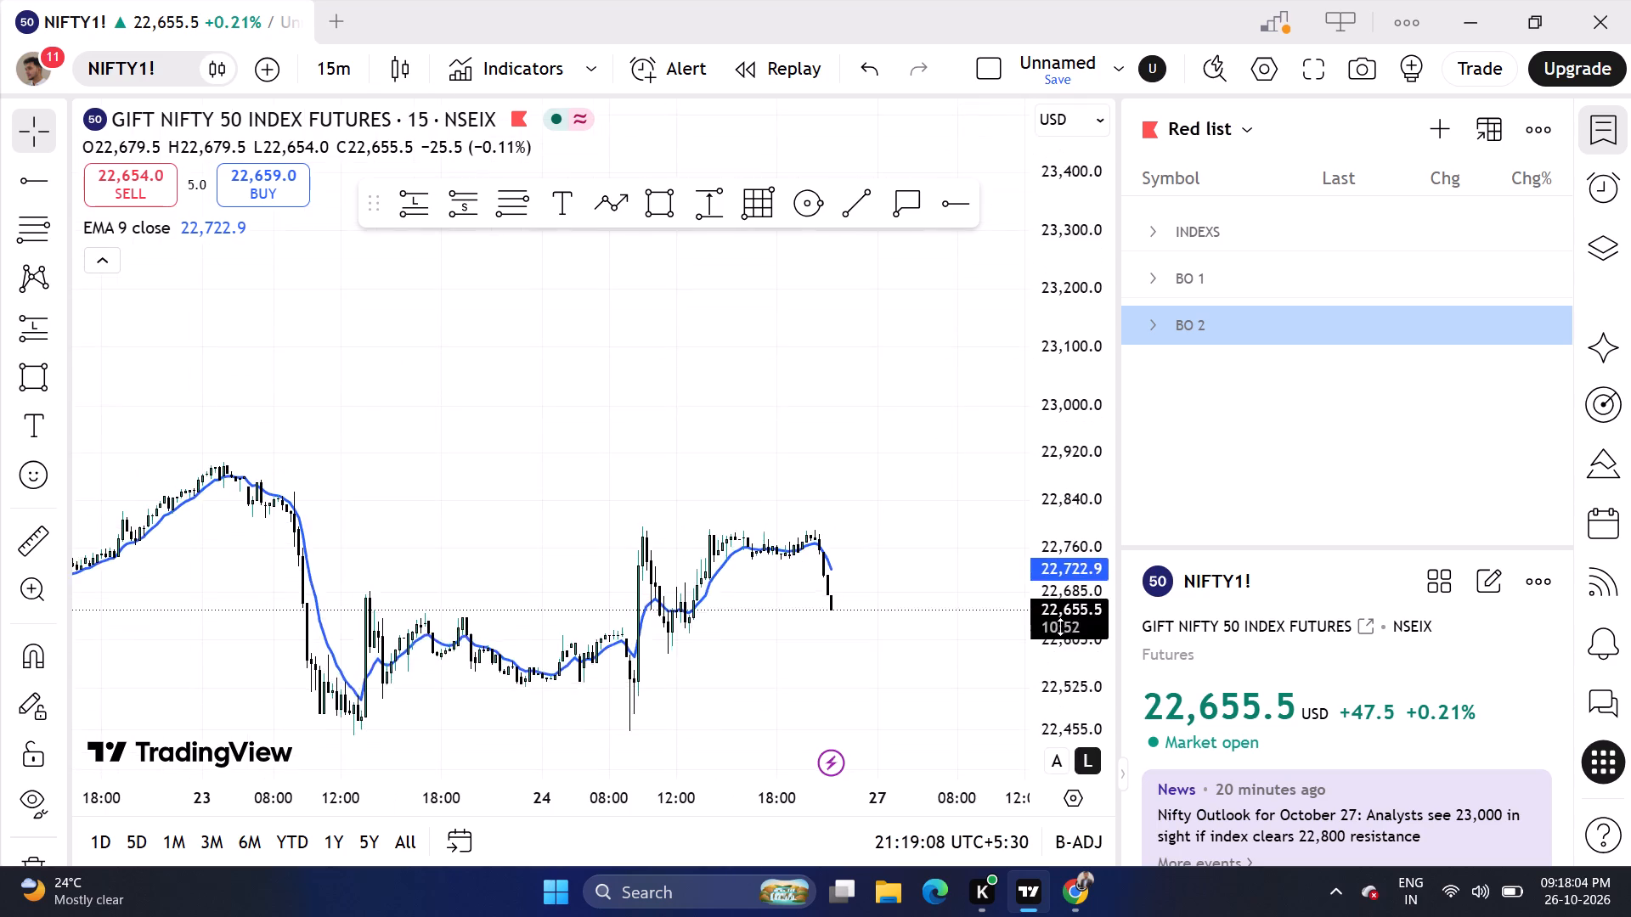
pyautogui.scroll(2, 1060, 627)
pyautogui.scroll(7, 909, 674)
pyautogui.moveTo(898, 693); pyautogui.dragTo(901, 490)
pyautogui.click(682, 755)
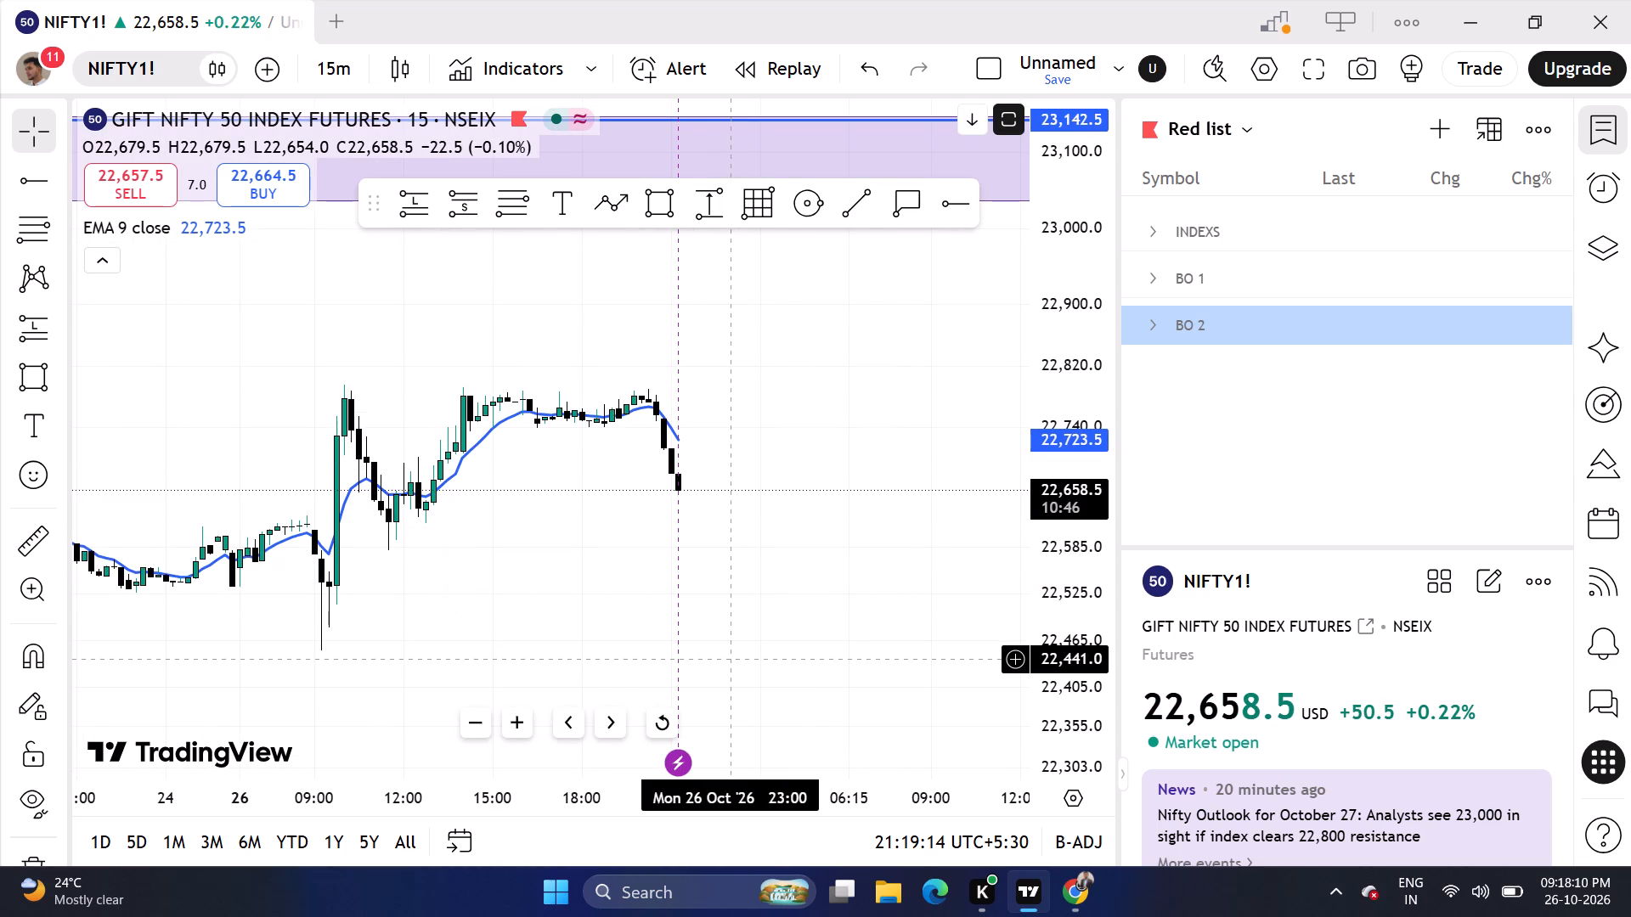
pyautogui.click(787, 616)
pyautogui.click(682, 765)
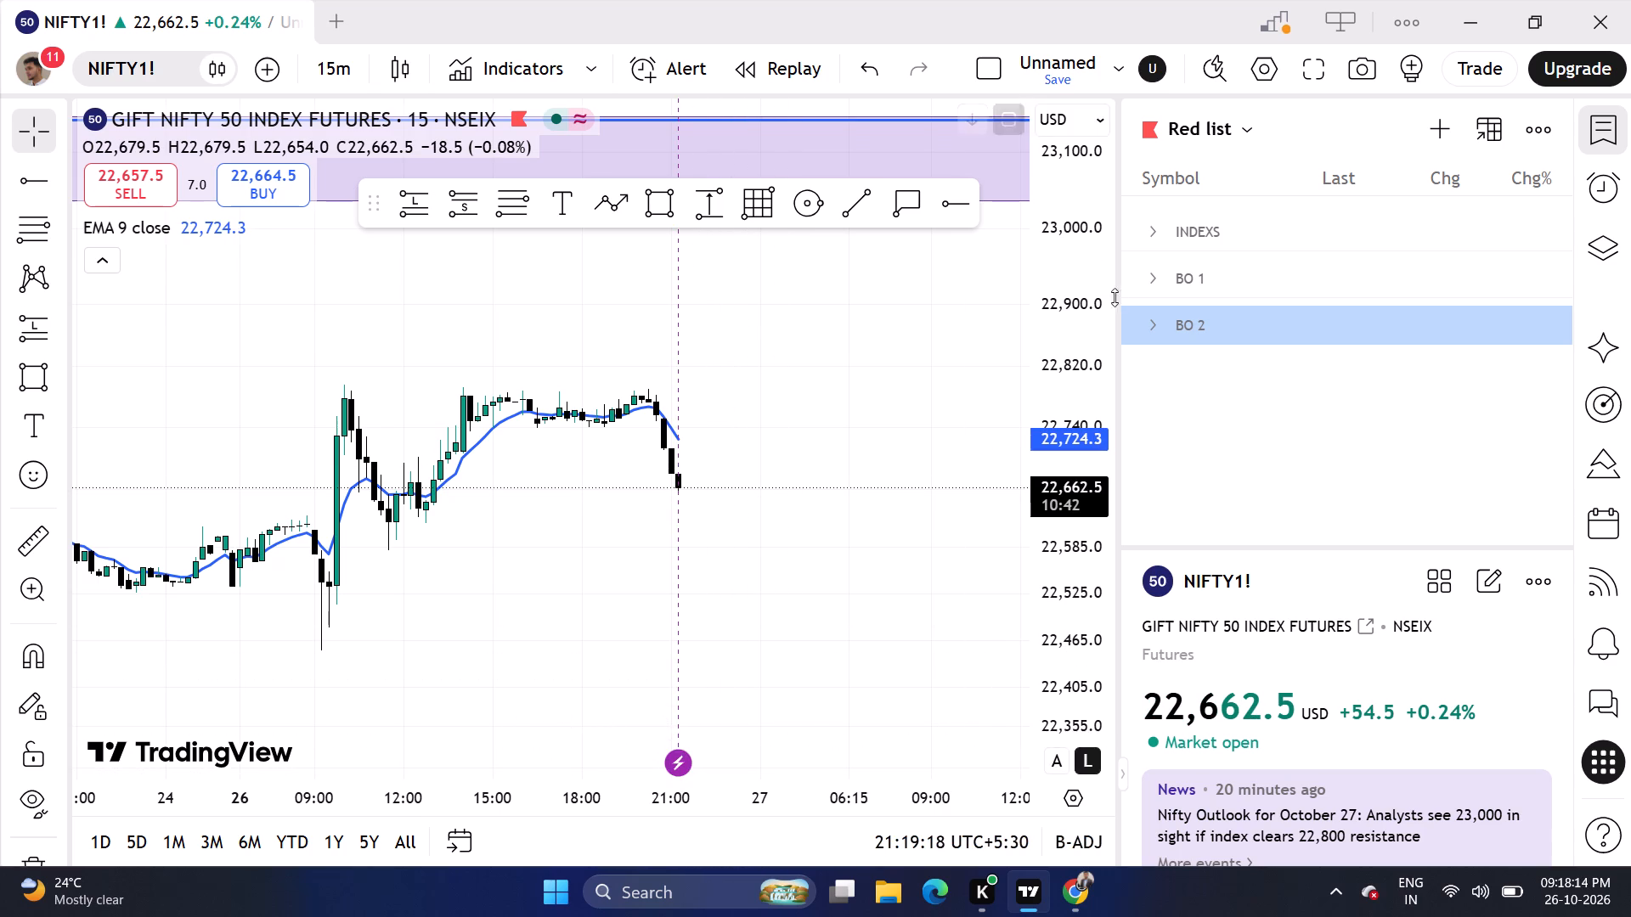
# View the 63MOONS chart from the BO 2 section, and return to the NIFTY1! chart.
pyautogui.click(1146, 313)
pyautogui.click(1192, 360)
pyautogui.click(1140, 316)
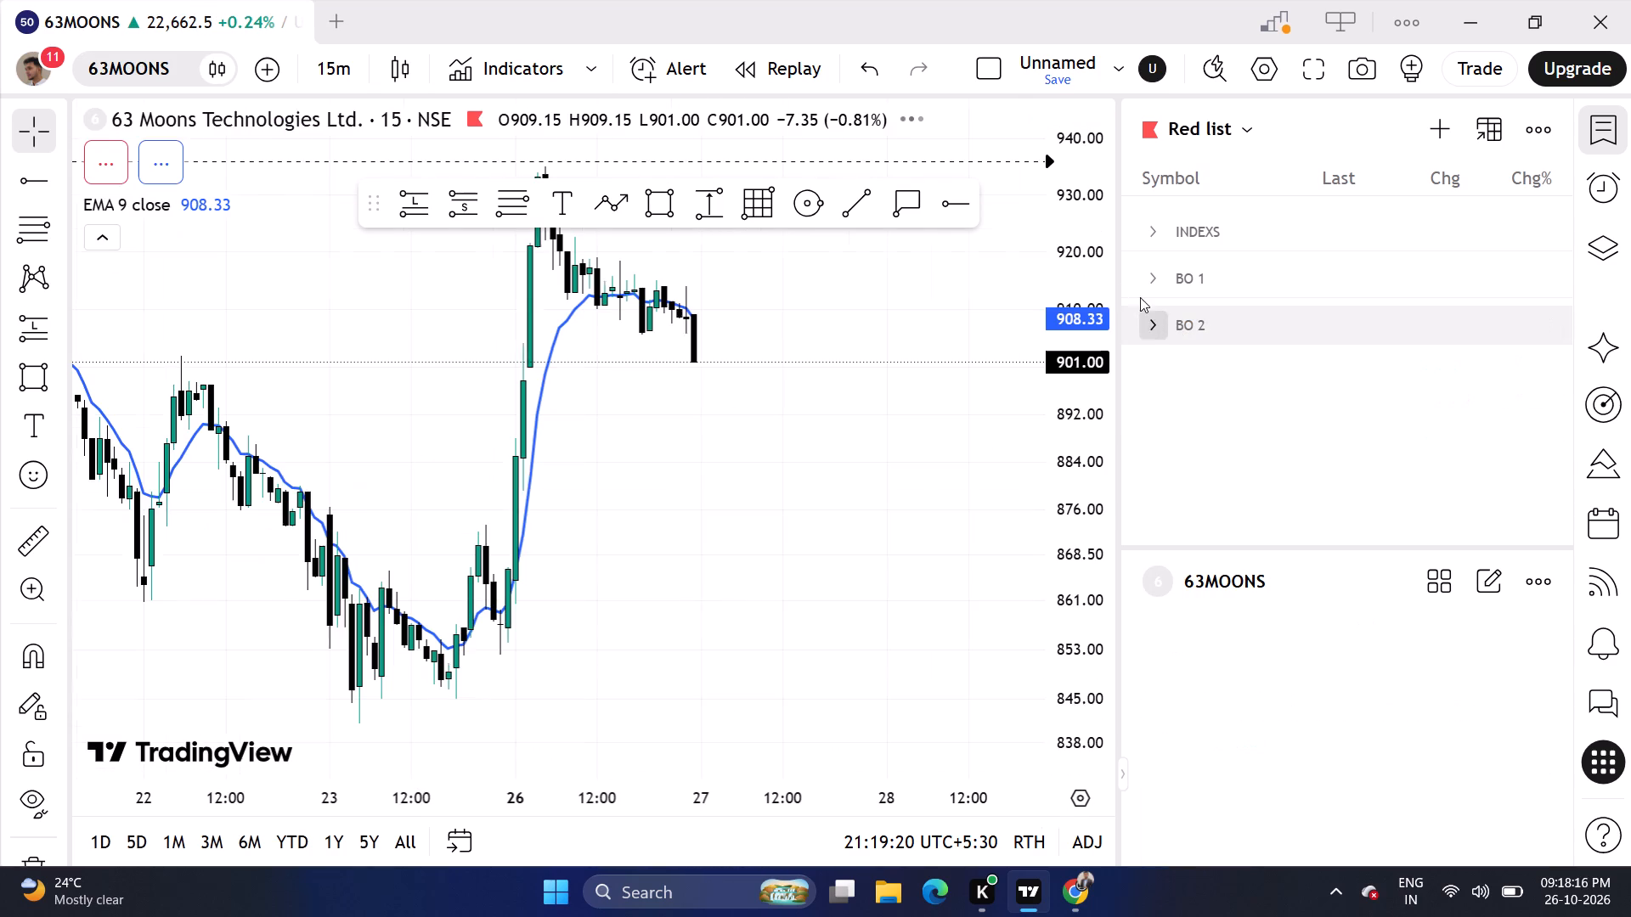
pyautogui.click(1154, 224)
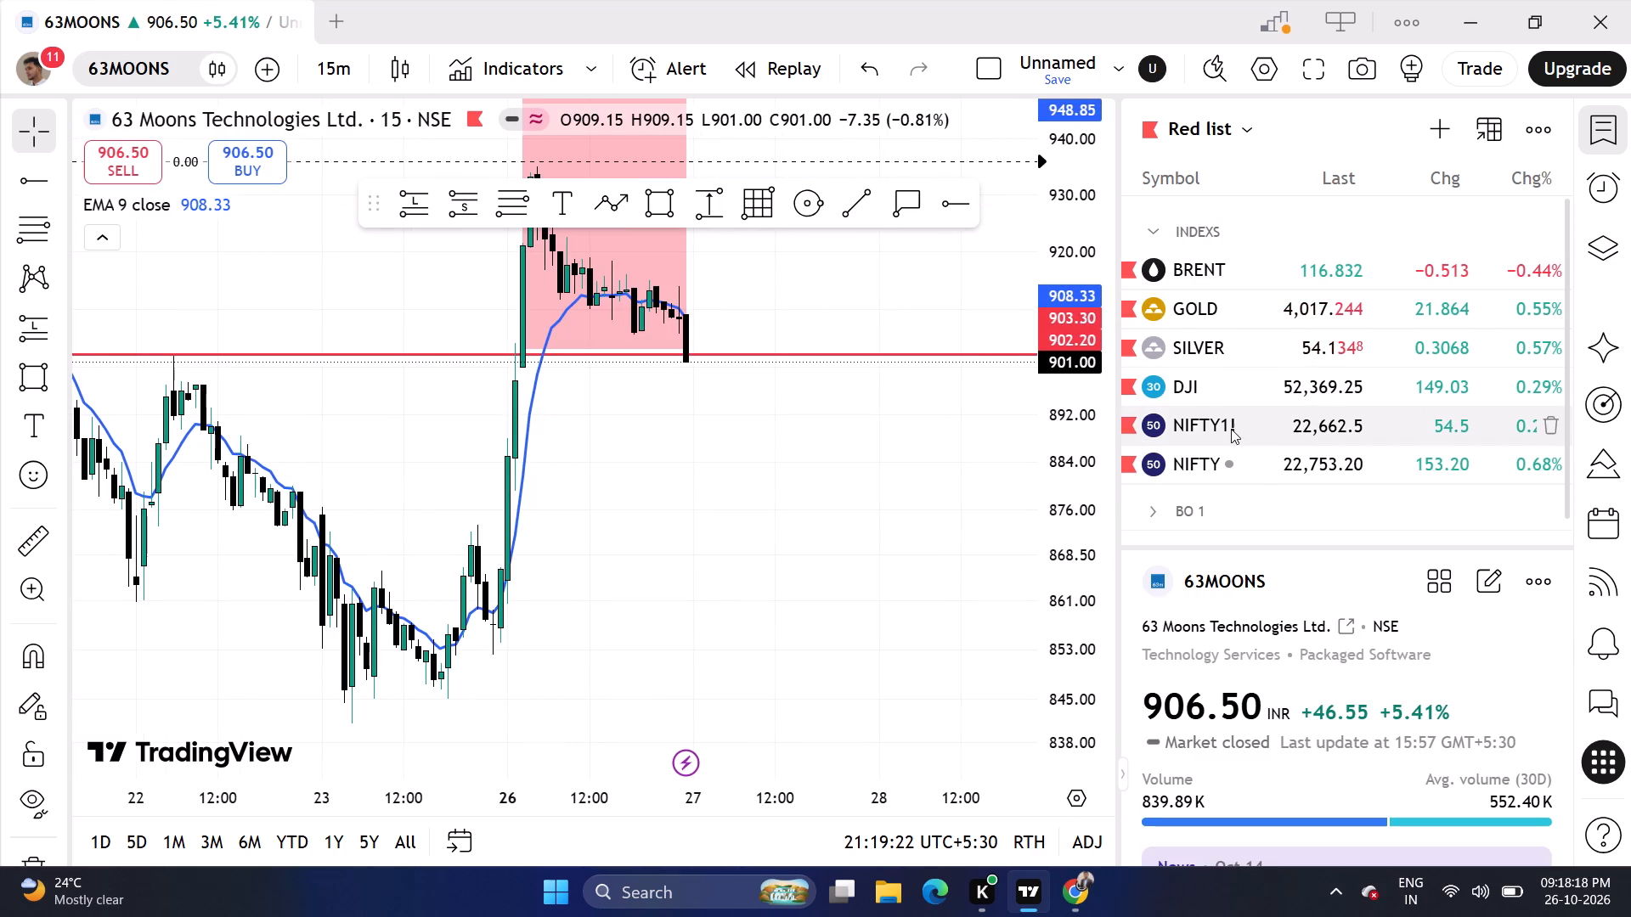
pyautogui.click(1231, 429)
pyautogui.click(1160, 238)
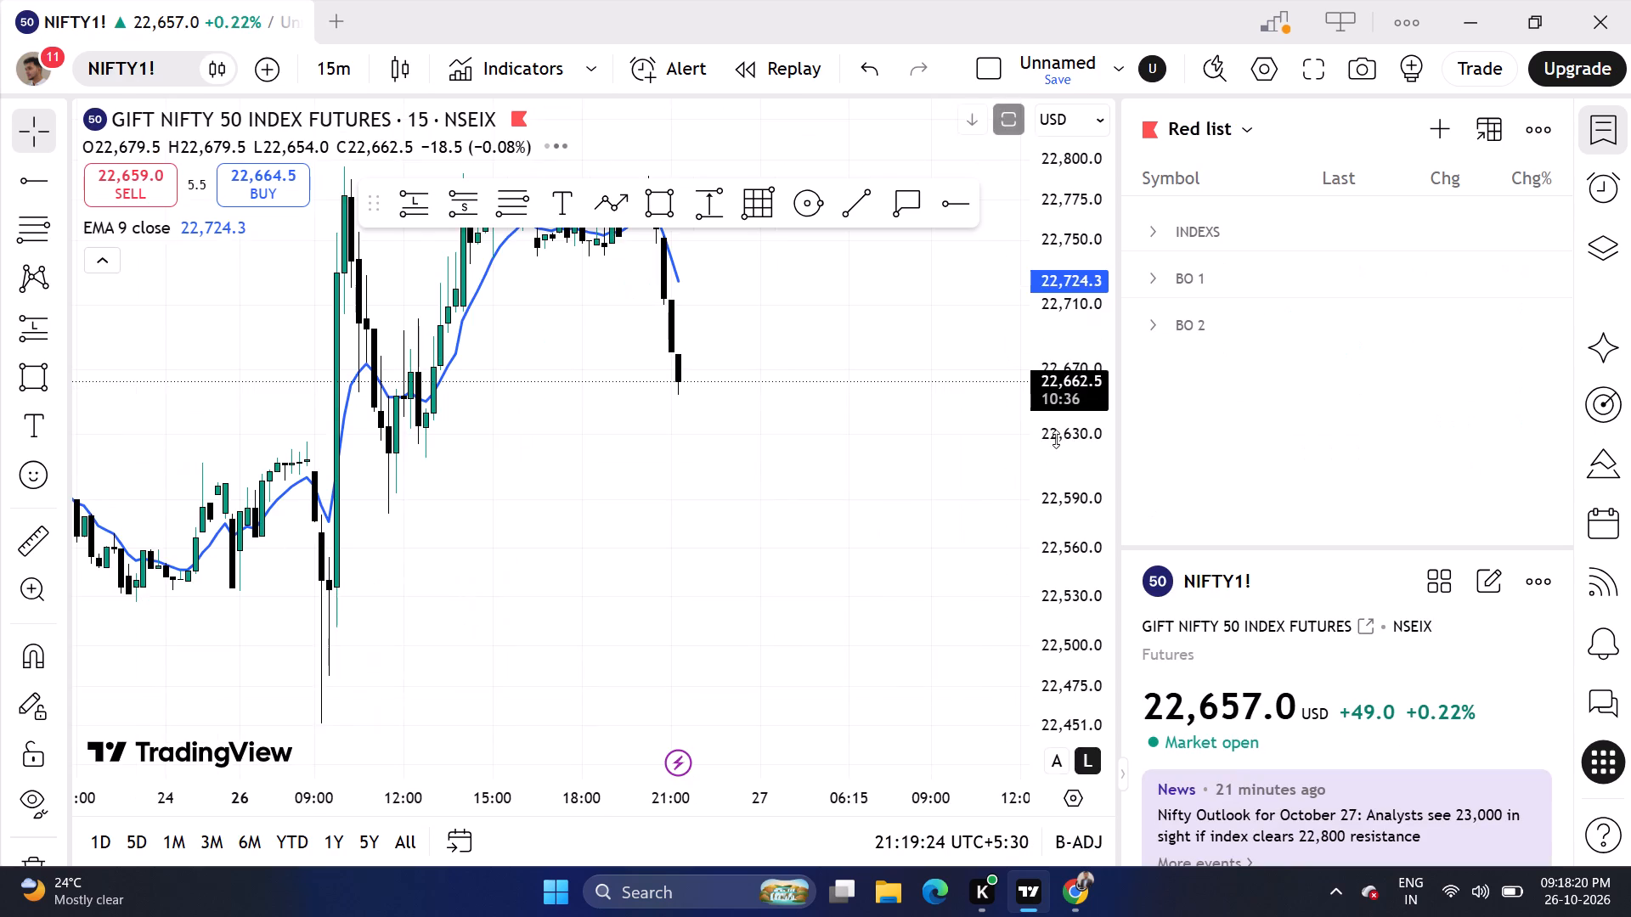
pyautogui.scroll(-4, 1058, 443)
pyautogui.click(680, 763)
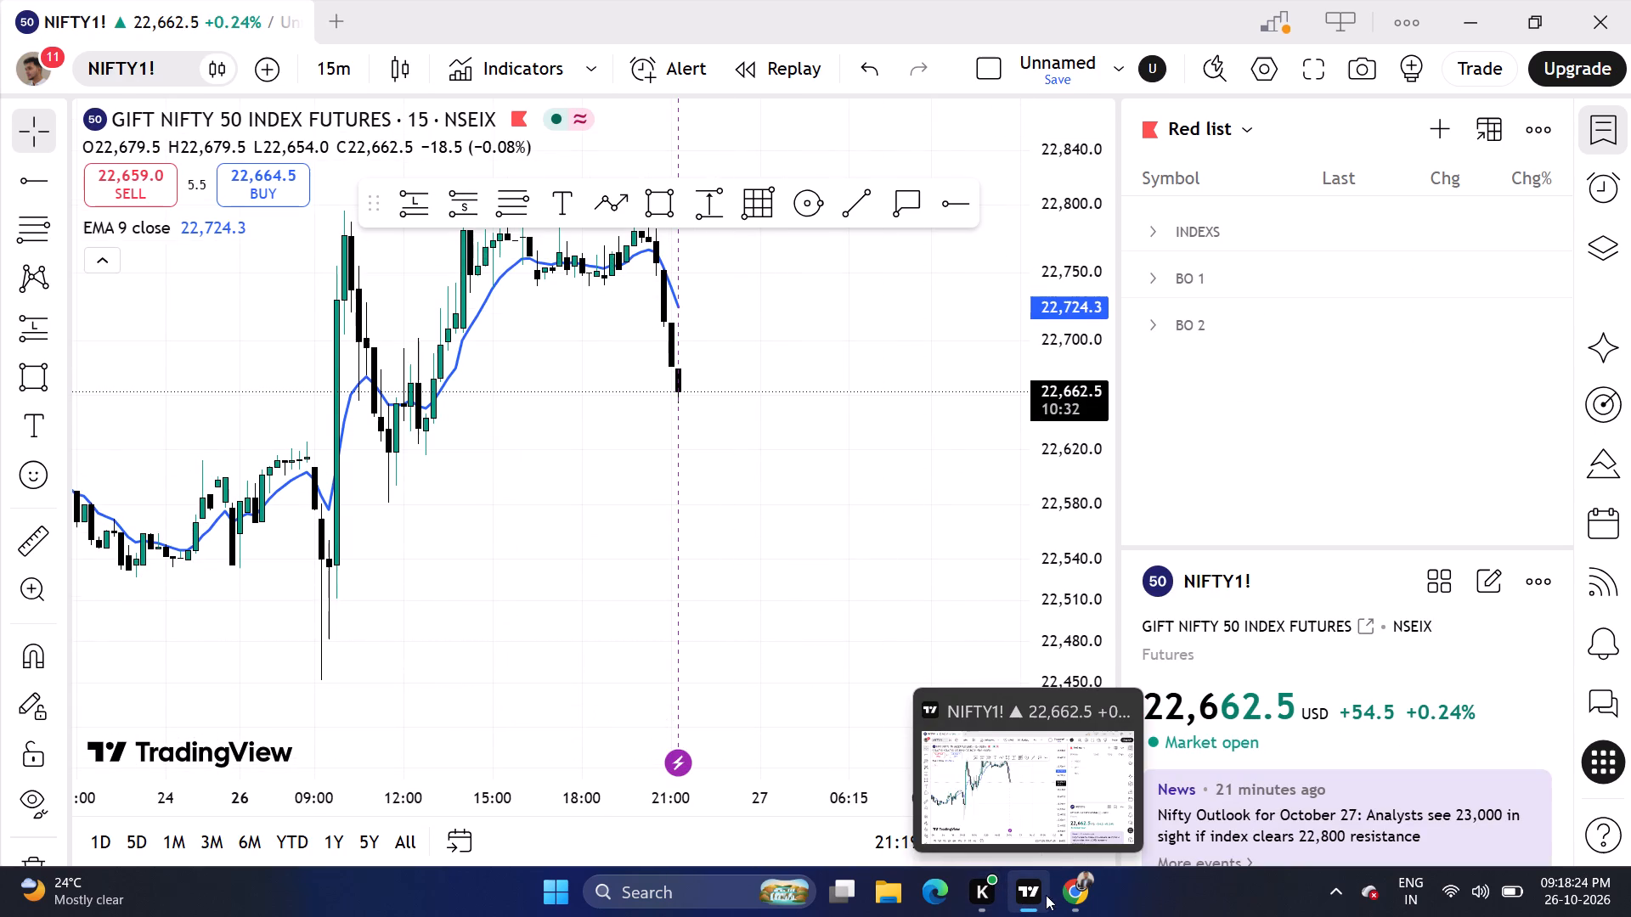
# Switch to the Chartink scanner in Chrome and examine the daily pop-up chart of Oriental Aromatics (OAL).
pyautogui.click(1084, 905)
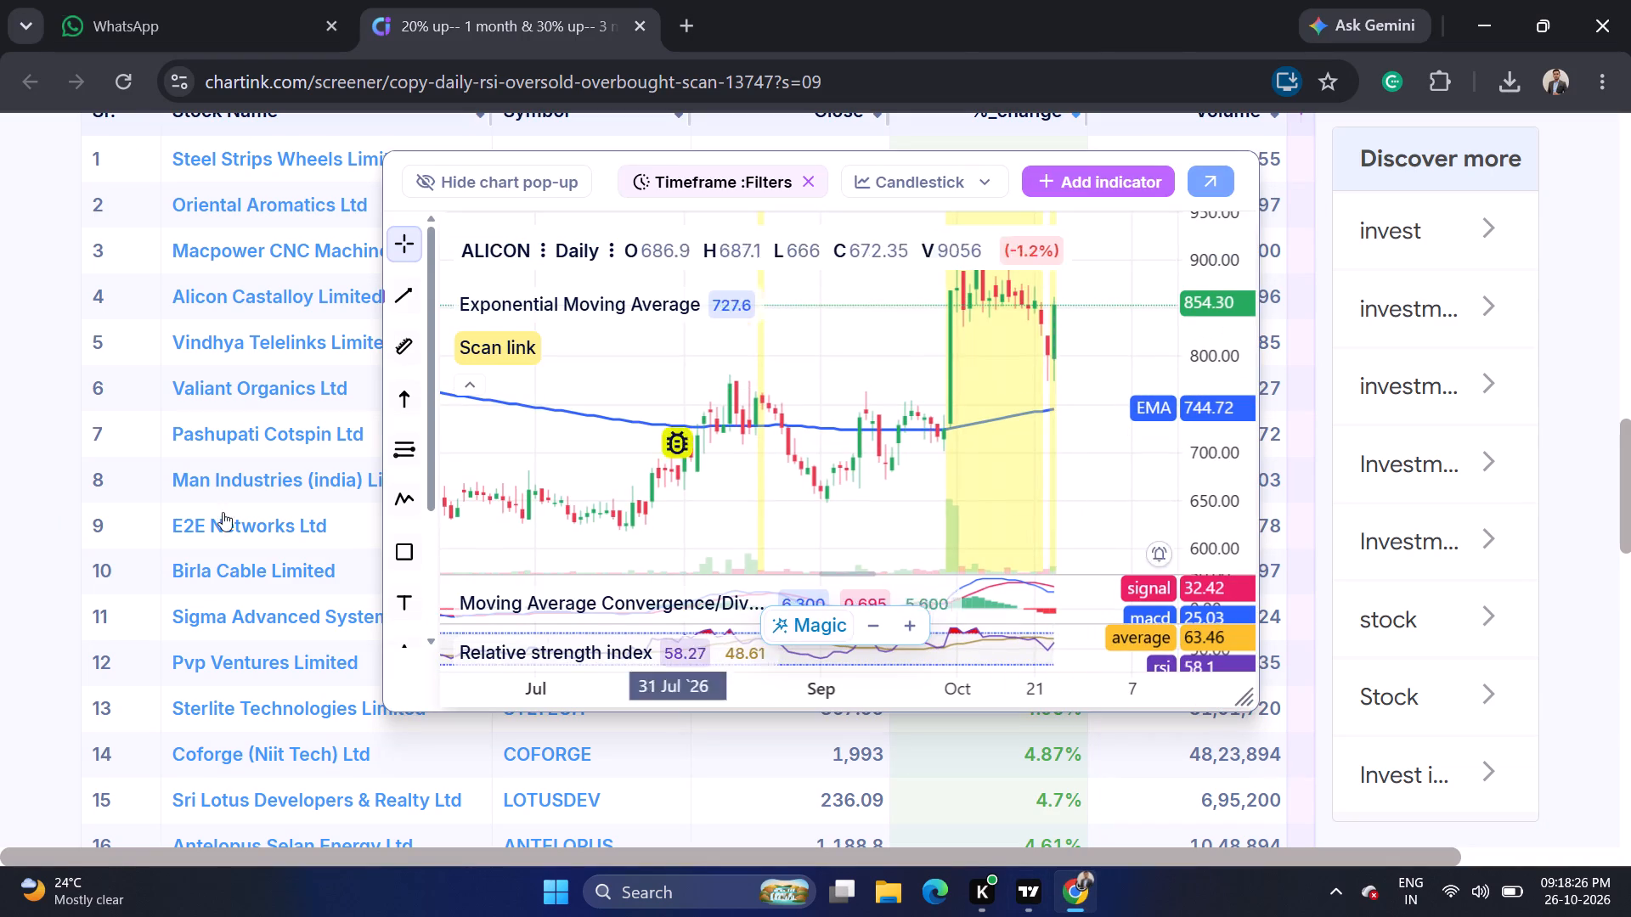
pyautogui.click(0, 507)
pyautogui.scroll(2, 8, 506)
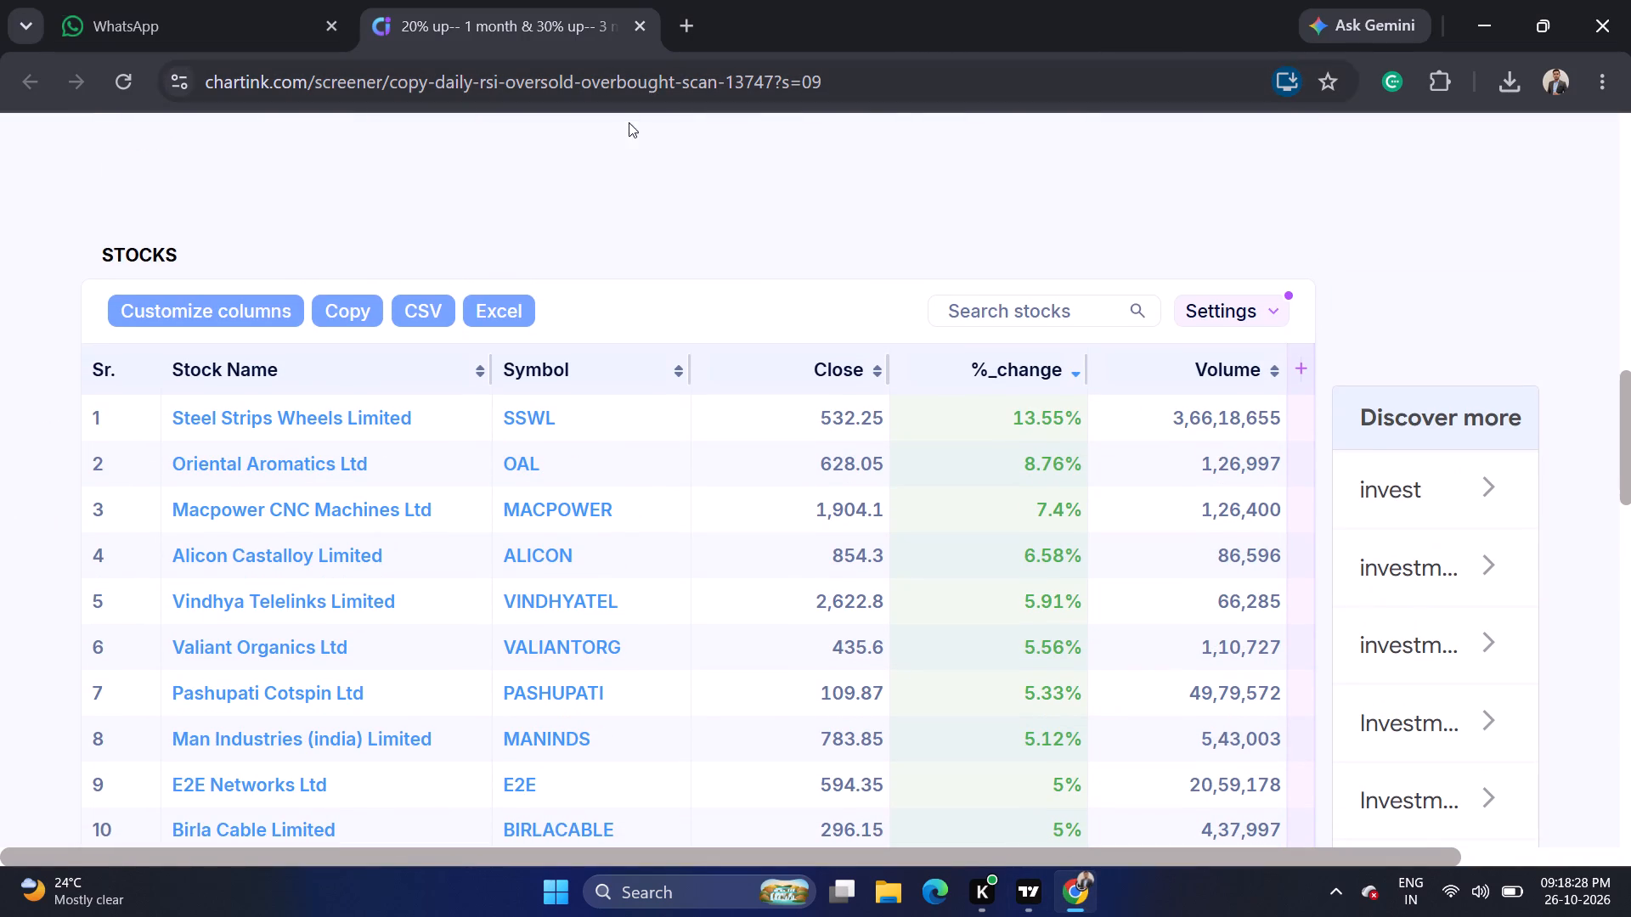
pyautogui.click(1, 368)
pyautogui.scroll(-1, 0, 356)
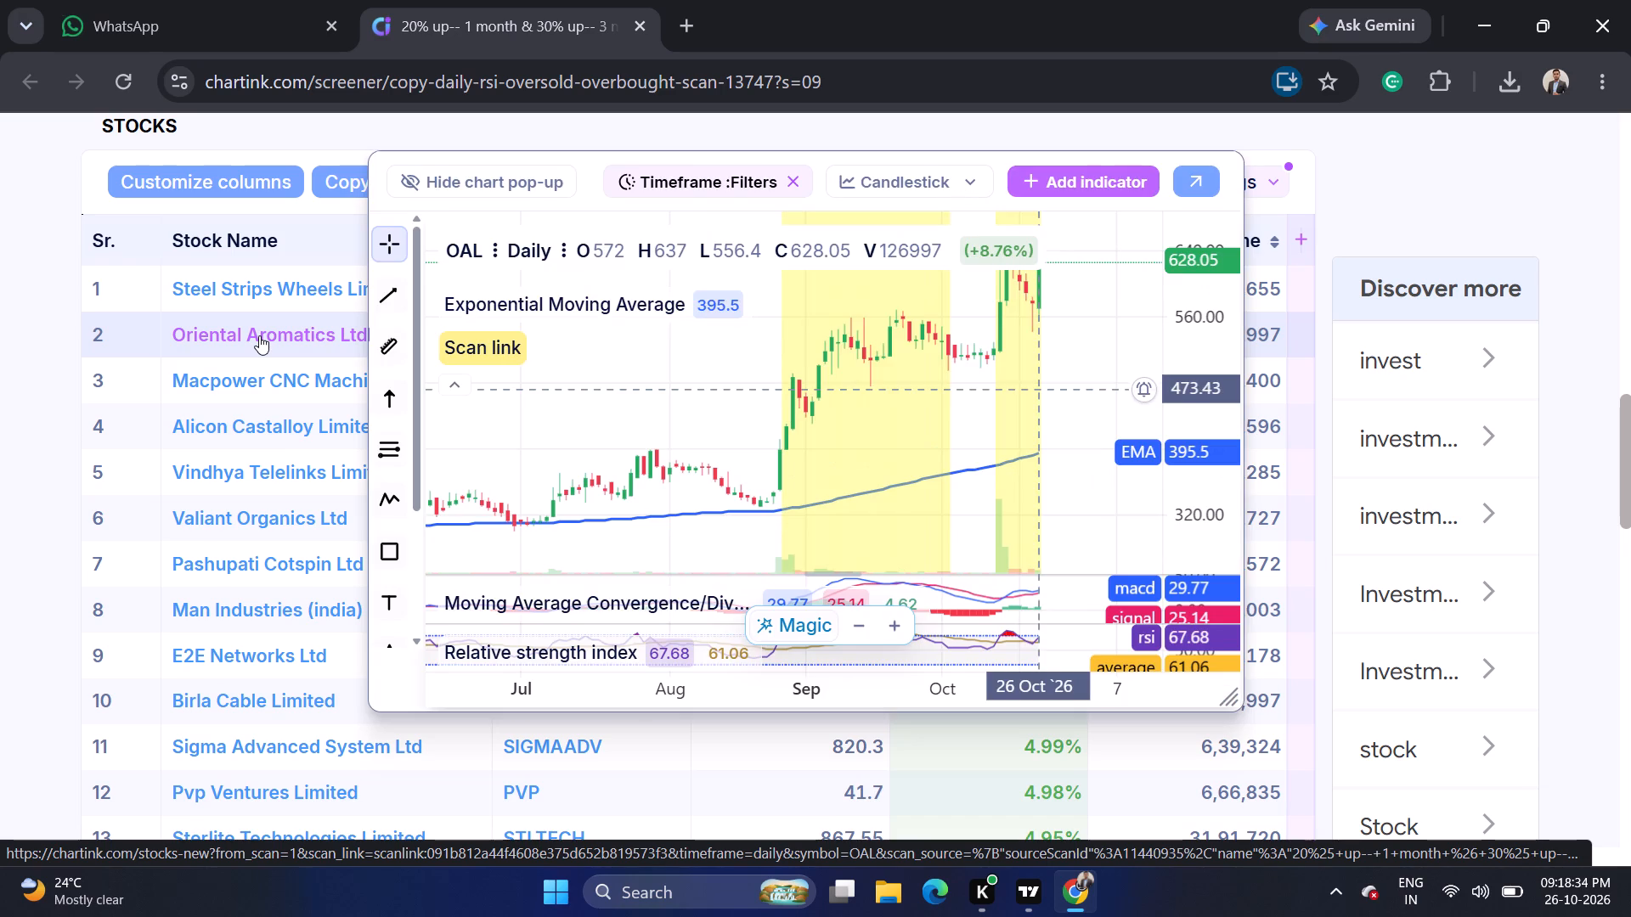
pyautogui.scroll(-4, 1211, 402)
pyautogui.scroll(1, 1213, 413)
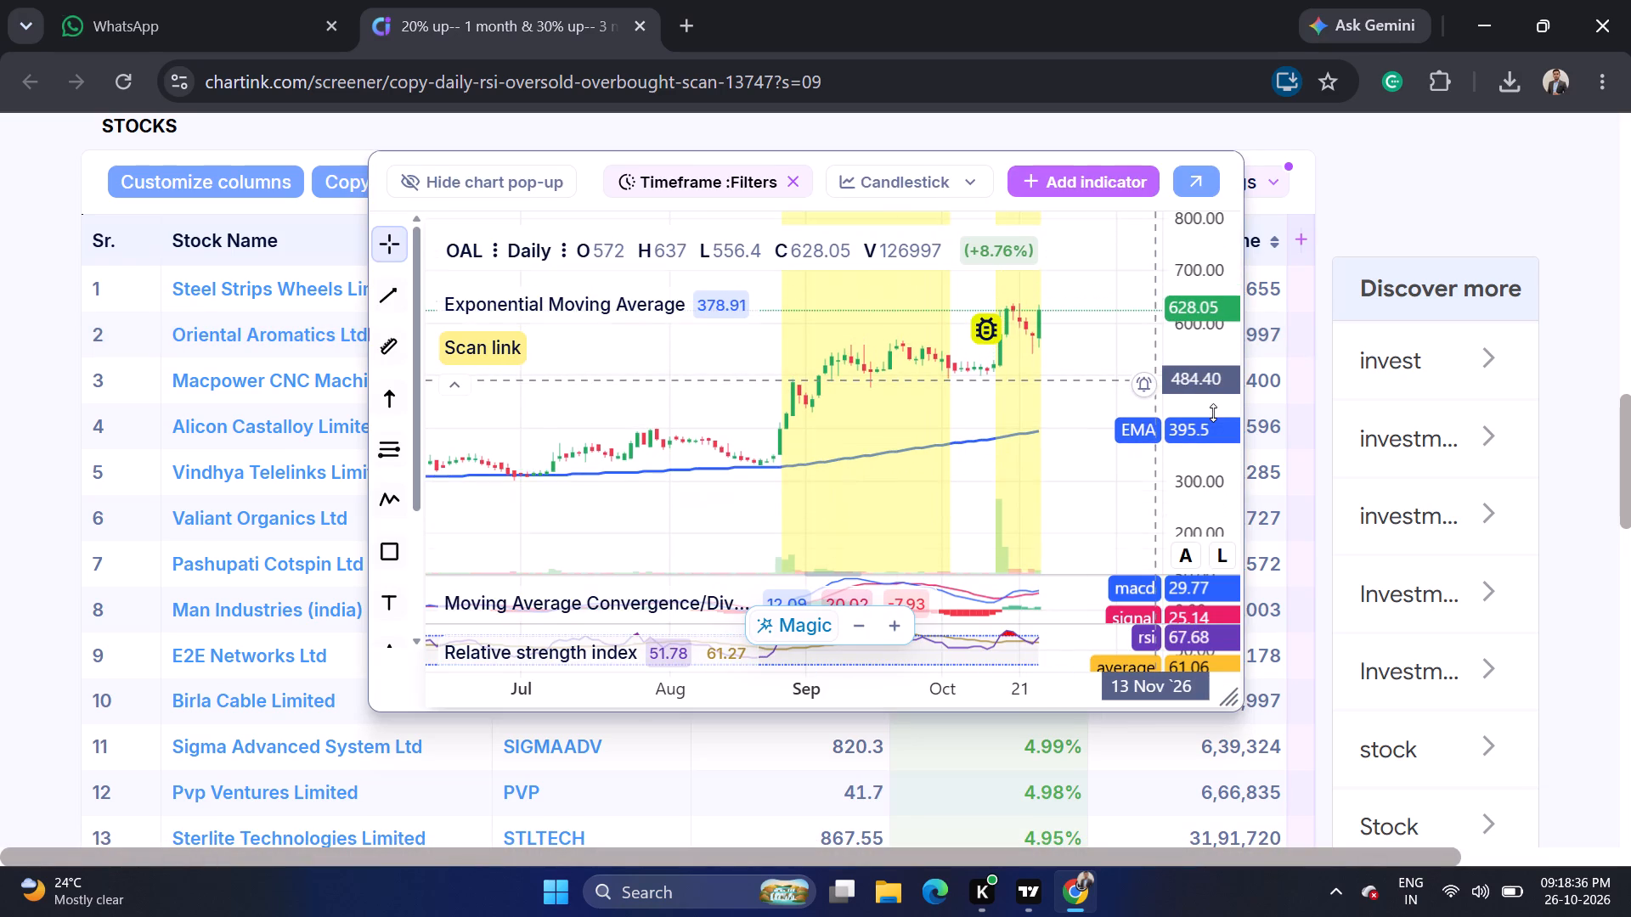
pyautogui.scroll(1, 1213, 413)
pyautogui.scroll(3, 1092, 464)
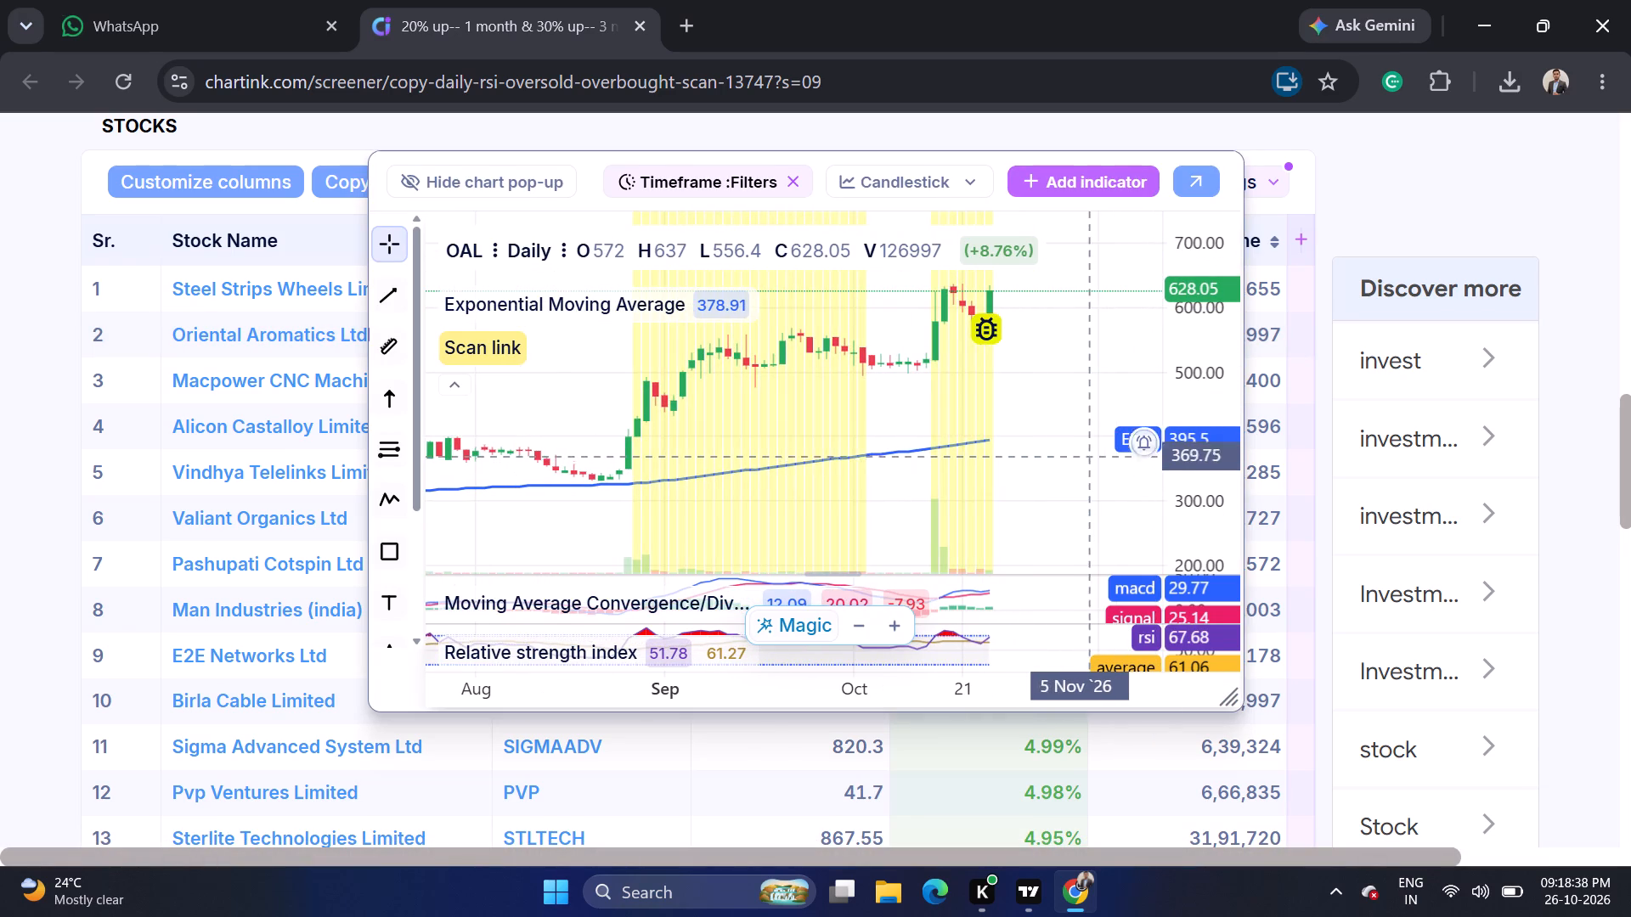
pyautogui.moveTo(1065, 416); pyautogui.dragTo(1043, 513)
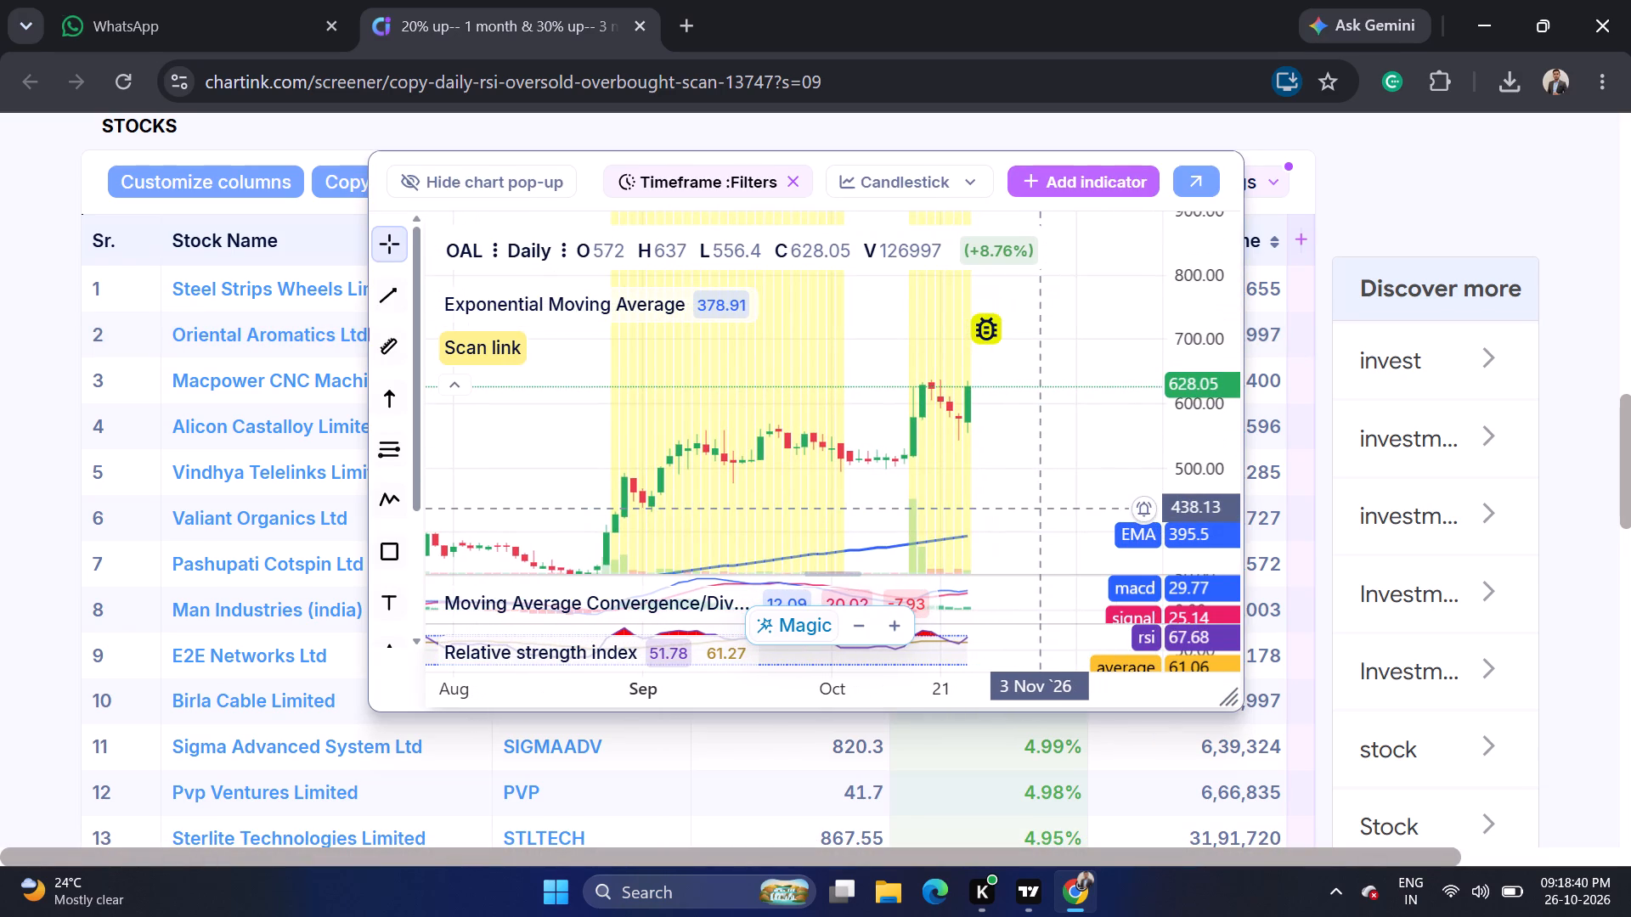
# Switch back to TradingView, set the NIFTY1! chart interval to 1 day and examine its marked zones.
pyautogui.click(1026, 891)
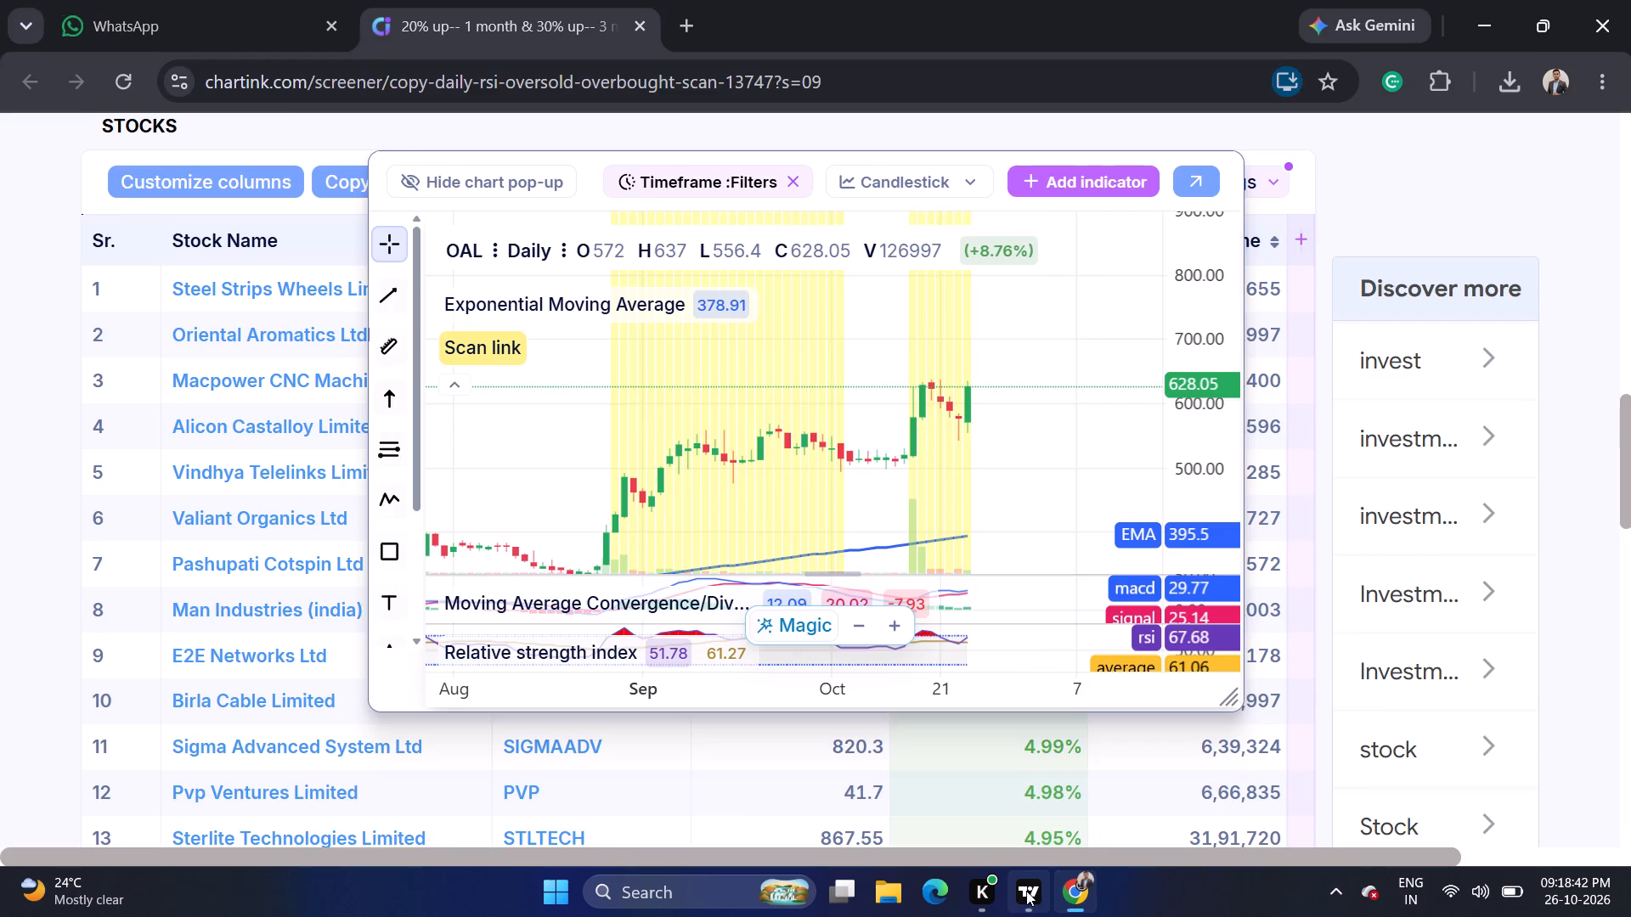
pyautogui.scroll(-5, 940, 634)
pyautogui.scroll(-5, 1082, 620)
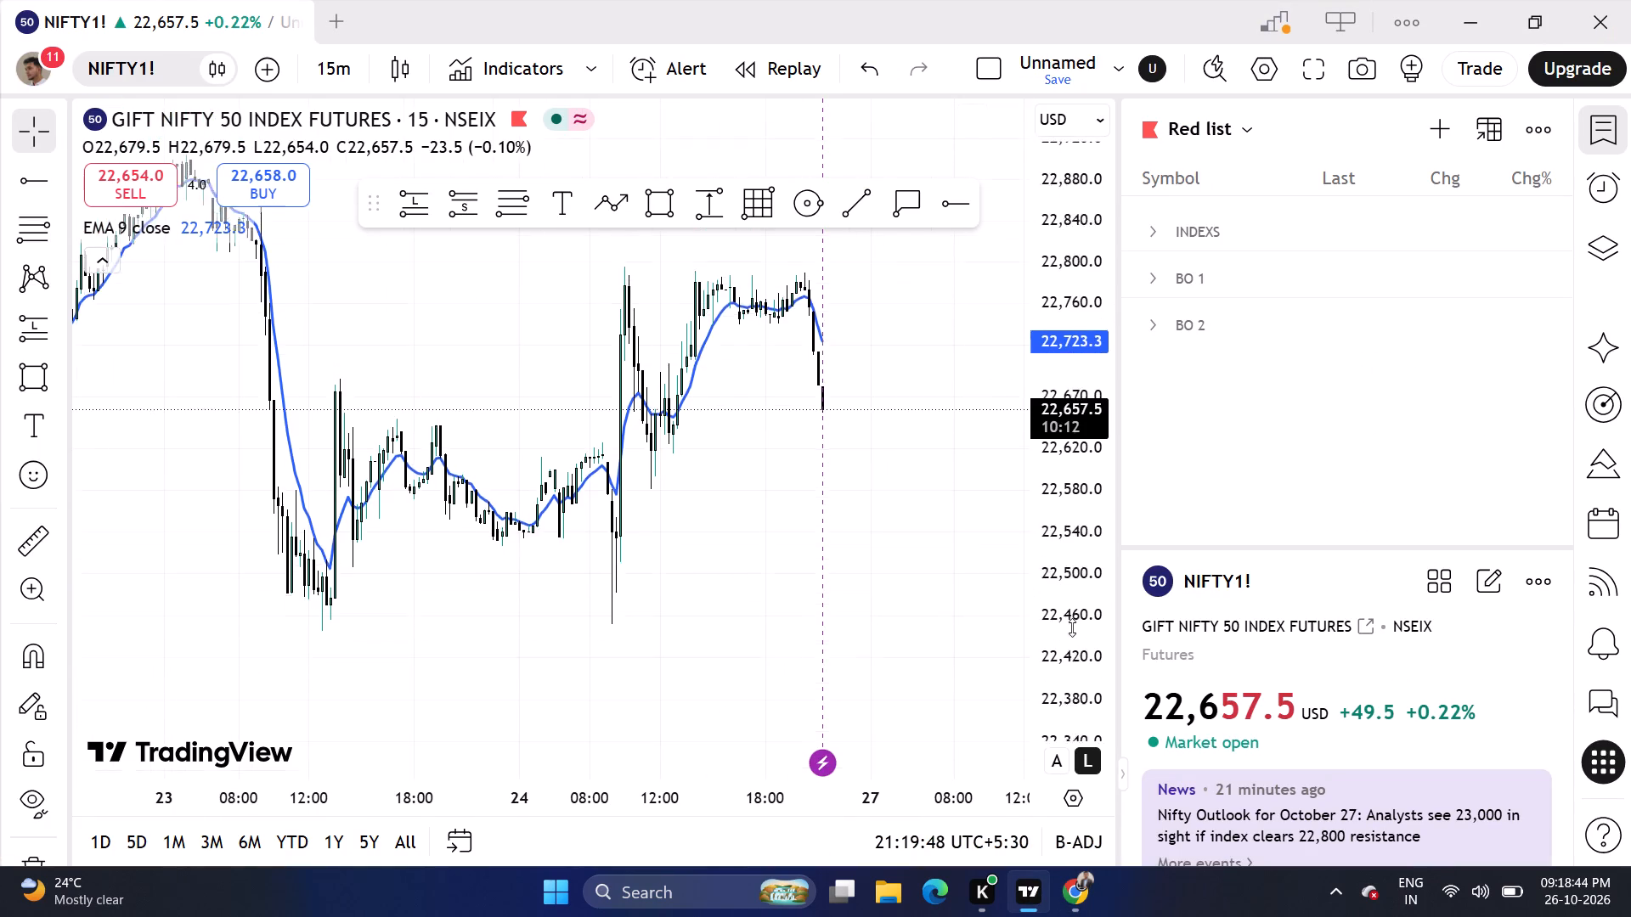
pyautogui.scroll(-7, 1072, 627)
pyautogui.scroll(3, 844, 624)
pyautogui.click(341, 58)
pyautogui.scroll(-6, 363, 226)
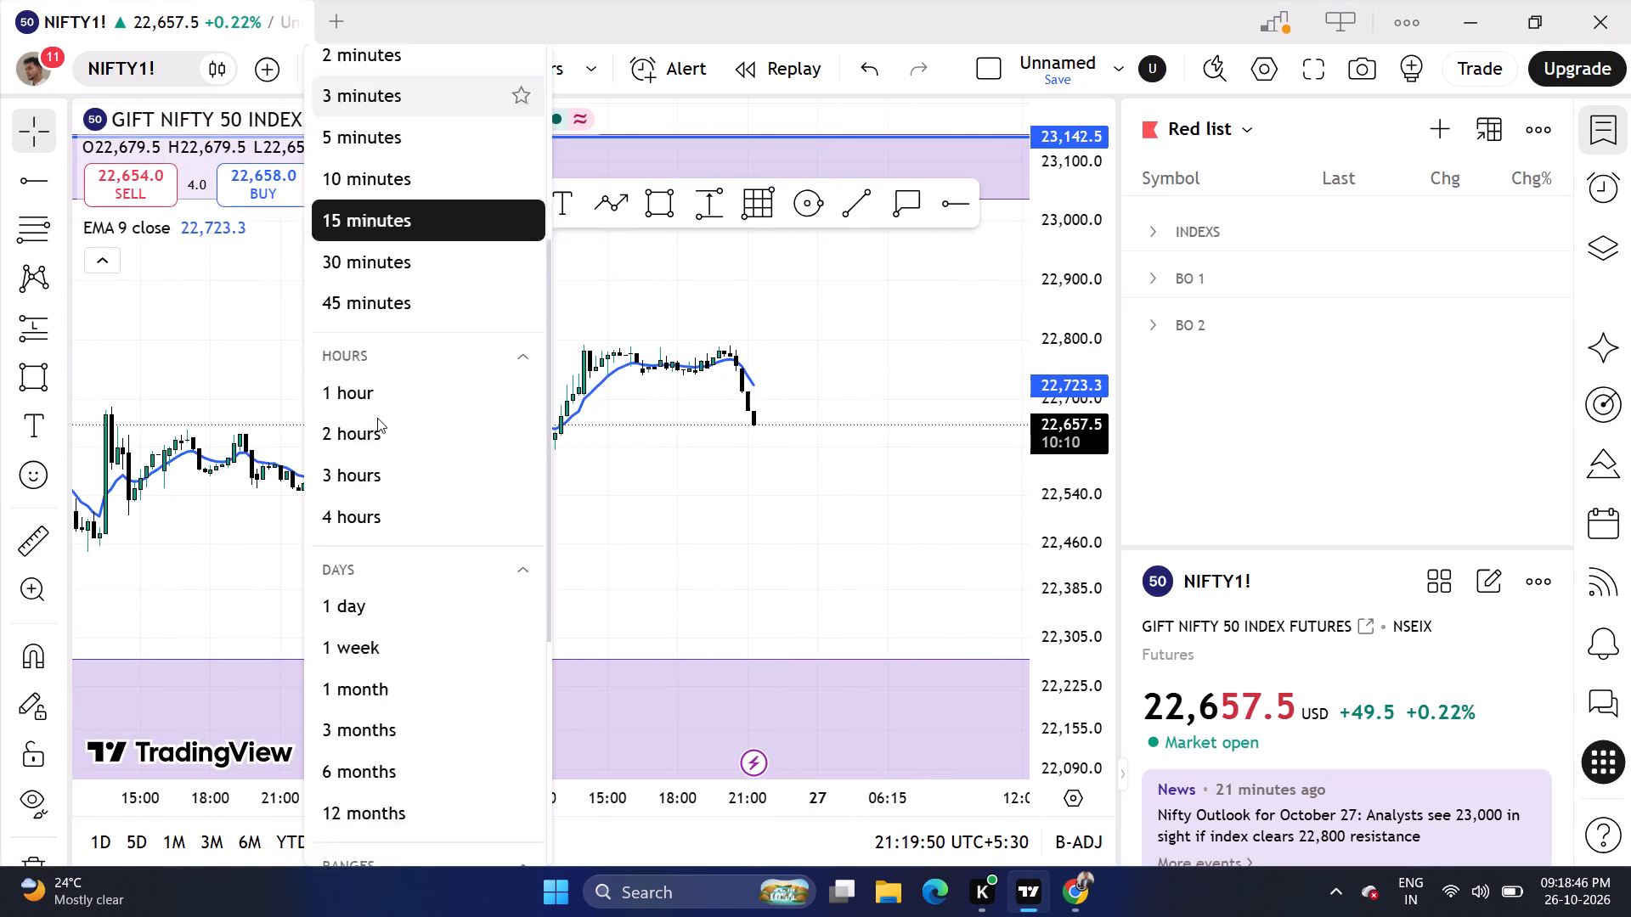
pyautogui.click(374, 487)
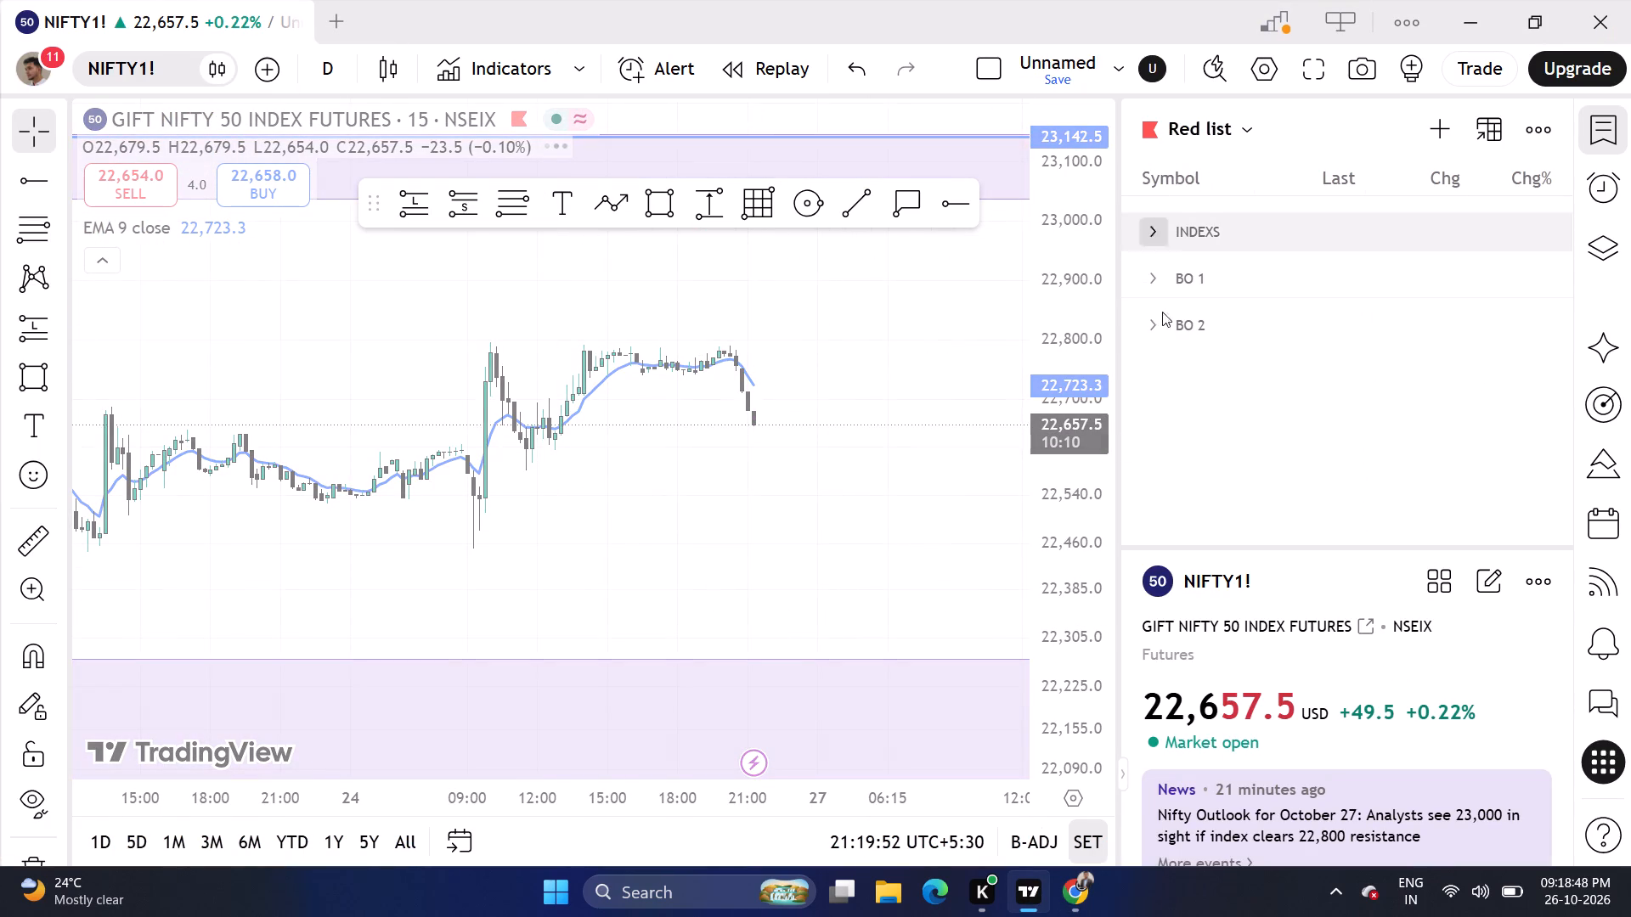
pyautogui.click(1148, 230)
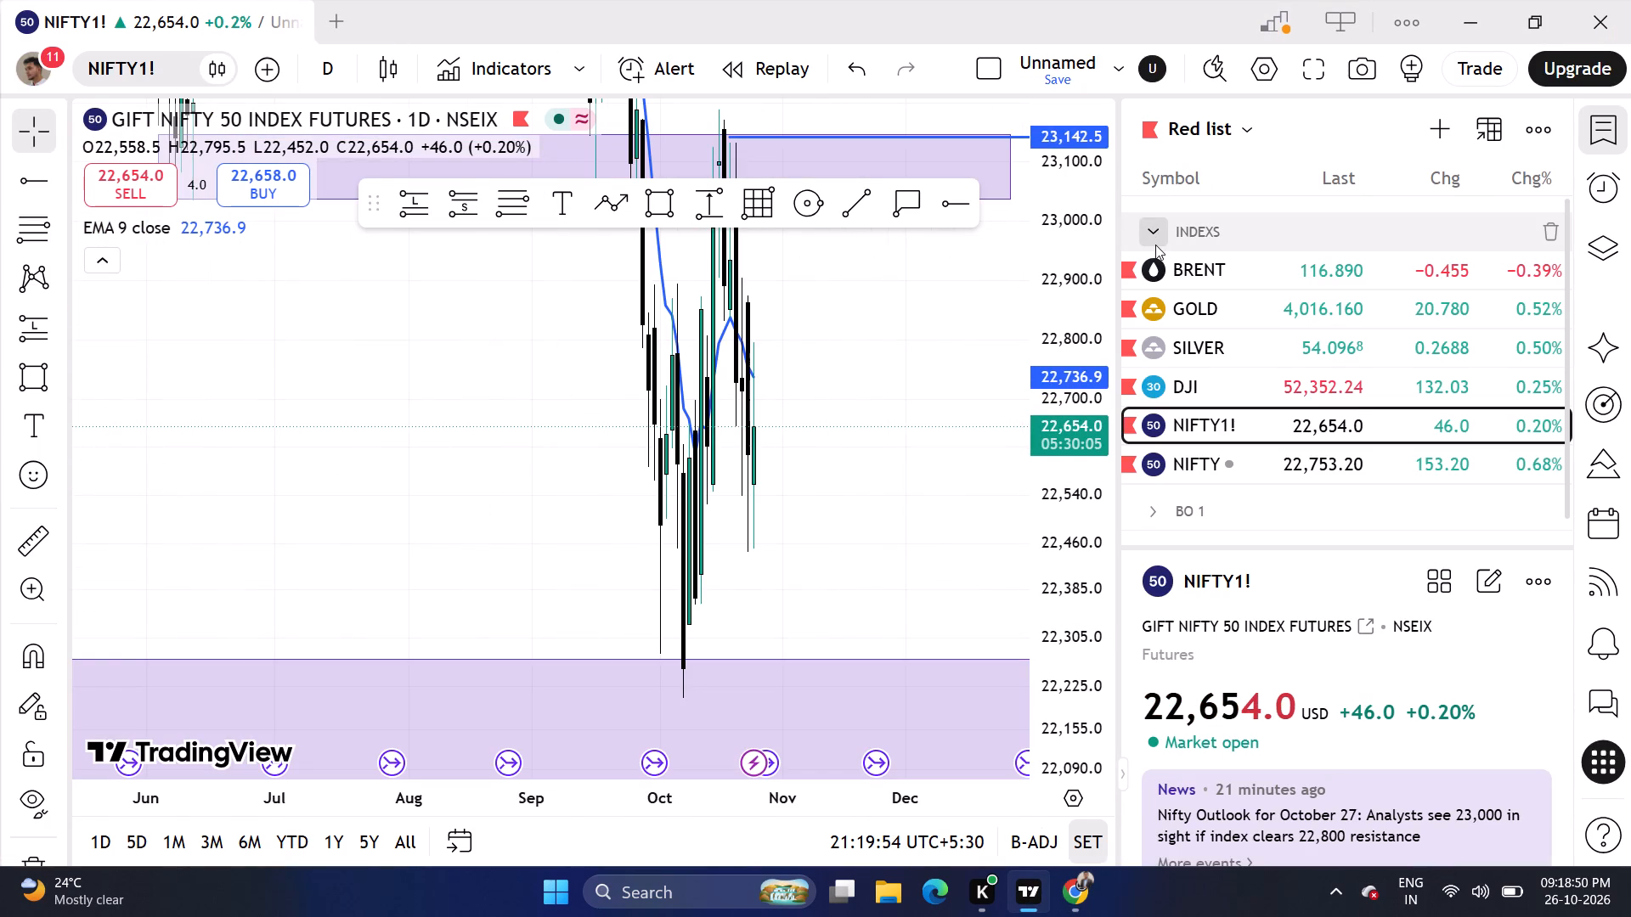
pyautogui.click(1156, 228)
pyautogui.scroll(-20, 1081, 334)
pyautogui.scroll(-5, 1081, 334)
pyautogui.scroll(11, 900, 465)
pyautogui.moveTo(551, 266); pyautogui.dragTo(875, 292)
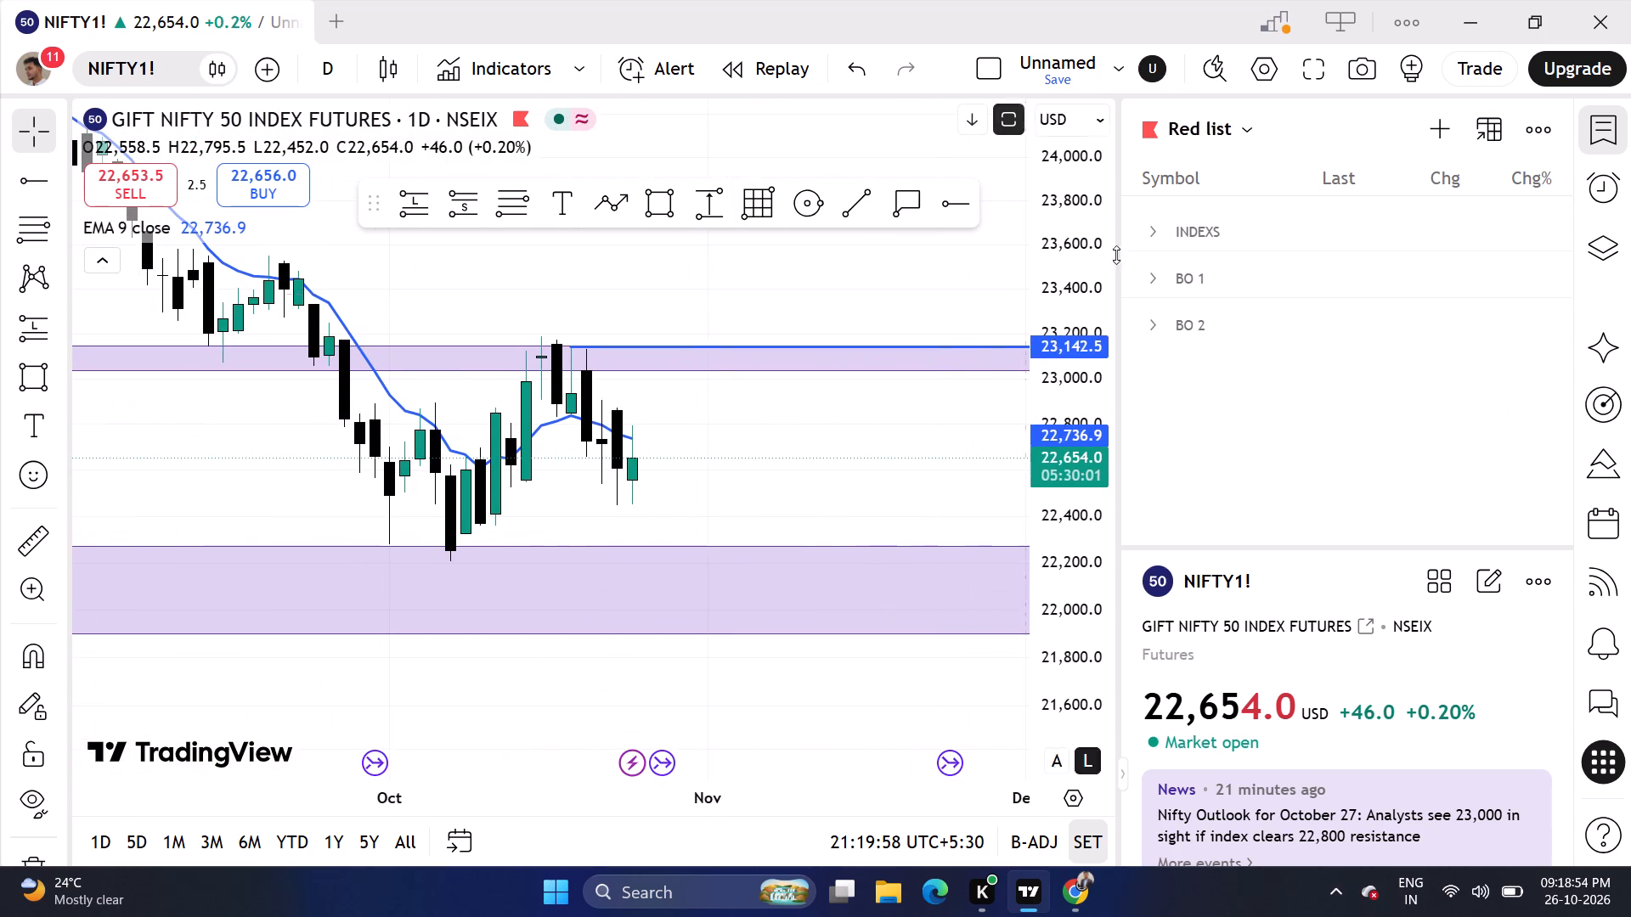
# Add Oriental Aromatics Ltd. (OAL) to the Red list's BO 2 section and open its daily chart.
pyautogui.click(1434, 123)
pyautogui.write('OQL')
pyautogui.press('BackSpace')
pyautogui.press('BackSpace')
pyautogui.press('BackSpace')
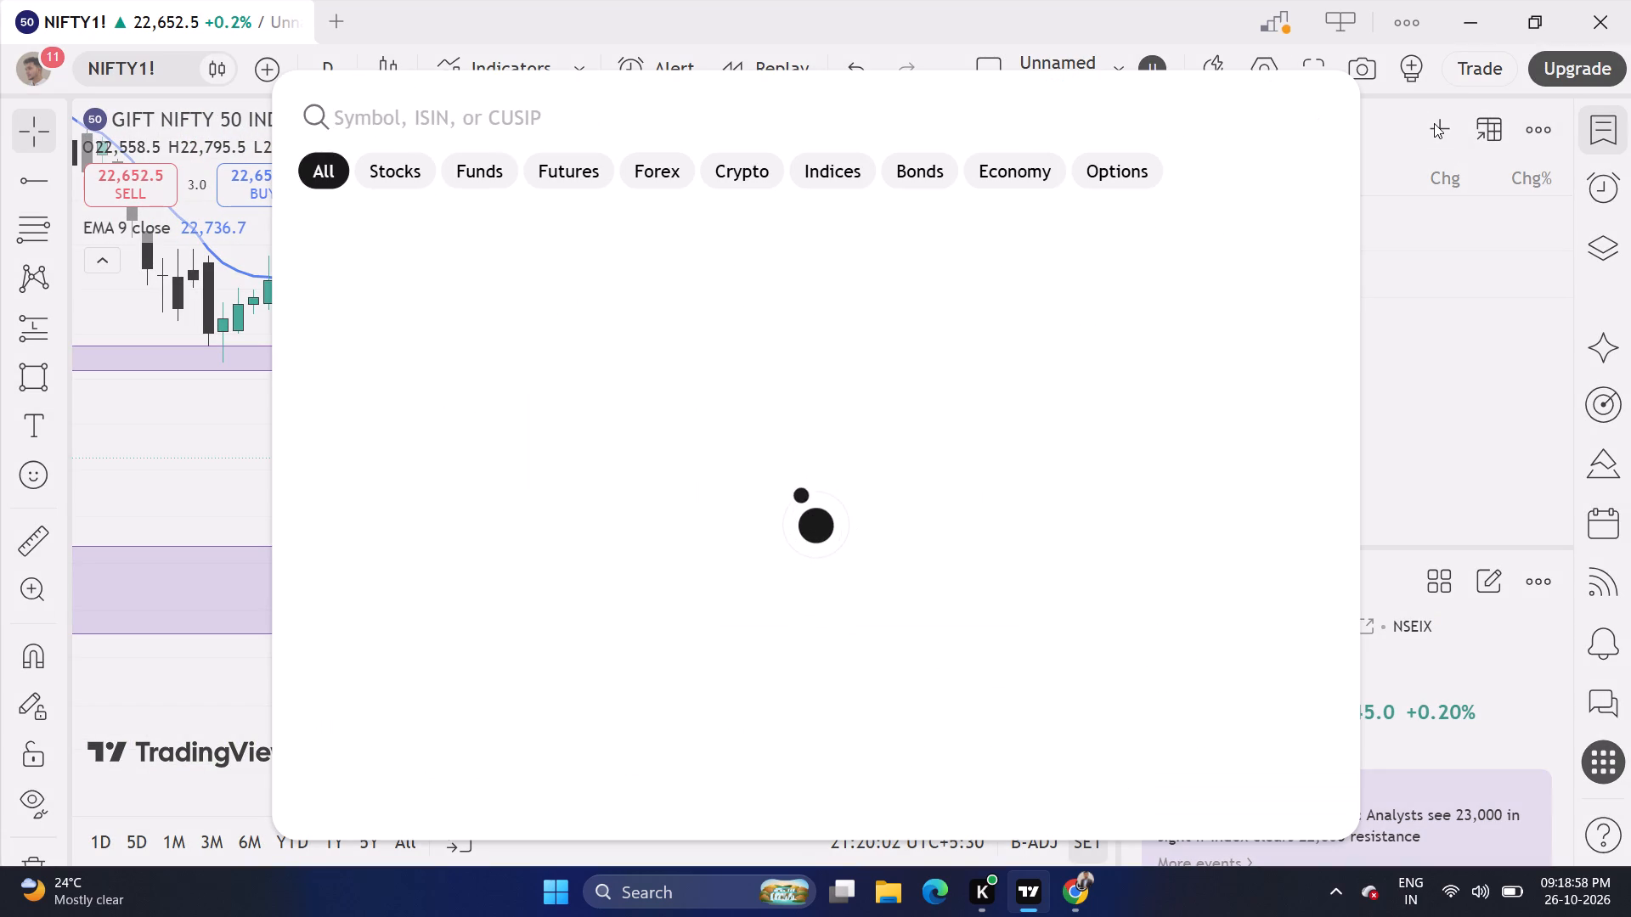
pyautogui.write('OL')
pyautogui.press('BackSpace')
pyautogui.write('AL')
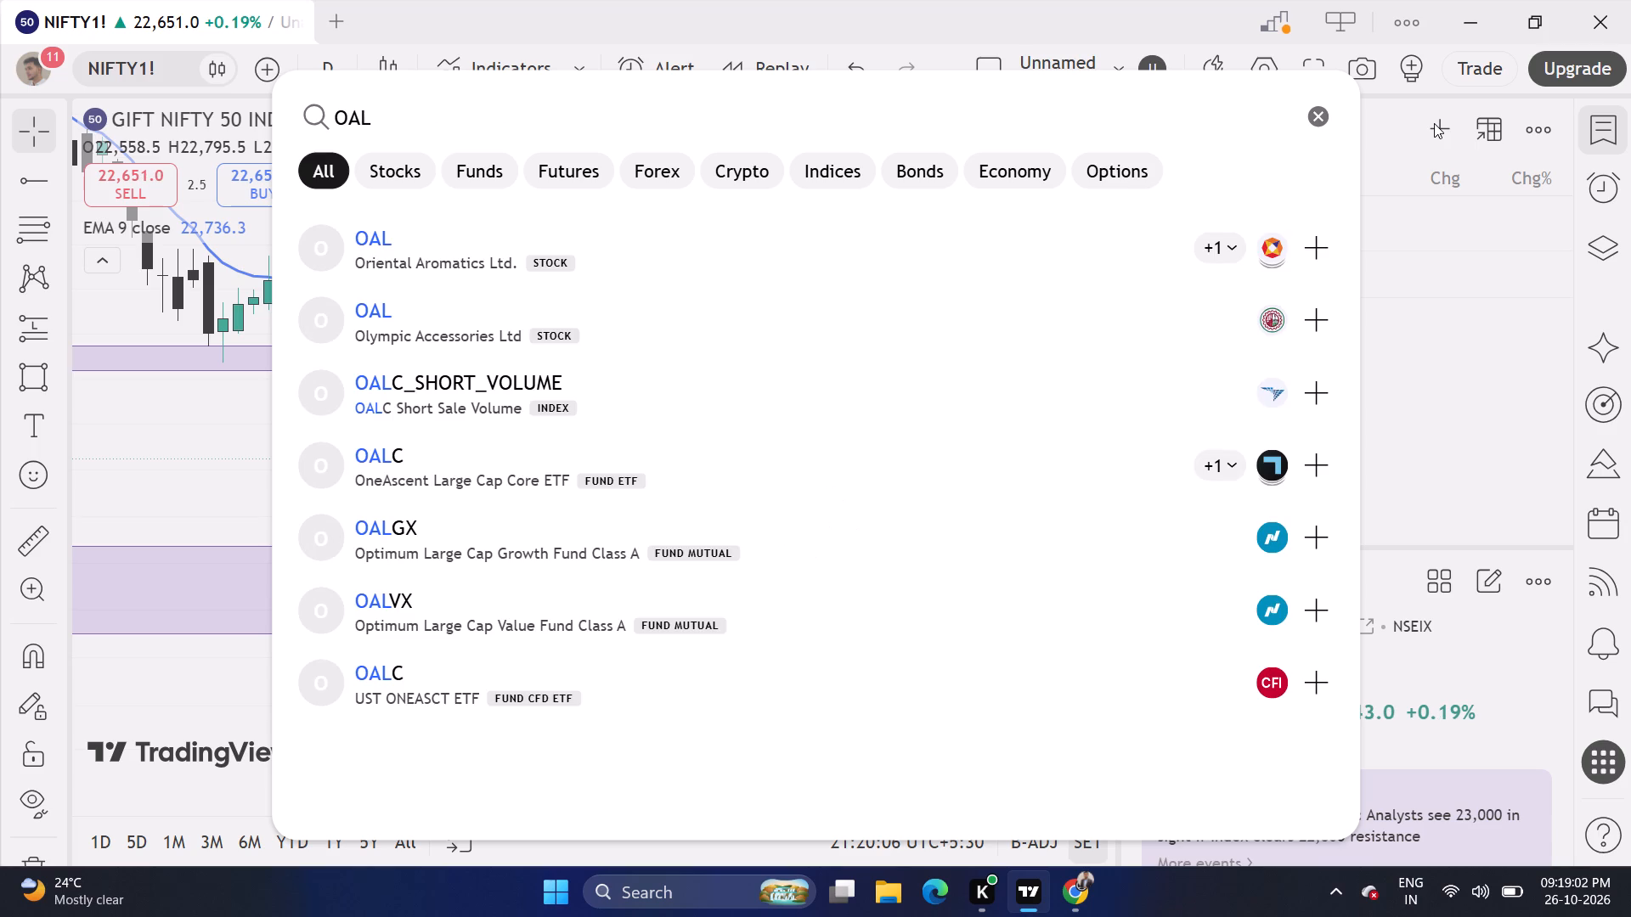
pyautogui.click(629, 247)
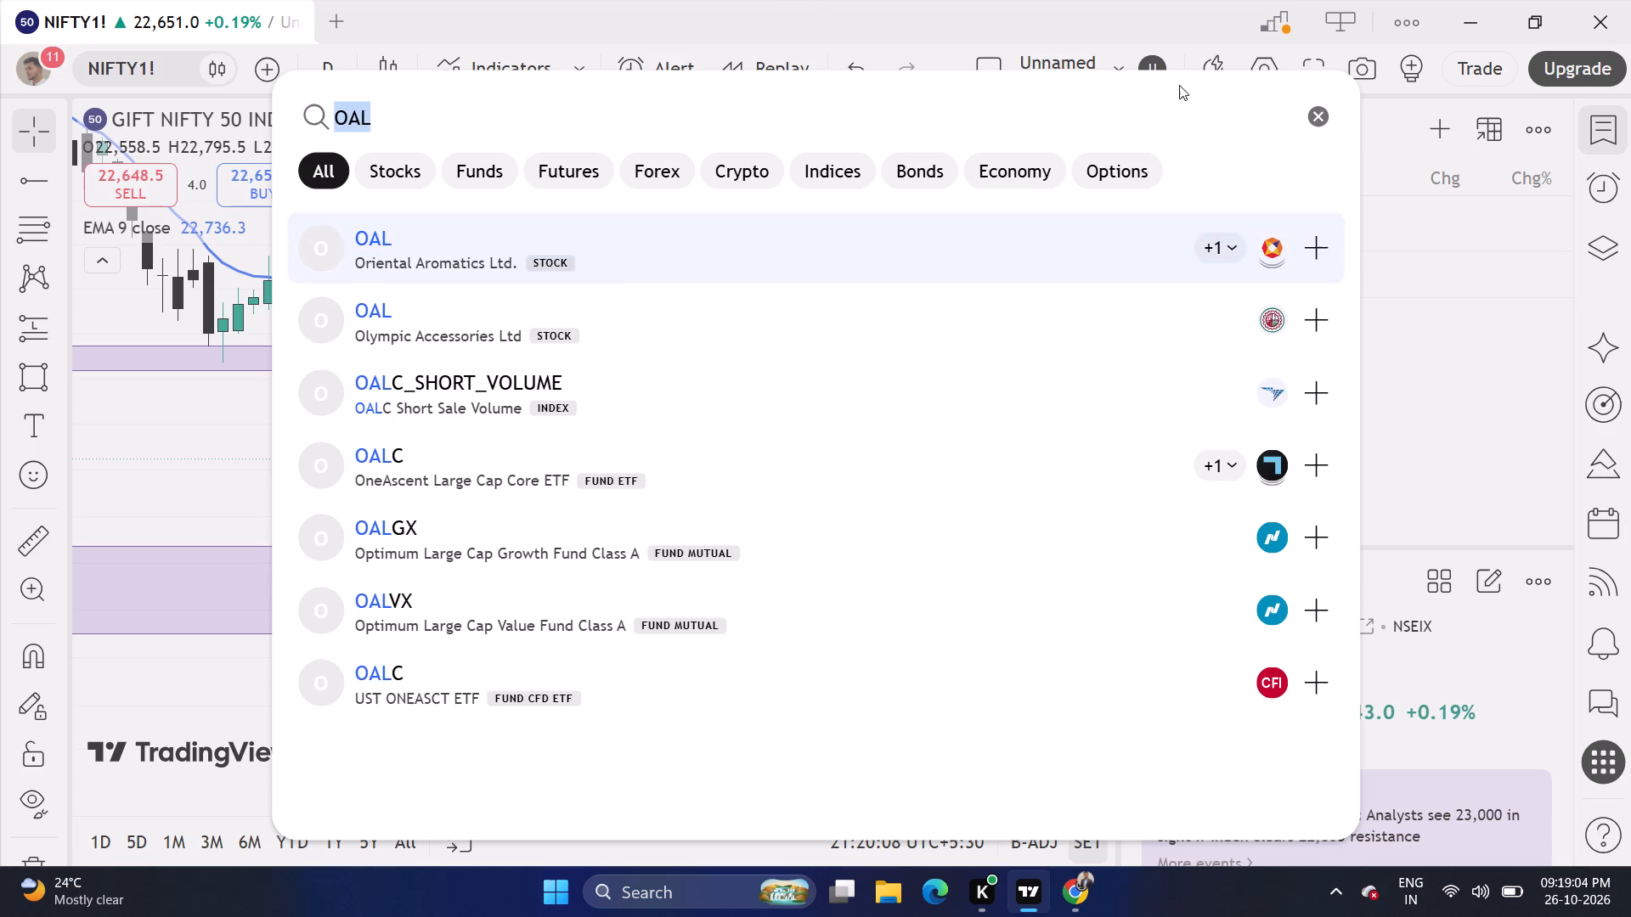
pyautogui.click(1310, 119)
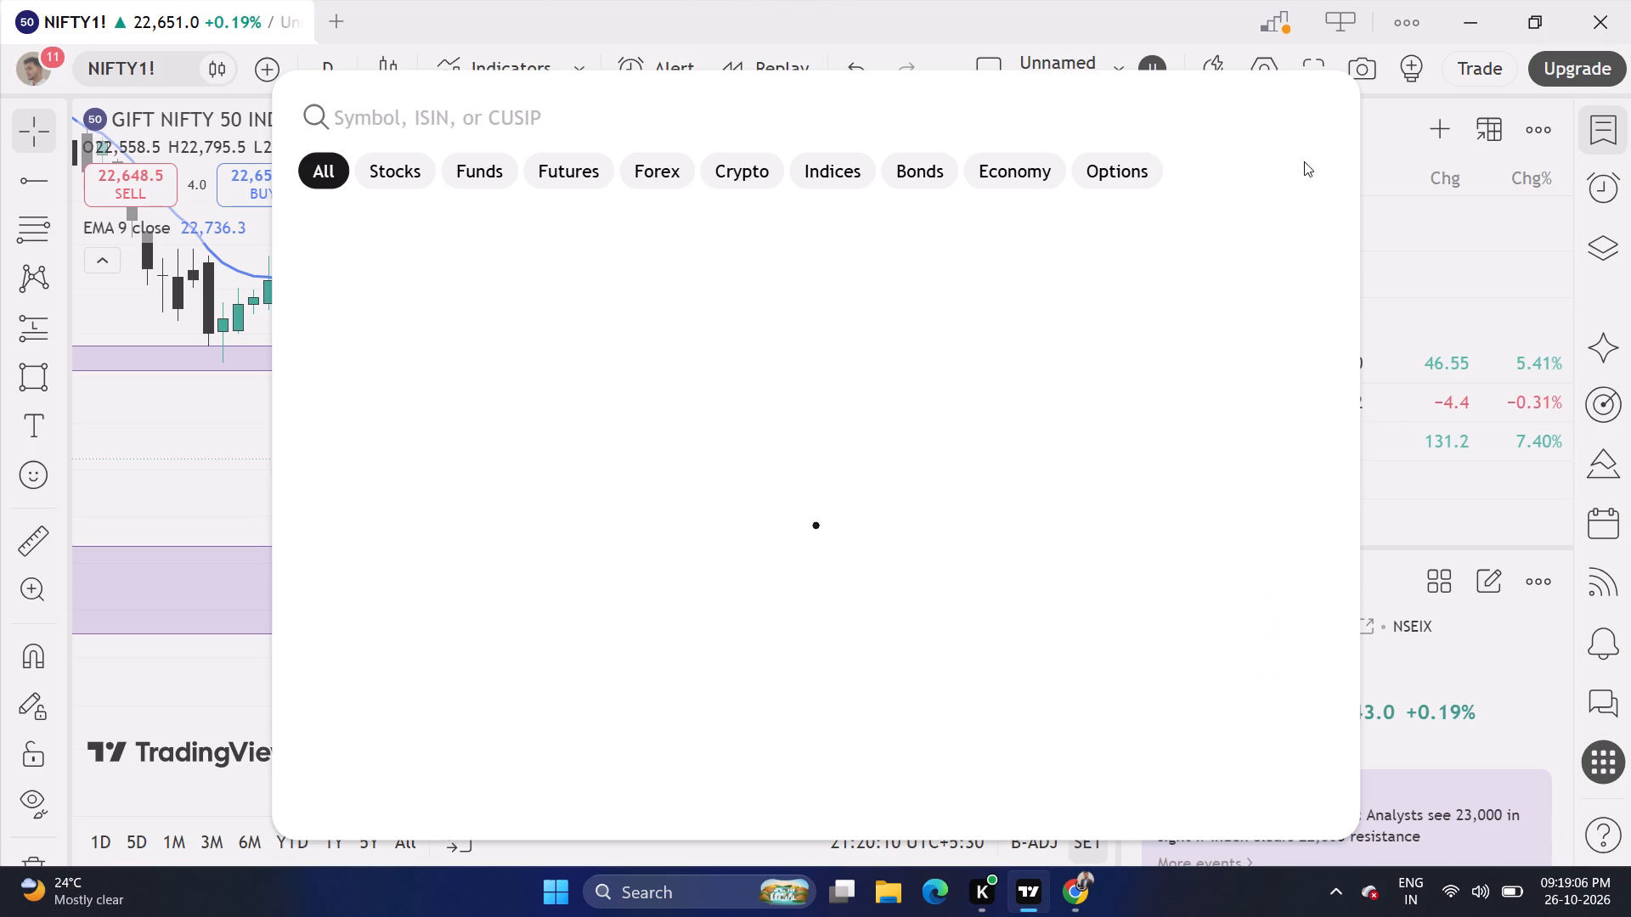
pyautogui.click(1408, 464)
pyautogui.click(1358, 487)
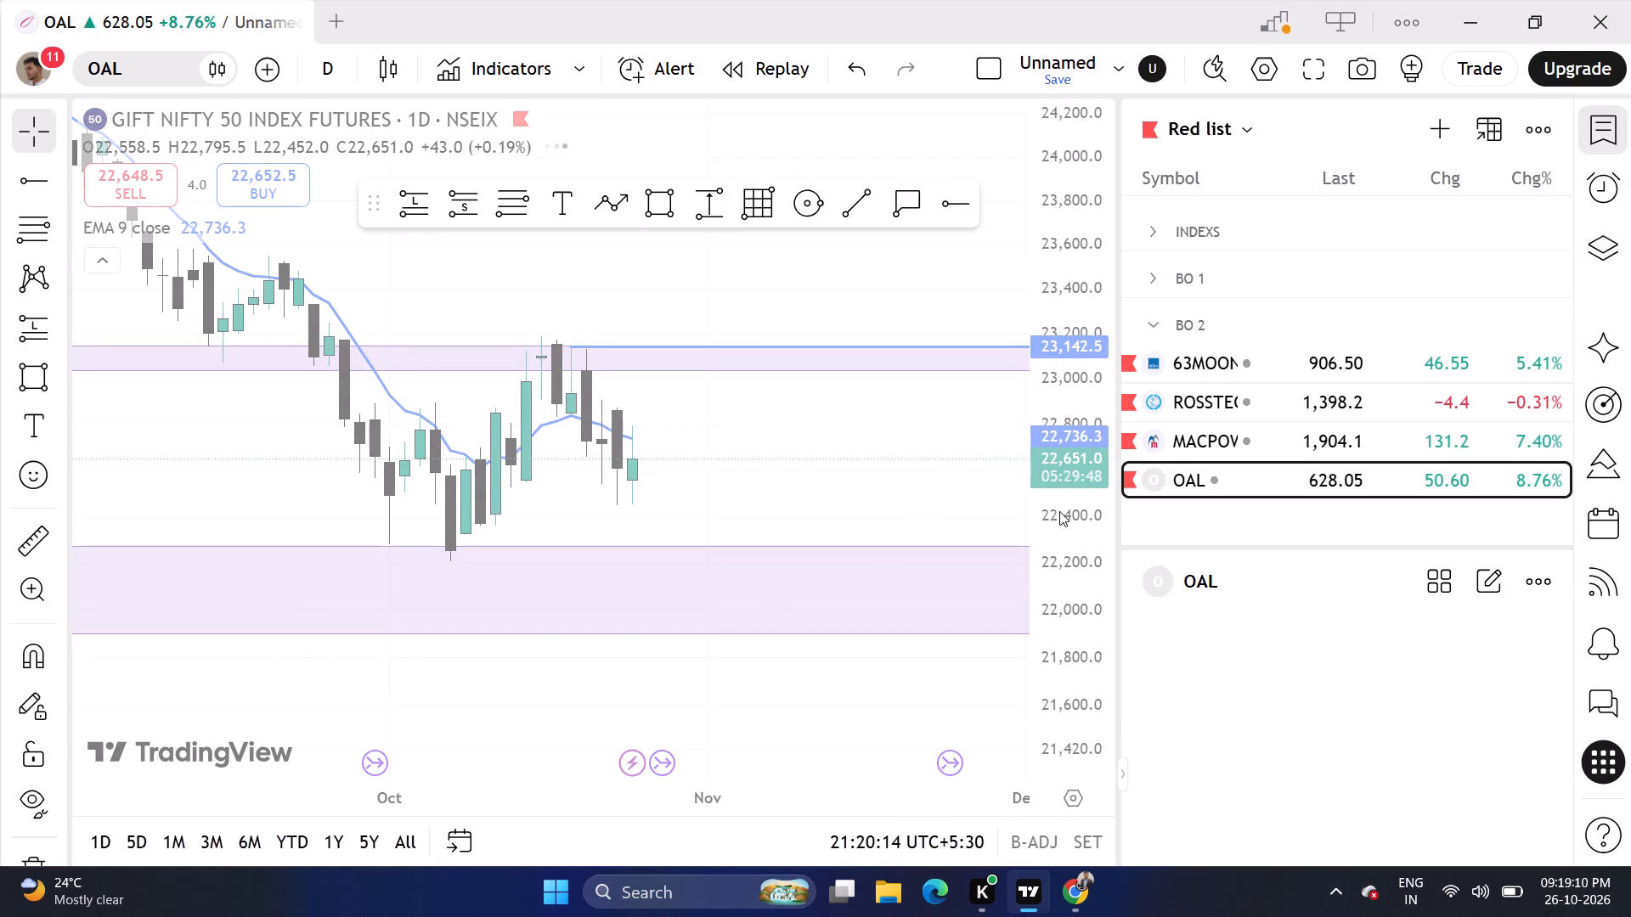
# Set the OAL chart interval to 1 week and examine its long-term price history.
pyautogui.scroll(-14, 1059, 512)
pyautogui.scroll(-7, 1067, 518)
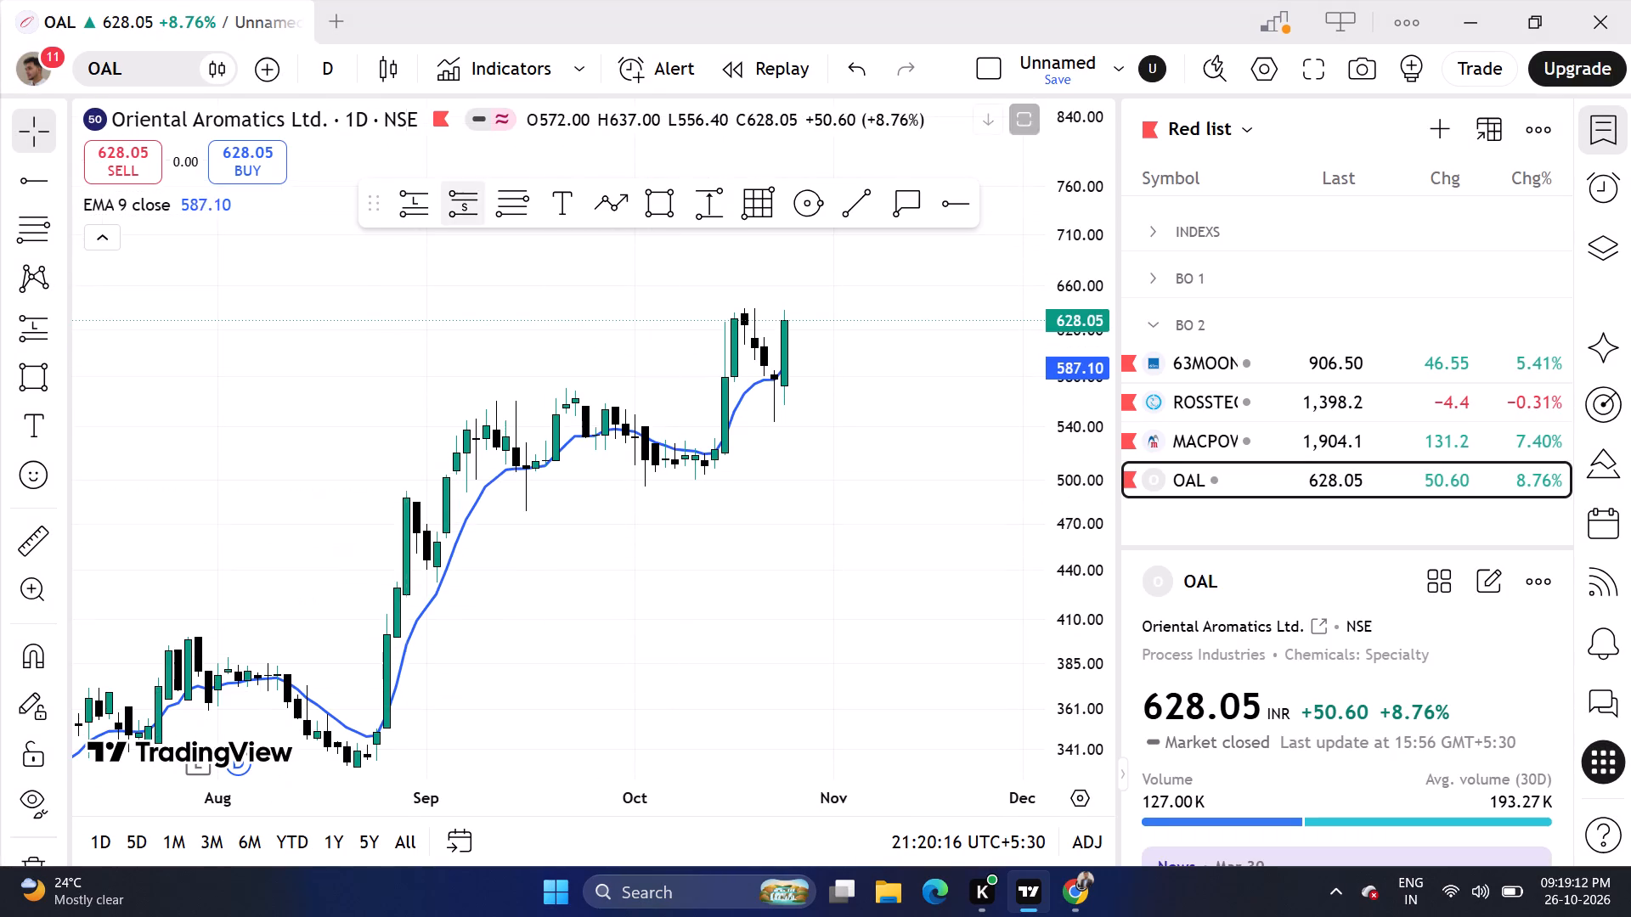
pyautogui.click(325, 76)
pyautogui.scroll(-5, 345, 182)
pyautogui.click(364, 670)
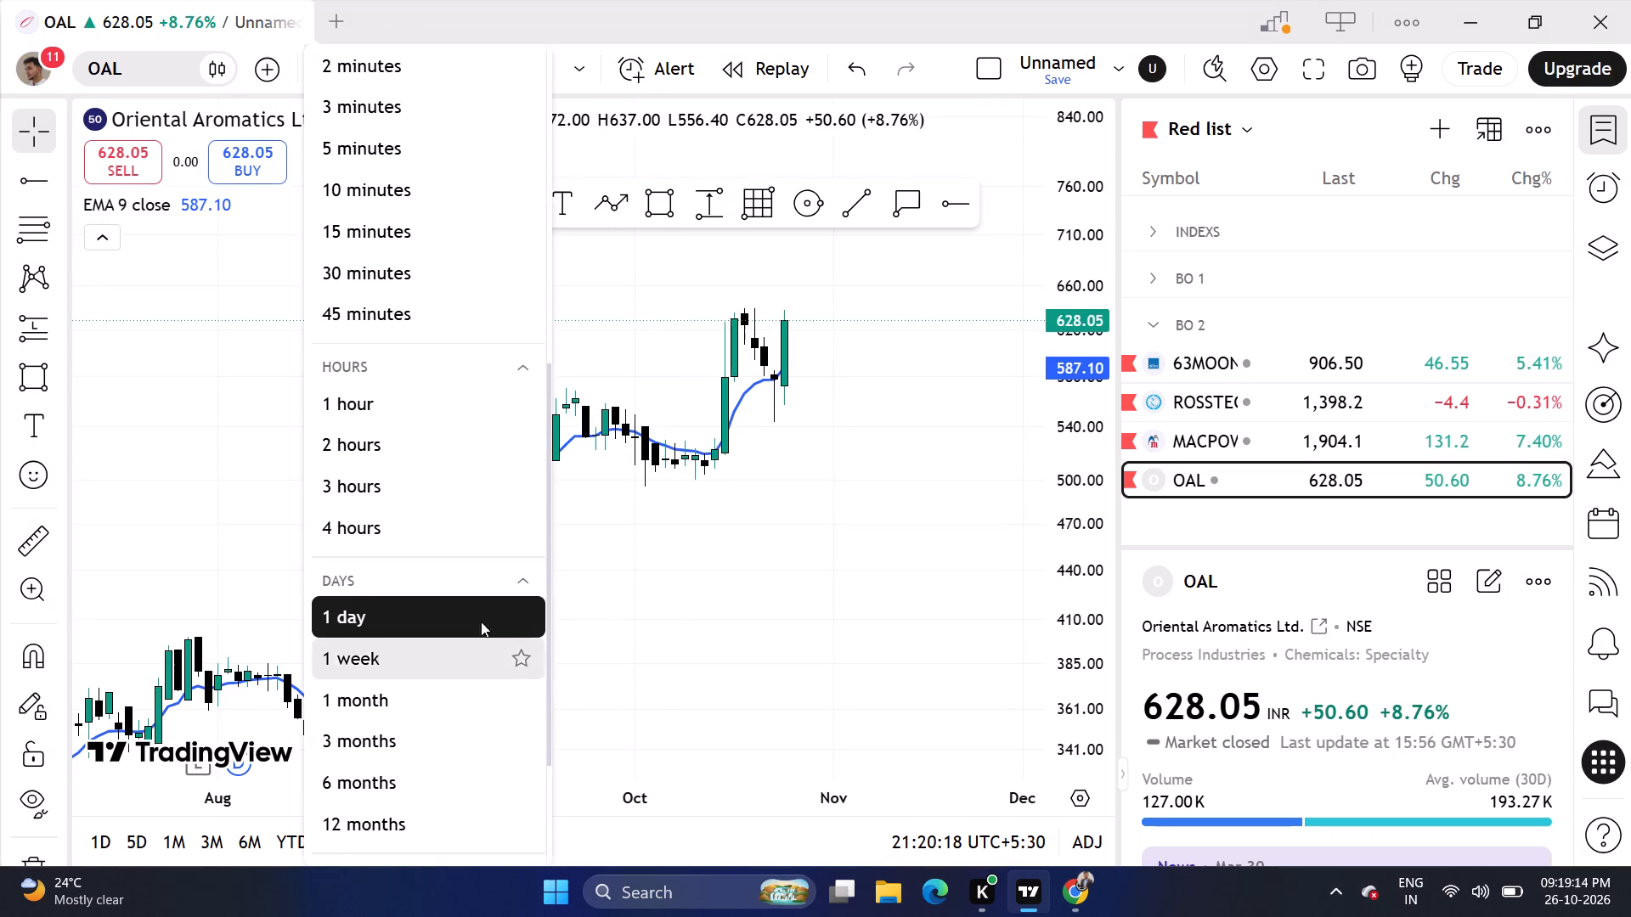
pyautogui.scroll(-17, 1079, 498)
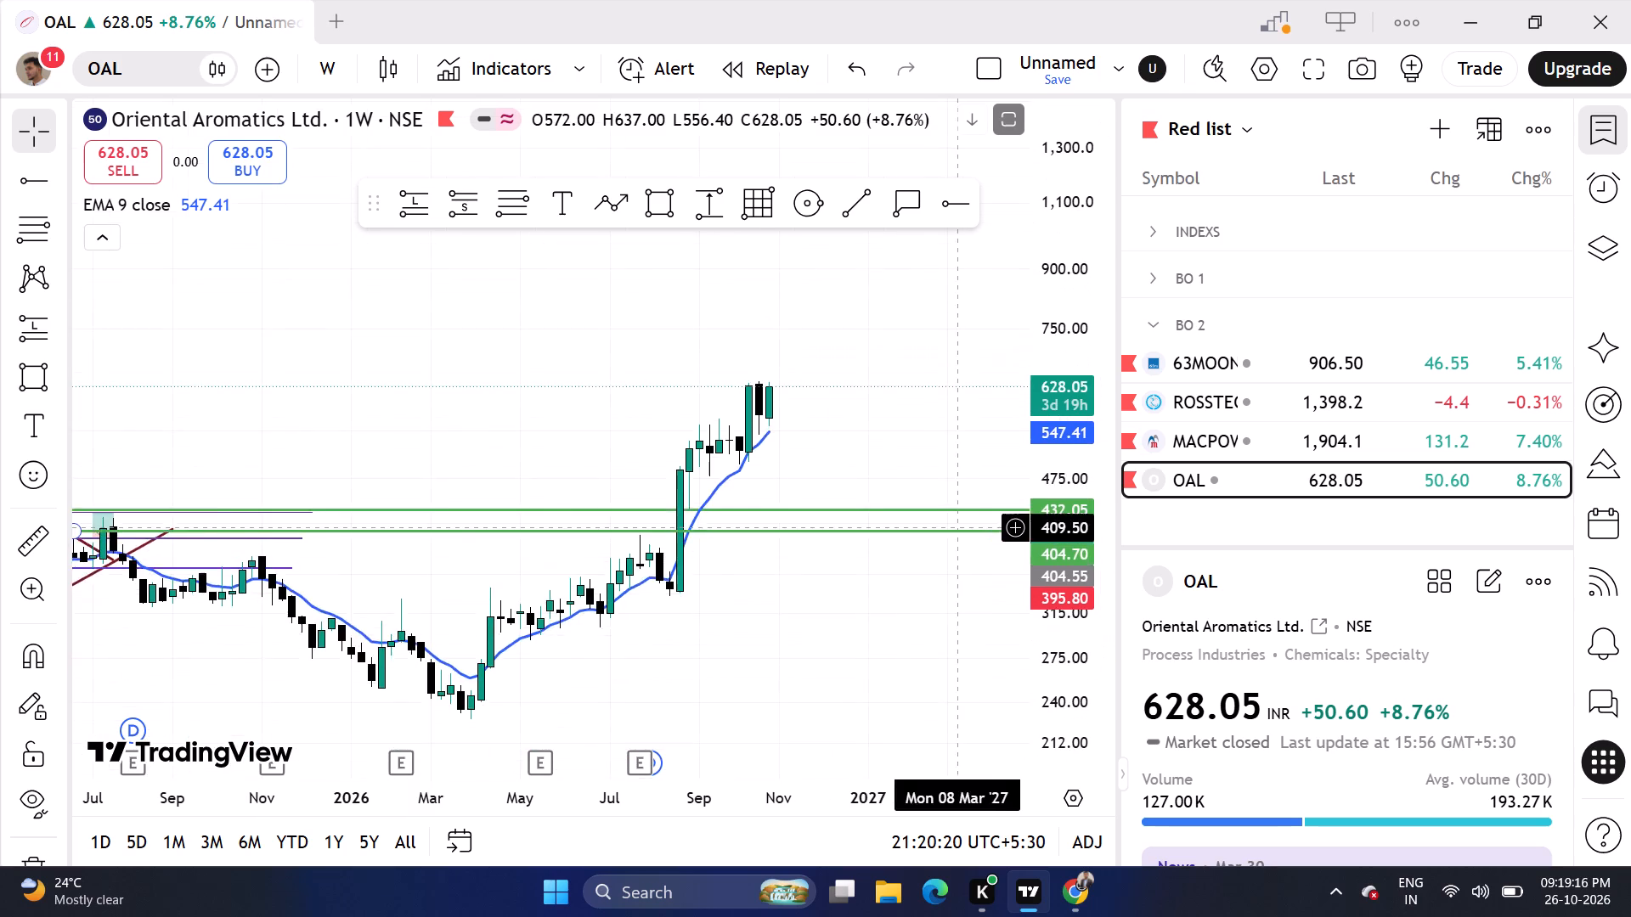
pyautogui.scroll(-18, 951, 549)
pyautogui.scroll(12, 847, 627)
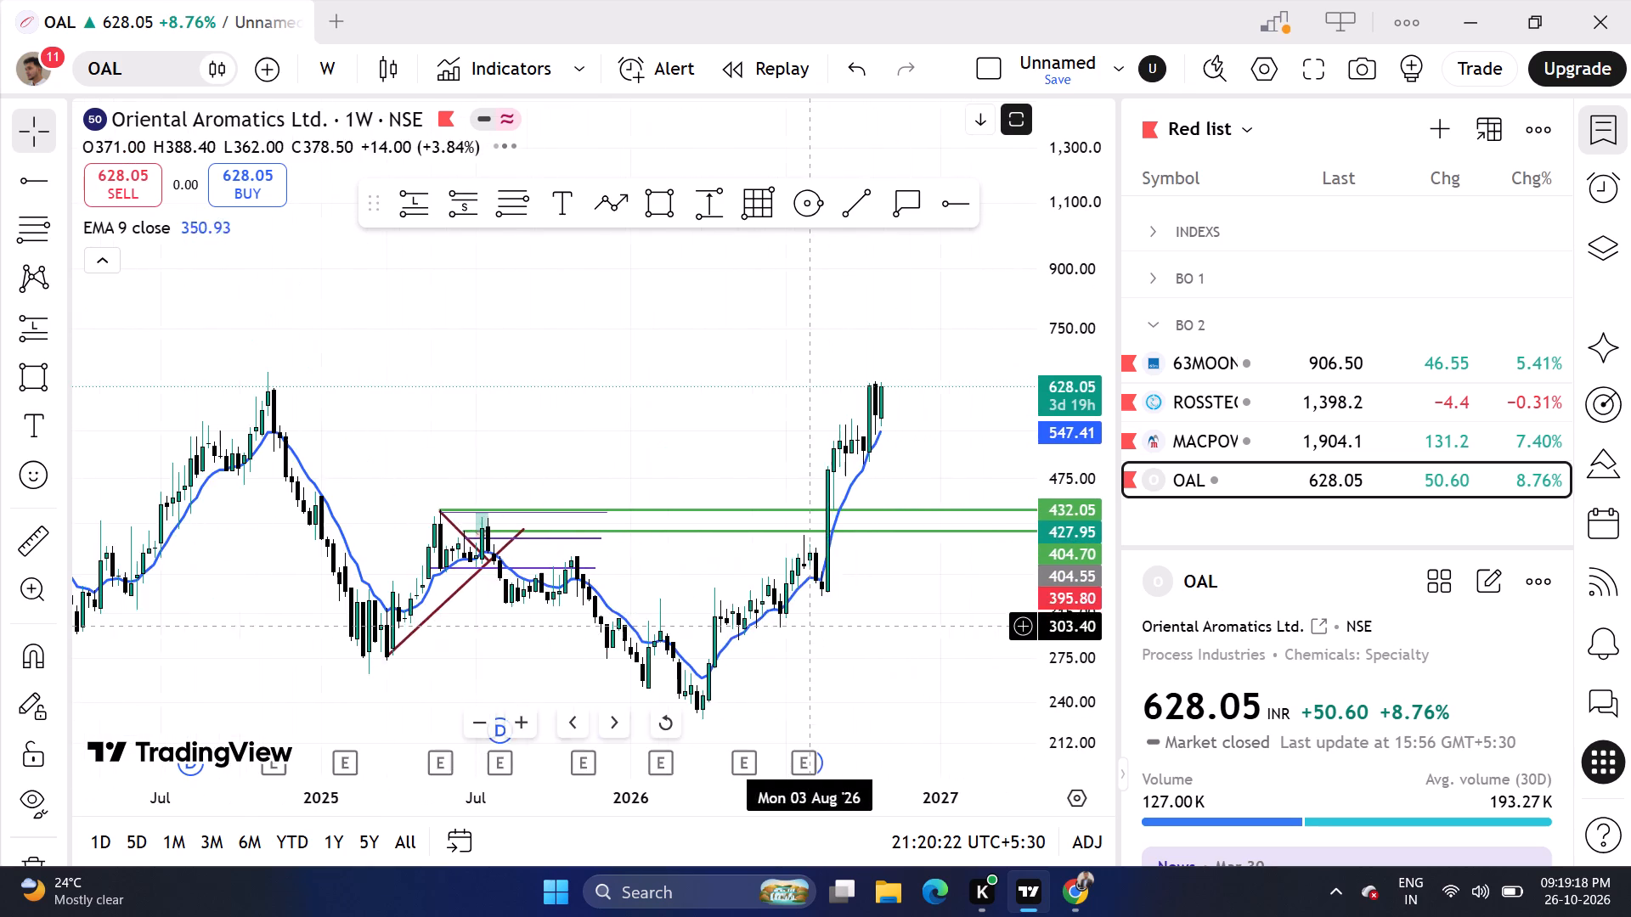
pyautogui.scroll(-8, 753, 520)
pyautogui.scroll(-11, 1075, 571)
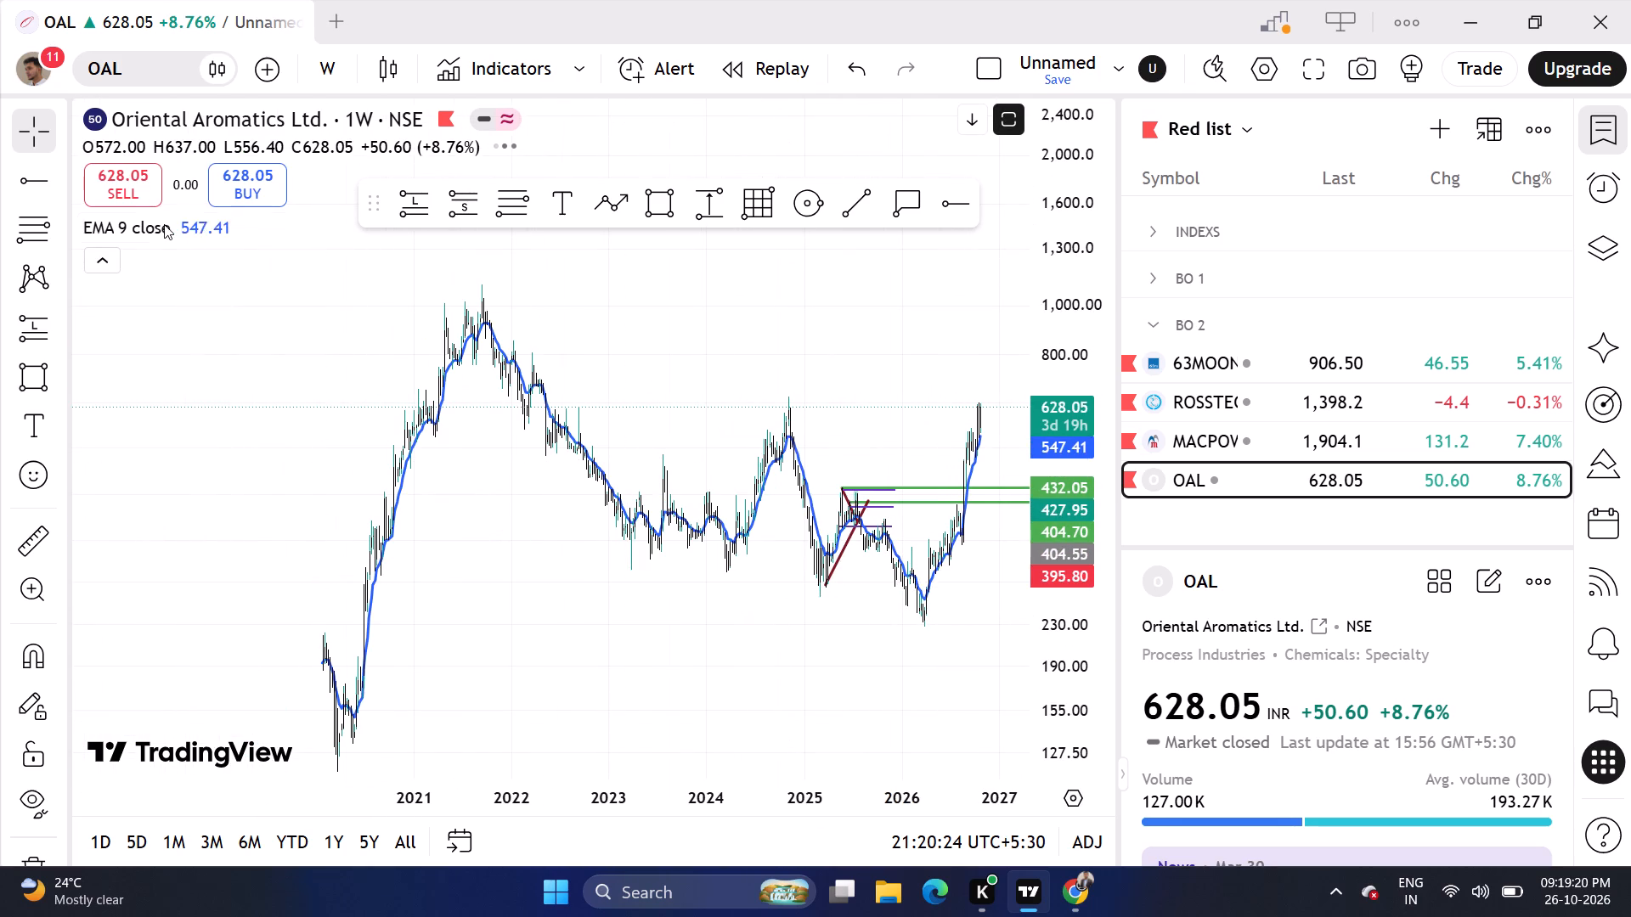
# Hide the EMA 9 indicator on the OAL weekly chart.
pyautogui.click(192, 228)
# Delete the short horizontal line at about 432 near the mid-2025 highs.
pyautogui.scroll(6, 351, 455)
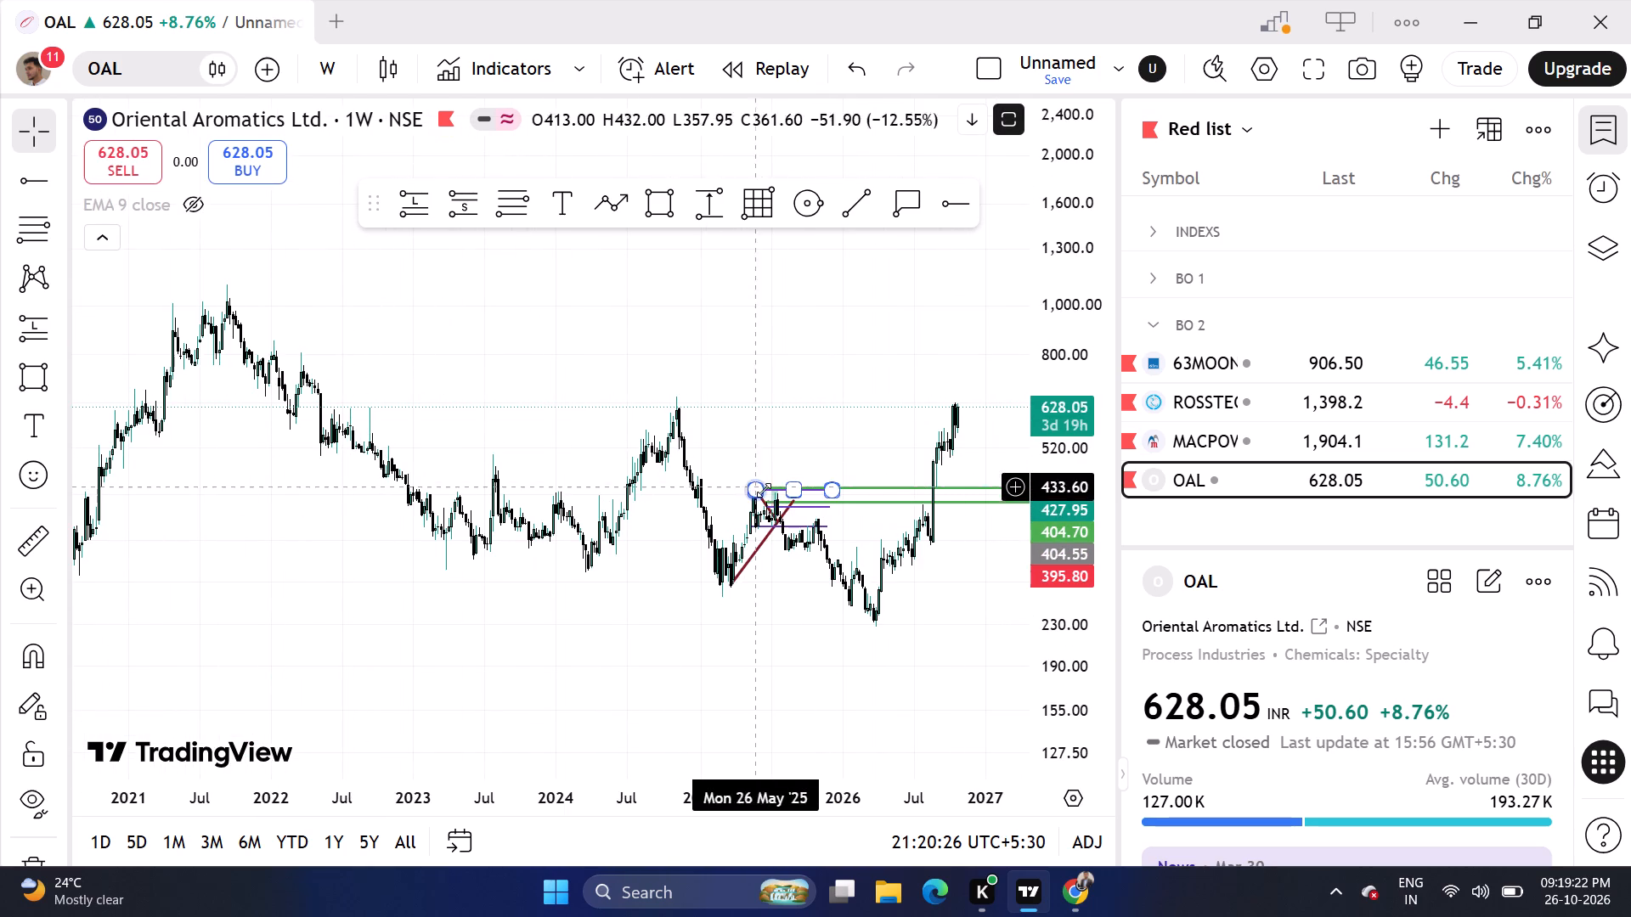
pyautogui.click(764, 490)
pyautogui.click(1147, 147)
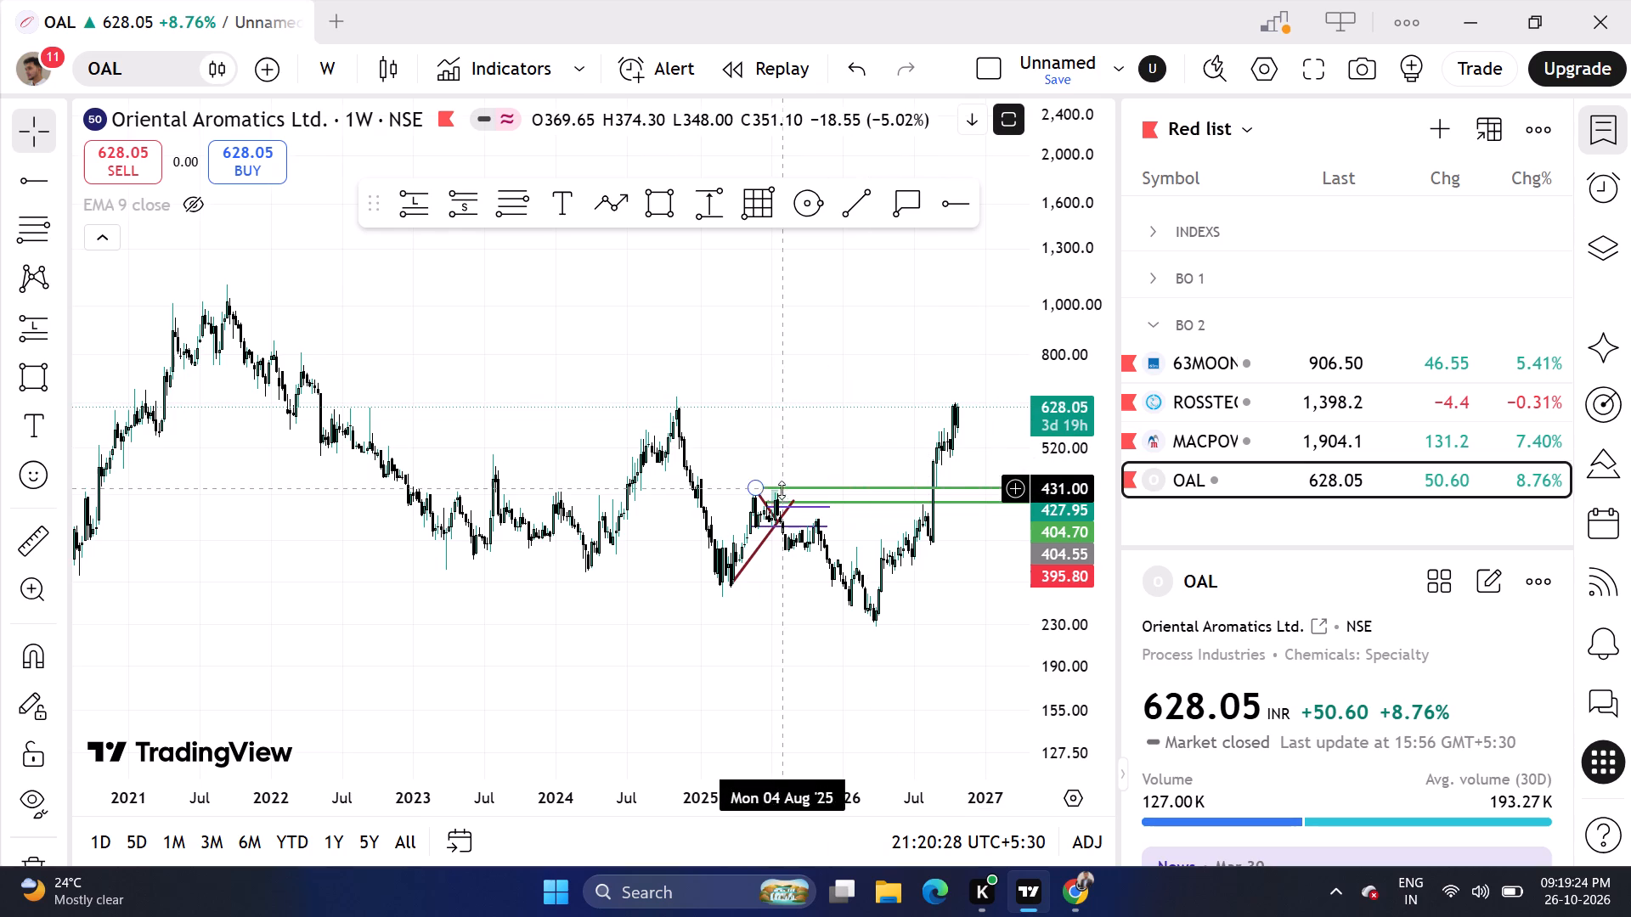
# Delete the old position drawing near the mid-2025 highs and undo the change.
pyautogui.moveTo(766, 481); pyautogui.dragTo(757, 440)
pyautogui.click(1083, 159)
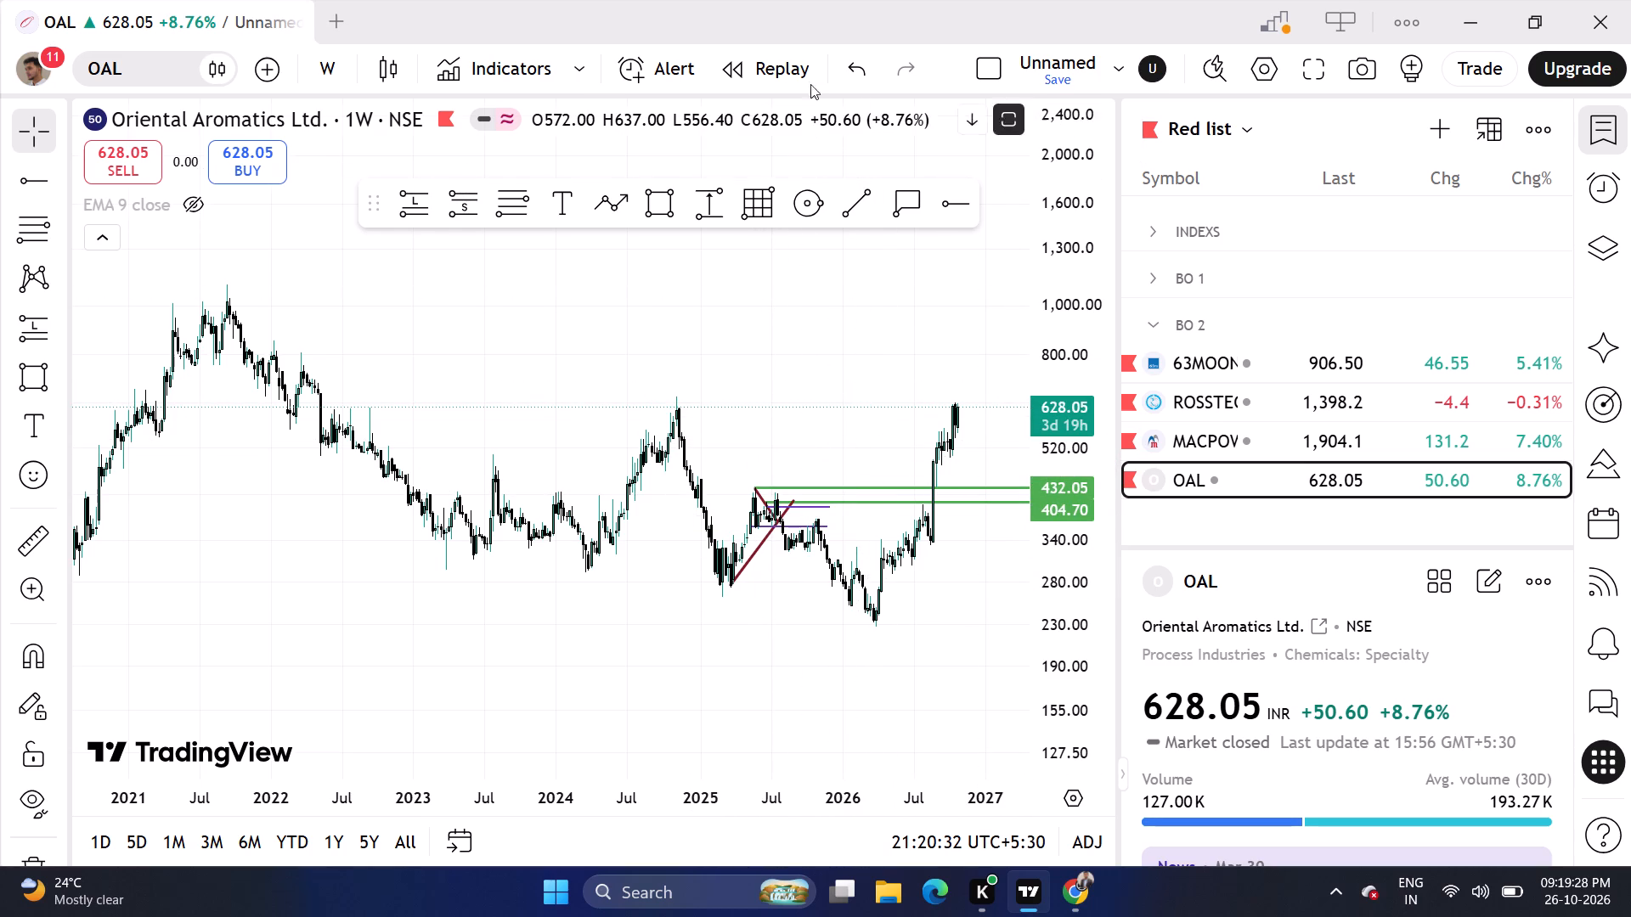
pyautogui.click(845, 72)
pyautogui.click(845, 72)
# Delete the old position drawing with its profit and loss zones near June 2025.
pyautogui.moveTo(768, 483); pyautogui.dragTo(770, 481)
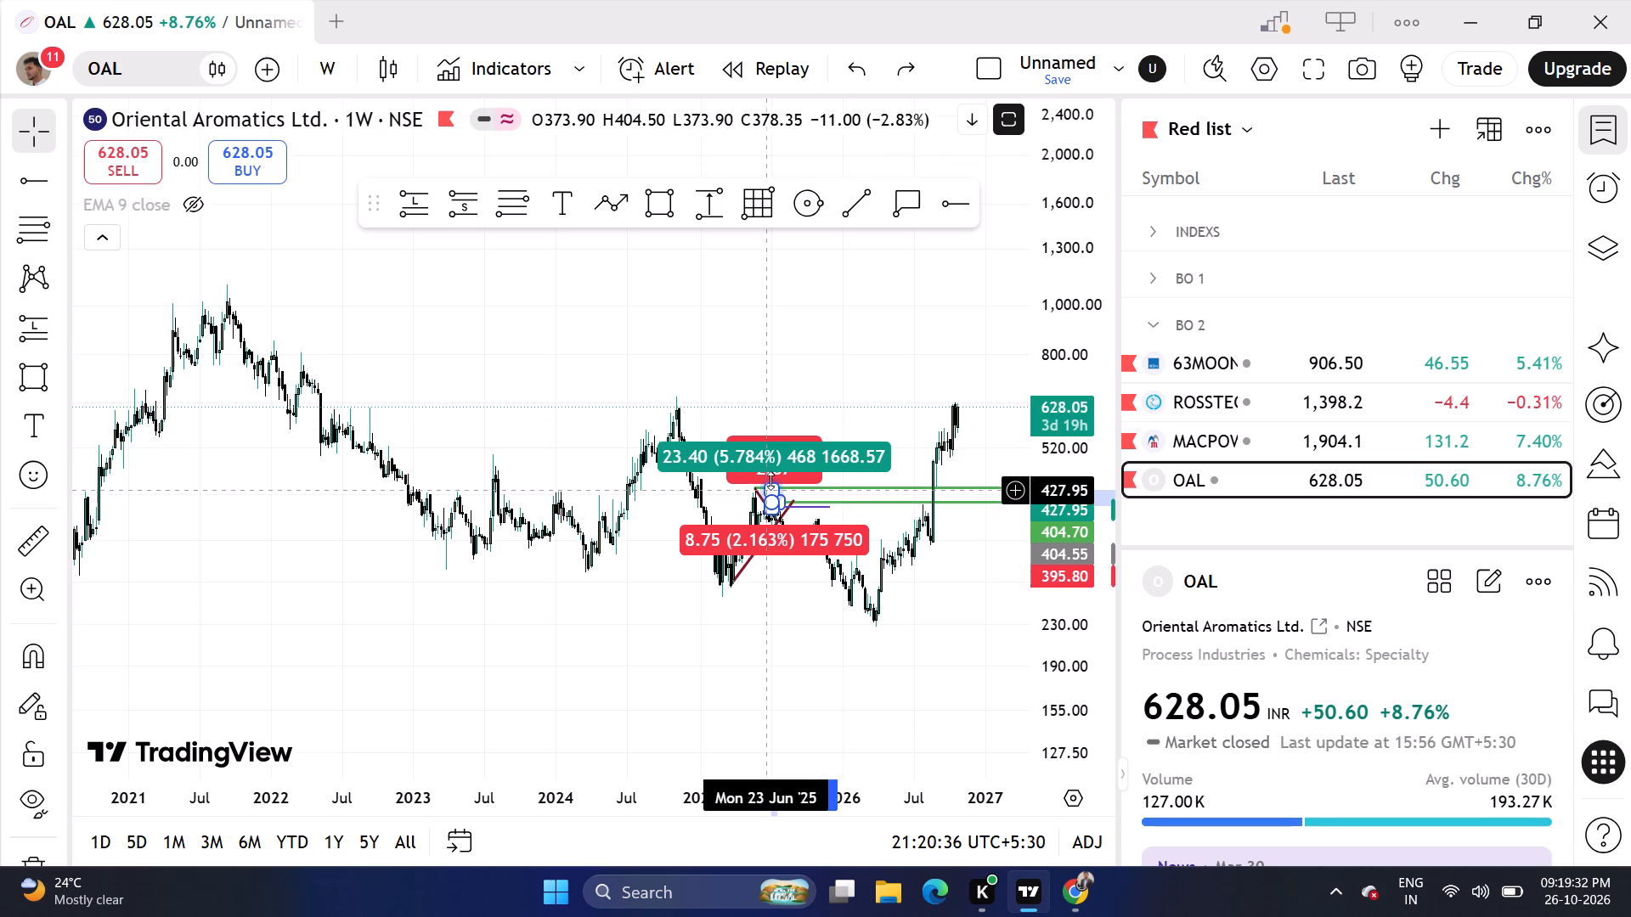
pyautogui.moveTo(770, 481); pyautogui.dragTo(753, 402)
pyautogui.click(1088, 132)
# Clear the remaining old drawings around 2025: the two short purple lines, two dark red trend lines and two green horizontal rays.
pyautogui.scroll(-4, 608, 402)
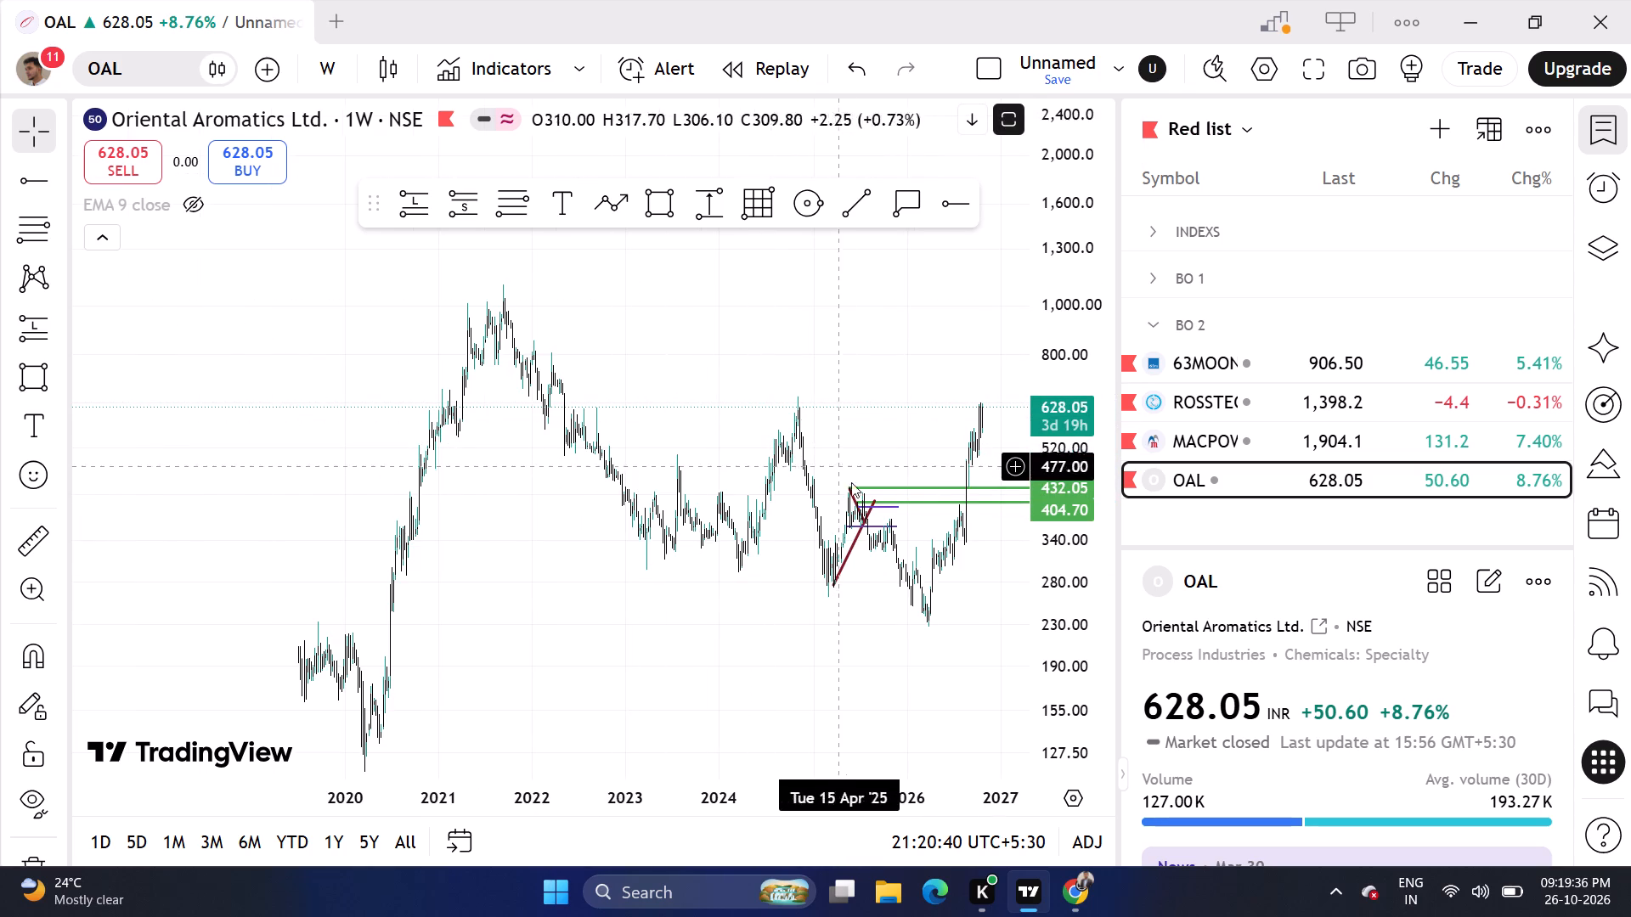
pyautogui.click(859, 497)
pyautogui.click(1155, 138)
pyautogui.scroll(6, 699, 676)
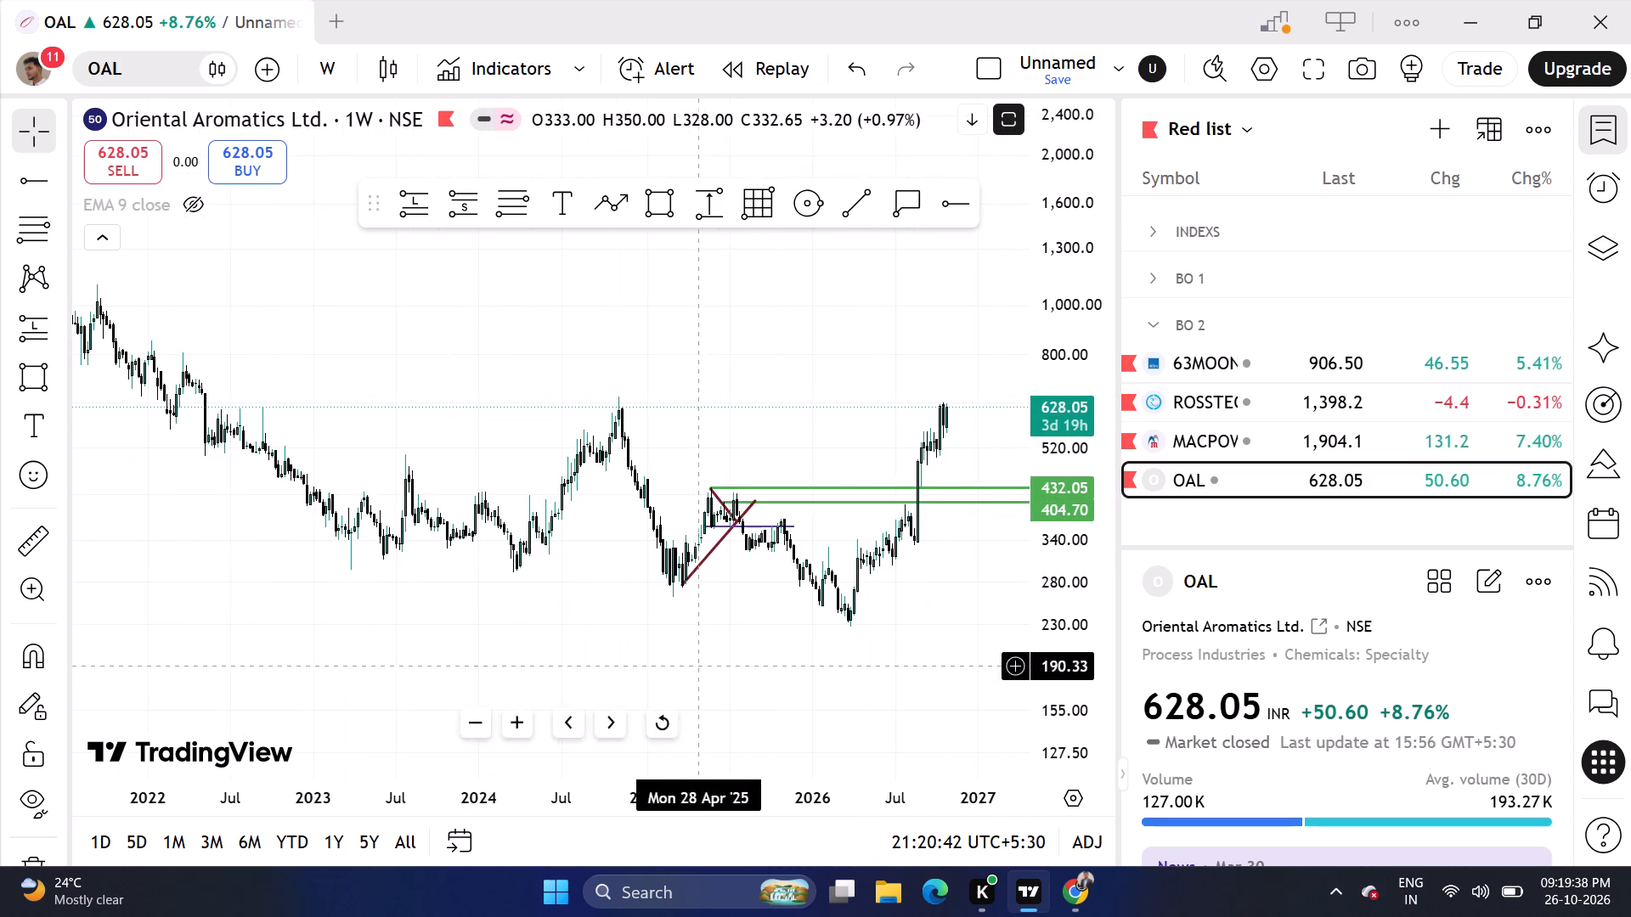
pyautogui.click(731, 515)
pyautogui.click(1110, 140)
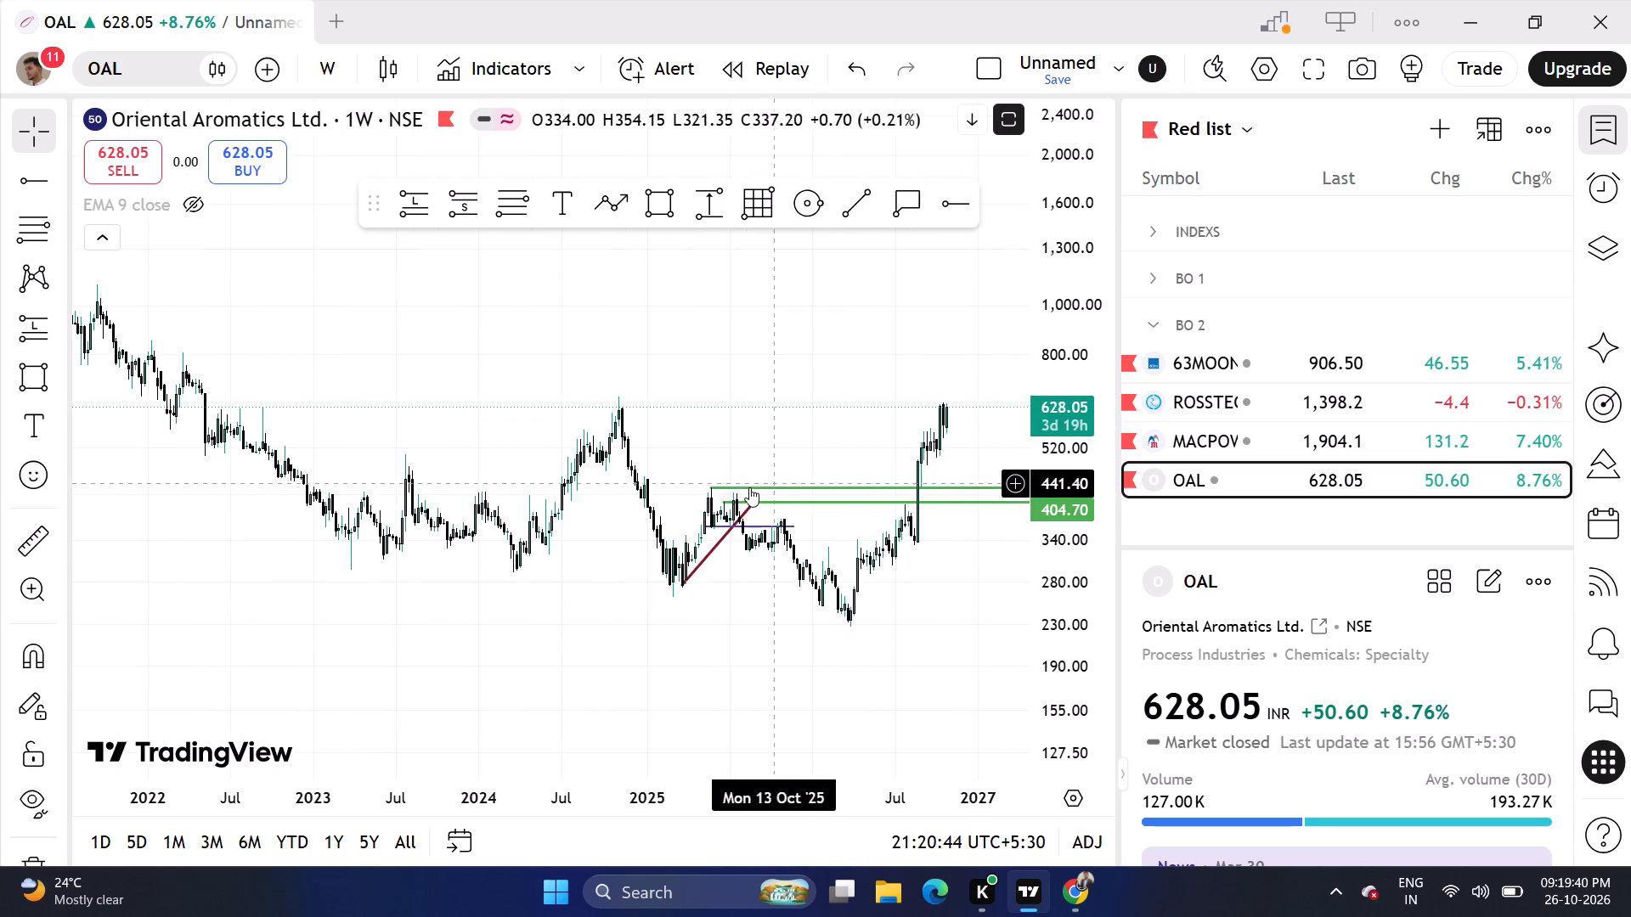
pyautogui.click(728, 486)
pyautogui.click(1112, 143)
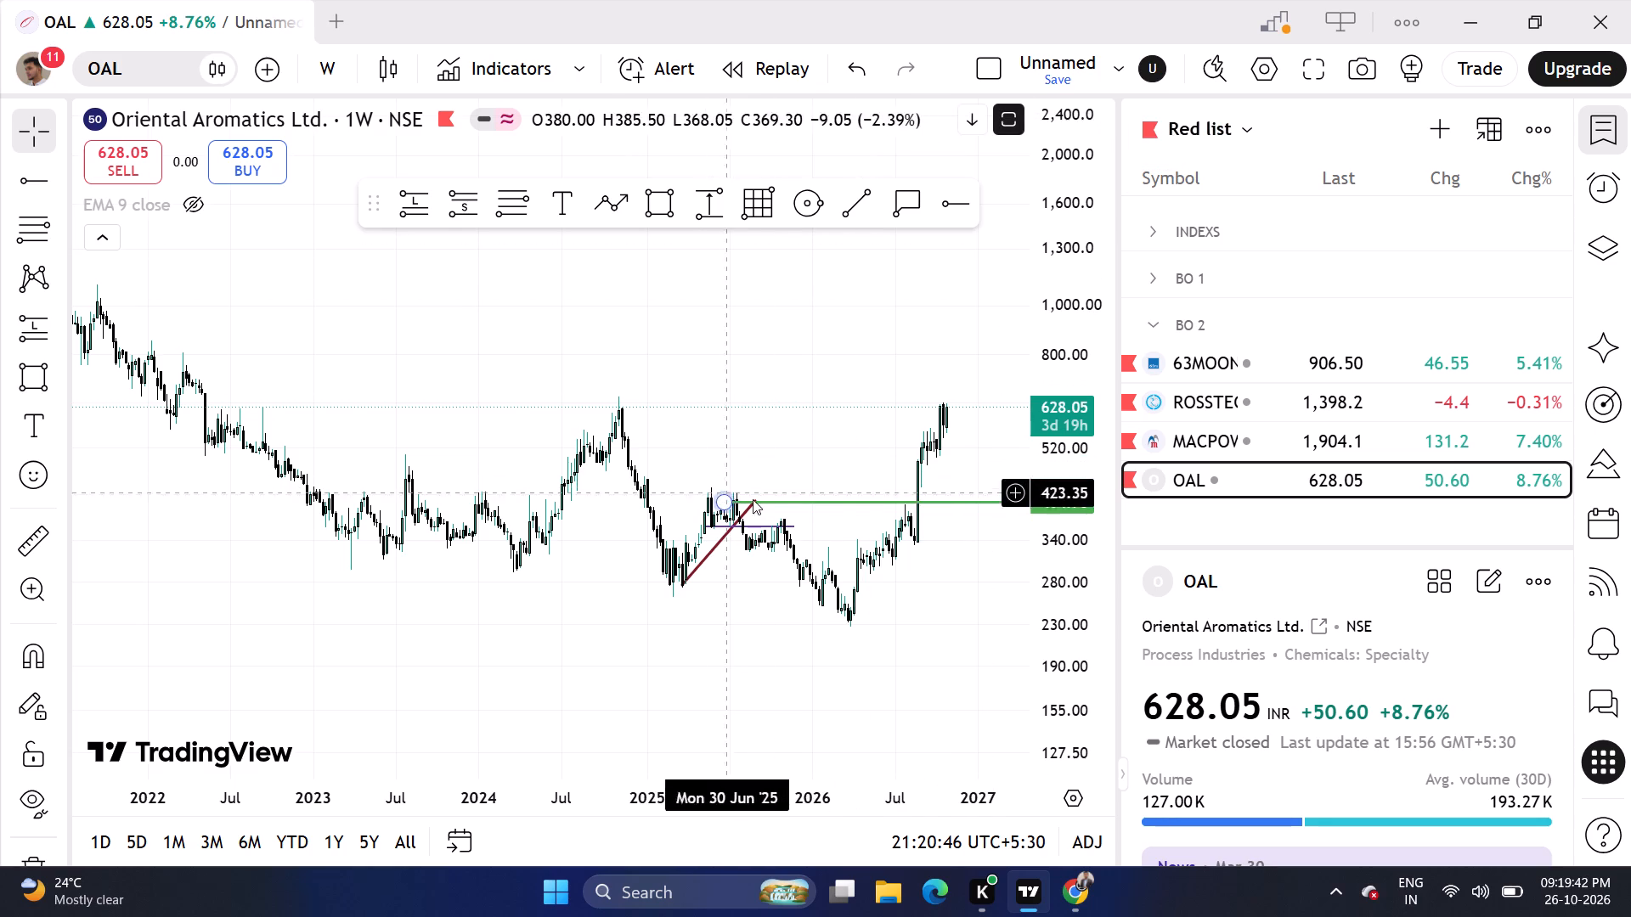
pyautogui.click(757, 505)
pyautogui.click(1114, 134)
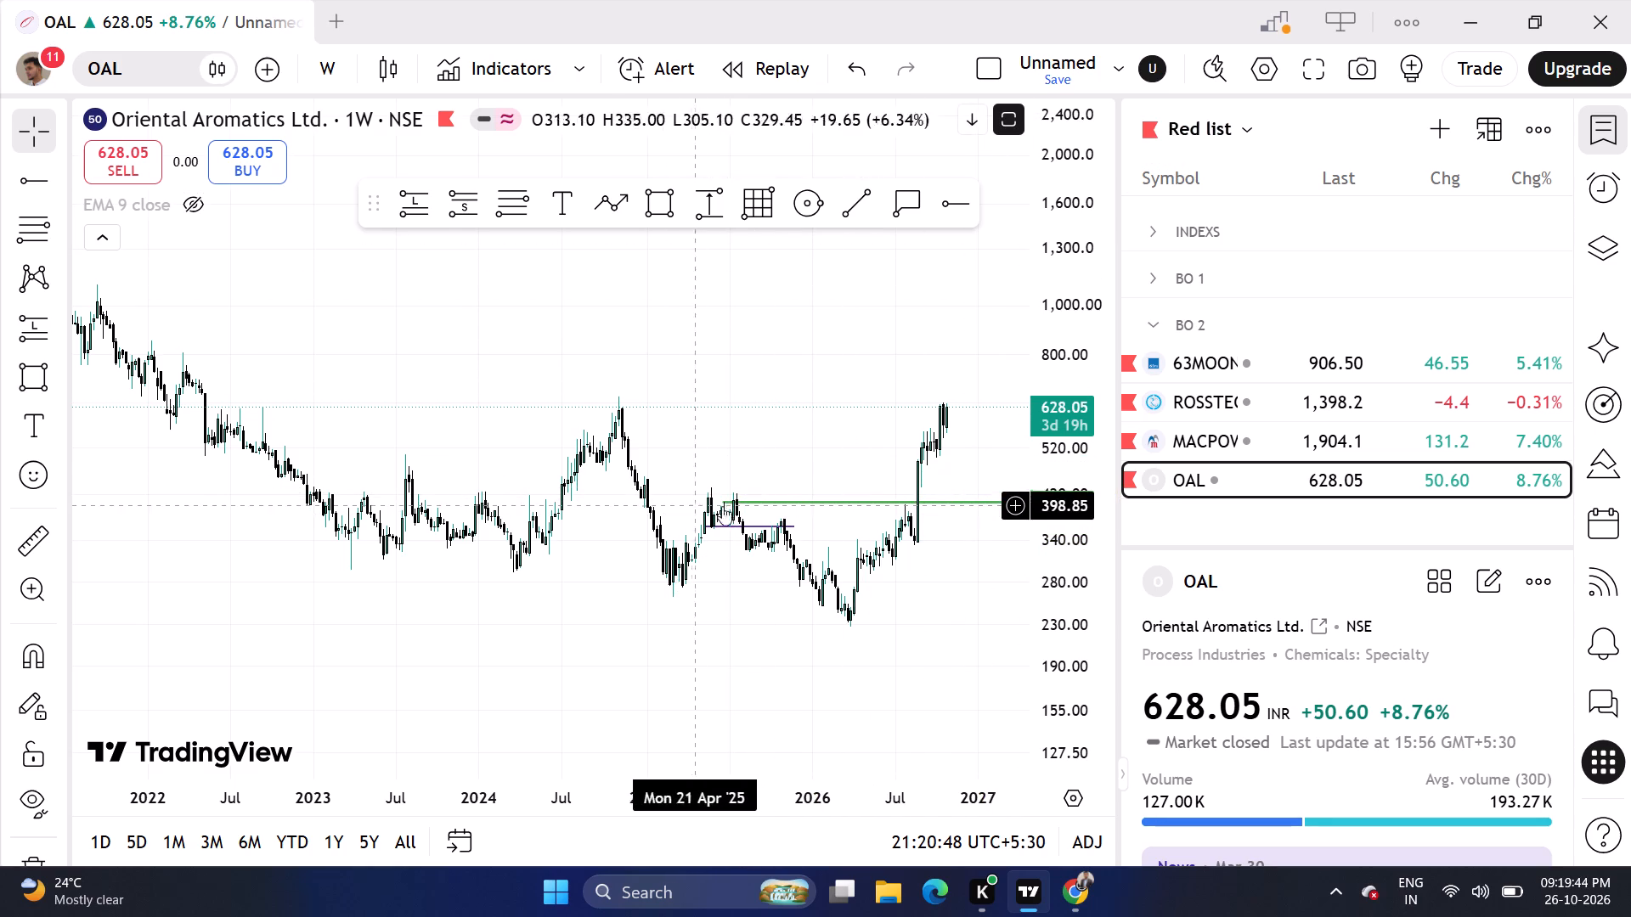
pyautogui.click(724, 506)
pyautogui.click(1087, 159)
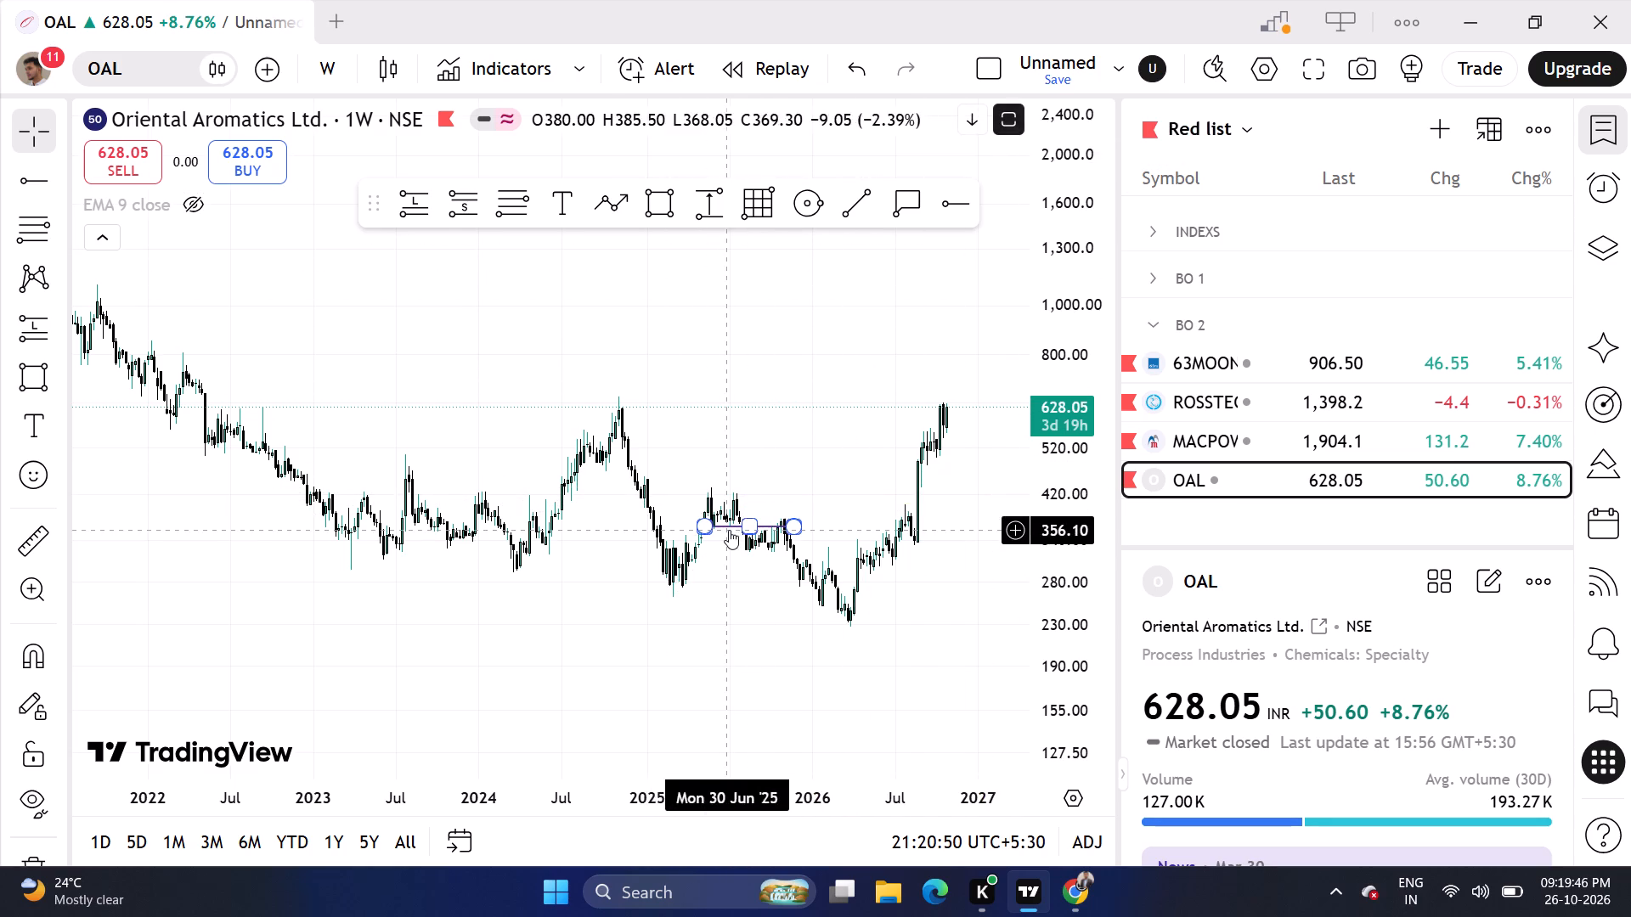
pyautogui.click(729, 530)
pyautogui.click(1167, 149)
# Collapse the chart's indicator legend.
pyautogui.scroll(4, 924, 504)
pyautogui.scroll(2, 731, 669)
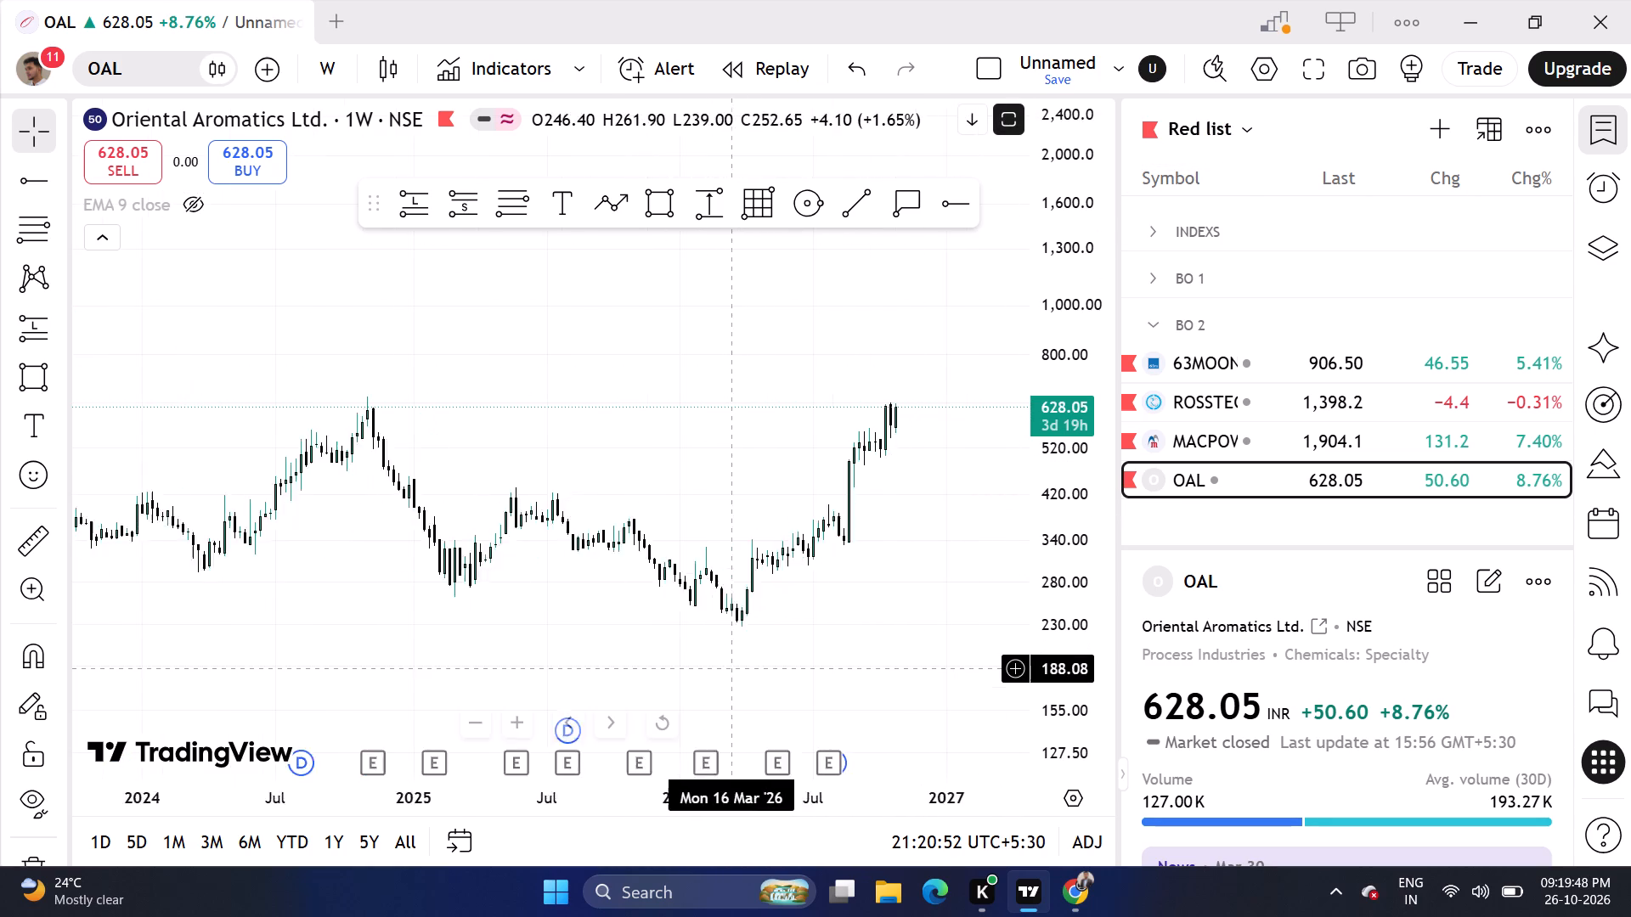
pyautogui.scroll(1, 731, 669)
pyautogui.scroll(-9, 735, 664)
pyautogui.scroll(-4, 1048, 644)
pyautogui.scroll(3, 776, 640)
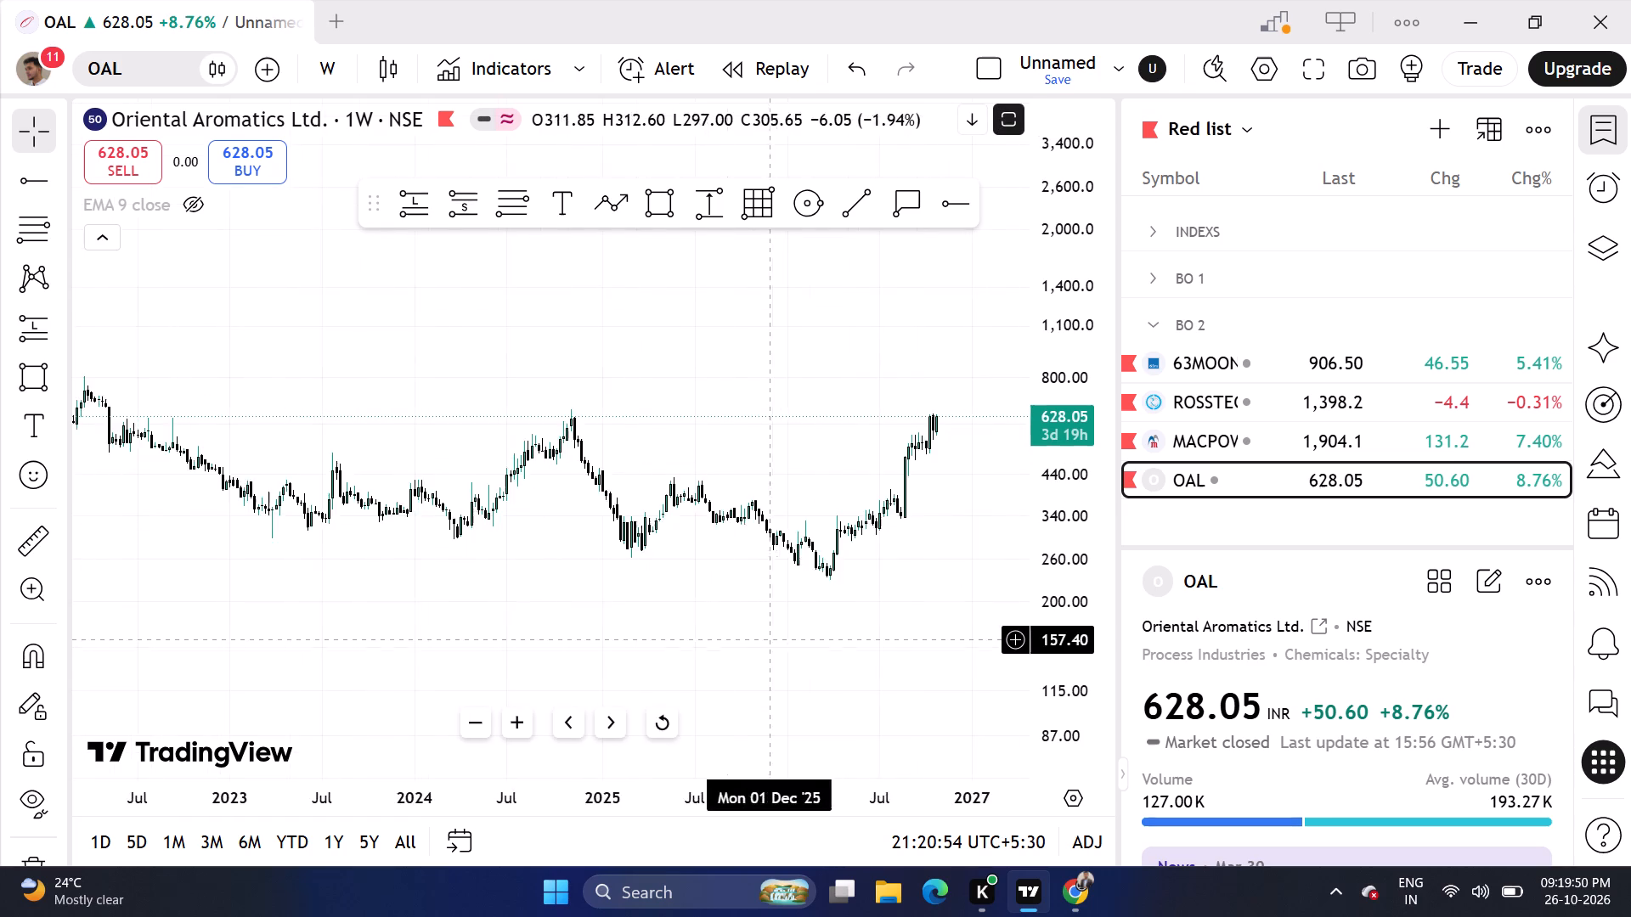
pyautogui.scroll(-6, 722, 633)
pyautogui.scroll(3, 799, 664)
pyautogui.moveTo(776, 642); pyautogui.dragTo(722, 683)
pyautogui.click(104, 233)
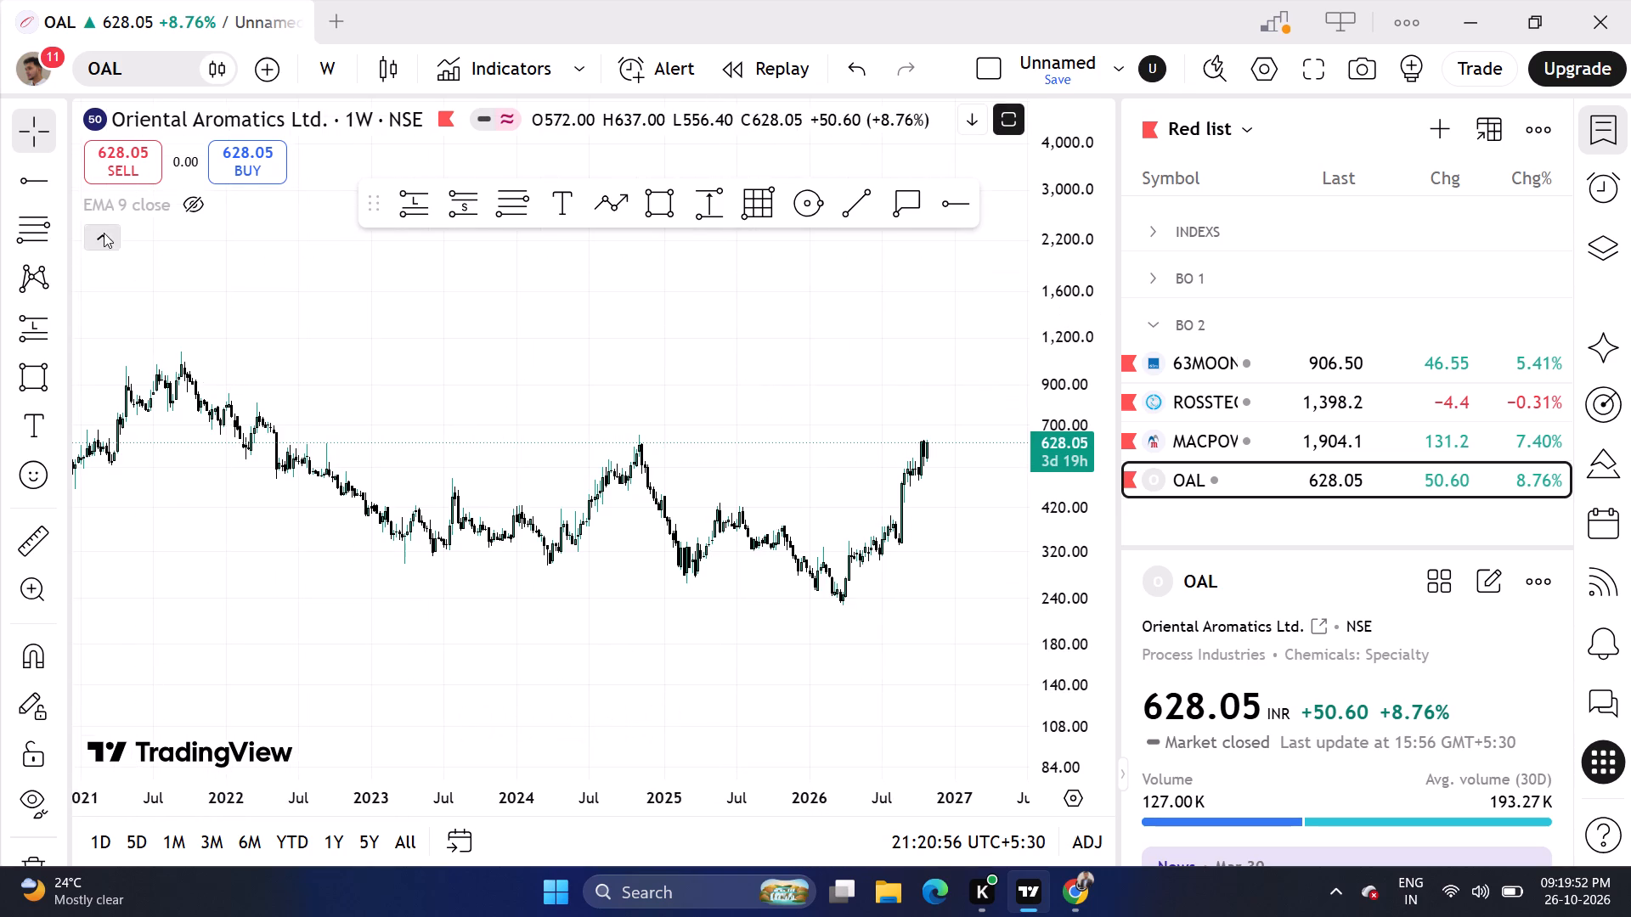
# Draw a rectangle zone at the September 2021 high, with its top at about 1,133, extending to January 2029.
pyautogui.click(655, 179)
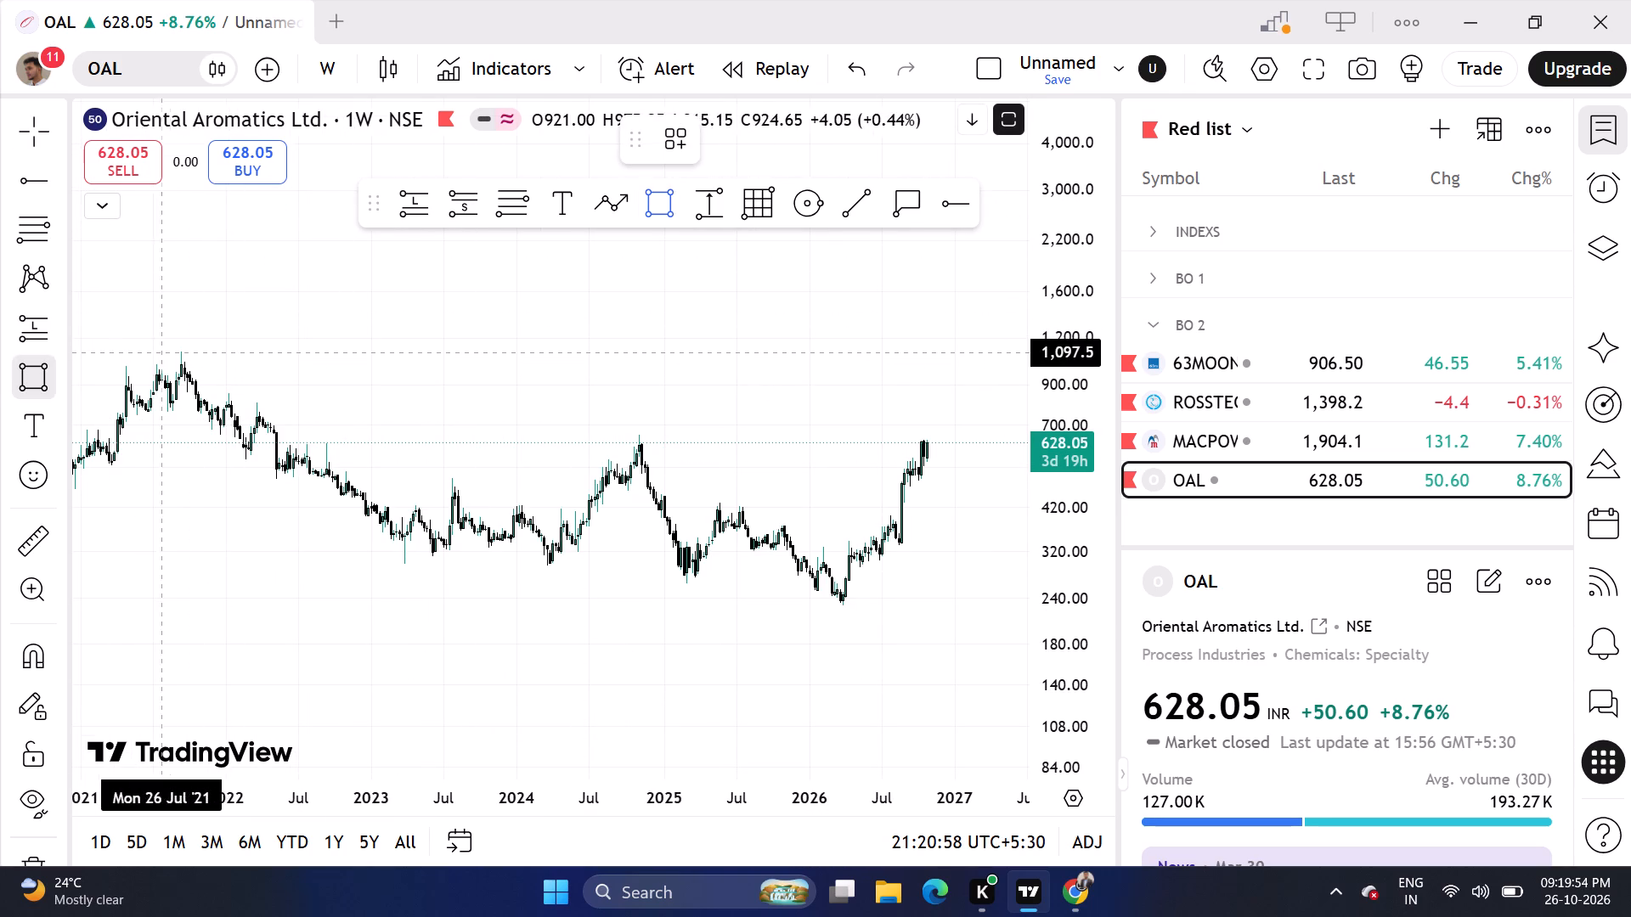
pyautogui.click(179, 352)
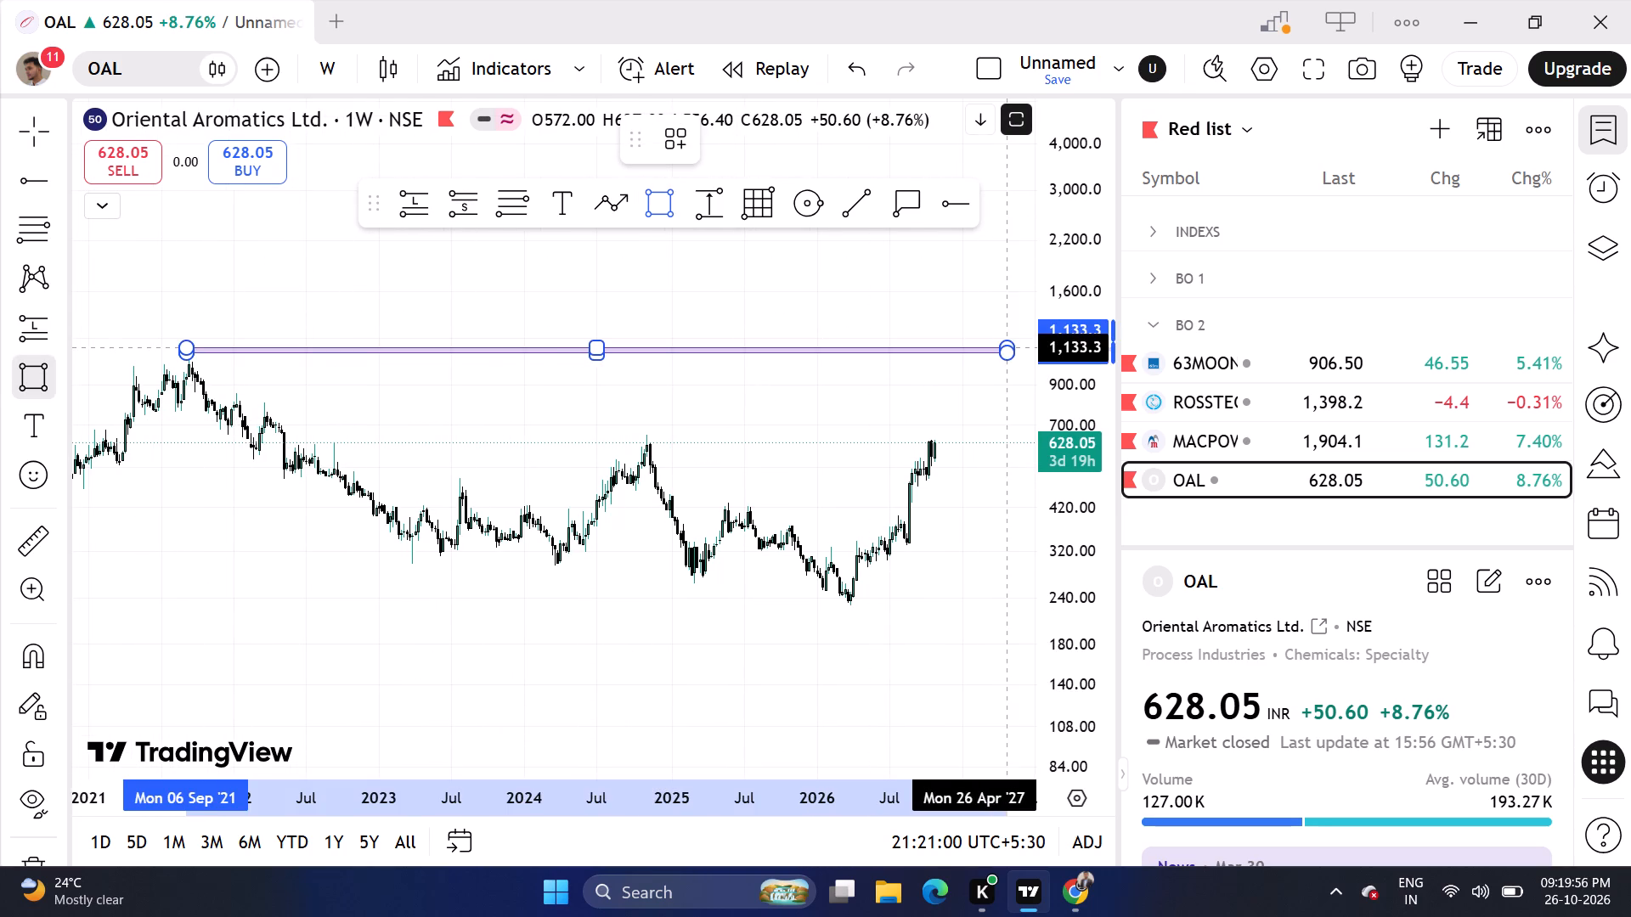
pyautogui.click(1012, 347)
pyautogui.moveTo(982, 393); pyautogui.dragTo(710, 413)
pyautogui.moveTo(753, 377); pyautogui.dragTo(929, 380)
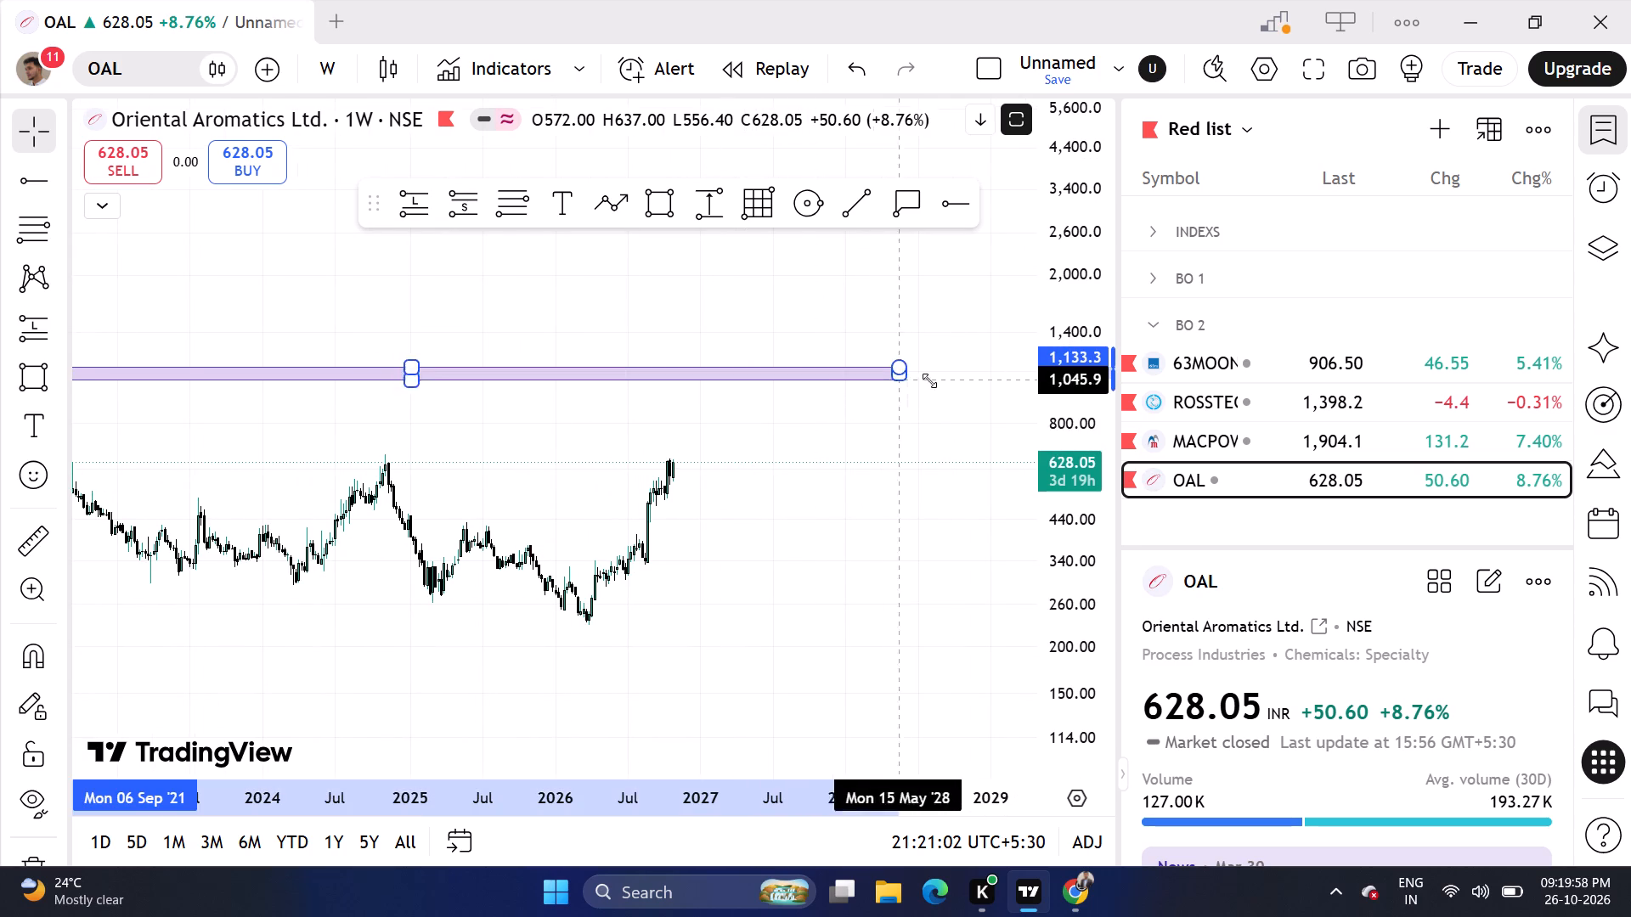
pyautogui.moveTo(929, 380); pyautogui.dragTo(997, 372)
pyautogui.click(912, 408)
# Adjust the 2021-high zone so its top sits at about 1,106 and it starts in July 2021.
pyautogui.moveTo(728, 550); pyautogui.dragTo(958, 609)
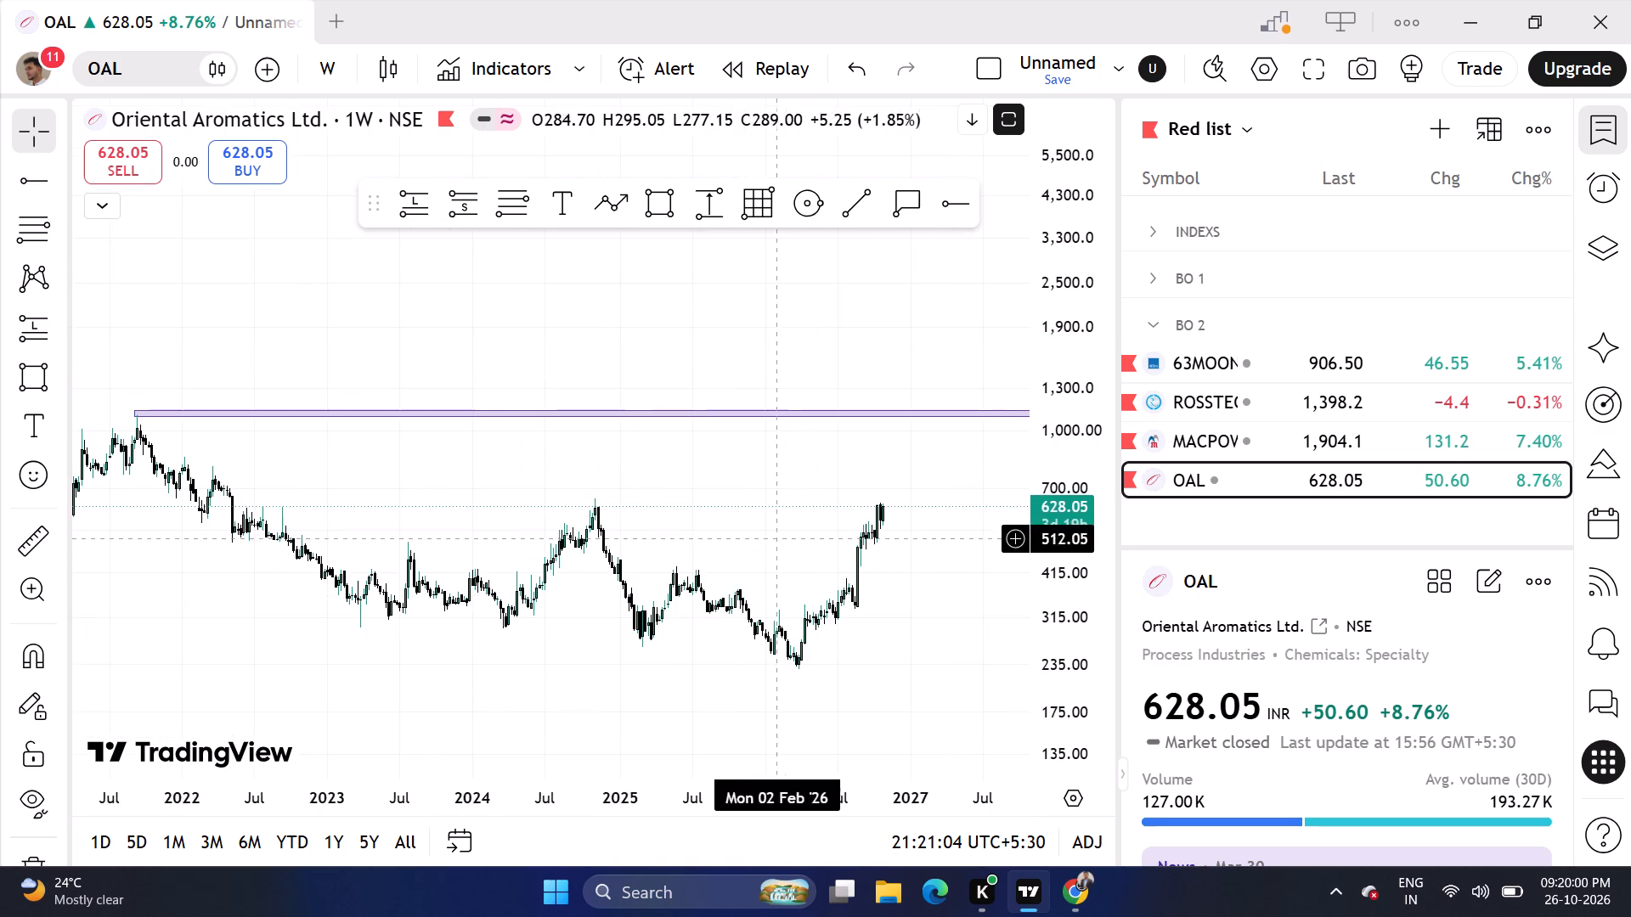
pyautogui.moveTo(127, 409); pyautogui.dragTo(104, 433)
pyautogui.moveTo(102, 408); pyautogui.dragTo(83, 415)
pyautogui.moveTo(86, 428); pyautogui.dragTo(79, 426)
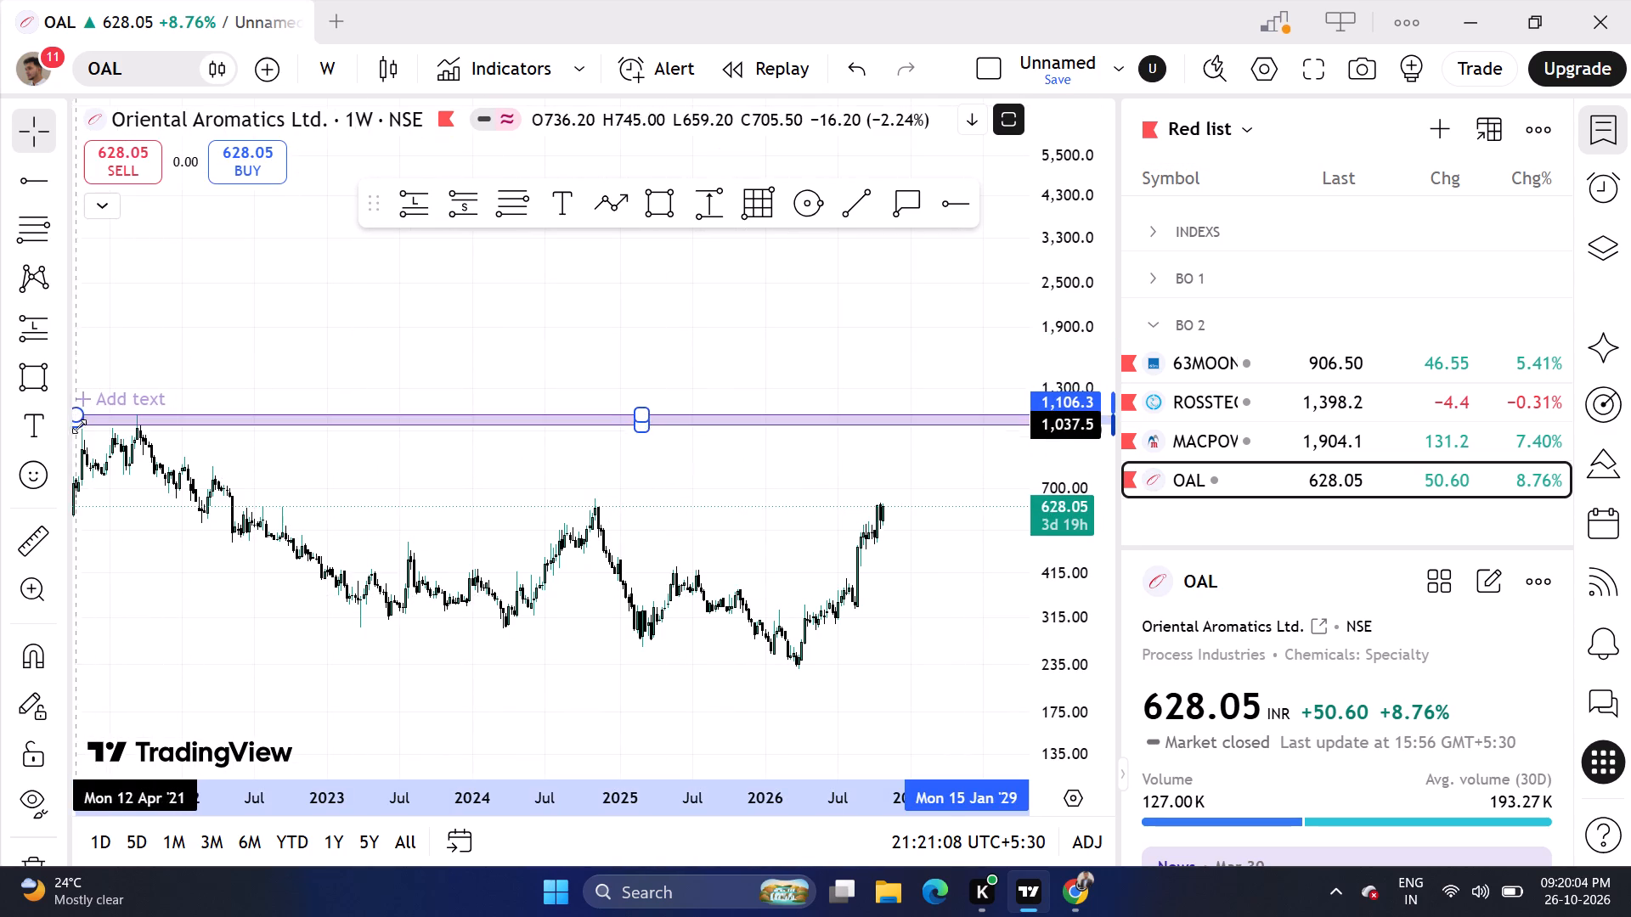
pyautogui.moveTo(79, 426); pyautogui.dragTo(110, 425)
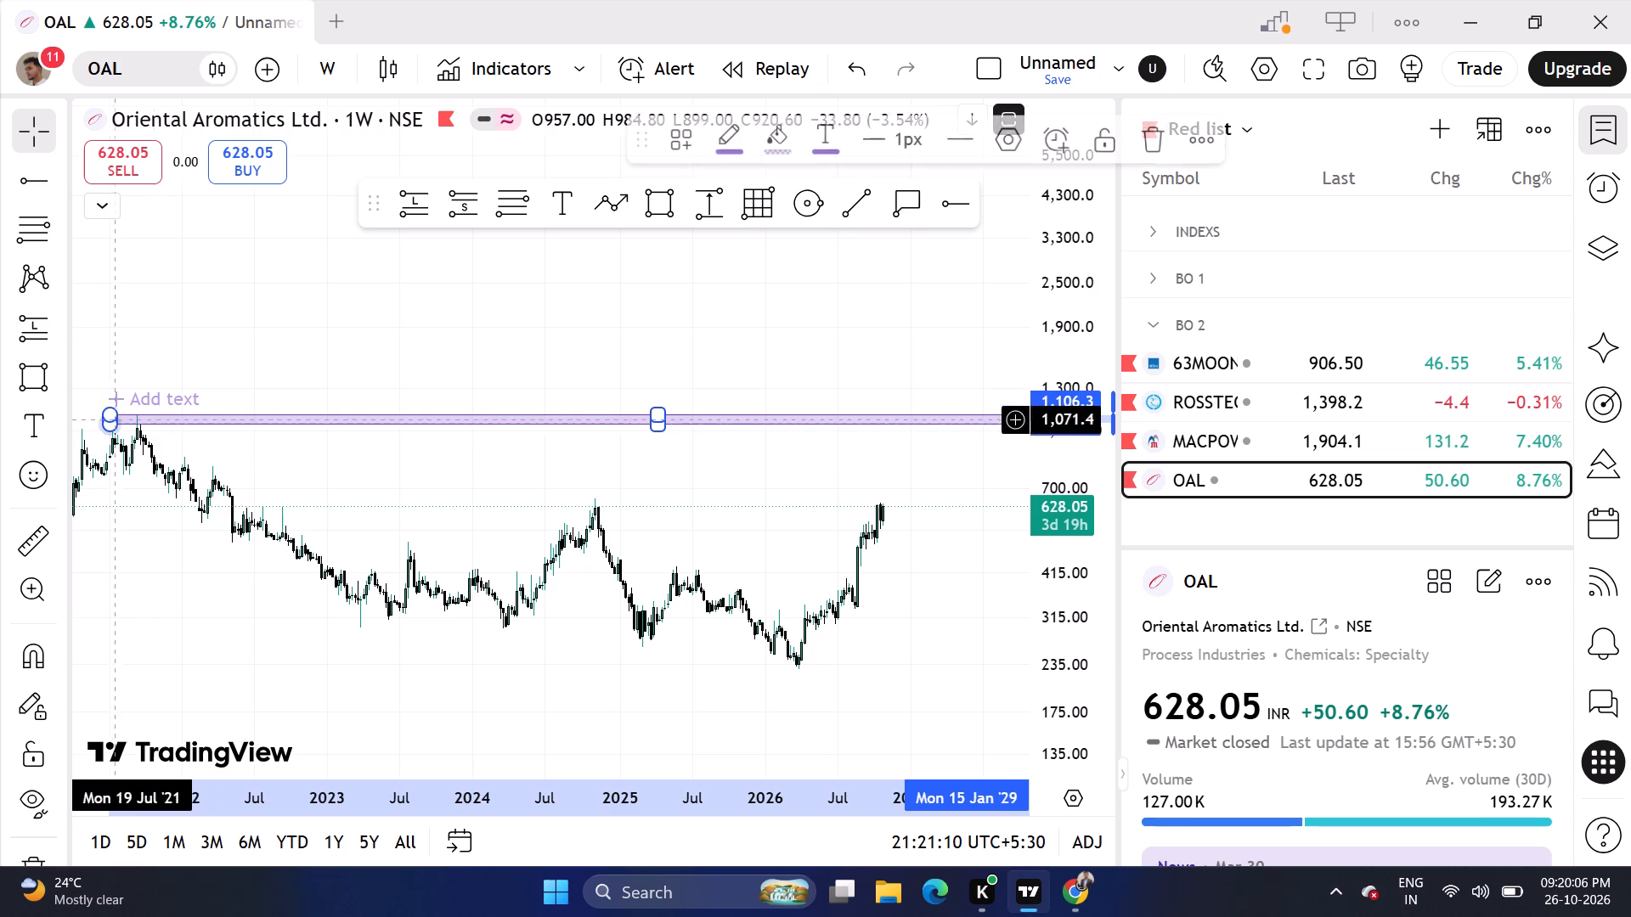
pyautogui.click(262, 349)
# Draw a Fib retracement from the September 2021 high at about 1,106 to the 2026 low at about 229.5, extending to February 2028.
pyautogui.scroll(-2, 739, 492)
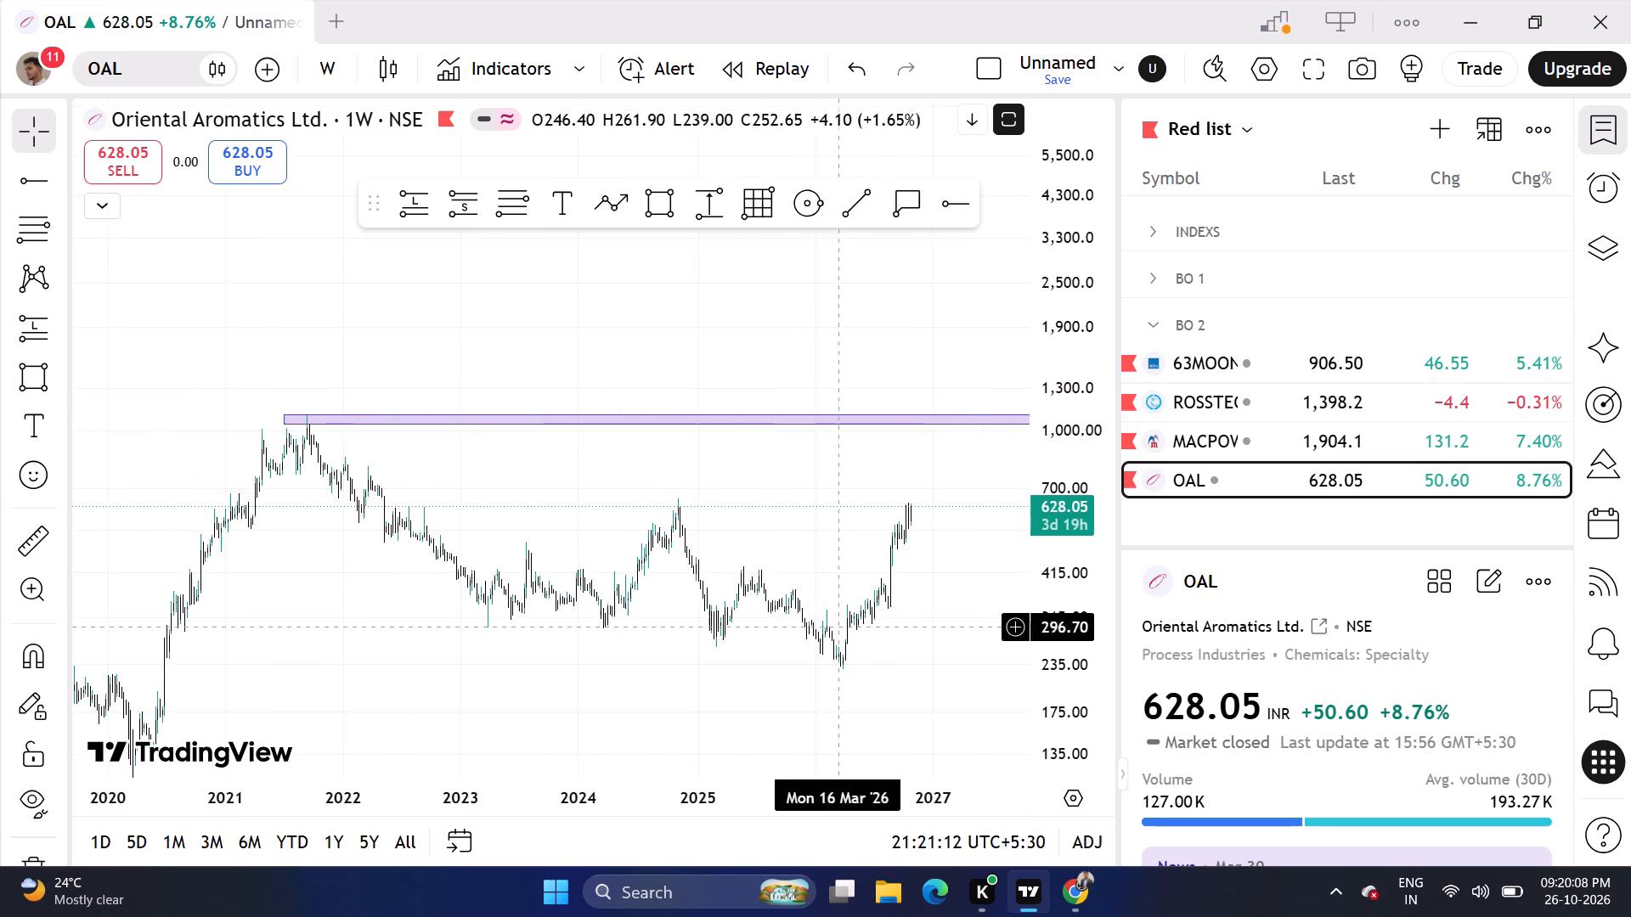
pyautogui.scroll(3, 861, 678)
pyautogui.moveTo(843, 678); pyautogui.dragTo(891, 654)
pyautogui.scroll(-3, 899, 637)
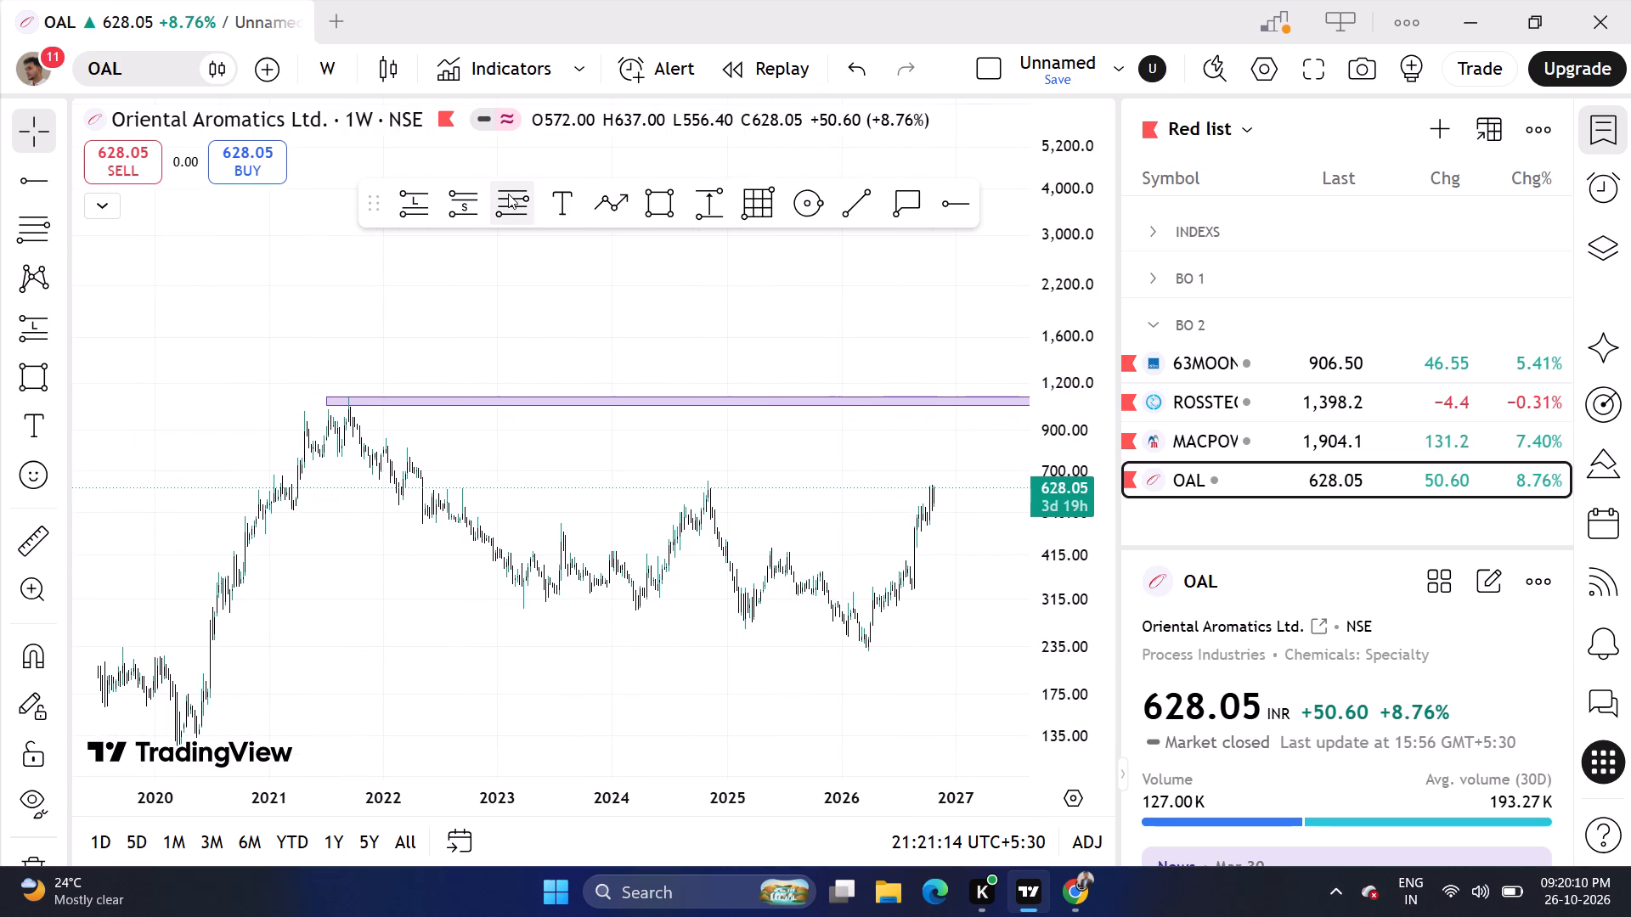
pyautogui.click(508, 194)
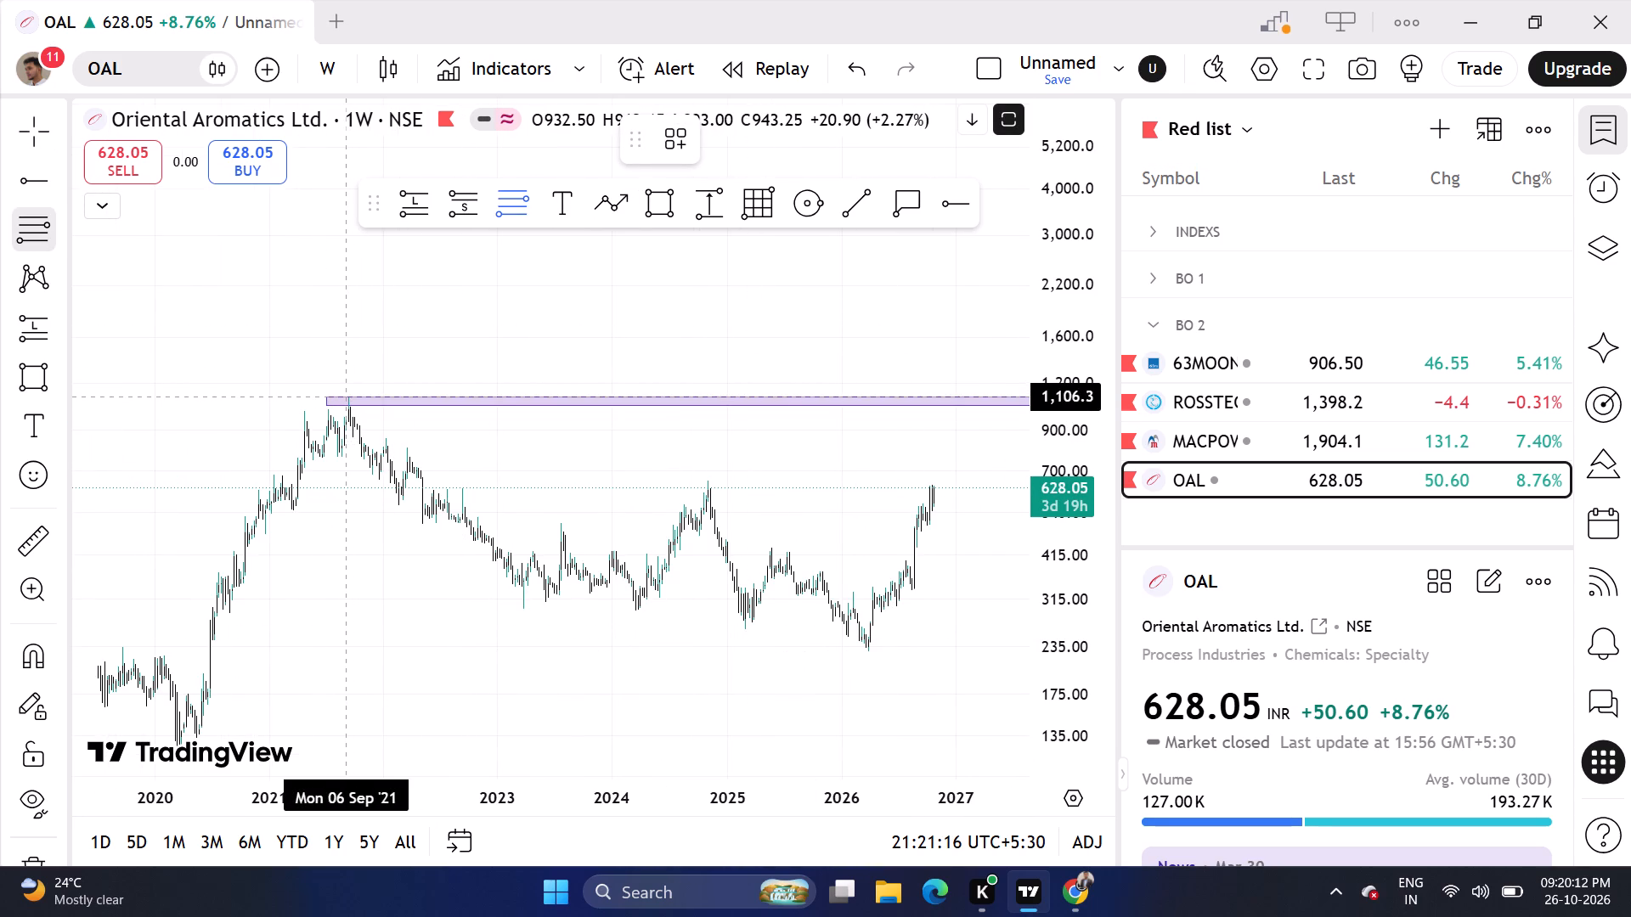
pyautogui.click(348, 397)
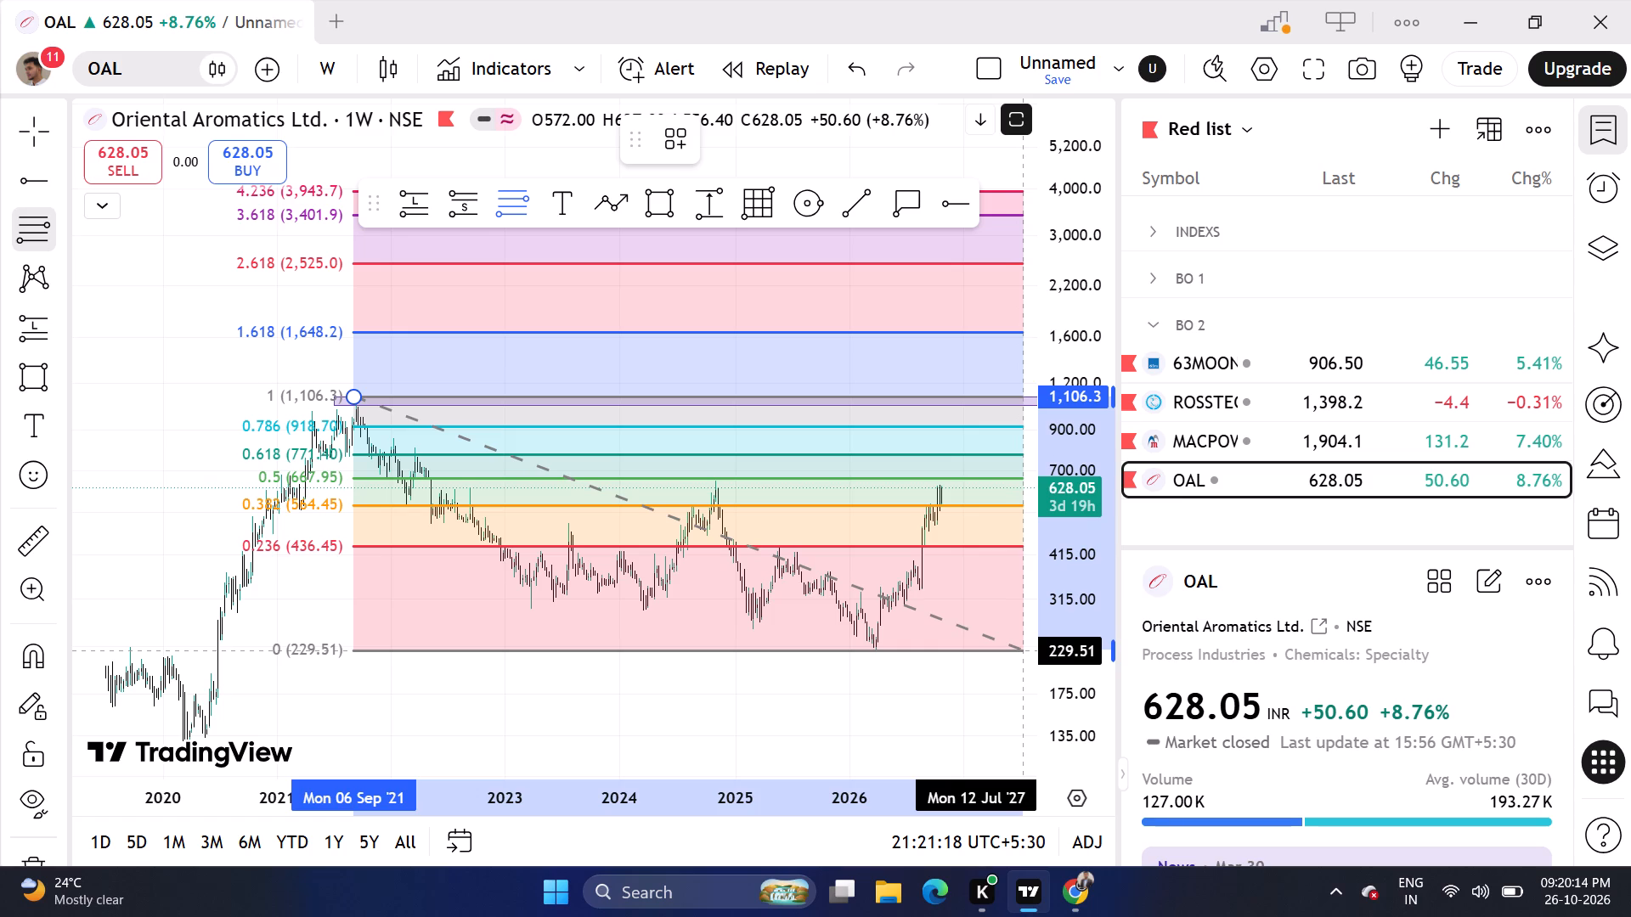
pyautogui.click(1036, 649)
pyautogui.moveTo(1012, 690); pyautogui.dragTo(787, 691)
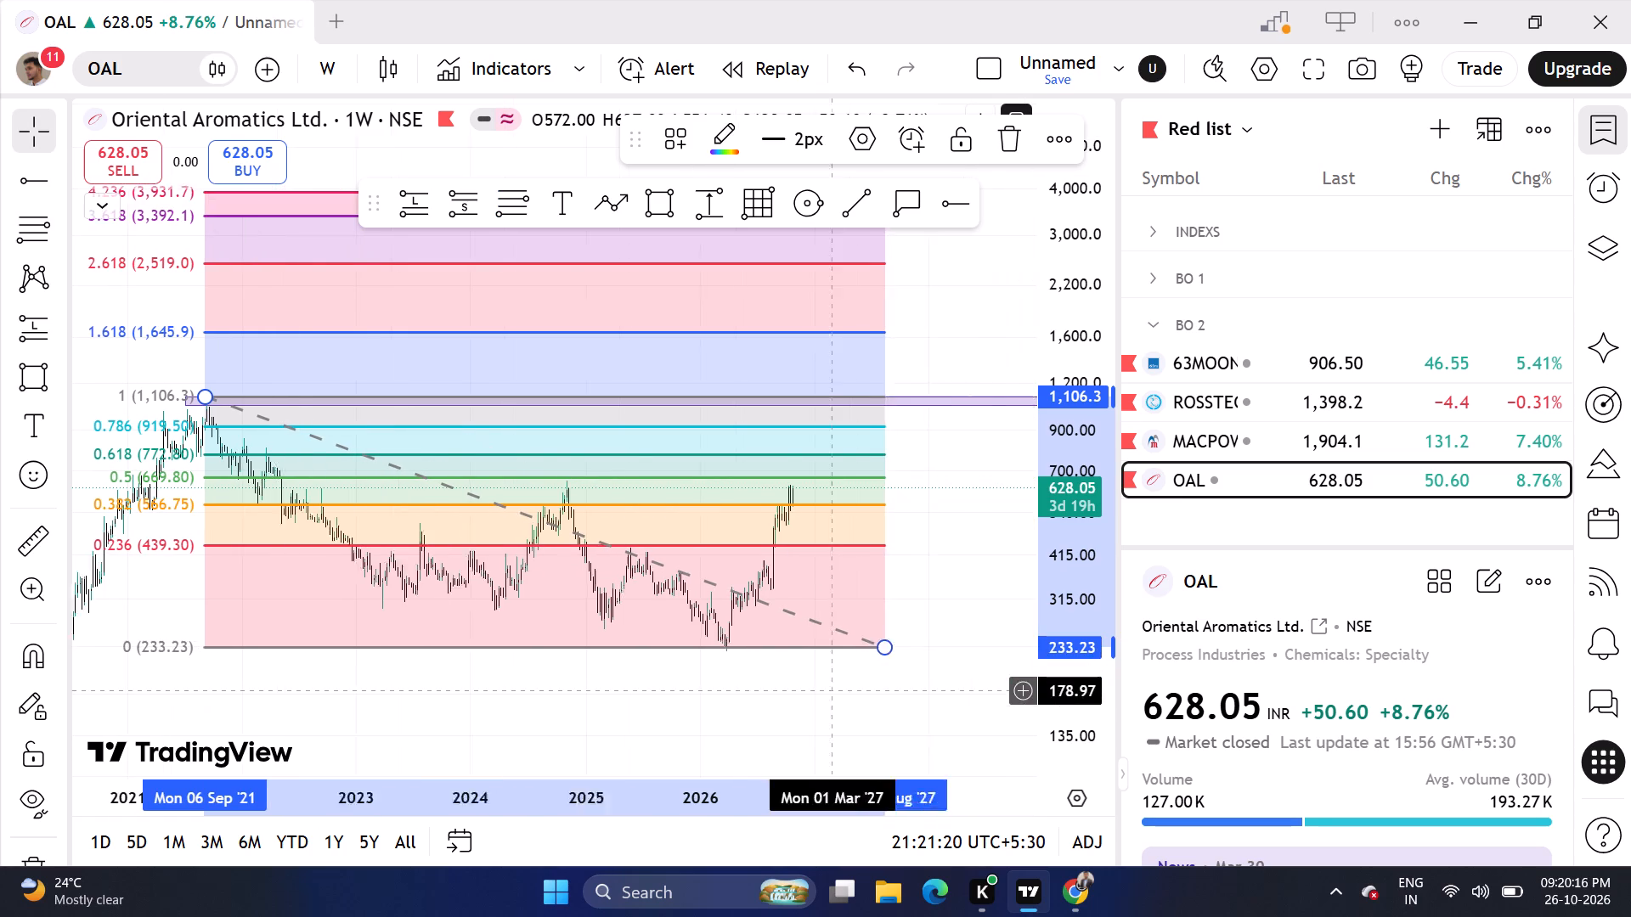
pyautogui.moveTo(844, 648); pyautogui.dragTo(900, 650)
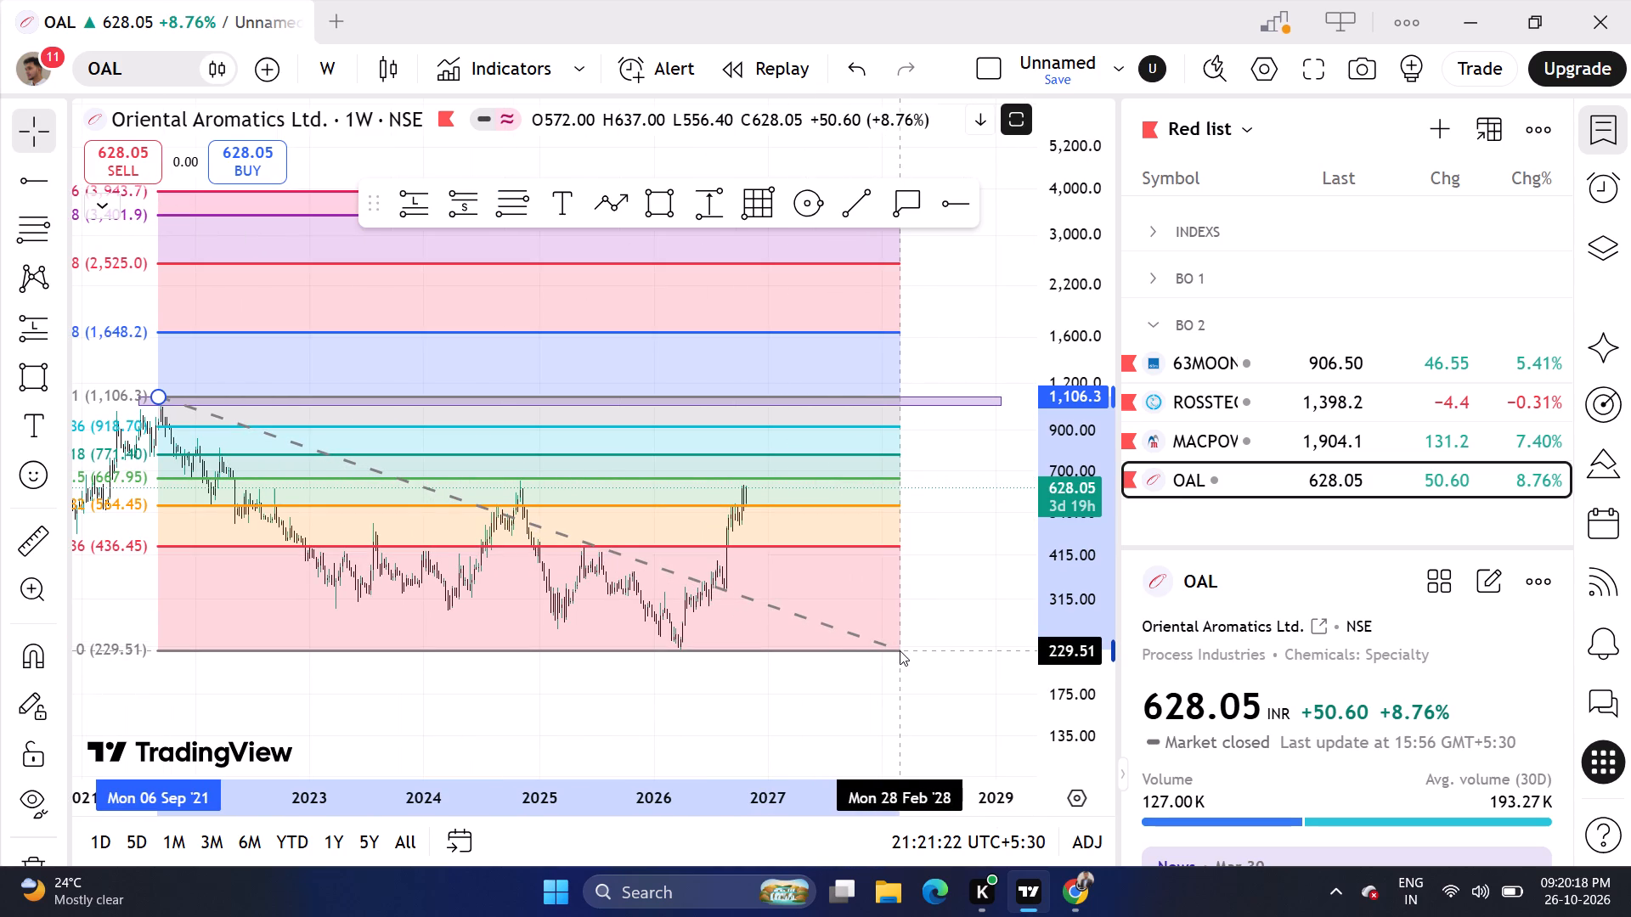
pyautogui.moveTo(900, 650); pyautogui.dragTo(900, 651)
pyautogui.click(869, 688)
# Draw a thin rectangle zone at the October 2024 high, spanning about 662 to 672.7 and extending to January 2029.
pyautogui.click(668, 216)
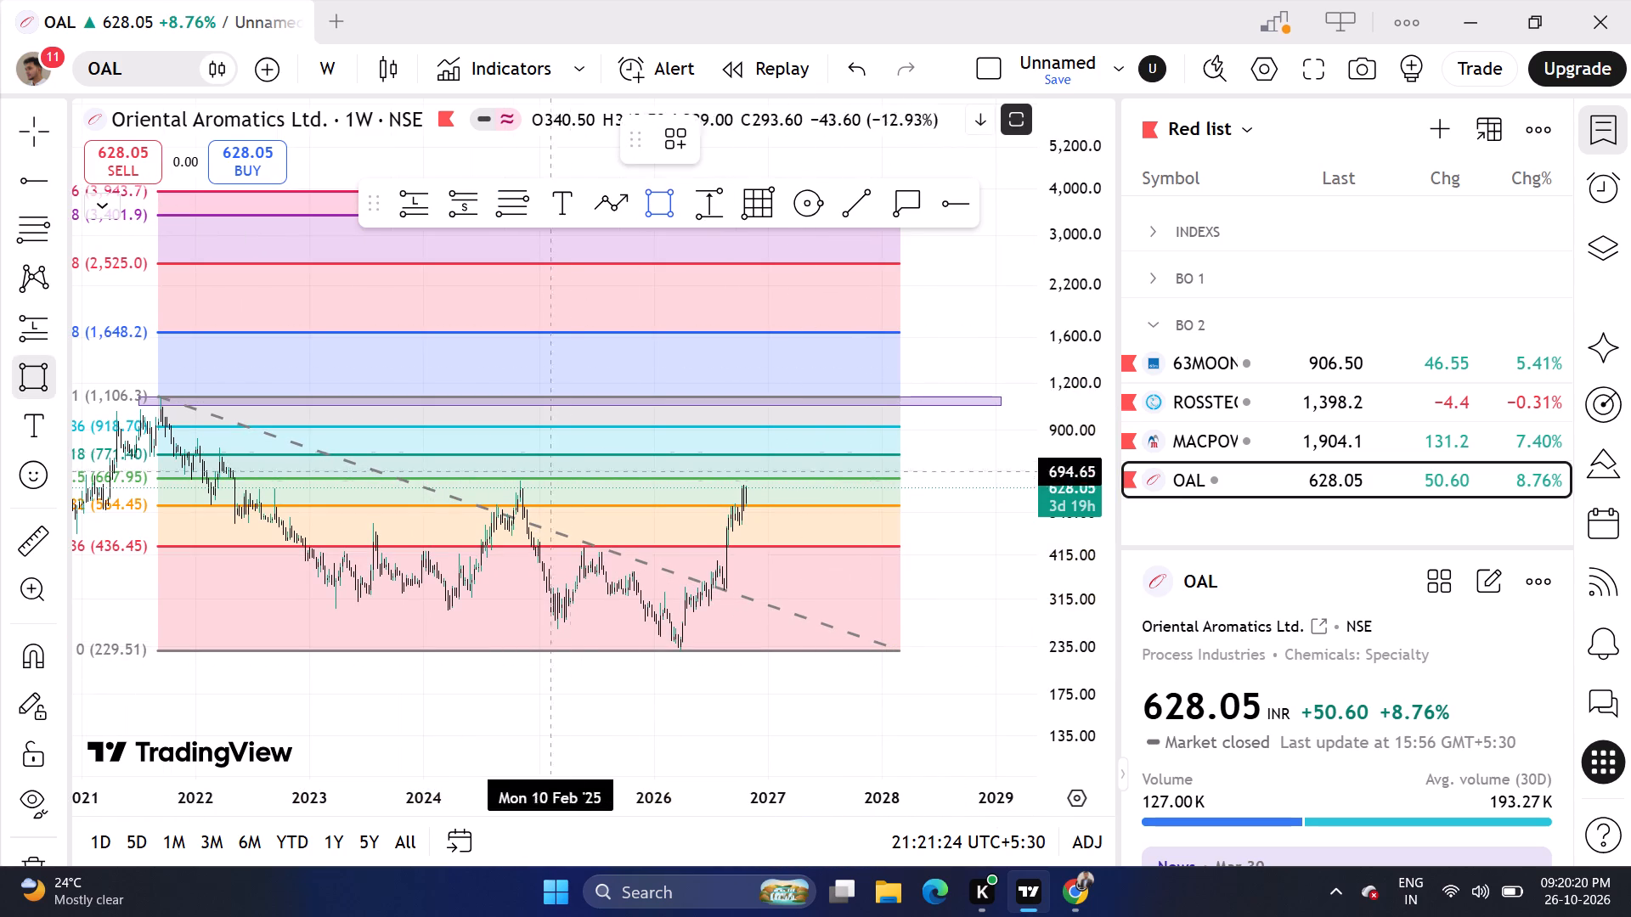
pyautogui.click(518, 480)
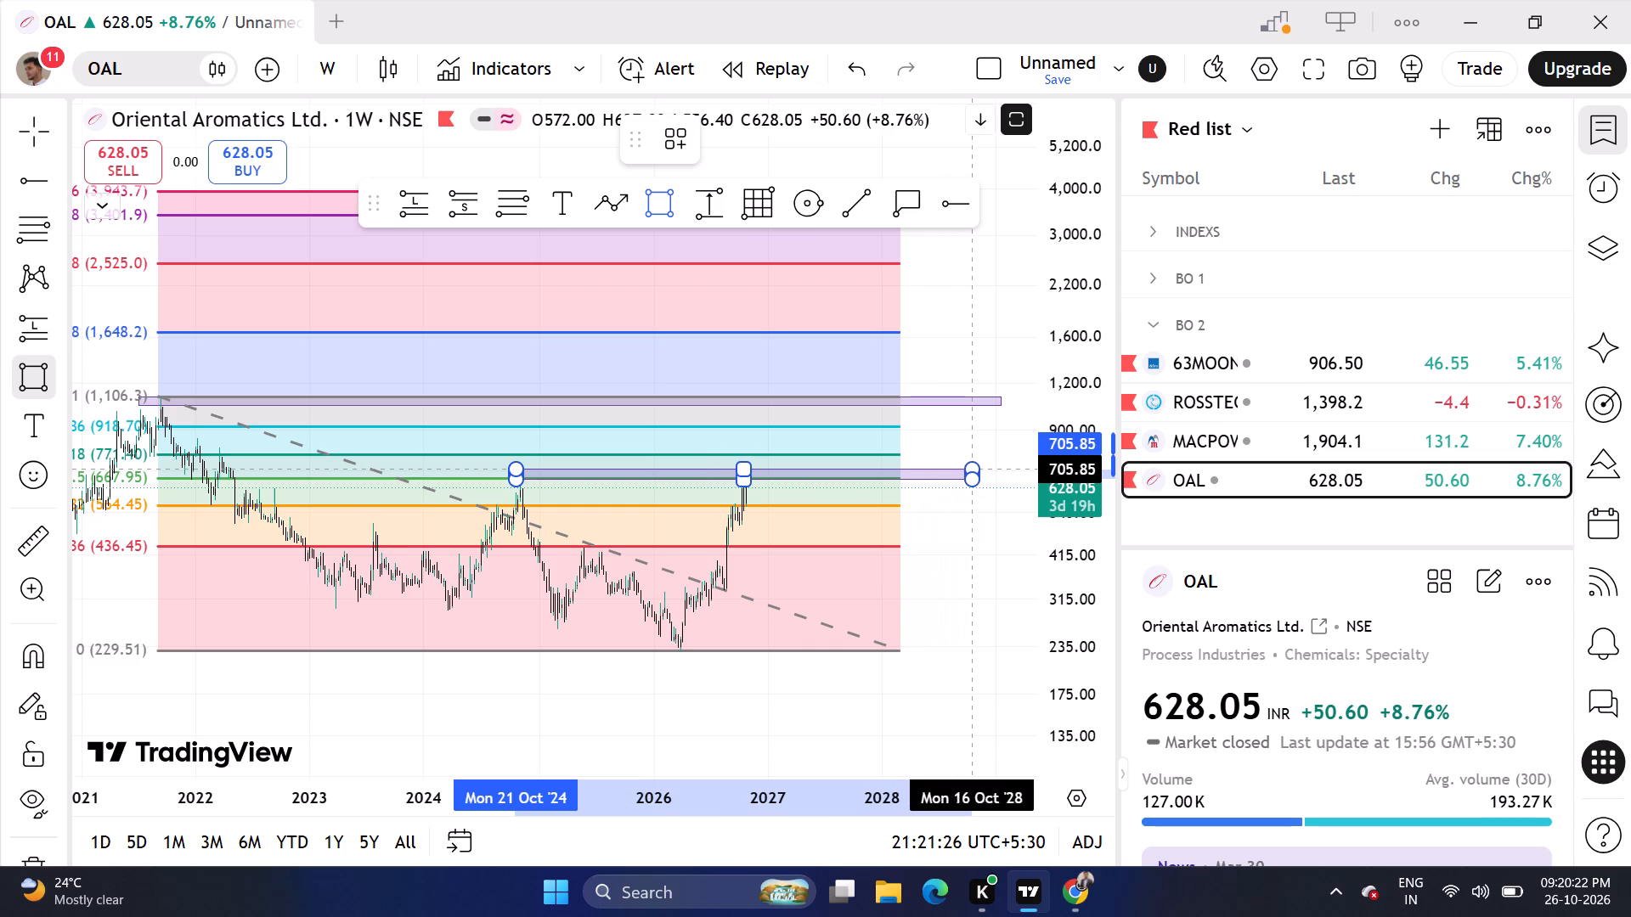
pyautogui.click(1001, 474)
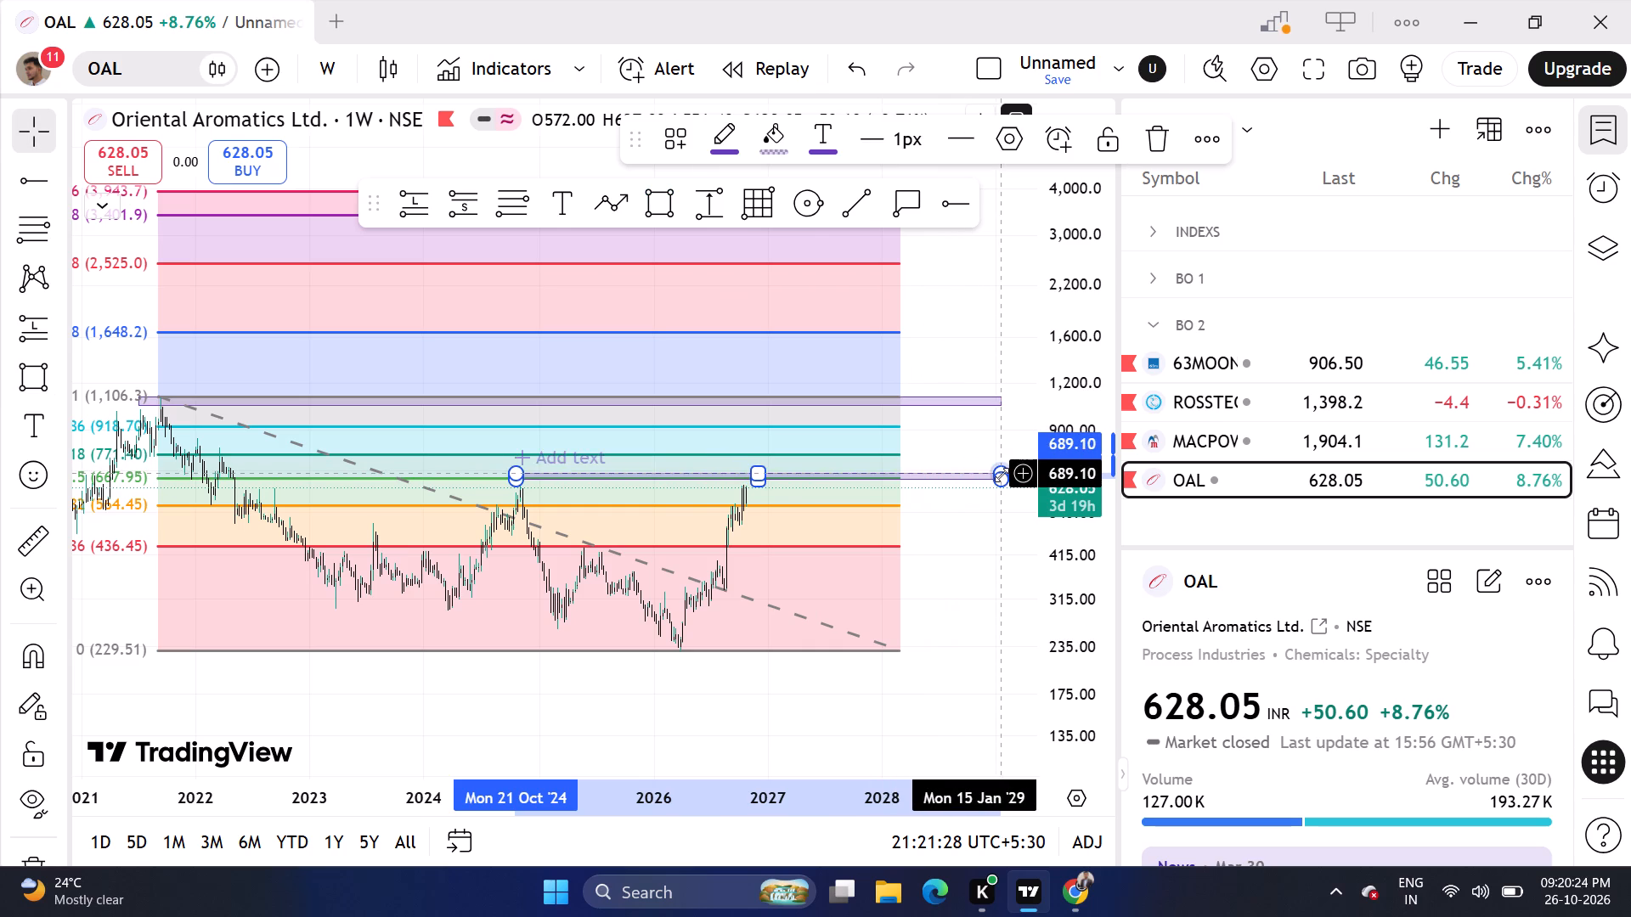
pyautogui.moveTo(765, 470); pyautogui.dragTo(736, 481)
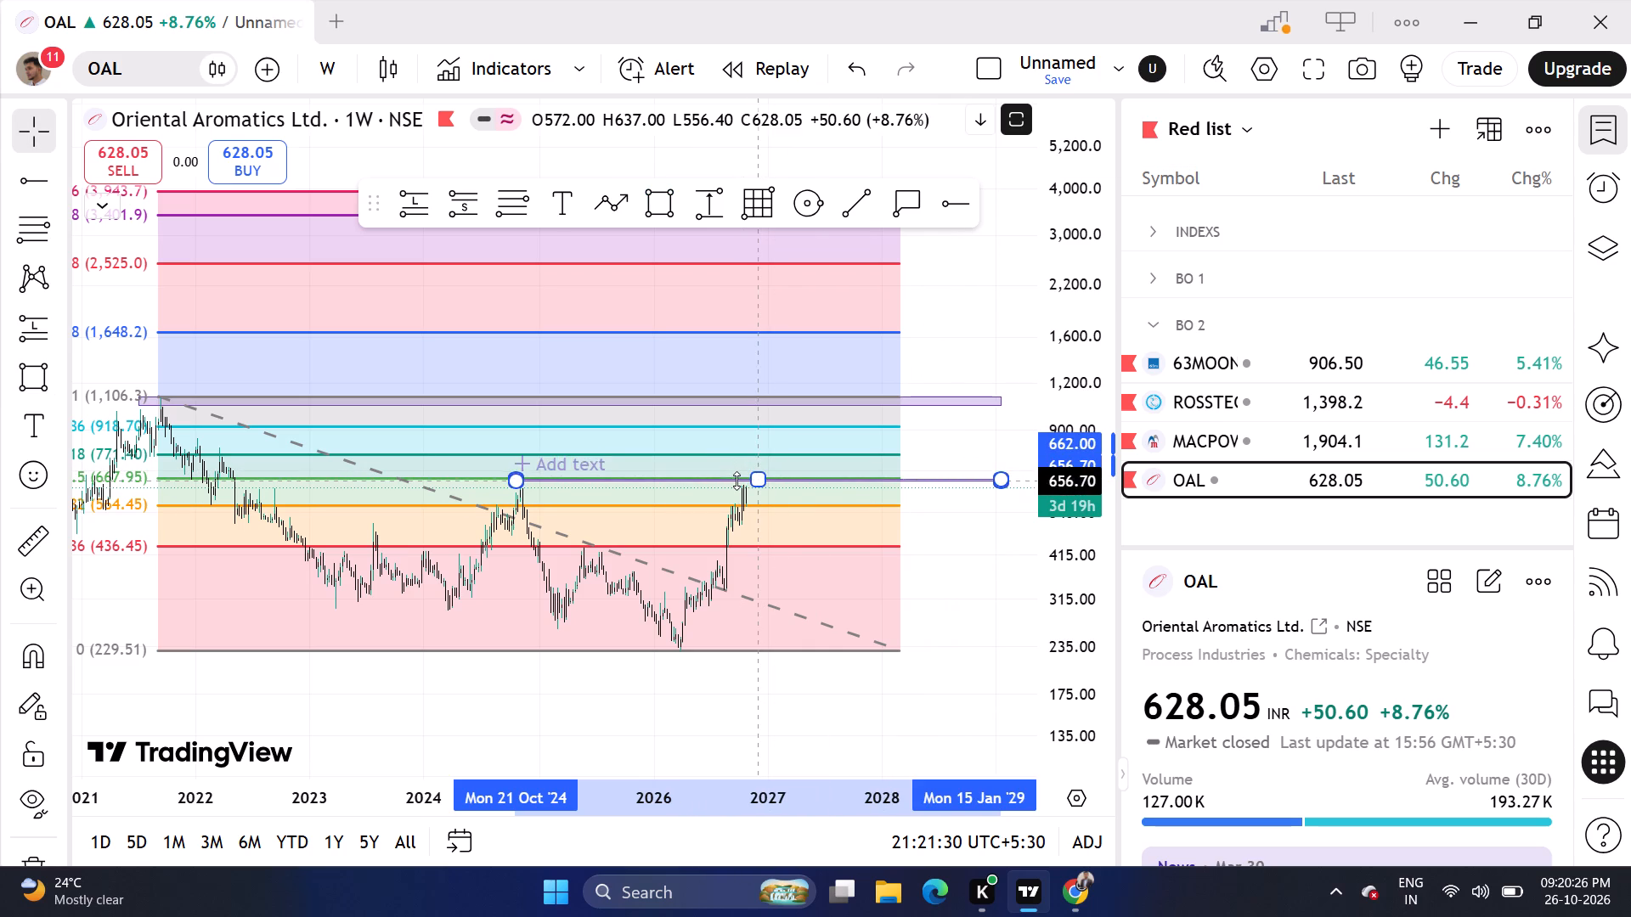
pyautogui.moveTo(736, 481); pyautogui.dragTo(748, 477)
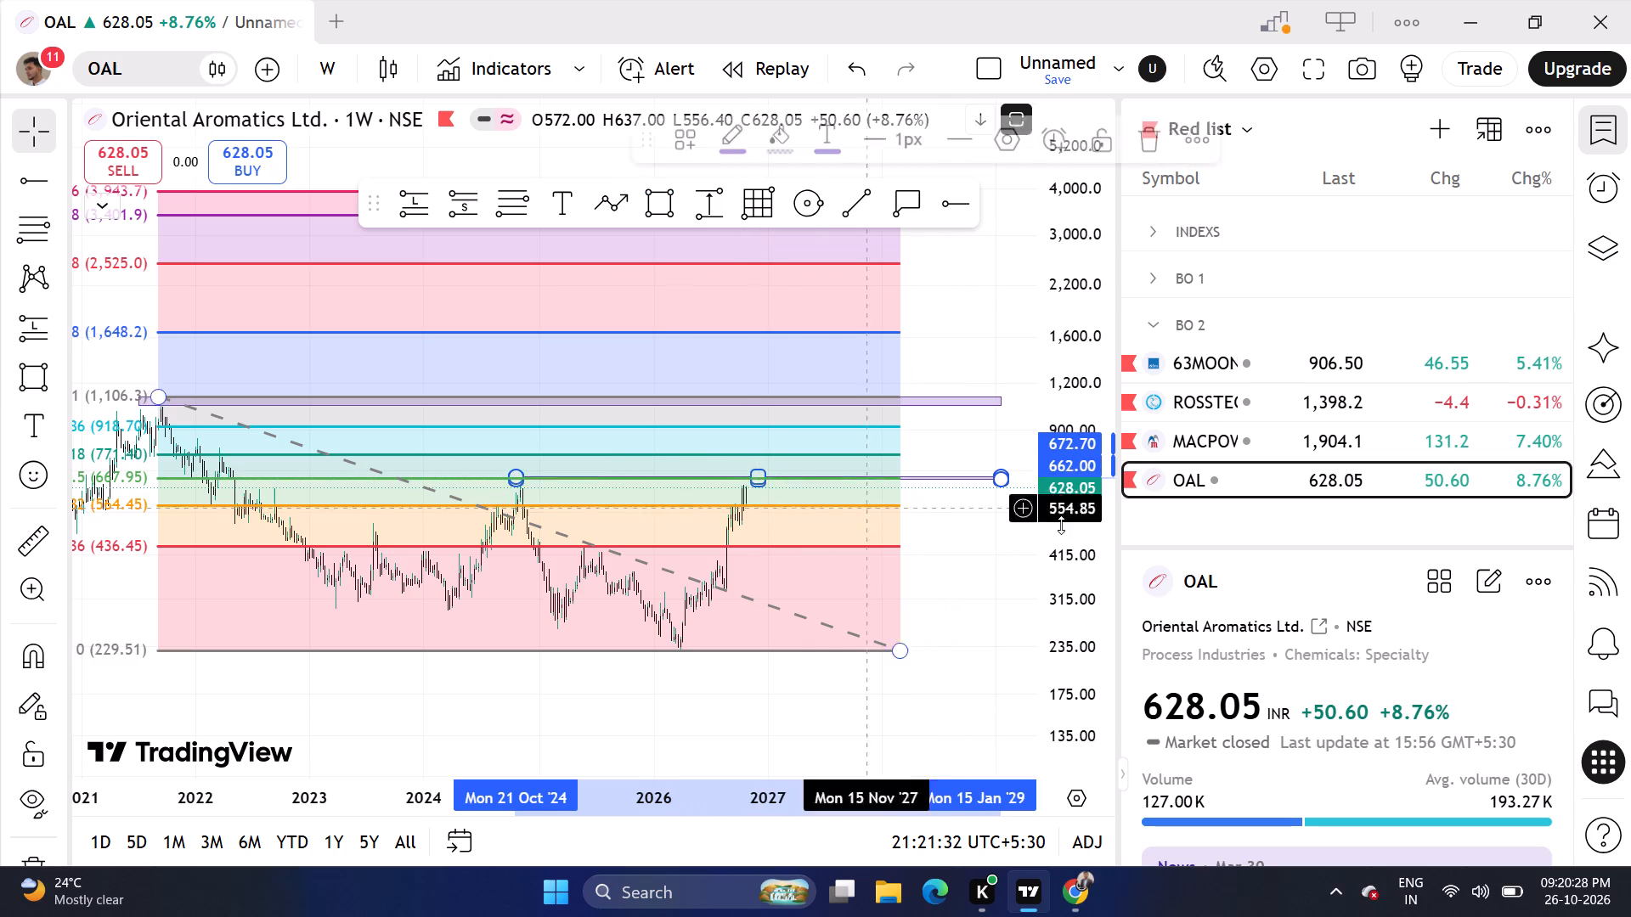
pyautogui.click(968, 545)
# Draw a thin rectangle zone at about 436 to 443, from January 2025 to January 2029.
pyautogui.scroll(2, 967, 595)
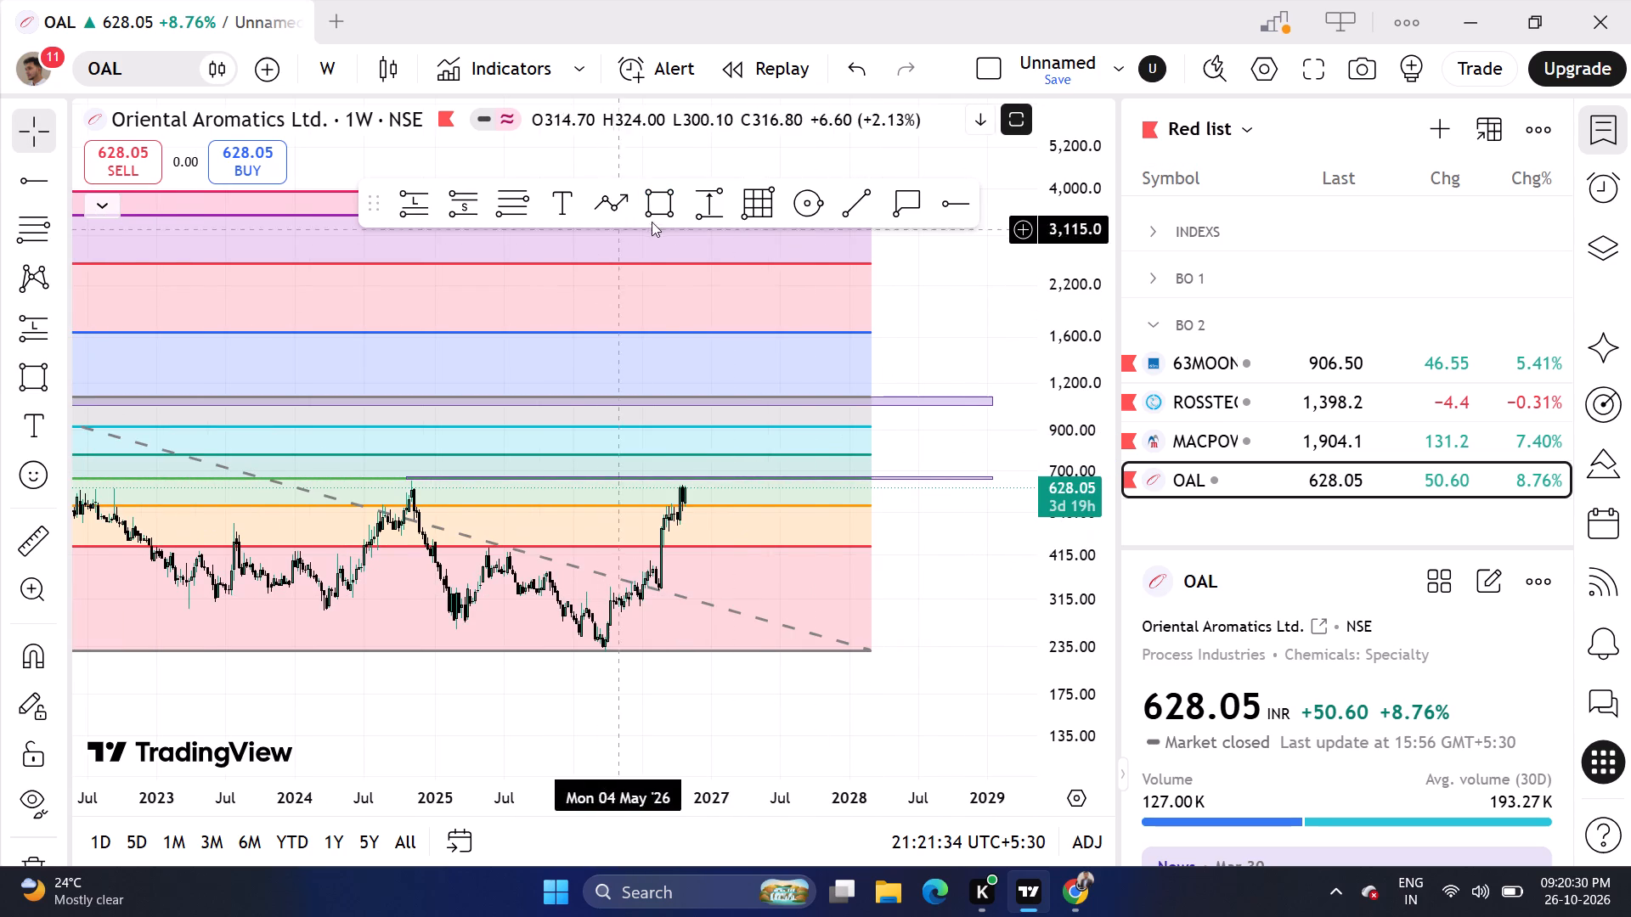
pyautogui.click(655, 221)
pyautogui.click(438, 547)
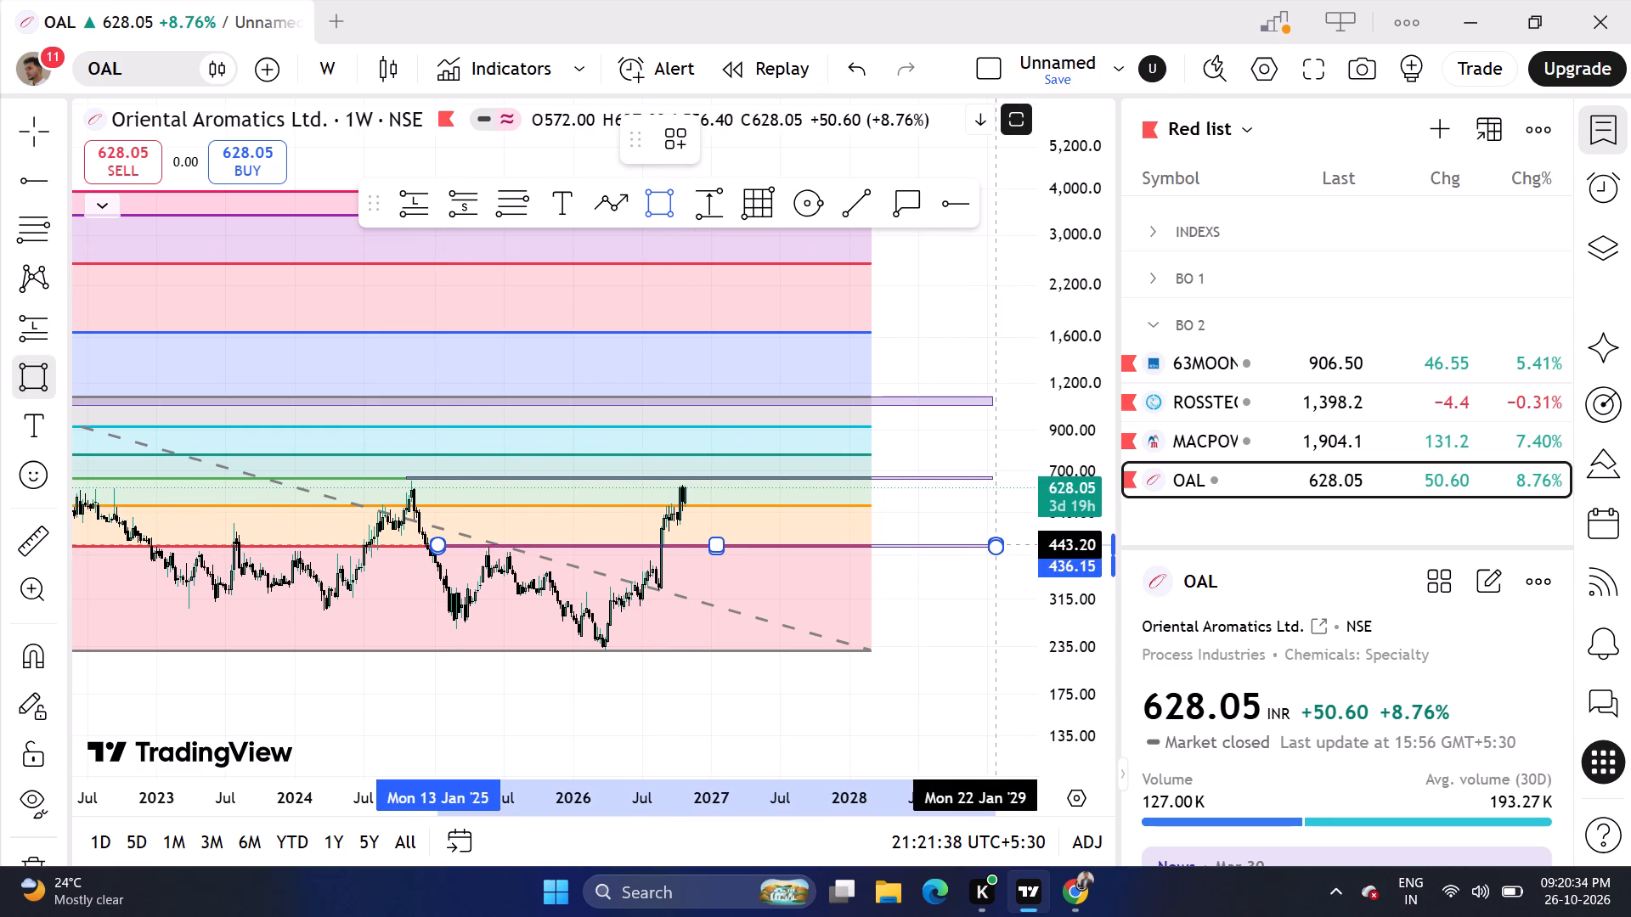
pyautogui.click(993, 544)
pyautogui.click(985, 618)
# Delete the Fib retracement drawn from the 2021 high.
pyautogui.scroll(-2, 979, 633)
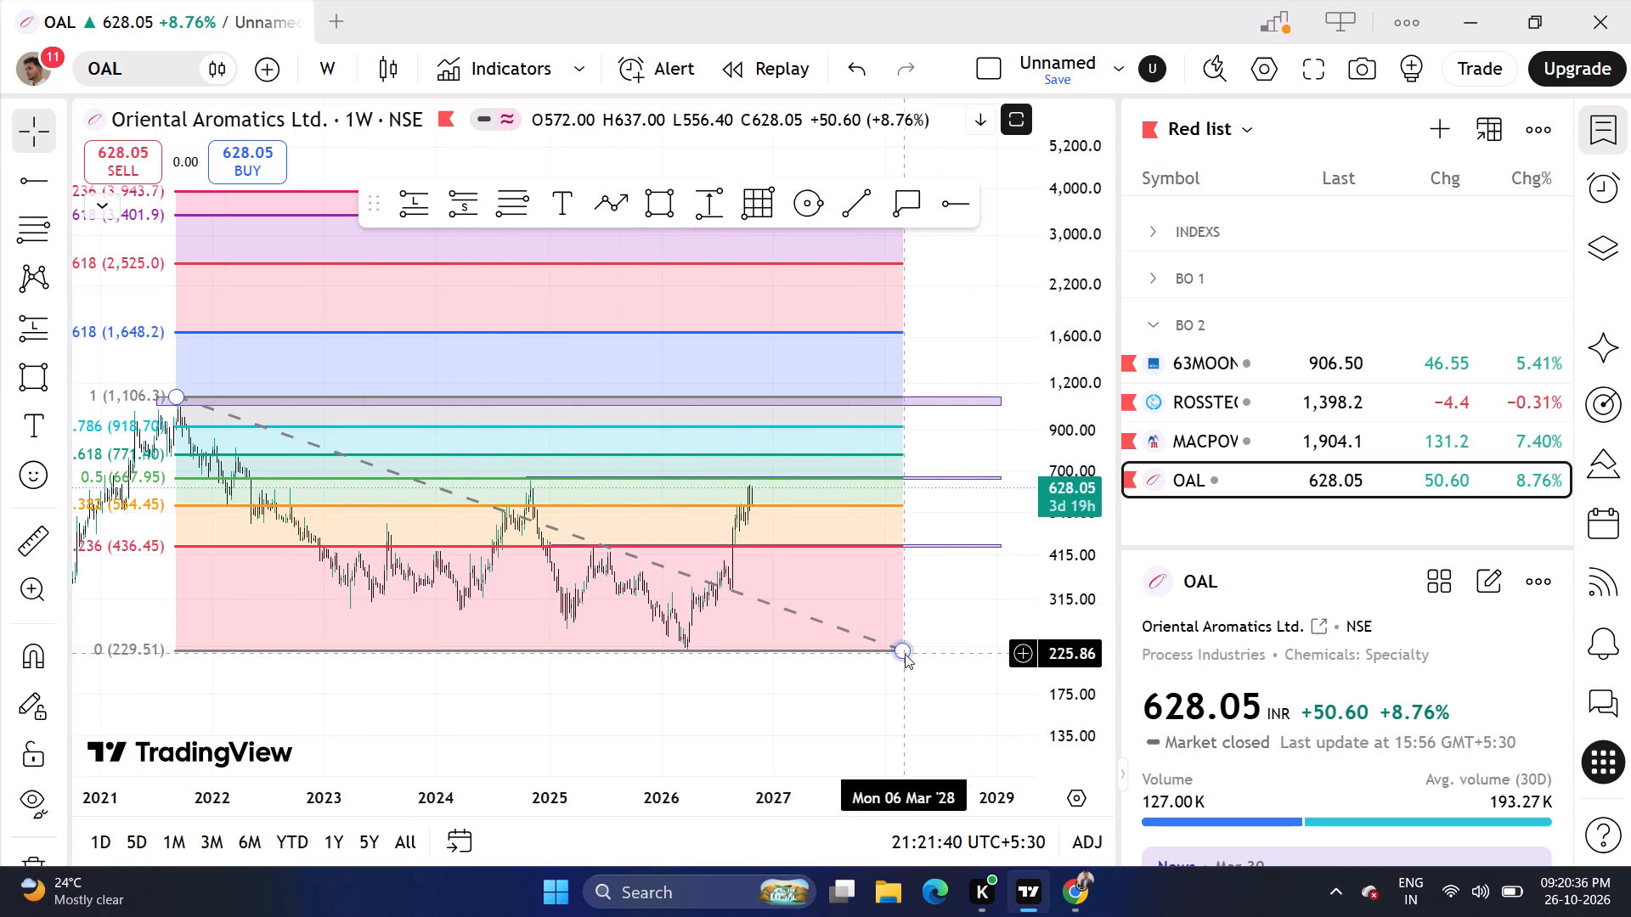
pyautogui.click(905, 654)
pyautogui.click(1018, 140)
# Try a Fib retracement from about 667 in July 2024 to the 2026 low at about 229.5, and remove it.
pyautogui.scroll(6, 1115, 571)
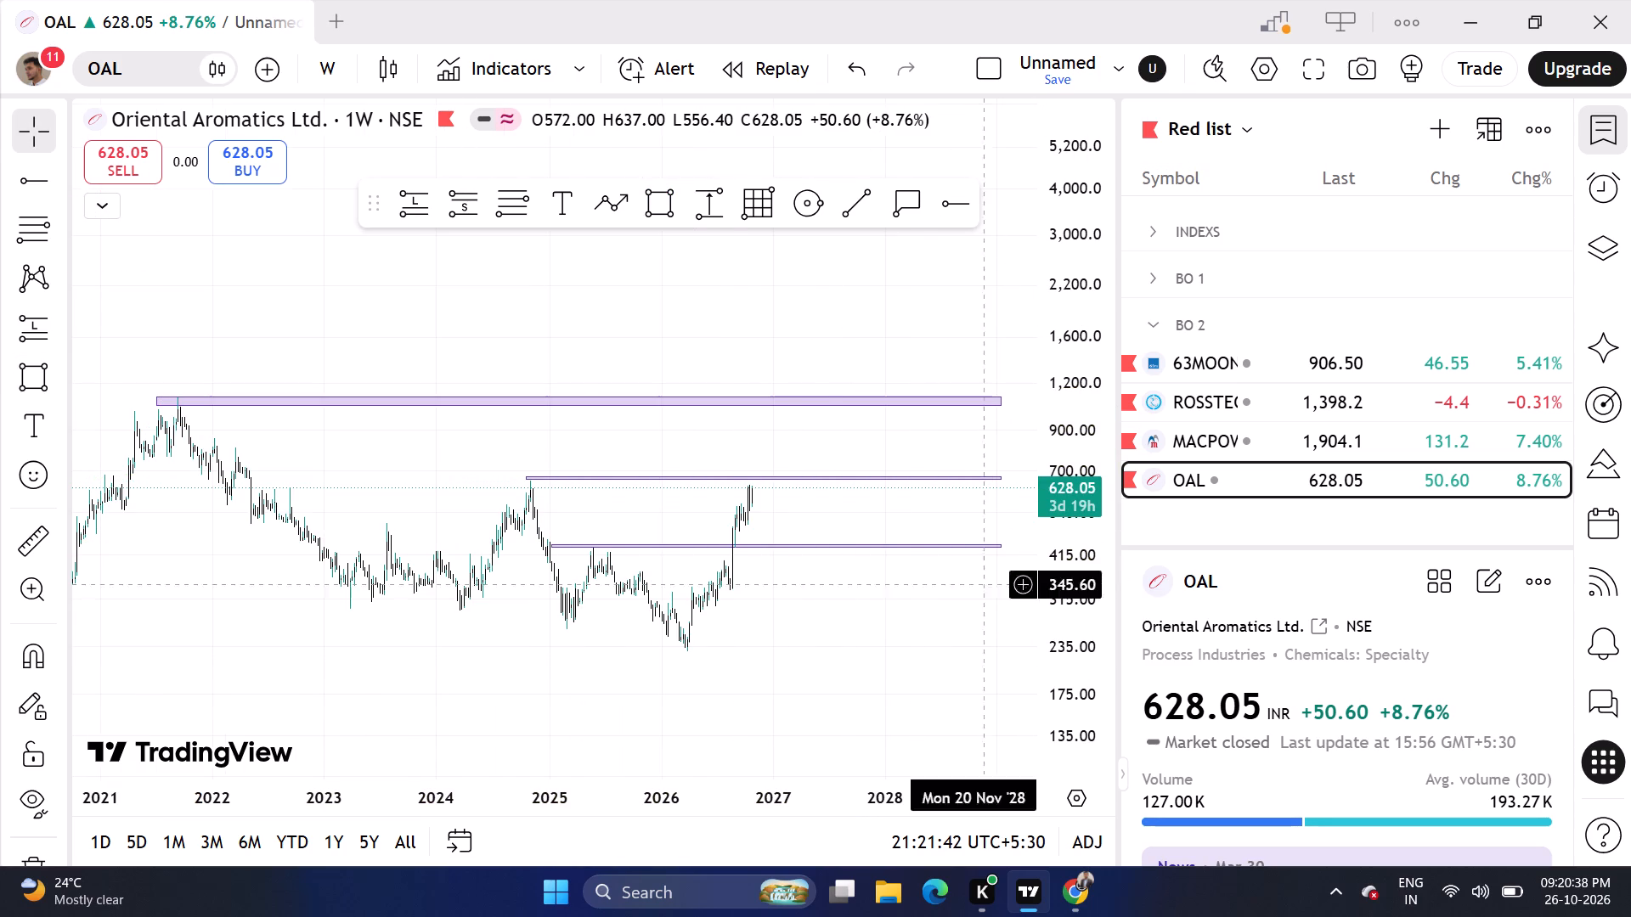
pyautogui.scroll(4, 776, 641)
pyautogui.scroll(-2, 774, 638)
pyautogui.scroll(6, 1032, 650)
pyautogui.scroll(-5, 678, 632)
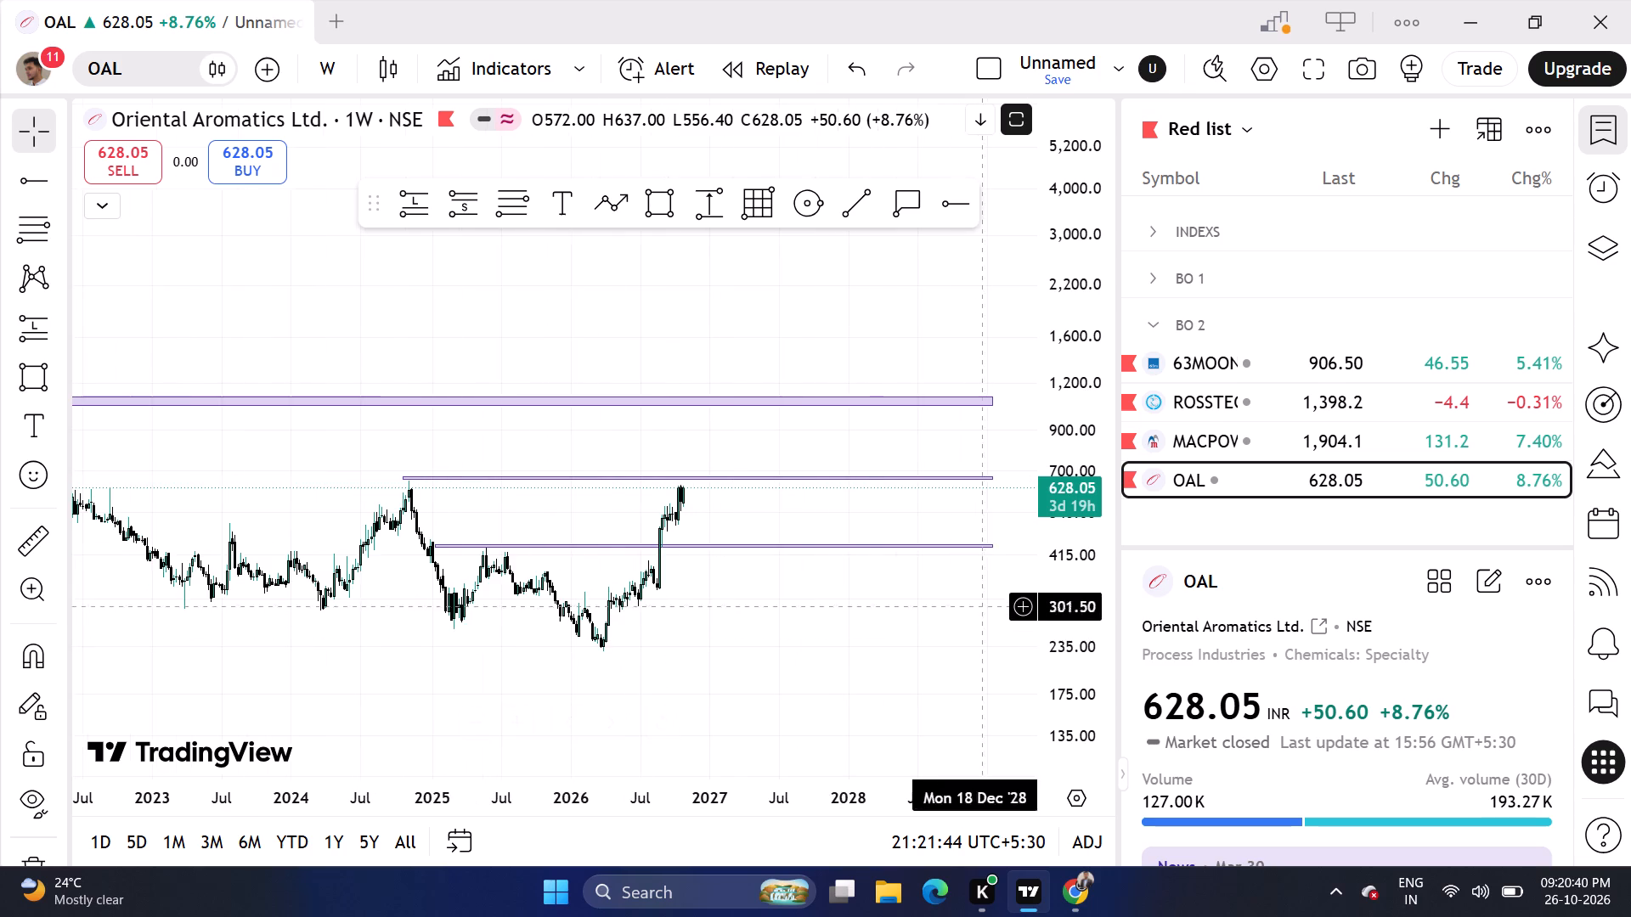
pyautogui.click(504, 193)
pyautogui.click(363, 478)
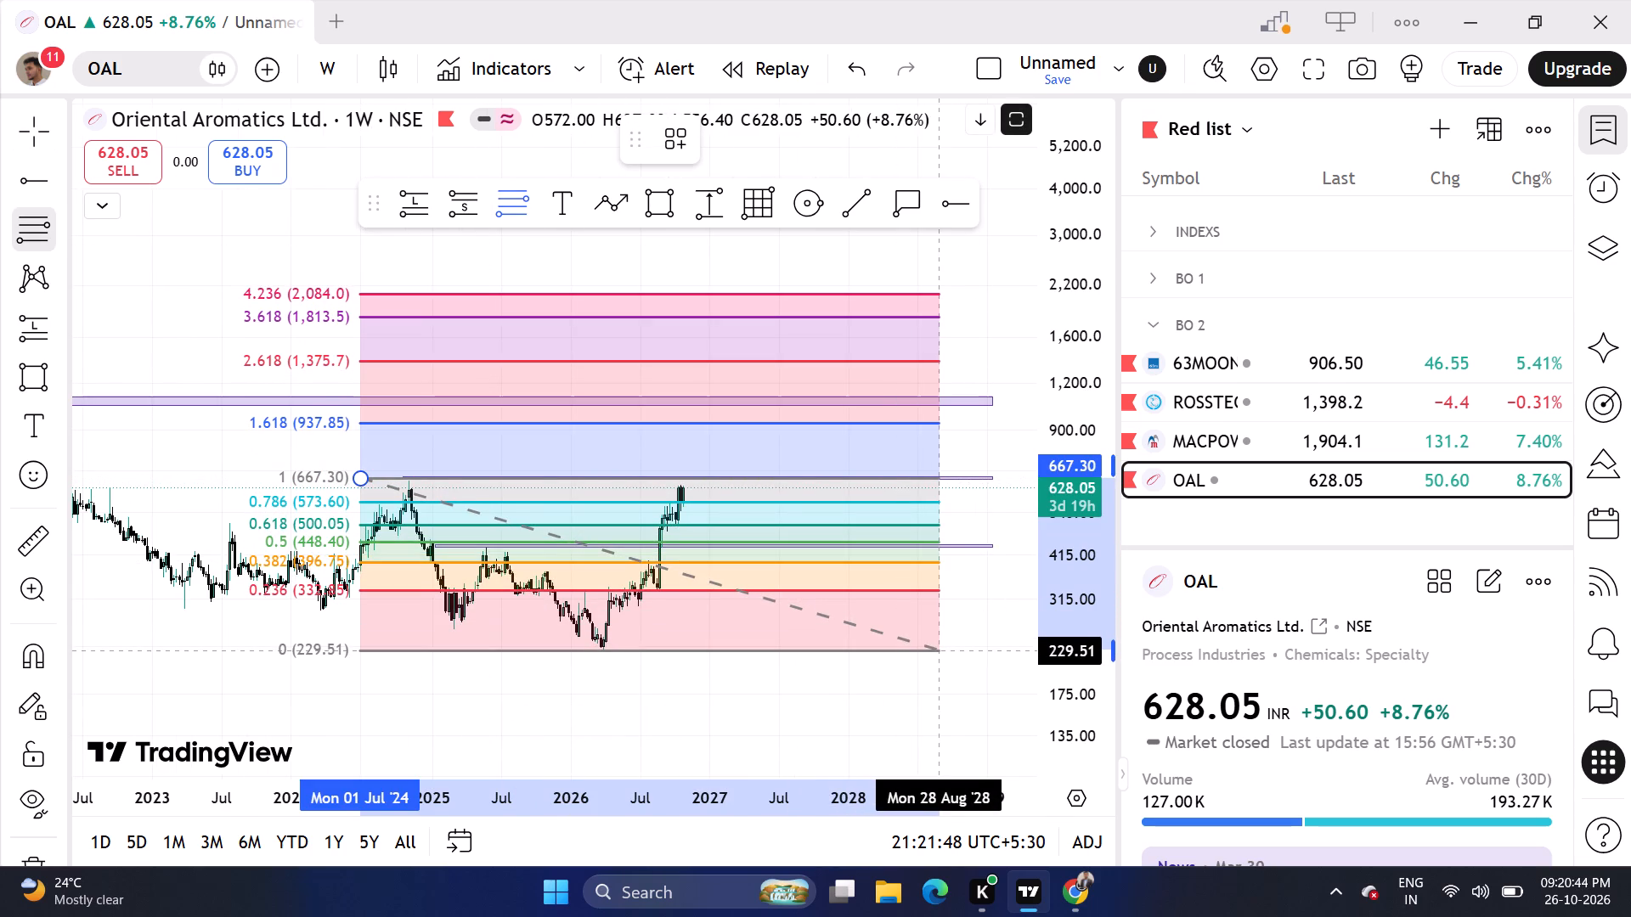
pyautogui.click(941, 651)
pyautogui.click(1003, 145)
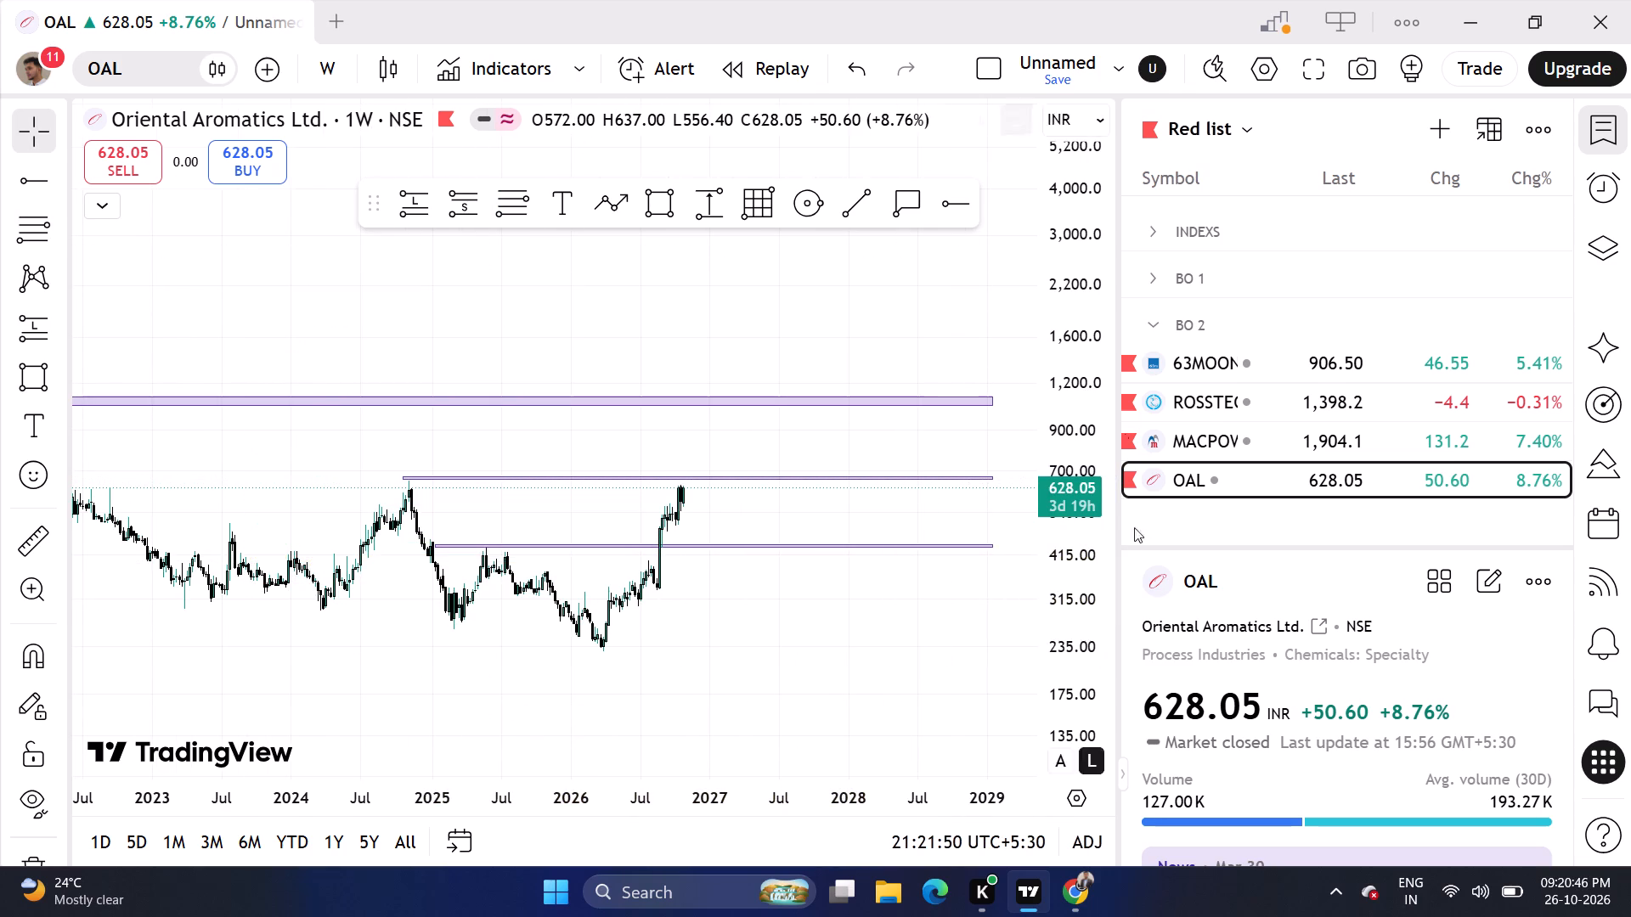
# Switch the chart to the daily timeframe.
pyautogui.scroll(12, 1128, 625)
pyautogui.scroll(6, 845, 655)
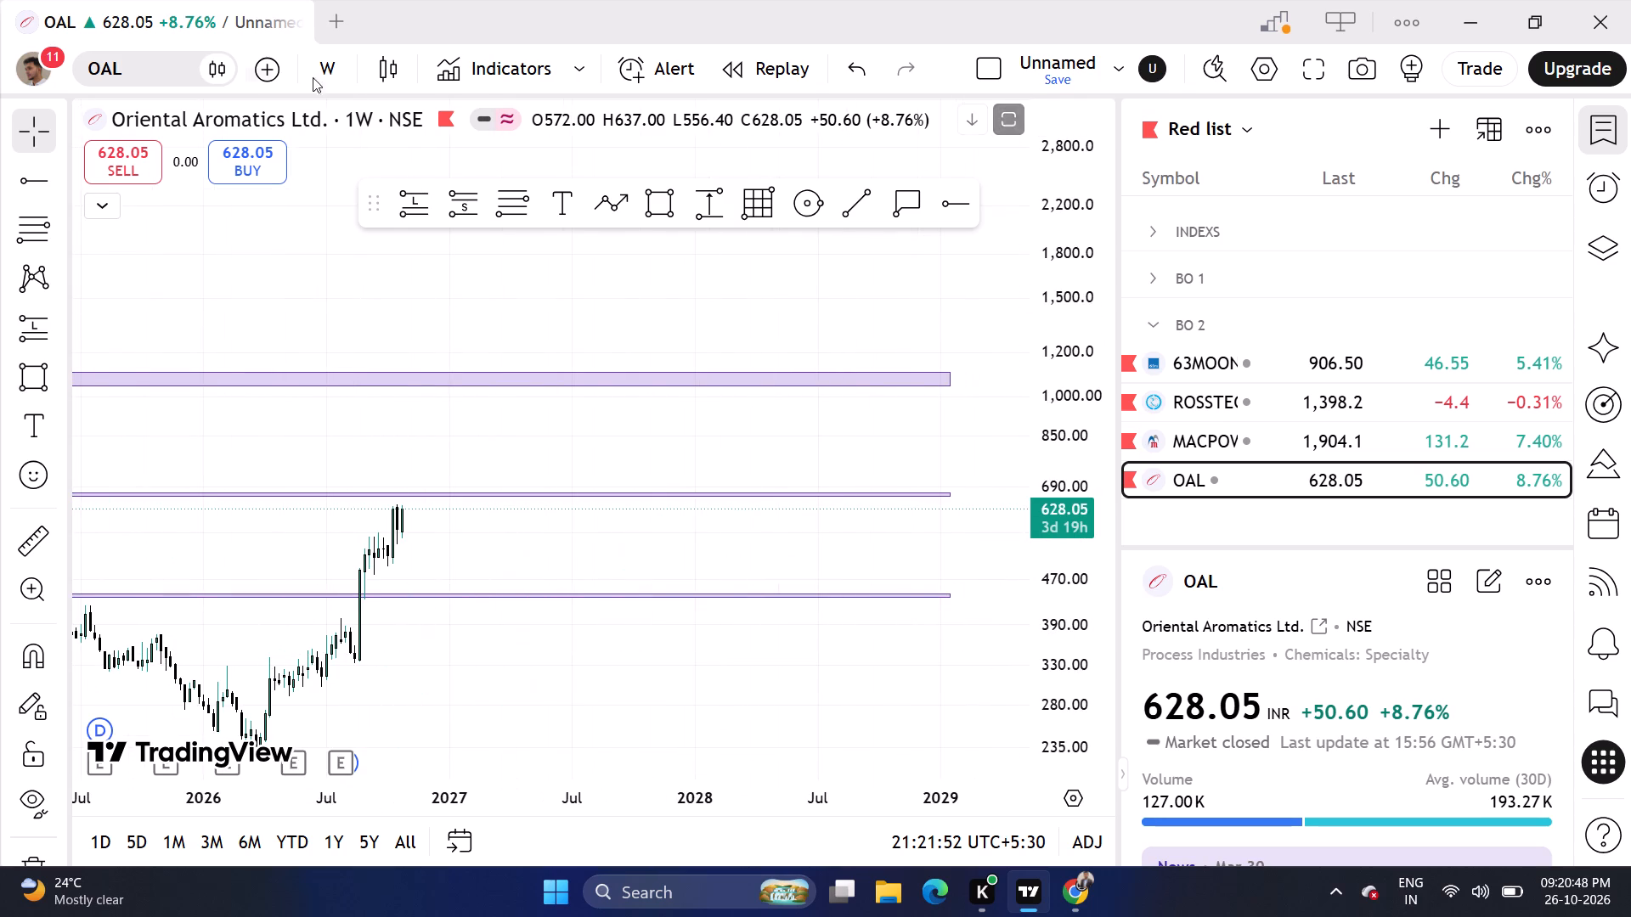
pyautogui.click(315, 76)
pyautogui.scroll(-6, 416, 485)
pyautogui.click(398, 510)
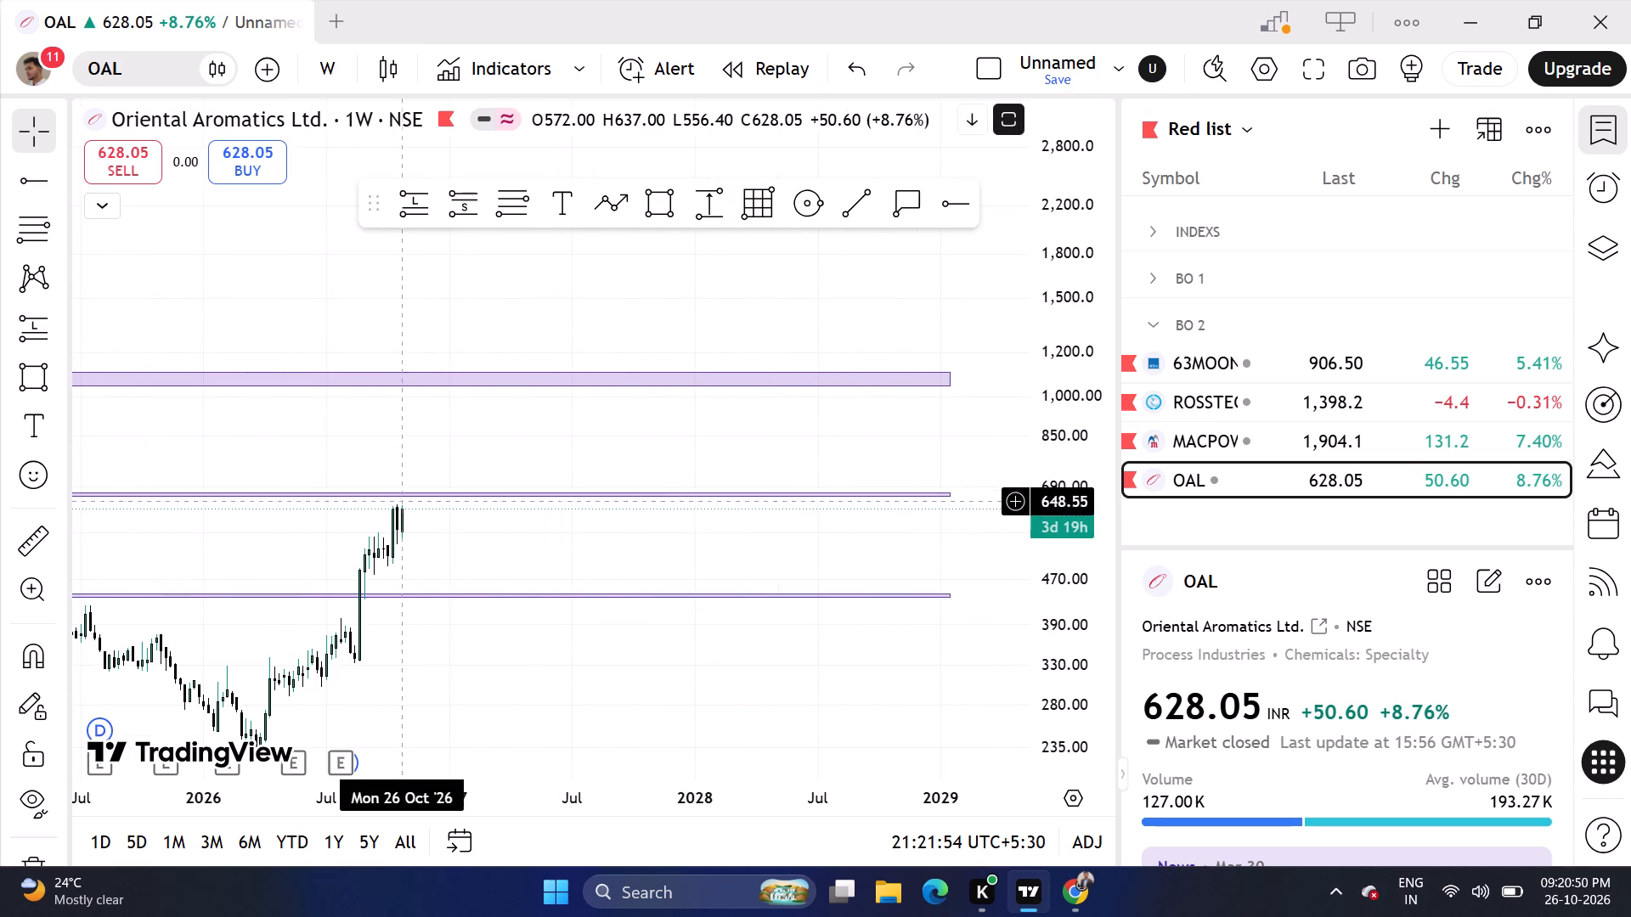
pyautogui.click(322, 63)
pyautogui.scroll(-6, 369, 275)
pyautogui.click(377, 499)
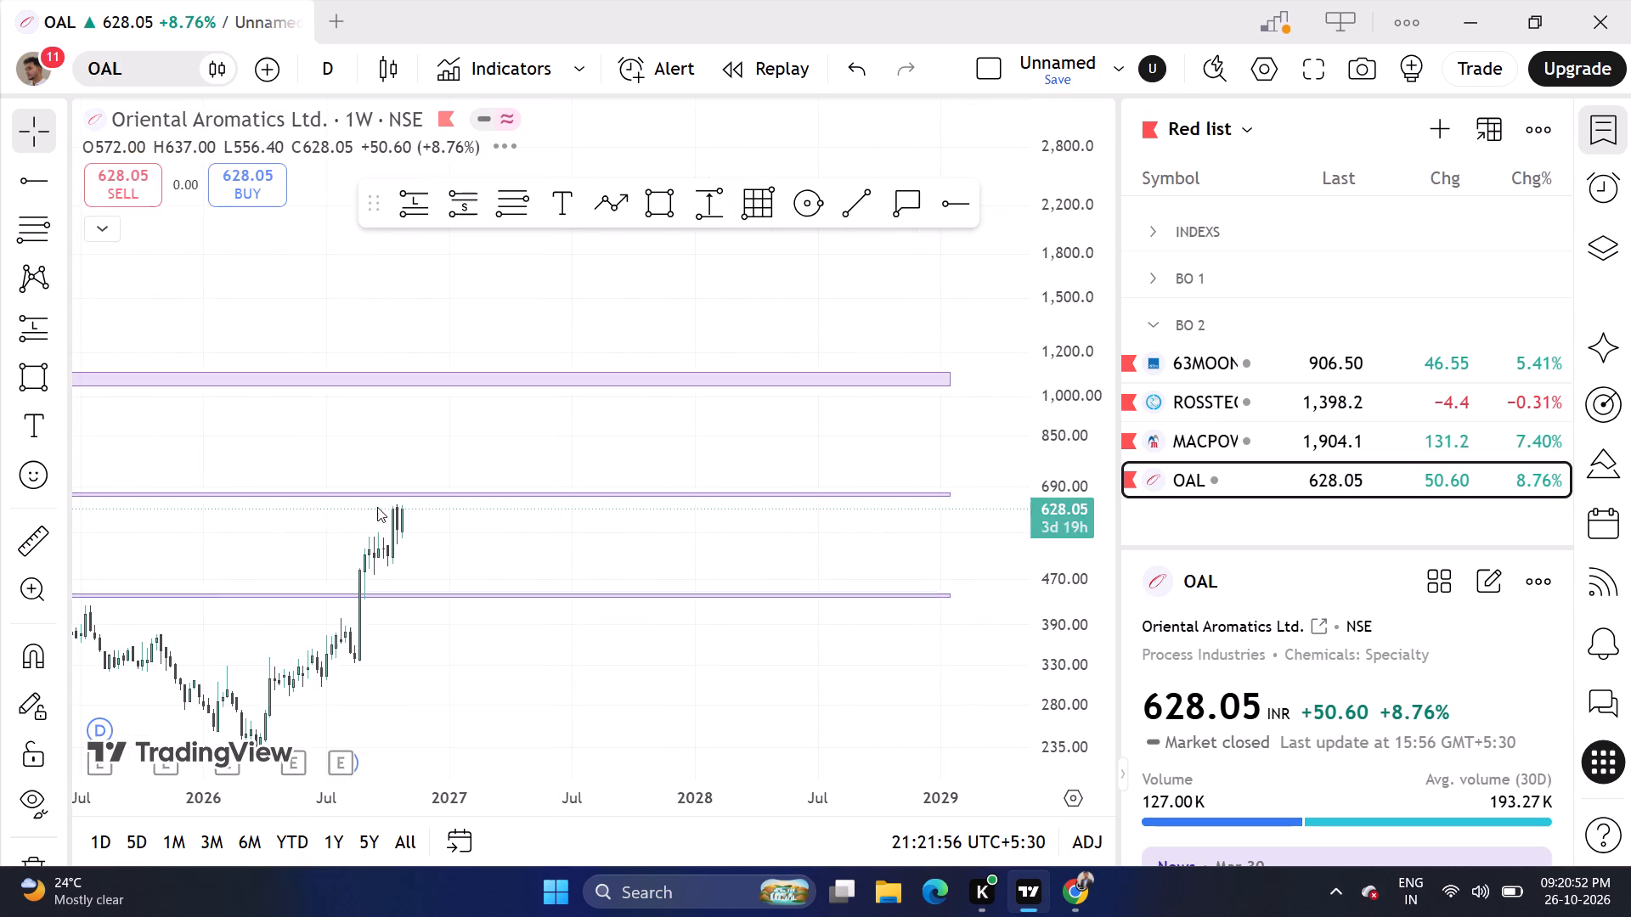
# Draw a Fib retracement between the two thin zones, from about 674 on 3 September 2026 to about 436 on 21 December 2026.
pyautogui.moveTo(439, 667); pyautogui.dragTo(690, 637)
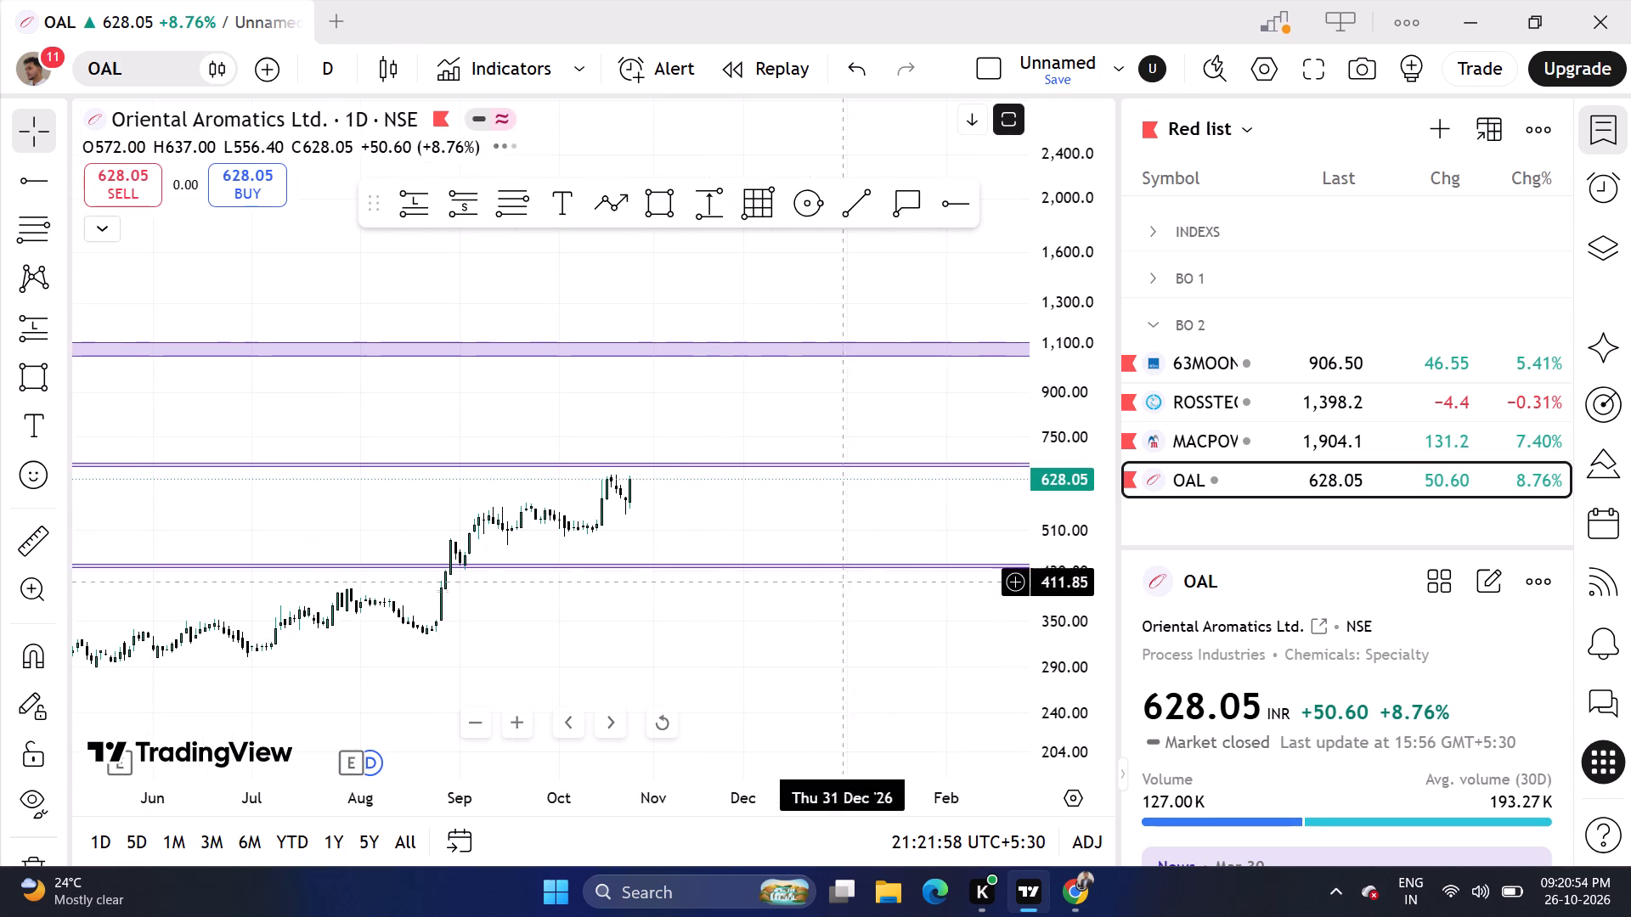
pyautogui.scroll(7, 1051, 651)
pyautogui.scroll(-5, 828, 581)
pyautogui.scroll(7, 999, 644)
pyautogui.moveTo(742, 590); pyautogui.dragTo(800, 515)
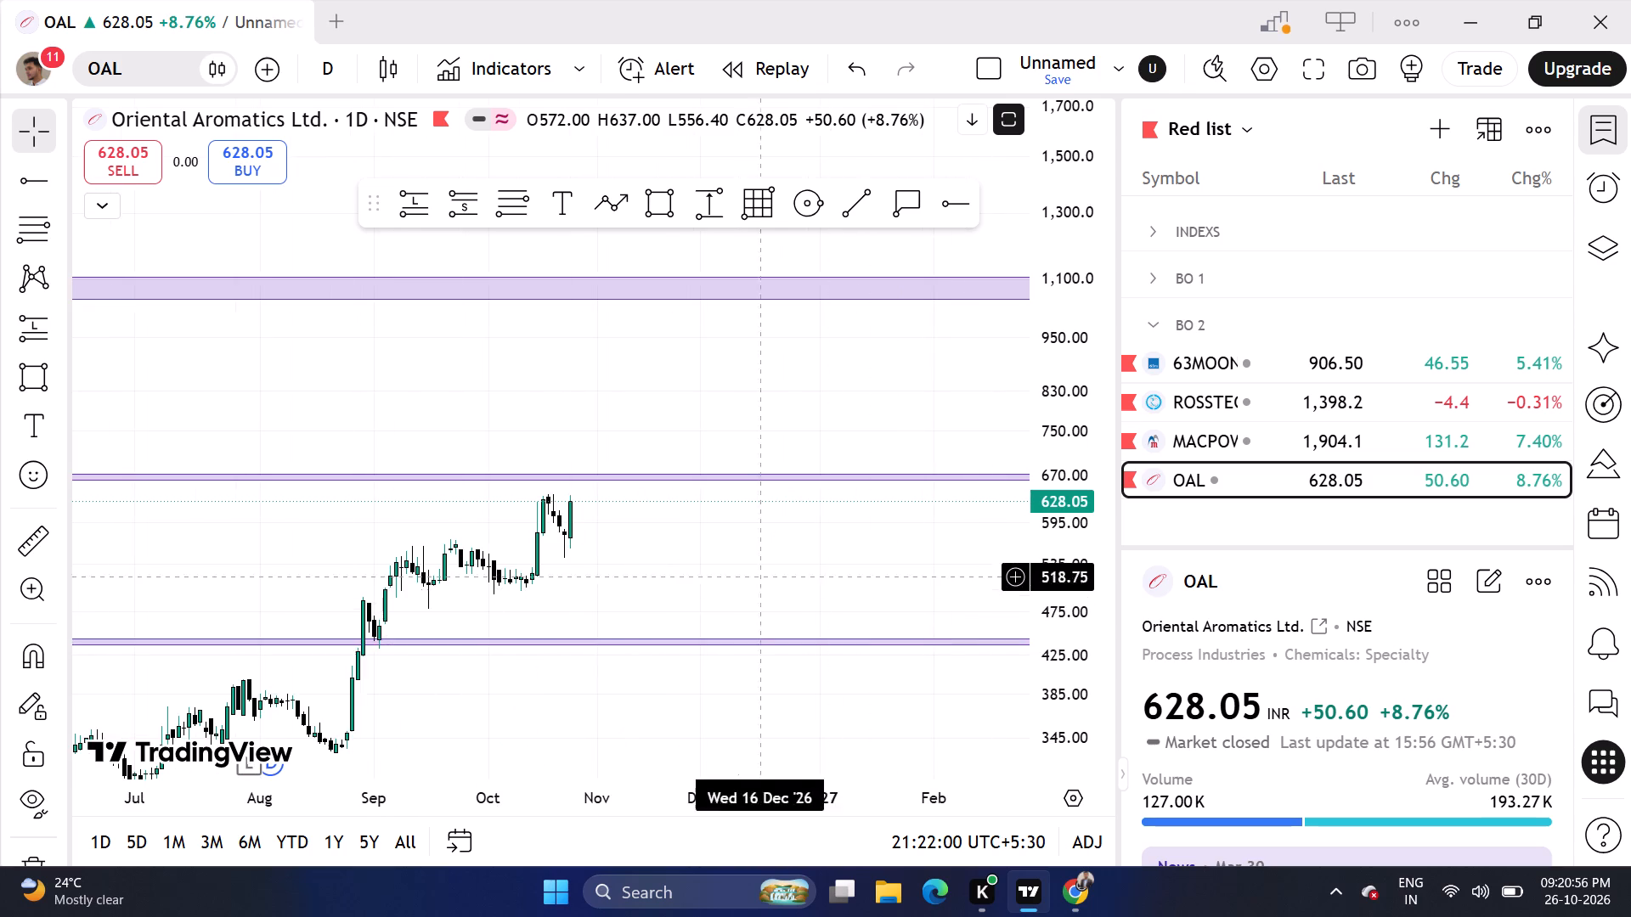
pyautogui.moveTo(800, 515); pyautogui.dragTo(803, 497)
pyautogui.click(497, 196)
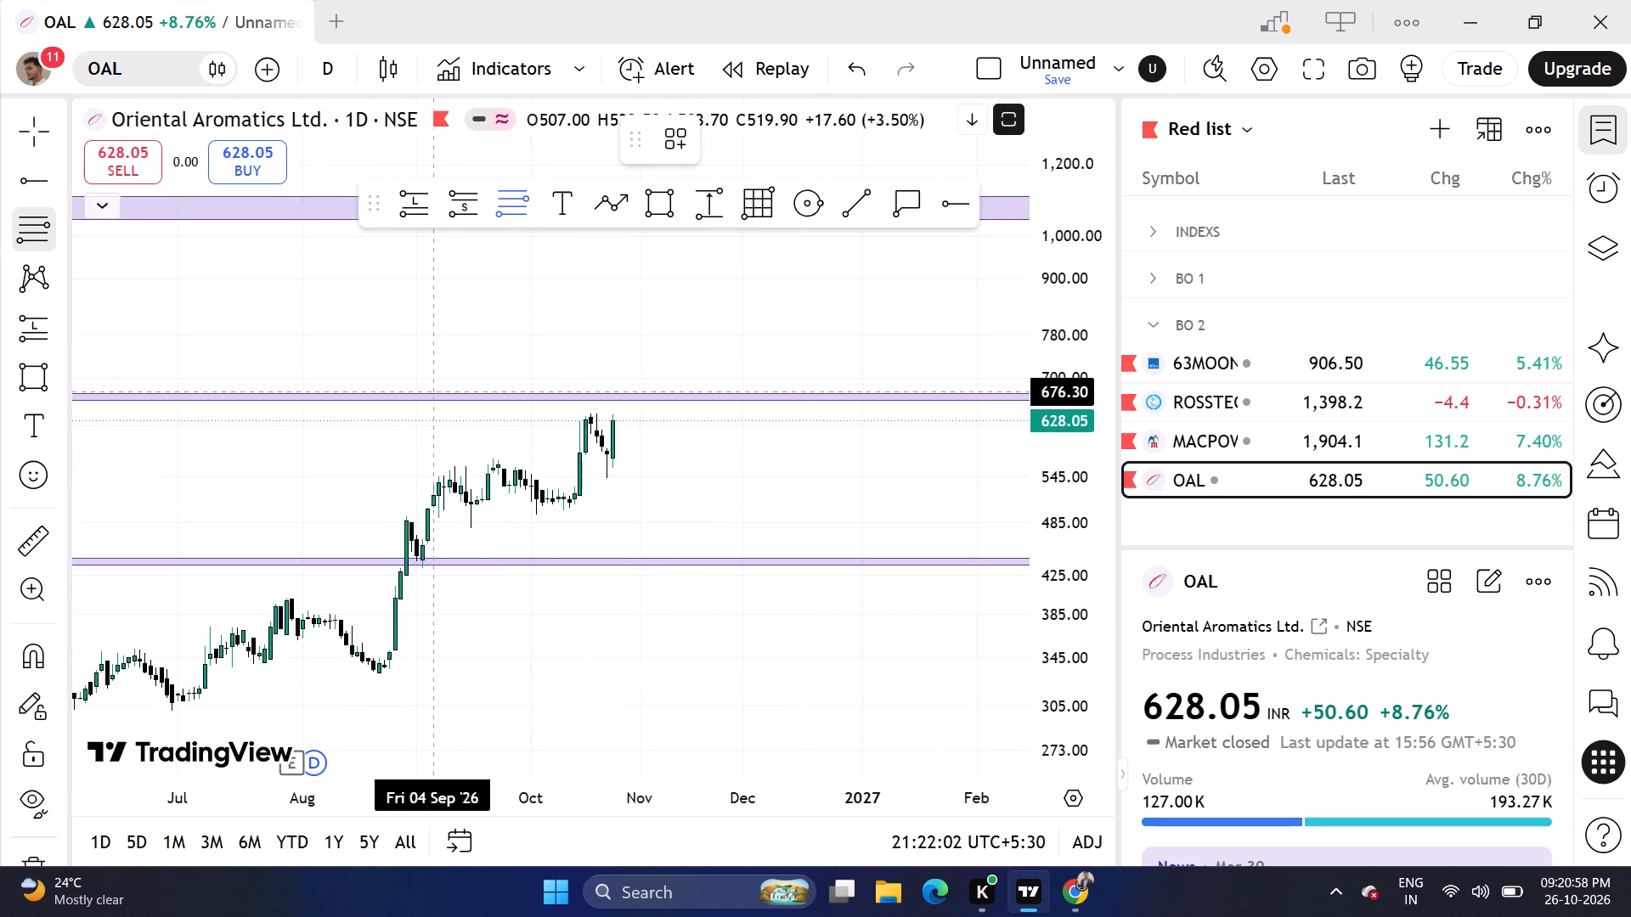
pyautogui.click(429, 393)
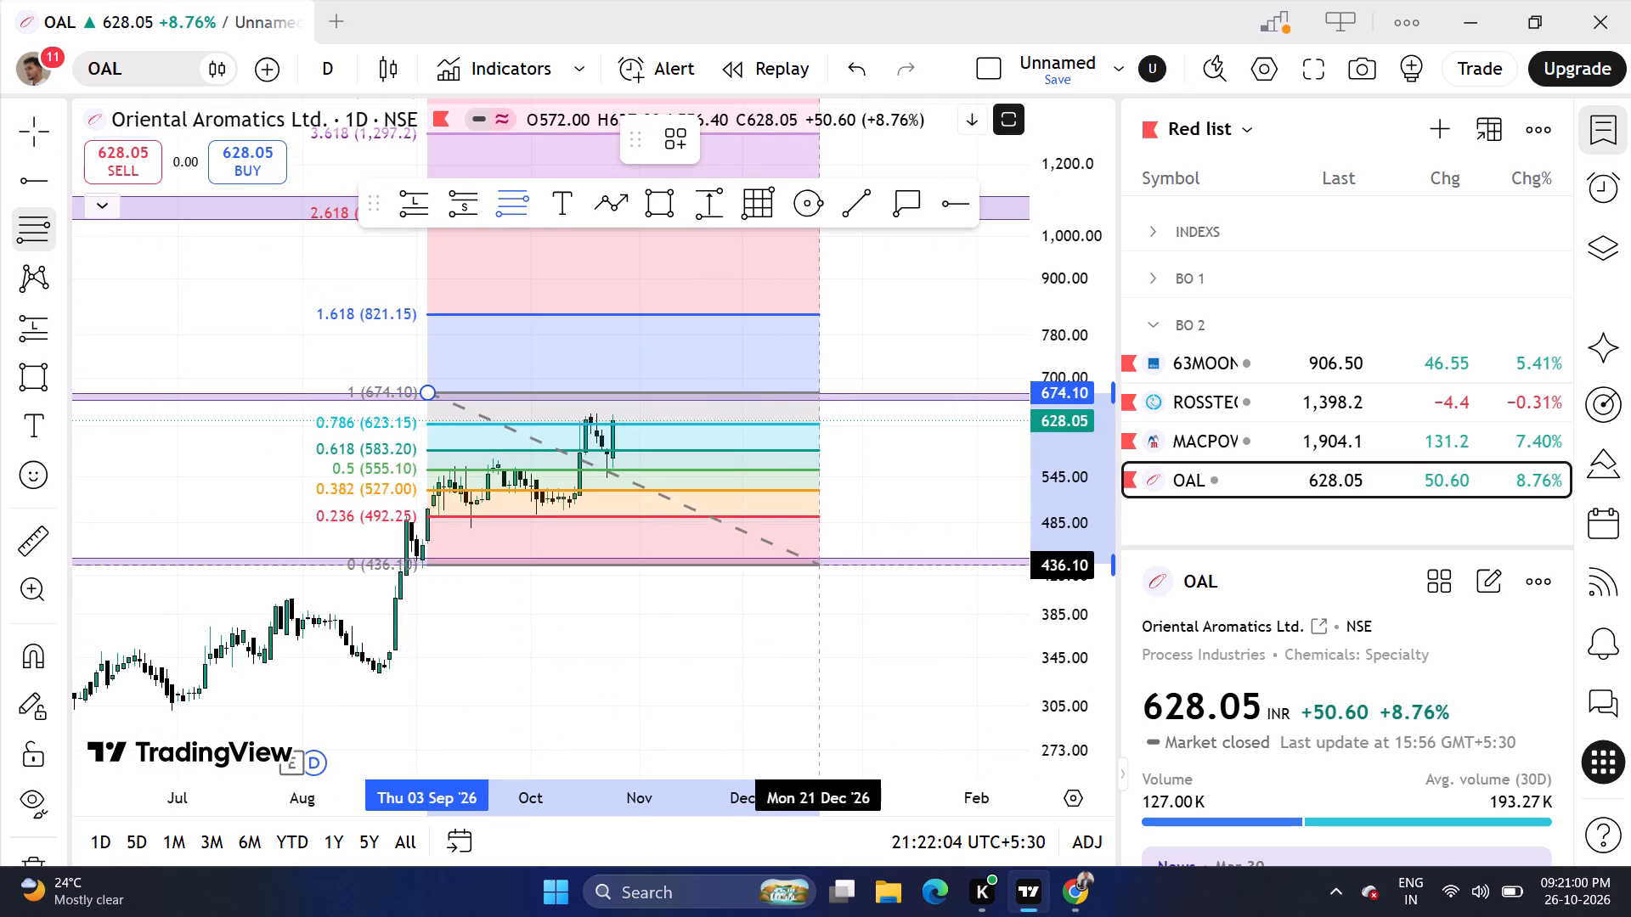
pyautogui.click(818, 565)
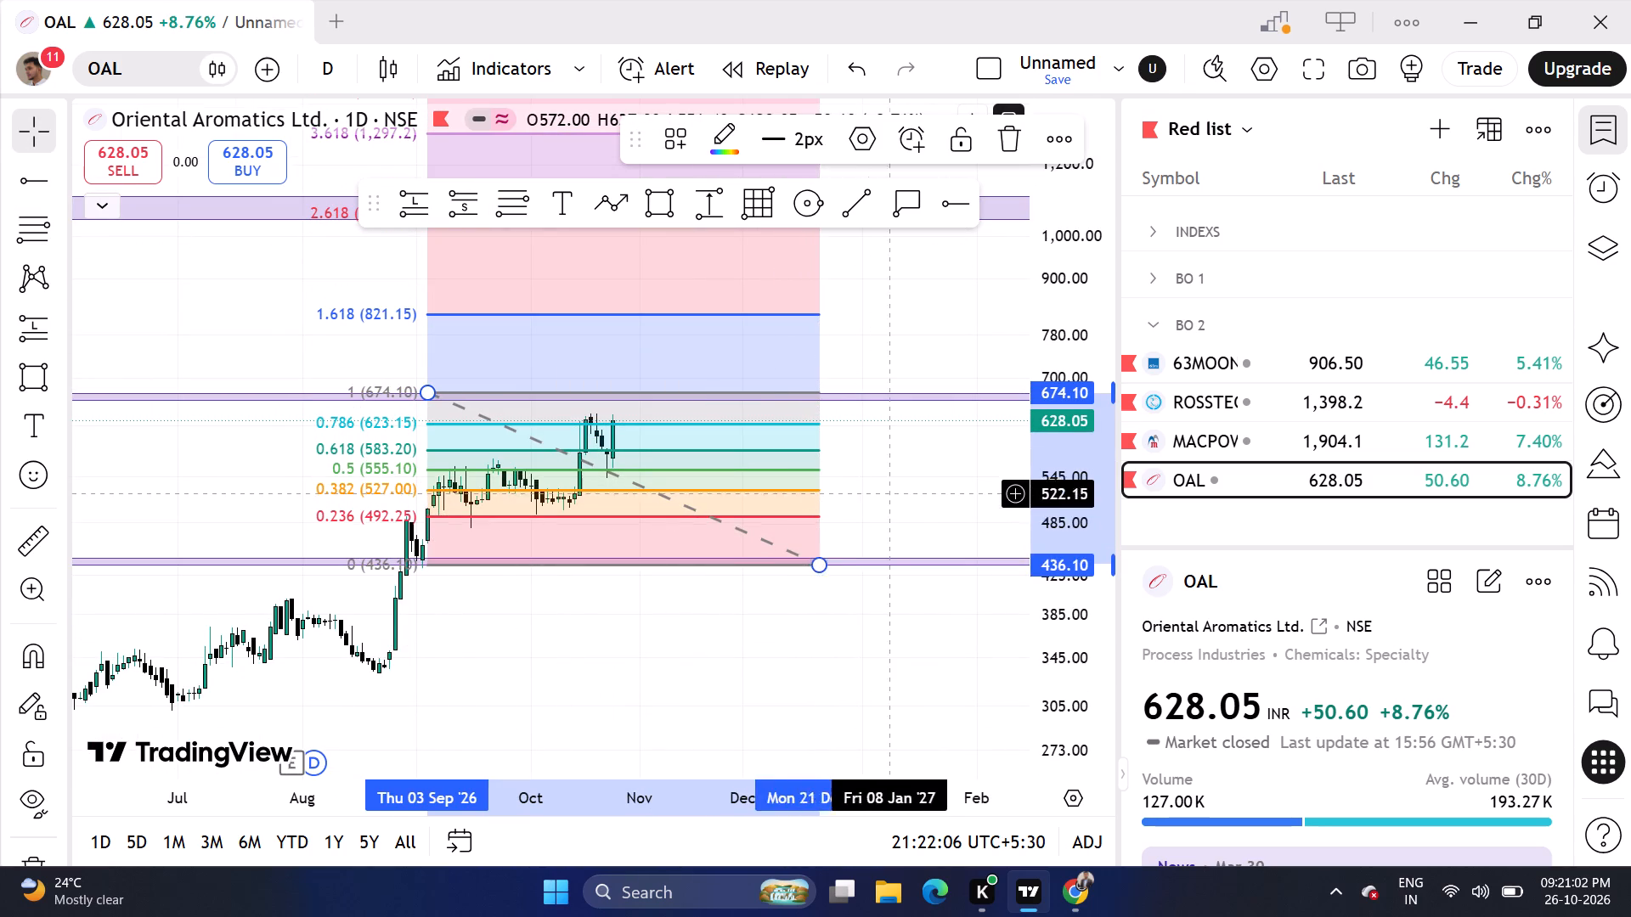
pyautogui.click(891, 492)
# Move the Fib retracement's upper anchor slightly earlier, to the start of September 2026 at about 671.9.
pyautogui.scroll(7, 1075, 564)
pyautogui.scroll(2, 939, 494)
pyautogui.moveTo(912, 502); pyautogui.dragTo(889, 515)
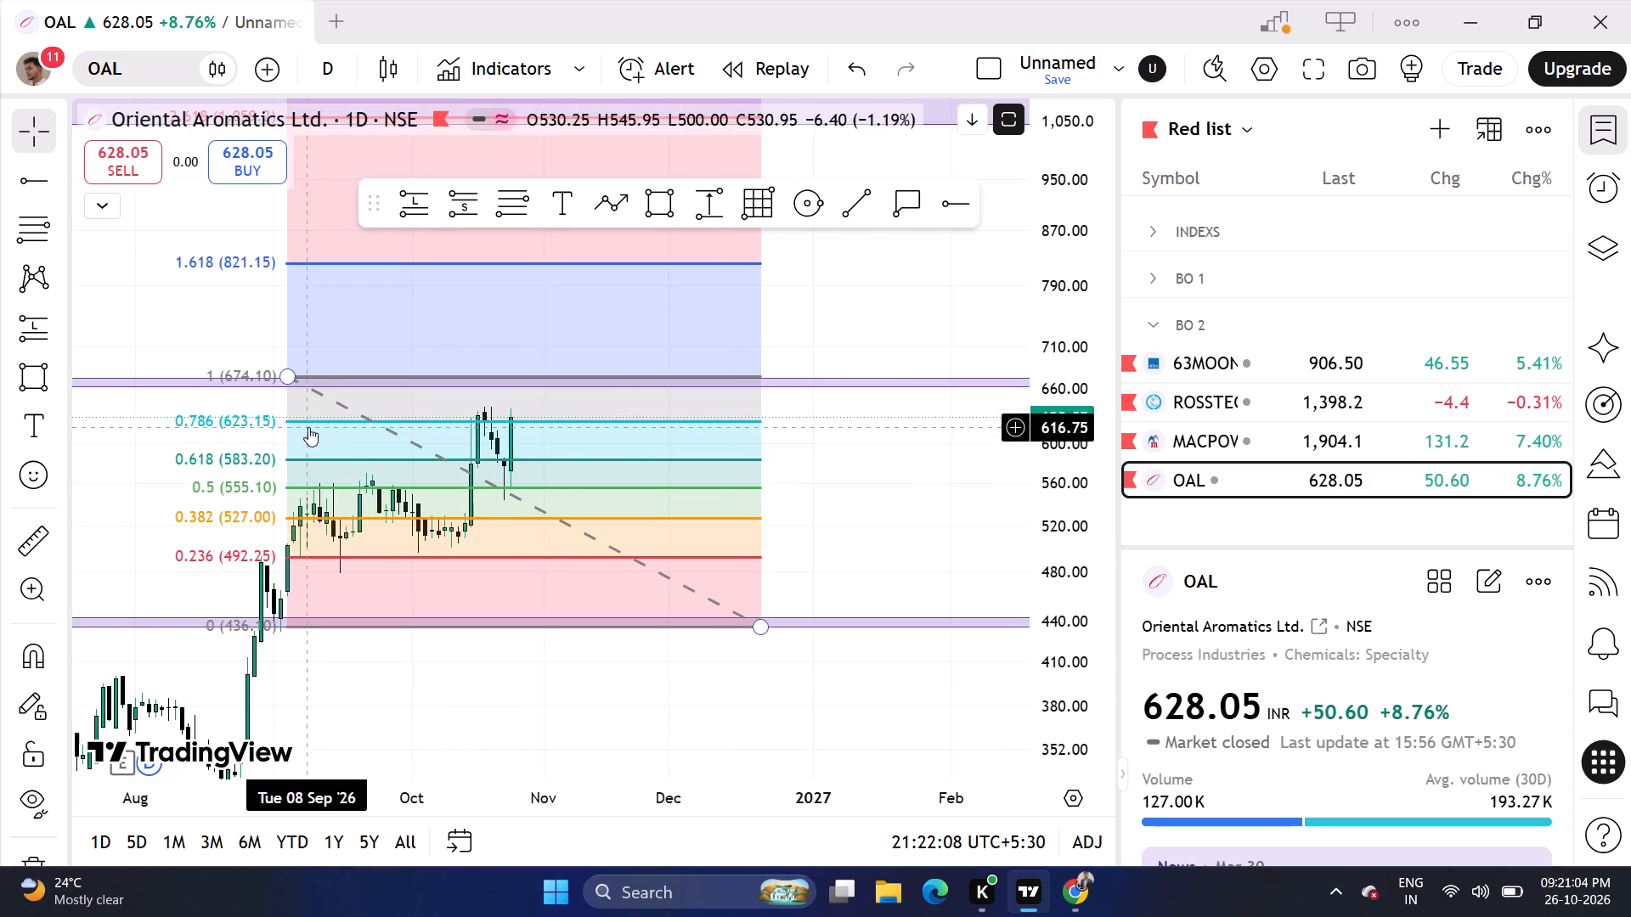
pyautogui.moveTo(291, 380); pyautogui.dragTo(274, 379)
# Draw a thin rectangle zone along the Fib 1.618 level at about 814 to 819, from 31 August 2026 to 2 March 2027.
pyautogui.moveTo(907, 442); pyautogui.dragTo(878, 453)
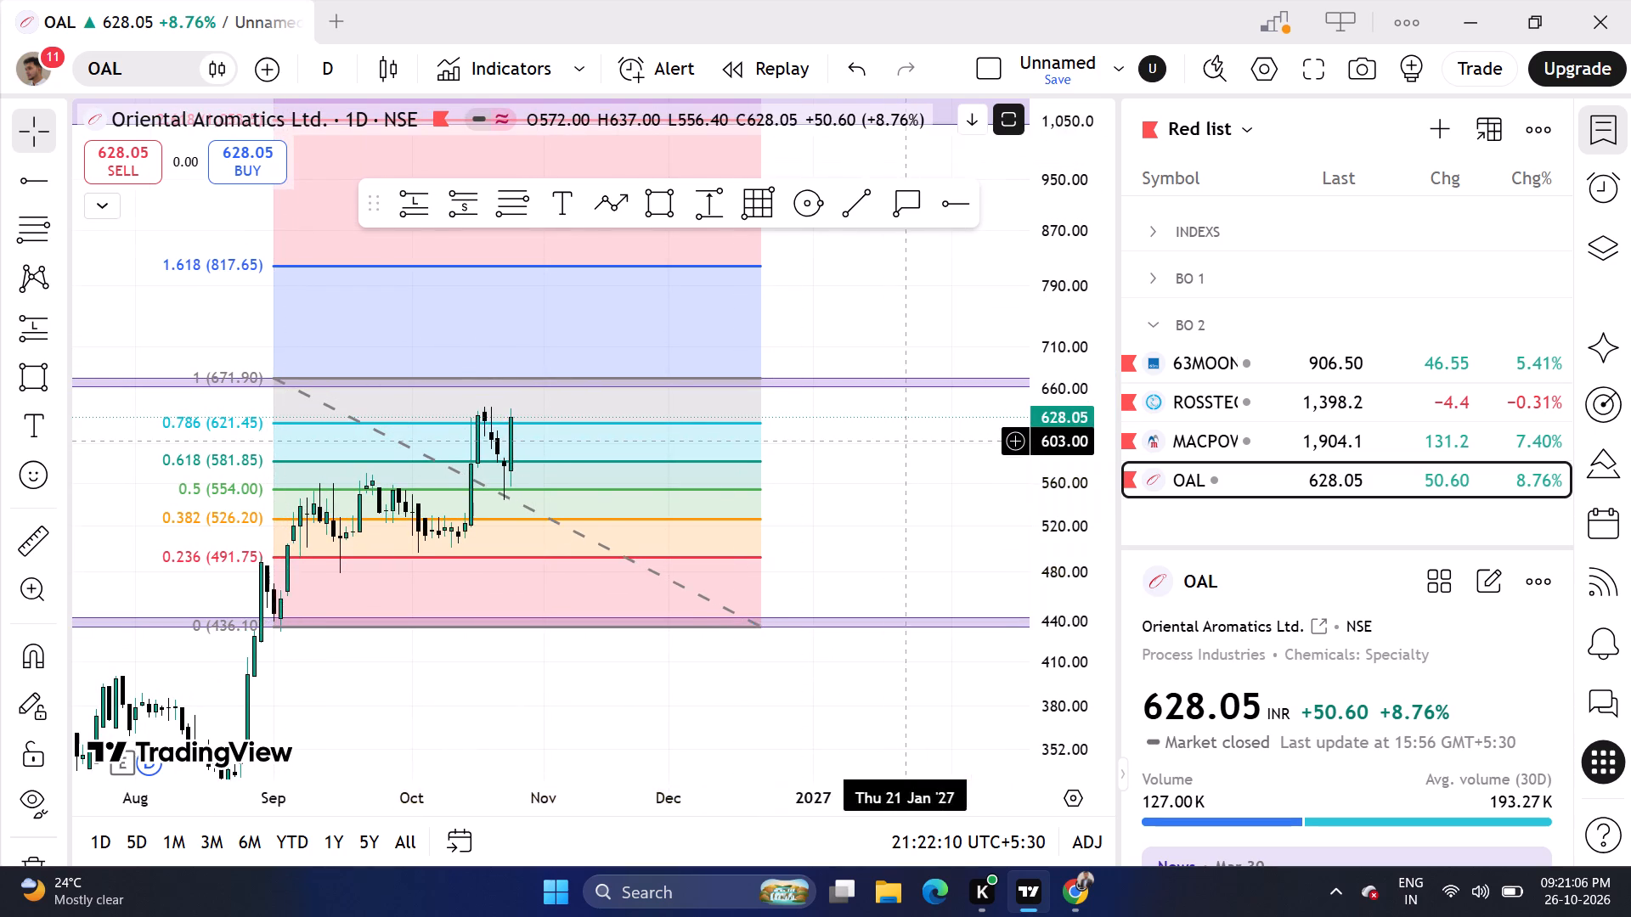
pyautogui.moveTo(878, 453); pyautogui.dragTo(798, 548)
pyautogui.click(667, 213)
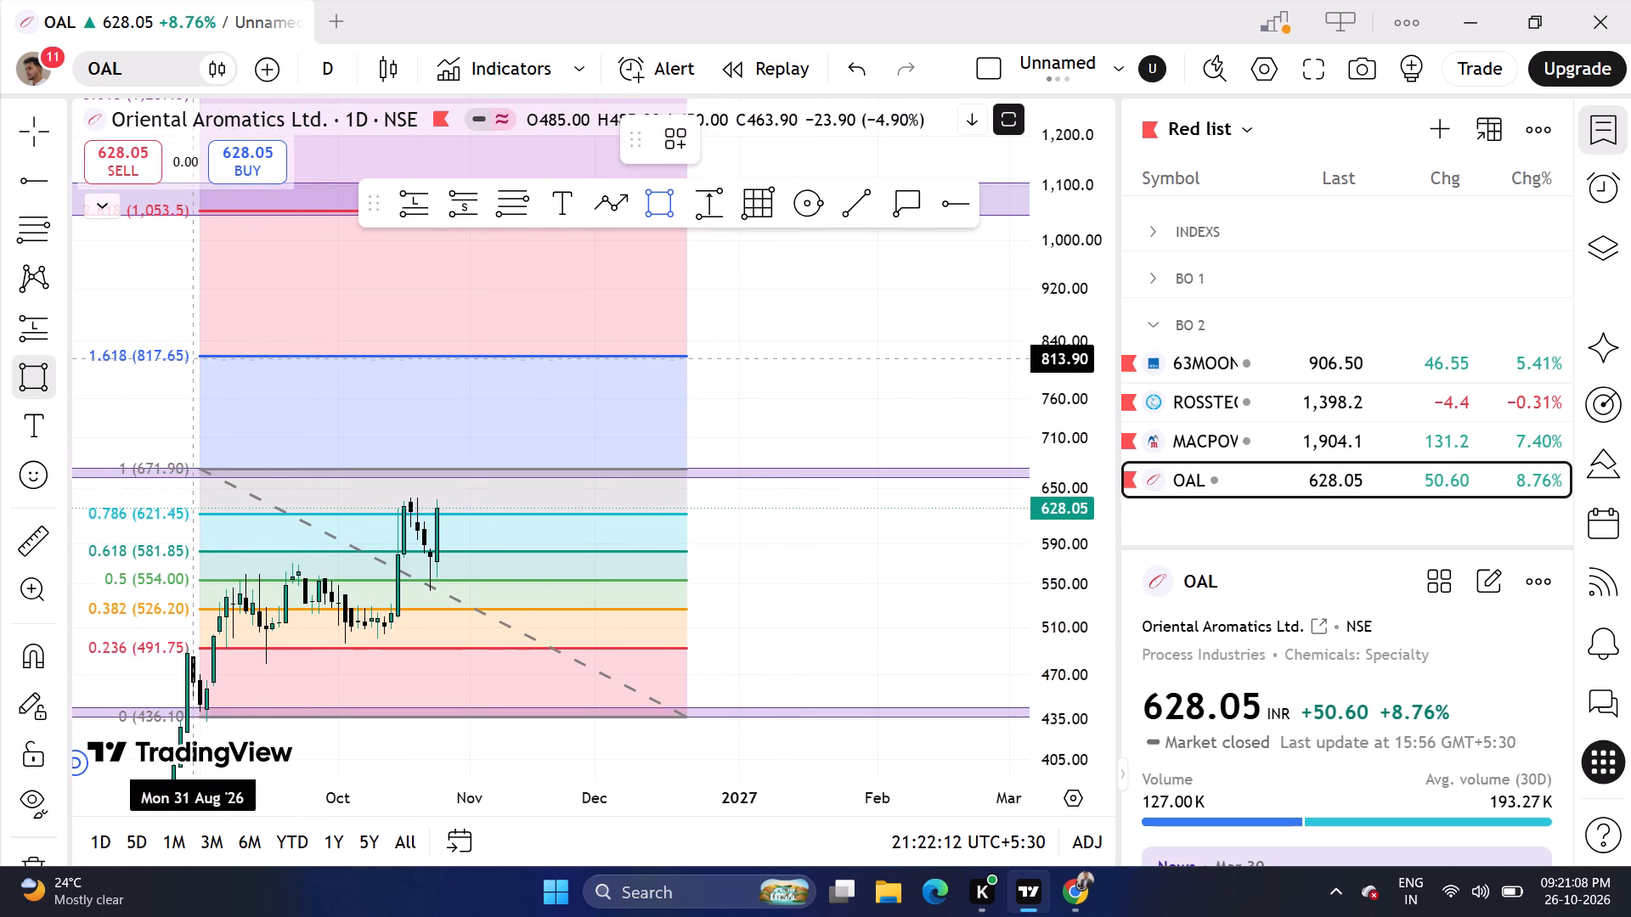
pyautogui.click(194, 359)
pyautogui.click(1019, 355)
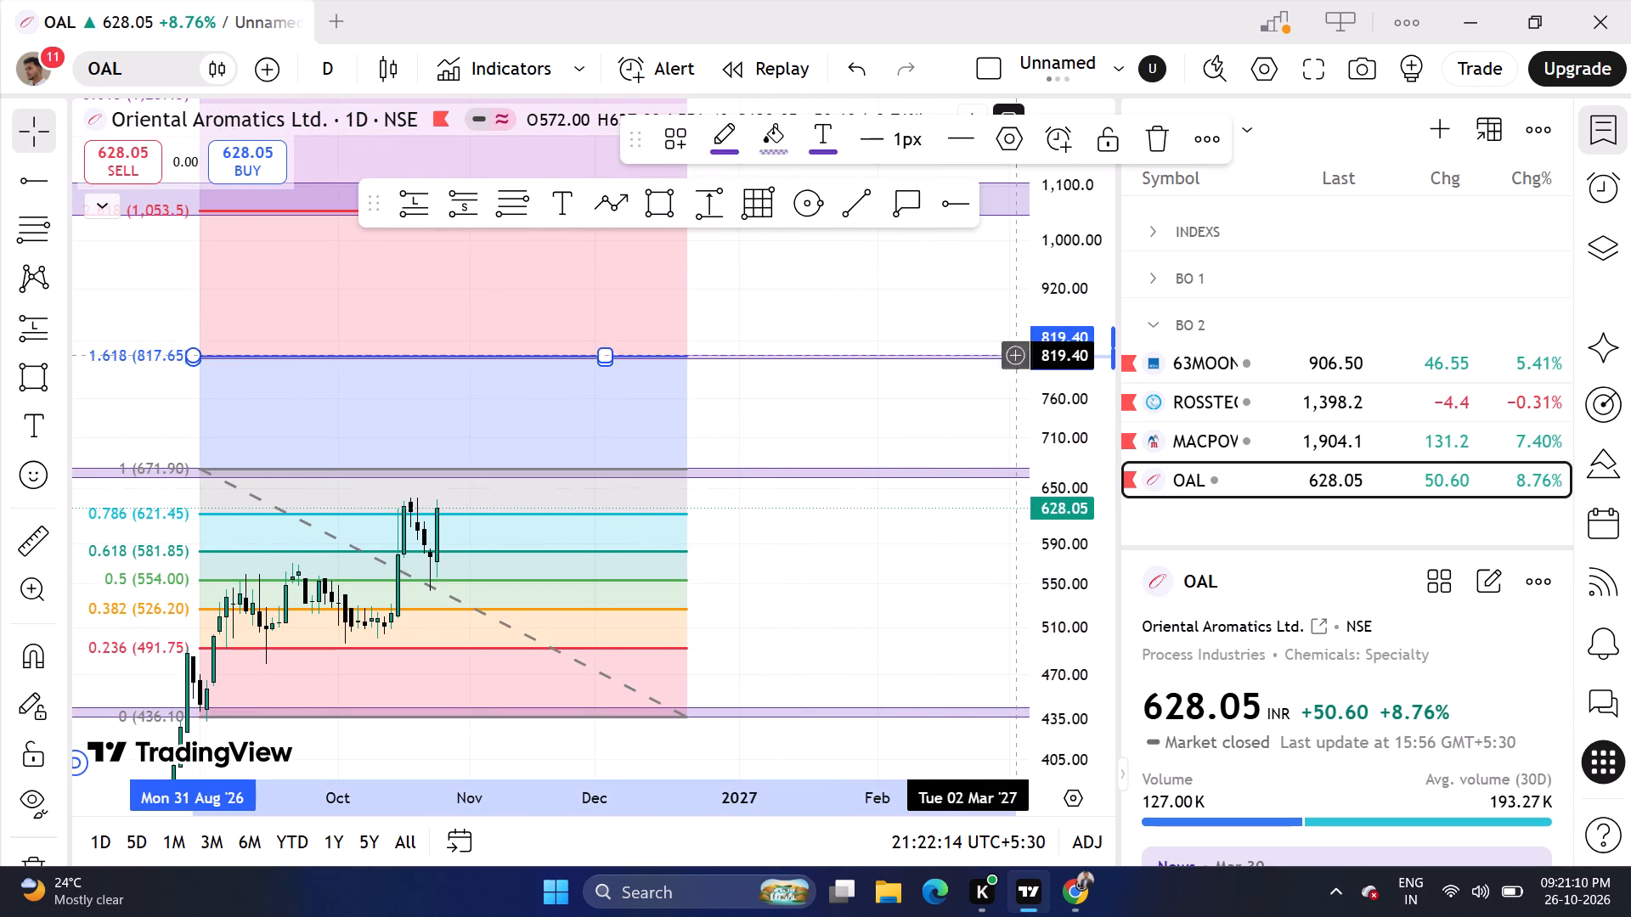
pyautogui.click(935, 526)
# Extend the zone at the 1.618 level to April 2027, keeping it thin at about 819.
pyautogui.moveTo(940, 555); pyautogui.dragTo(642, 597)
pyautogui.moveTo(747, 398); pyautogui.dragTo(962, 411)
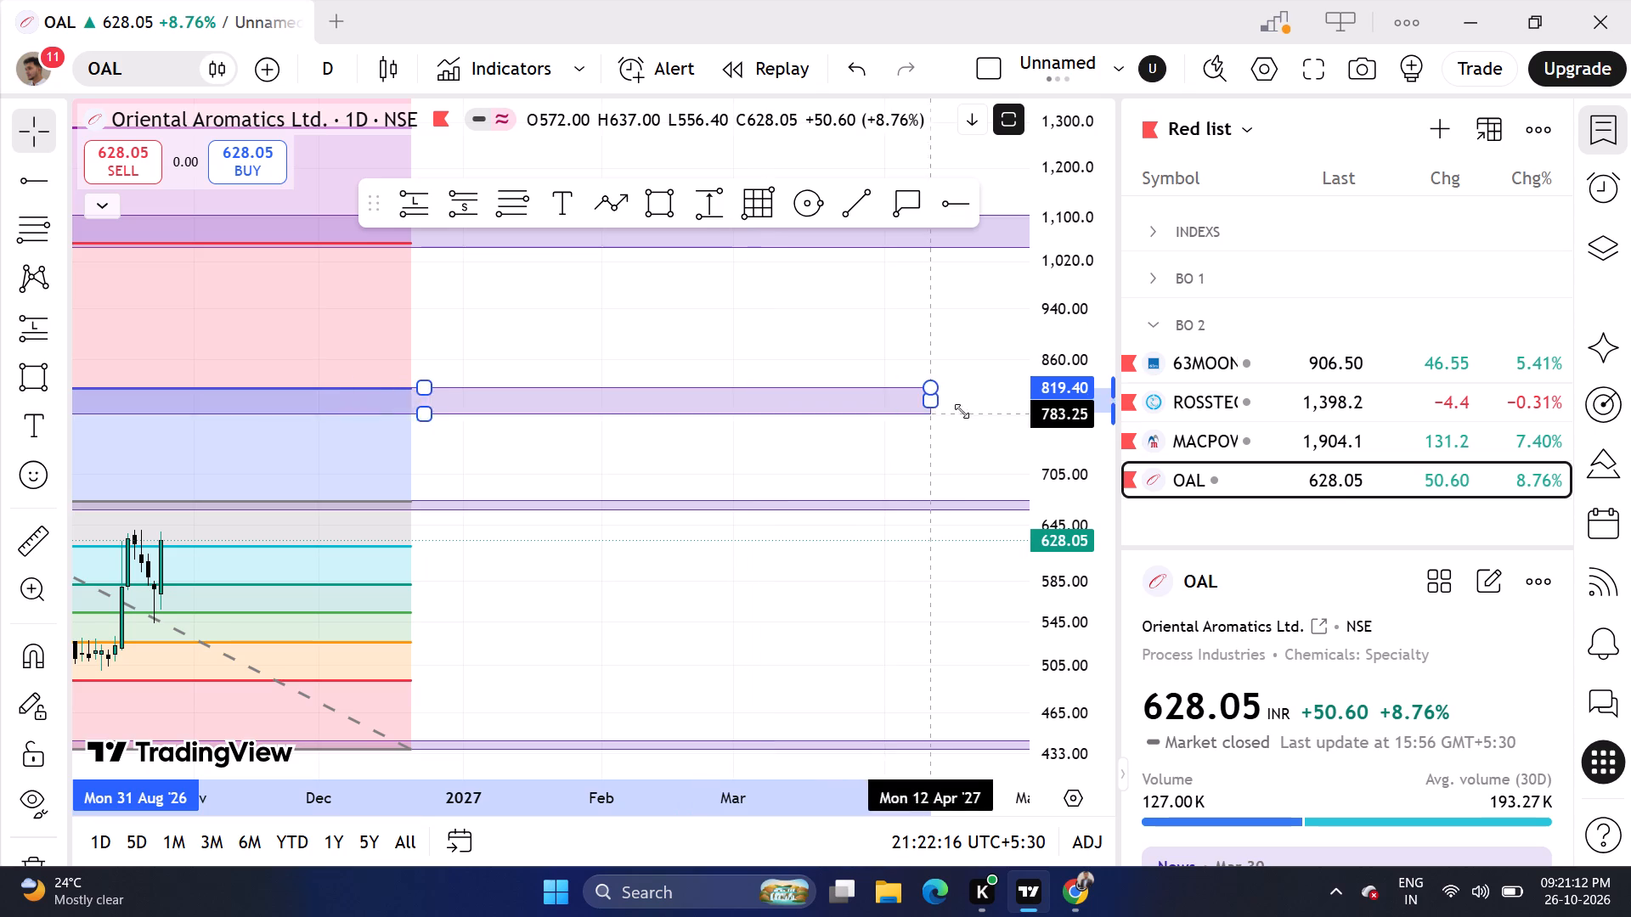
pyautogui.moveTo(962, 411); pyautogui.dragTo(976, 389)
pyautogui.click(825, 608)
# Draw a horizontal ray at about 554.75 starting from the latest October 2026 candles.
pyautogui.moveTo(639, 609); pyautogui.dragTo(857, 570)
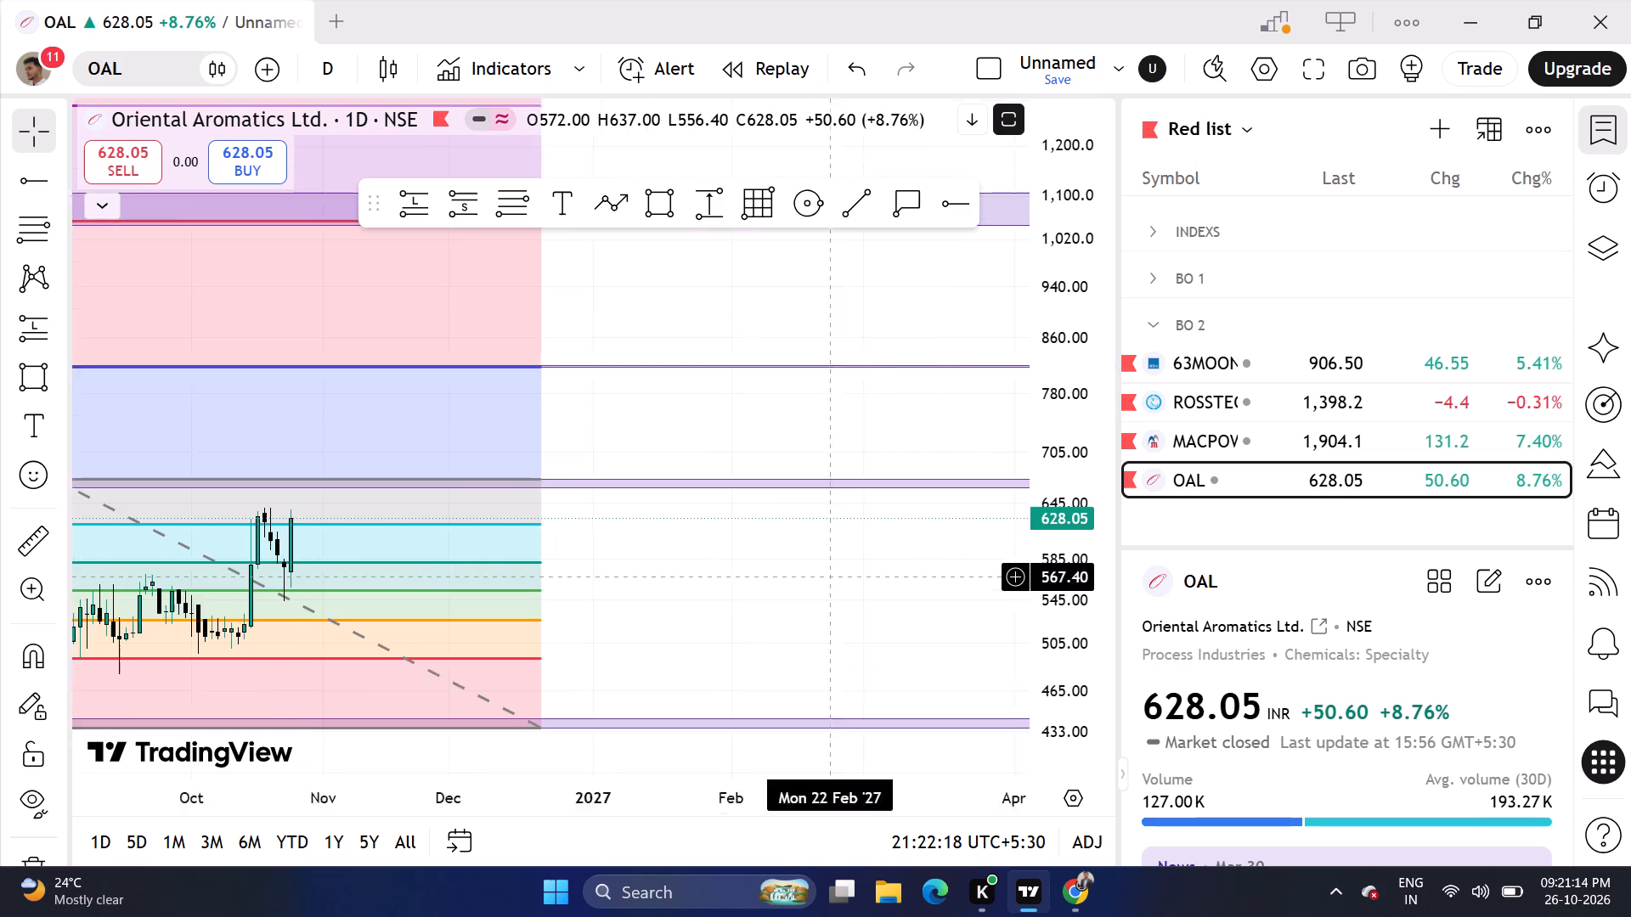
pyautogui.click(941, 205)
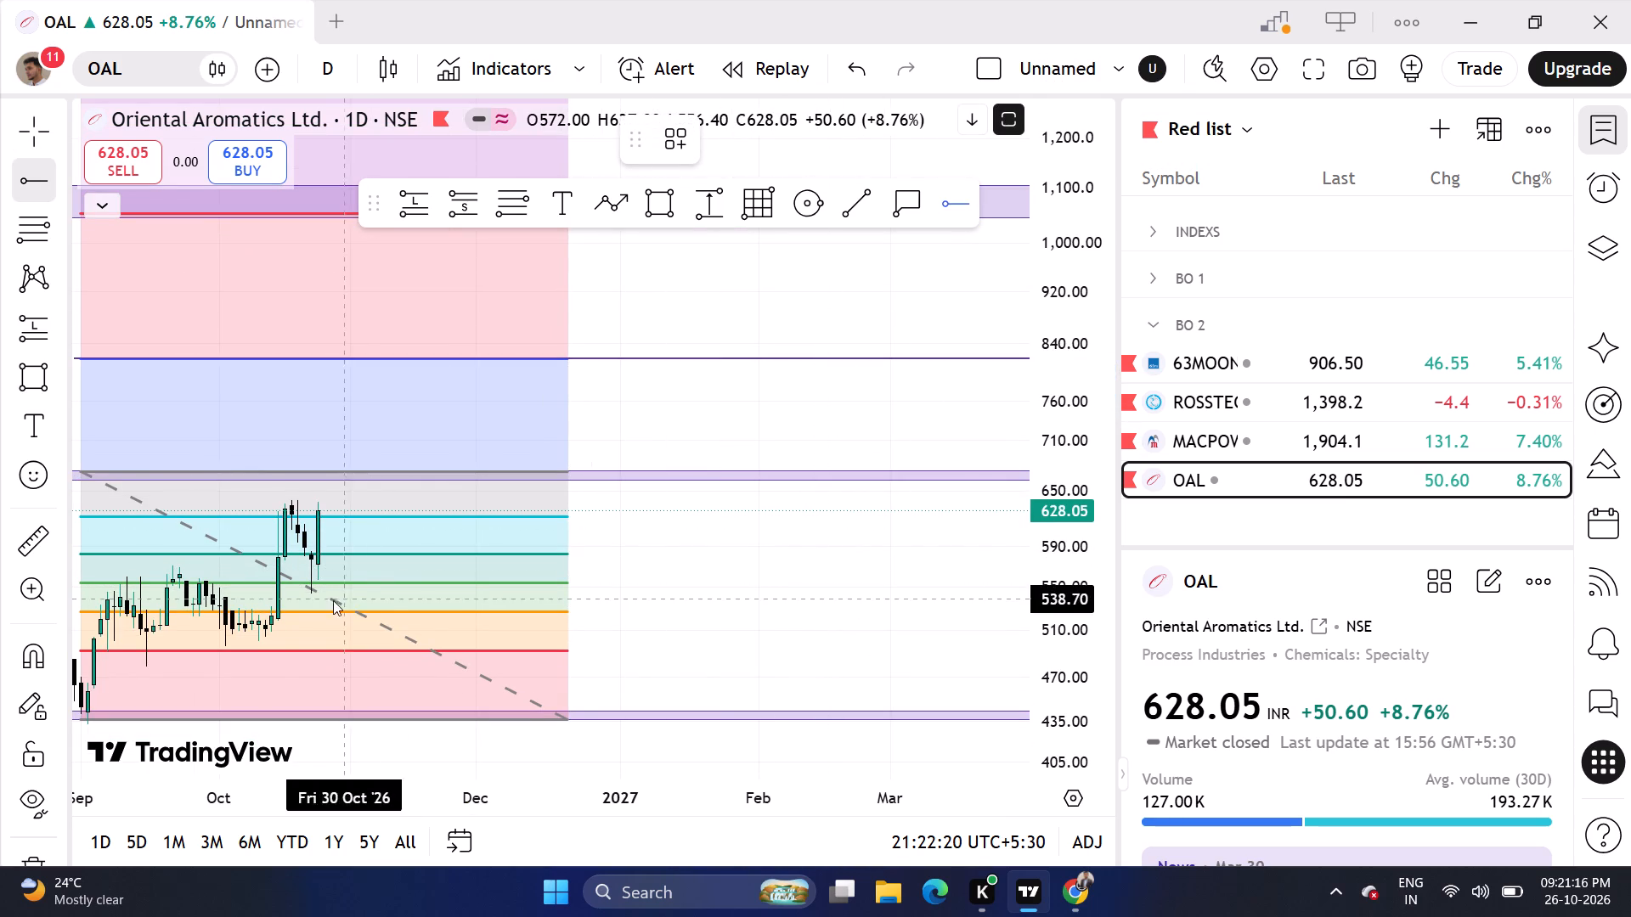
pyautogui.click(309, 582)
pyautogui.click(706, 610)
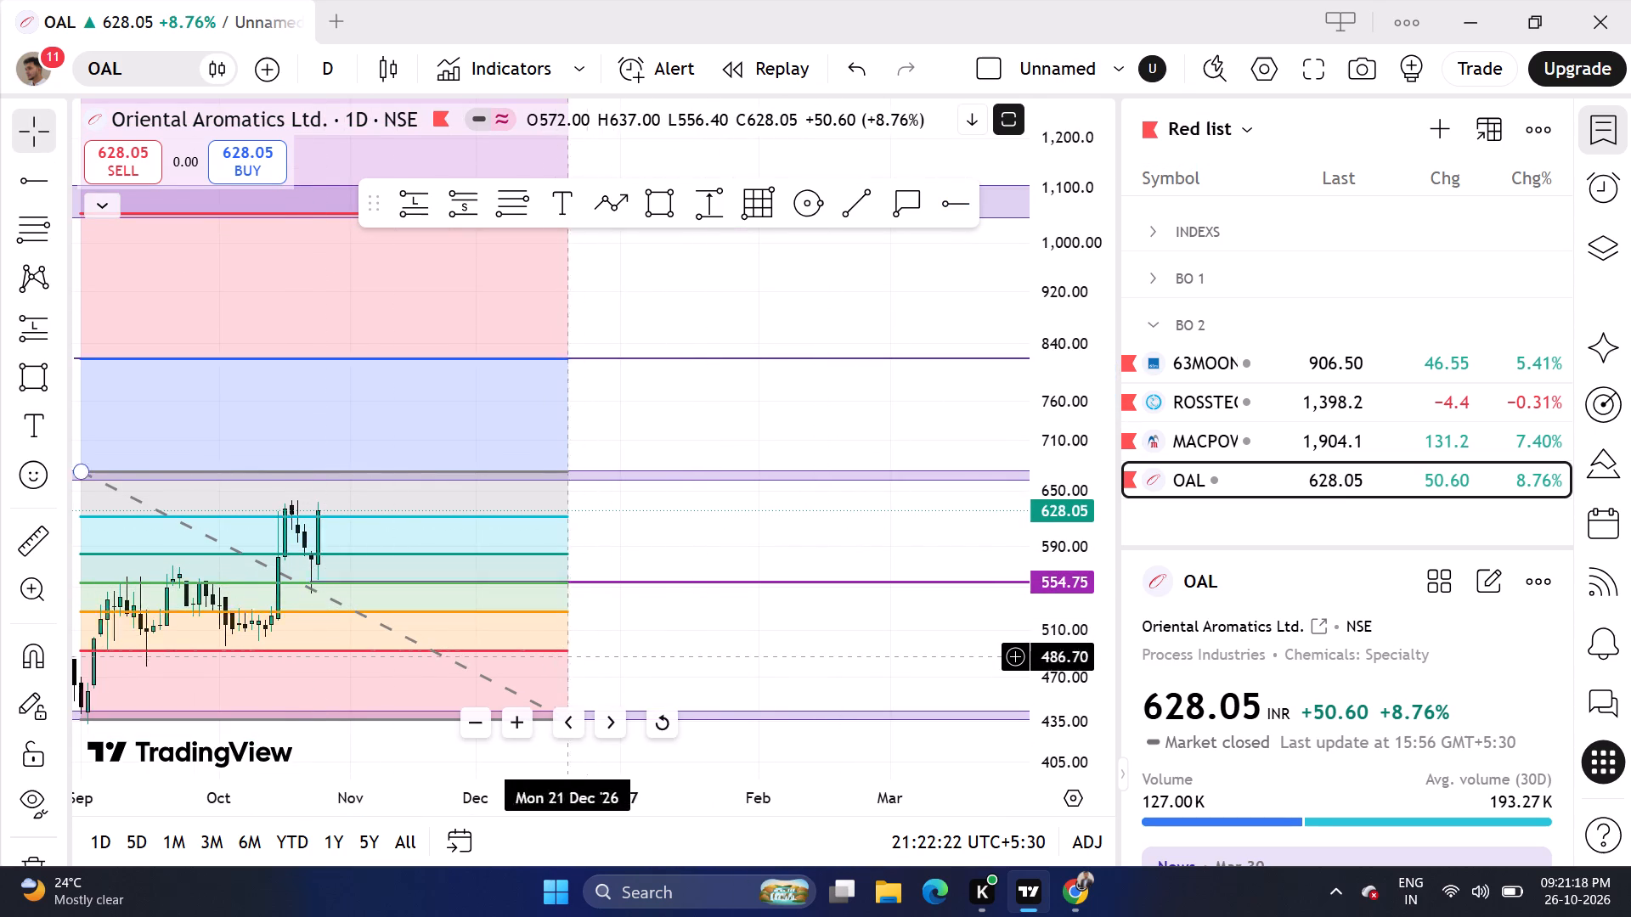
# Delete the Fib retracement from the daily chart.
pyautogui.click(567, 662)
pyautogui.click(996, 149)
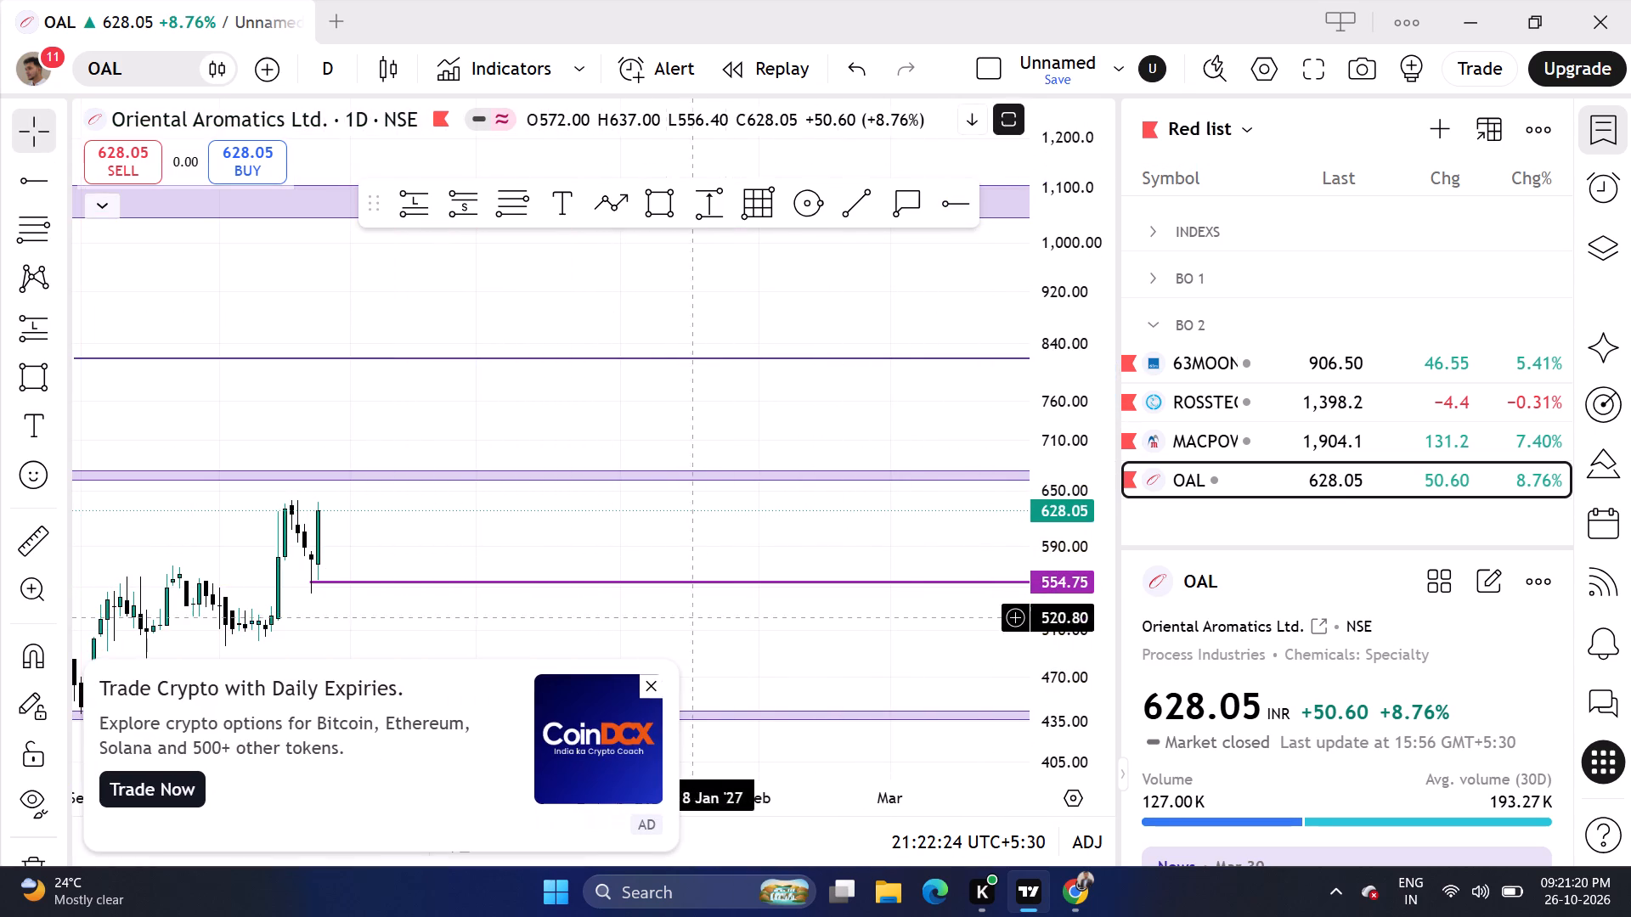
# Place a long position starting 28 October 2026 with entry at about 673.45, target at about 815.7 and stop at about 615.35.
pyautogui.click(652, 689)
pyautogui.moveTo(499, 628); pyautogui.dragTo(819, 602)
pyautogui.scroll(2, 791, 622)
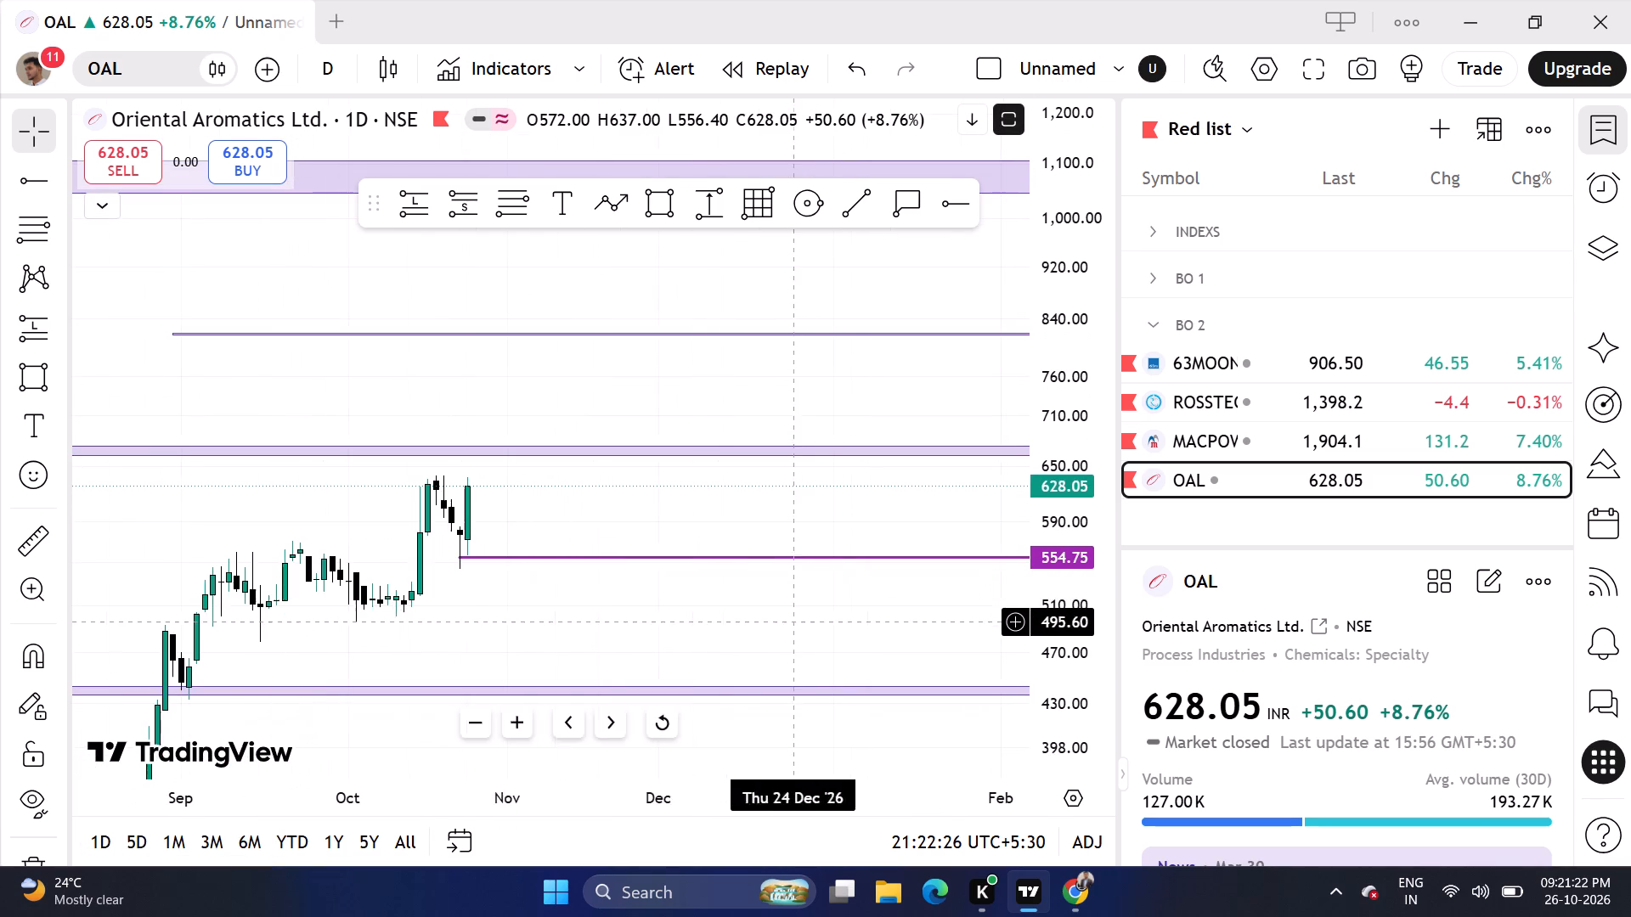
pyautogui.click(398, 204)
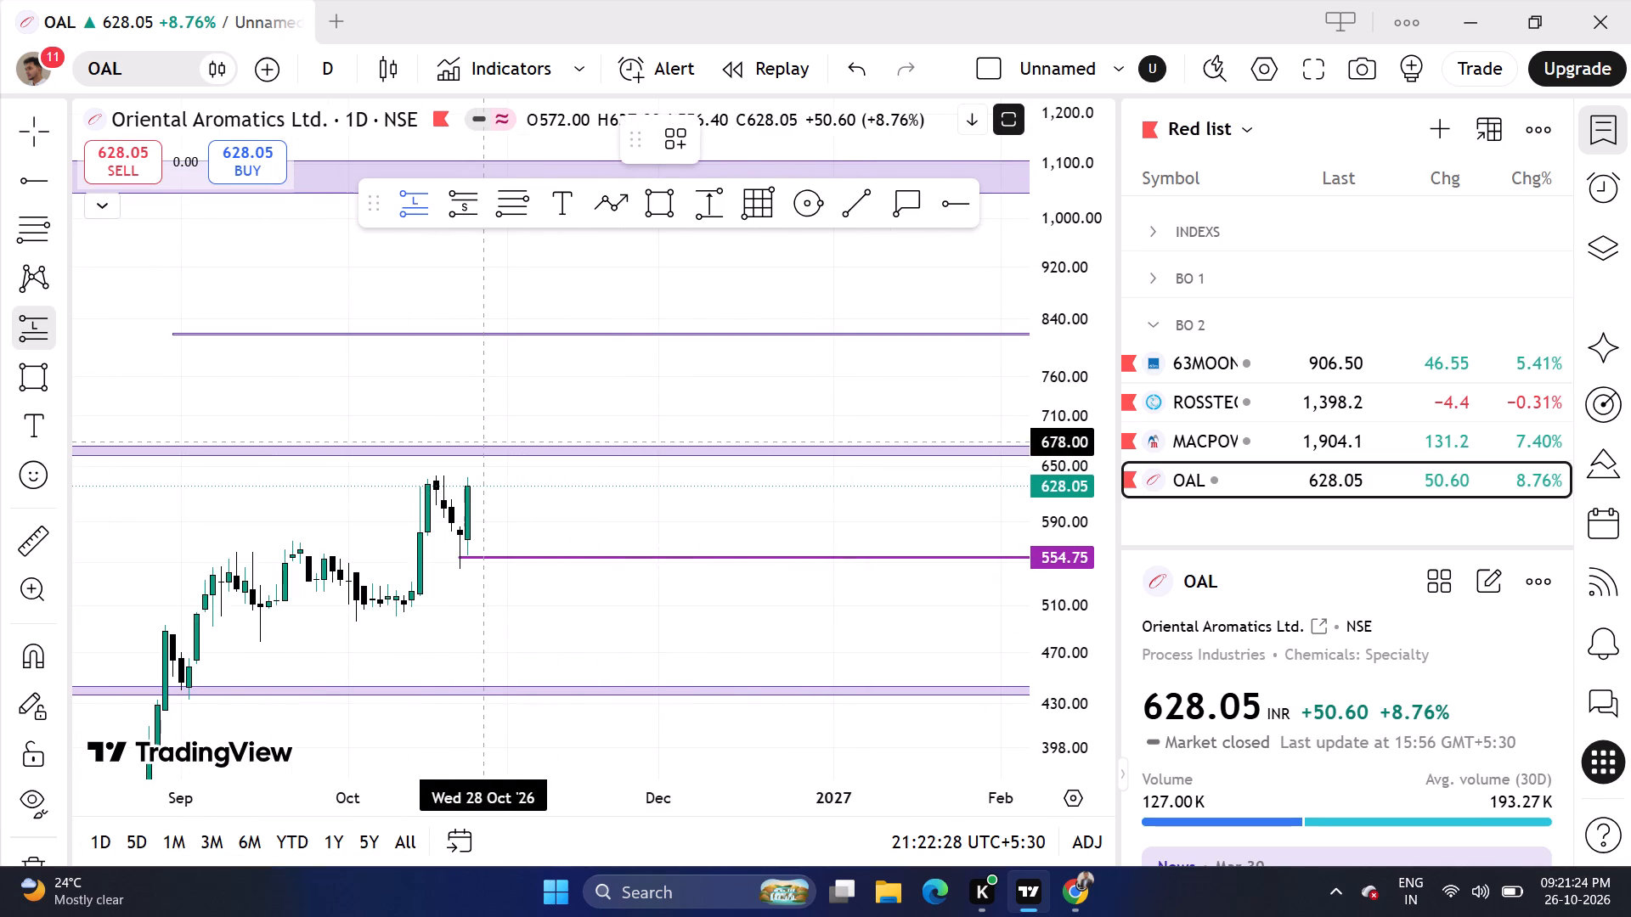
pyautogui.click(484, 447)
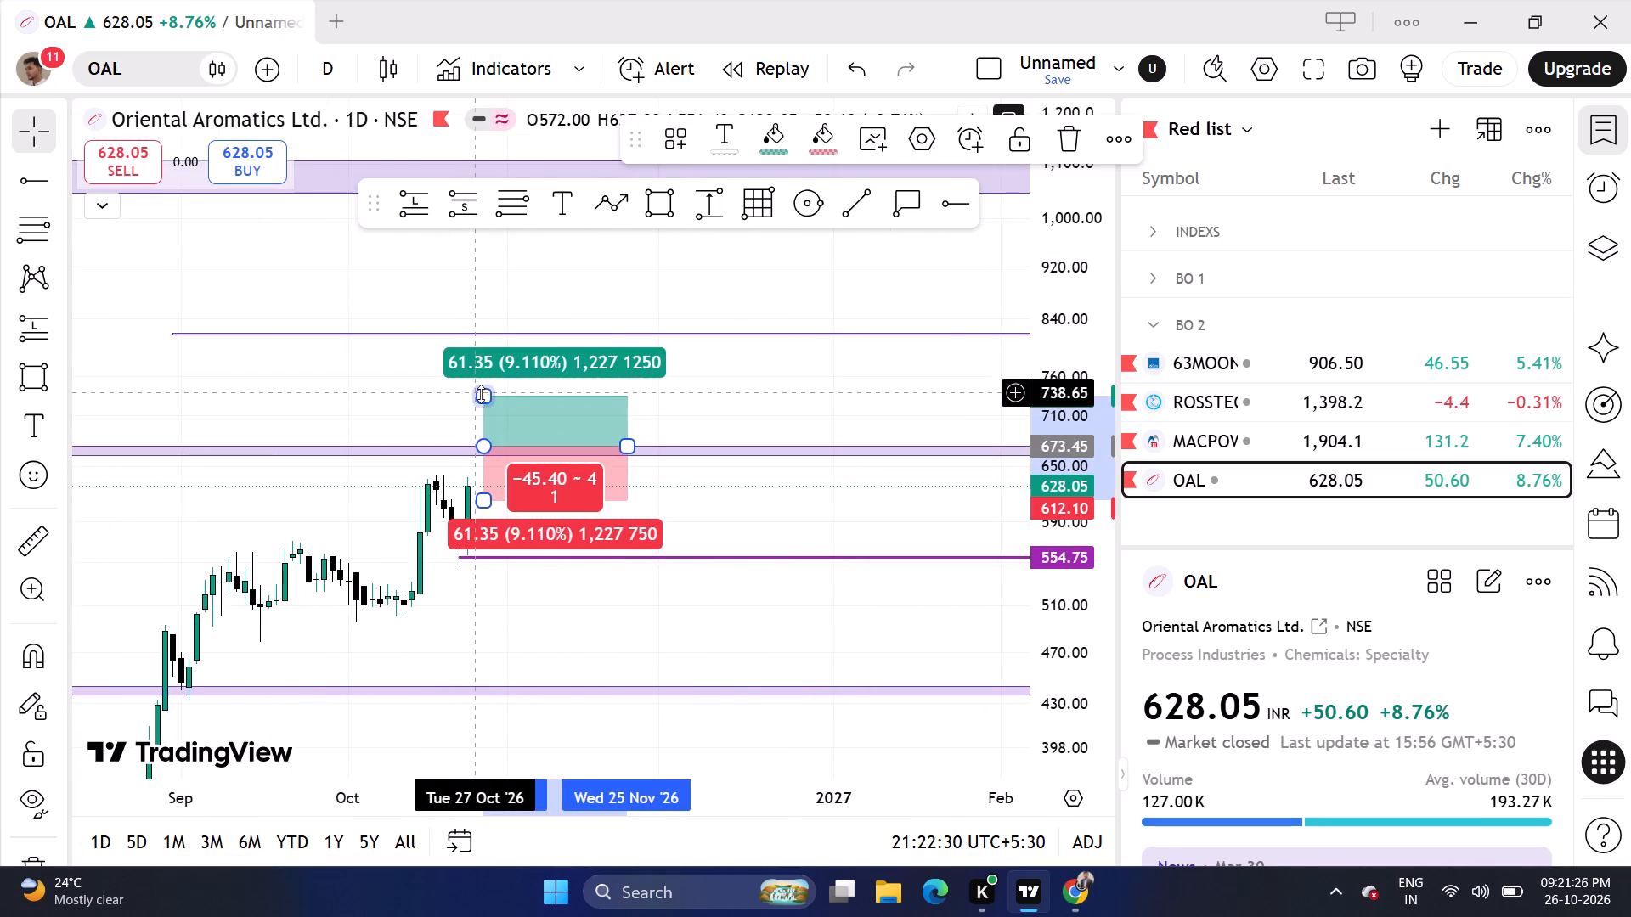
pyautogui.moveTo(482, 394); pyautogui.dragTo(435, 337)
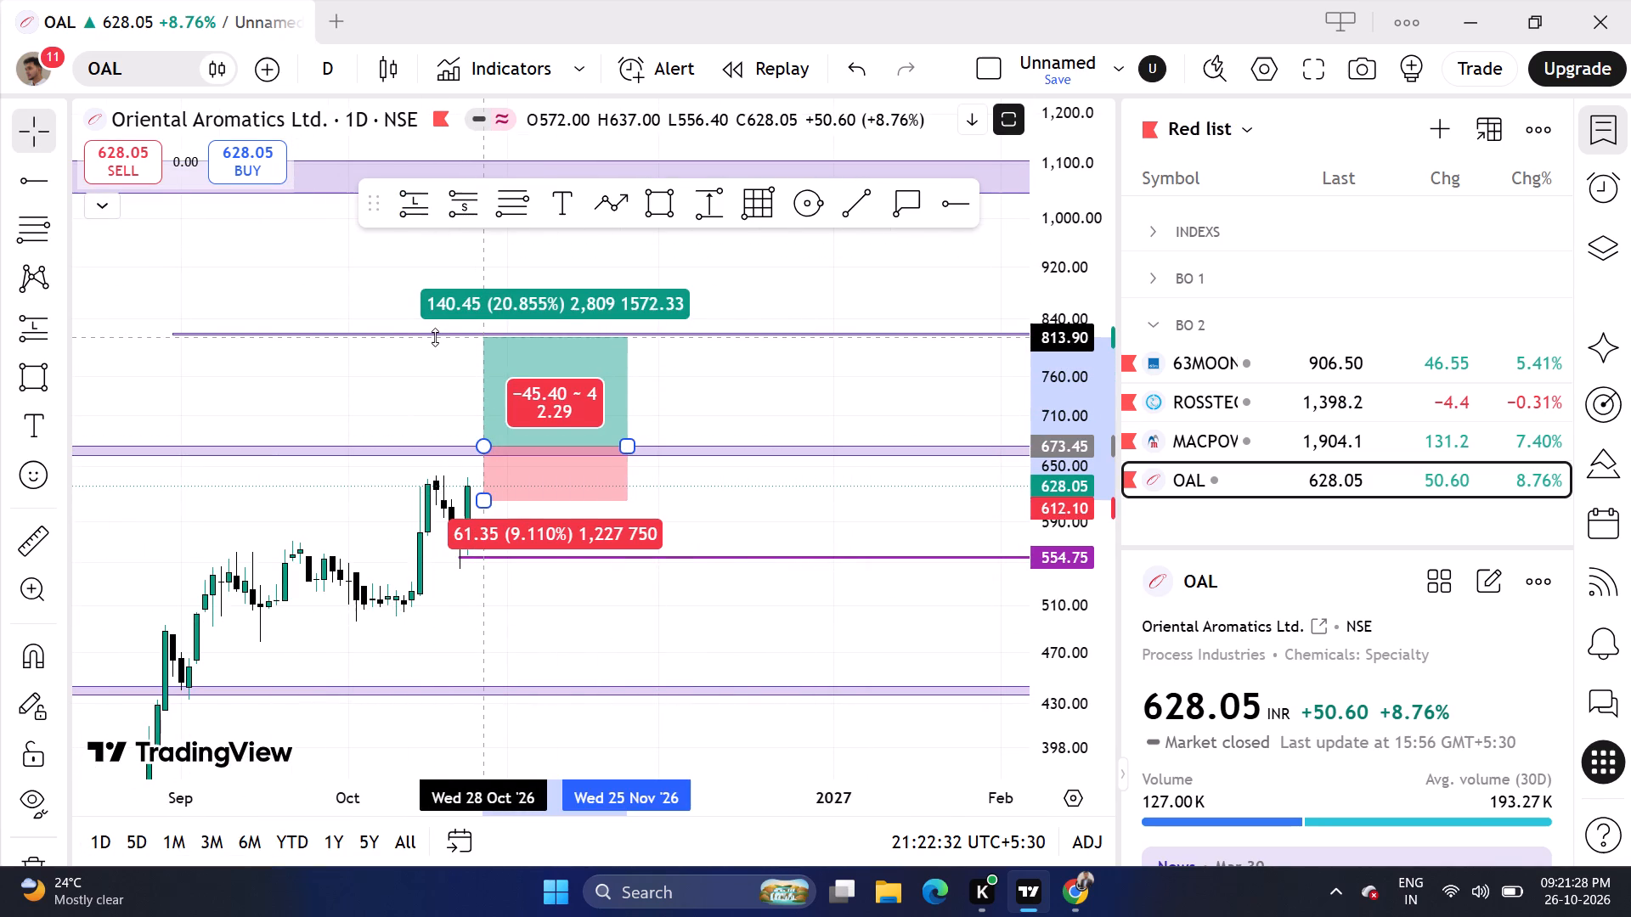
pyautogui.moveTo(435, 337); pyautogui.dragTo(434, 335)
pyautogui.moveTo(481, 502); pyautogui.dragTo(432, 497)
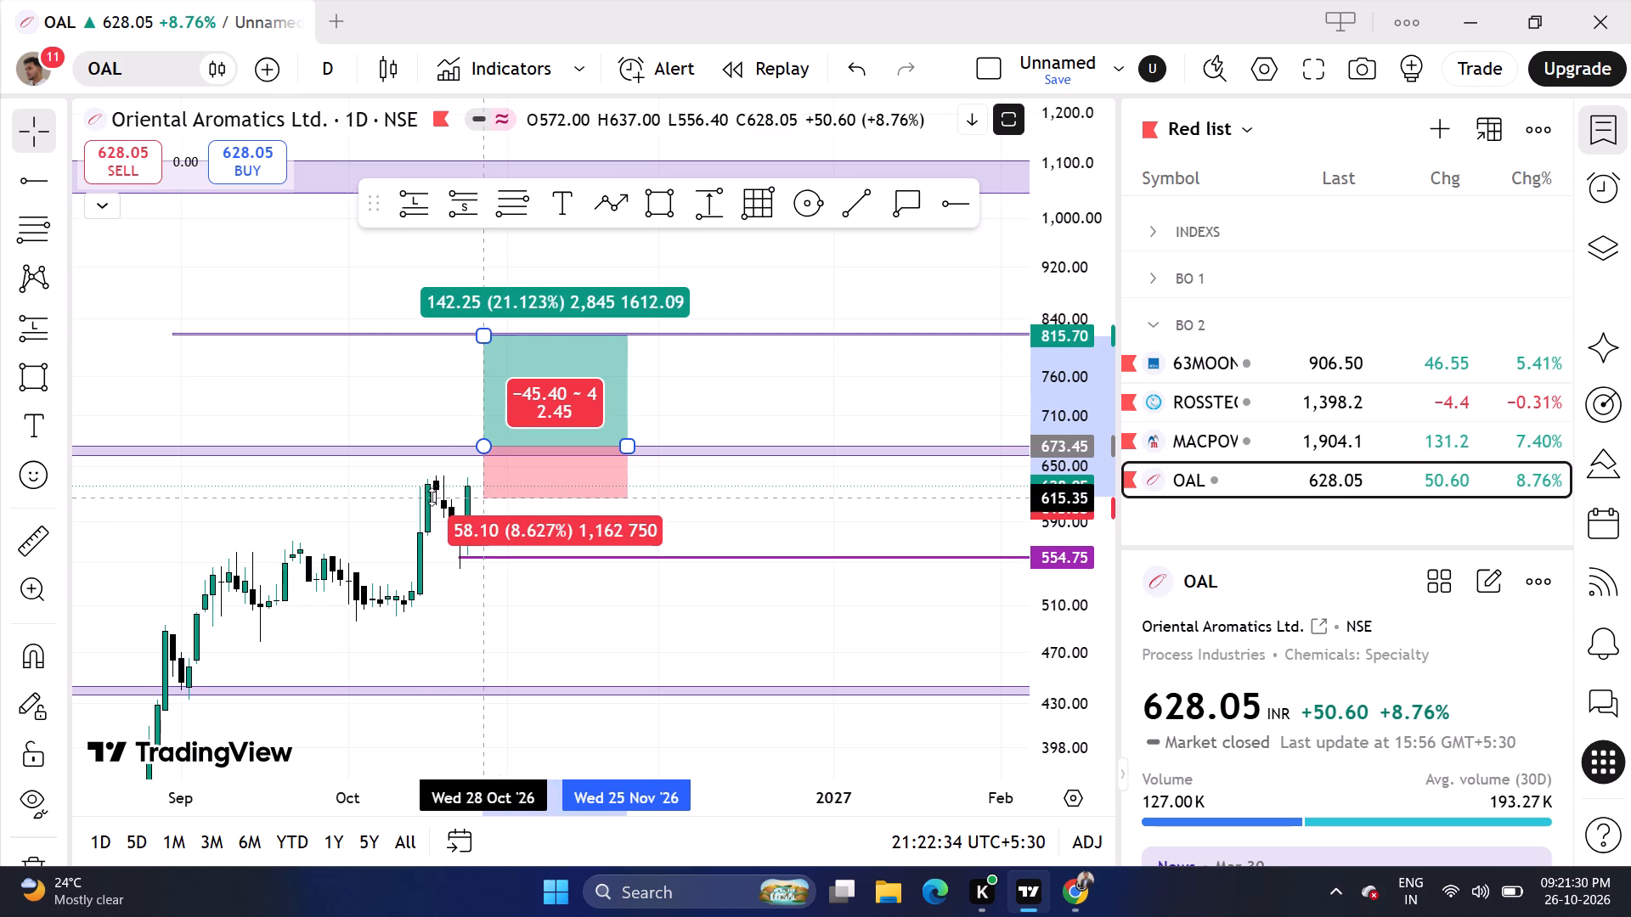
pyautogui.moveTo(432, 497); pyautogui.dragTo(420, 498)
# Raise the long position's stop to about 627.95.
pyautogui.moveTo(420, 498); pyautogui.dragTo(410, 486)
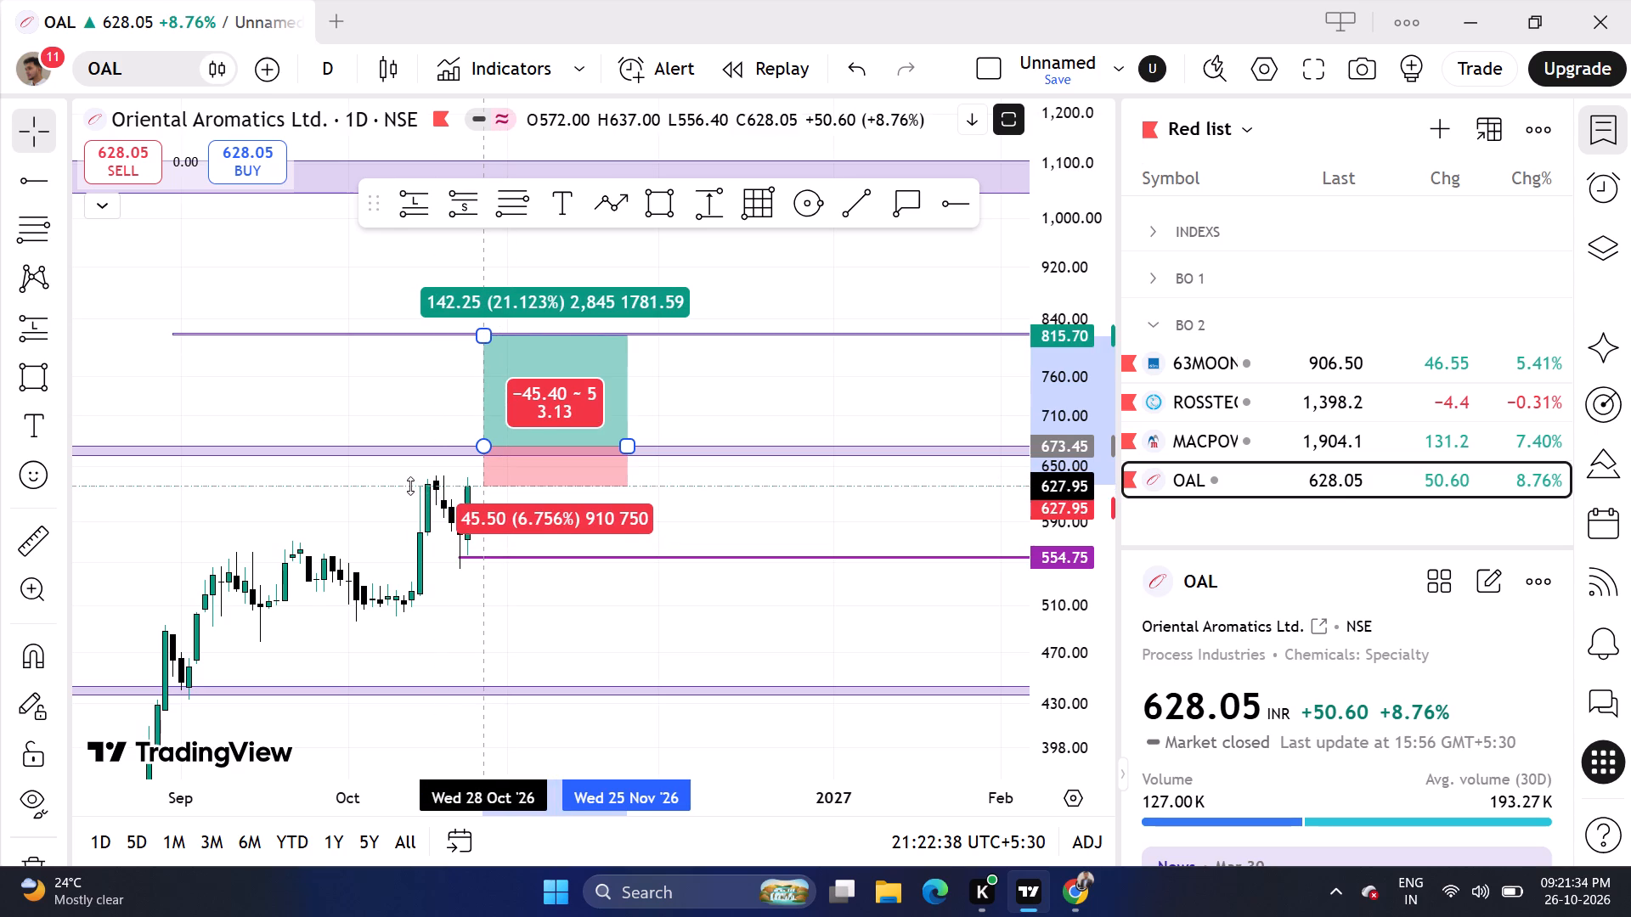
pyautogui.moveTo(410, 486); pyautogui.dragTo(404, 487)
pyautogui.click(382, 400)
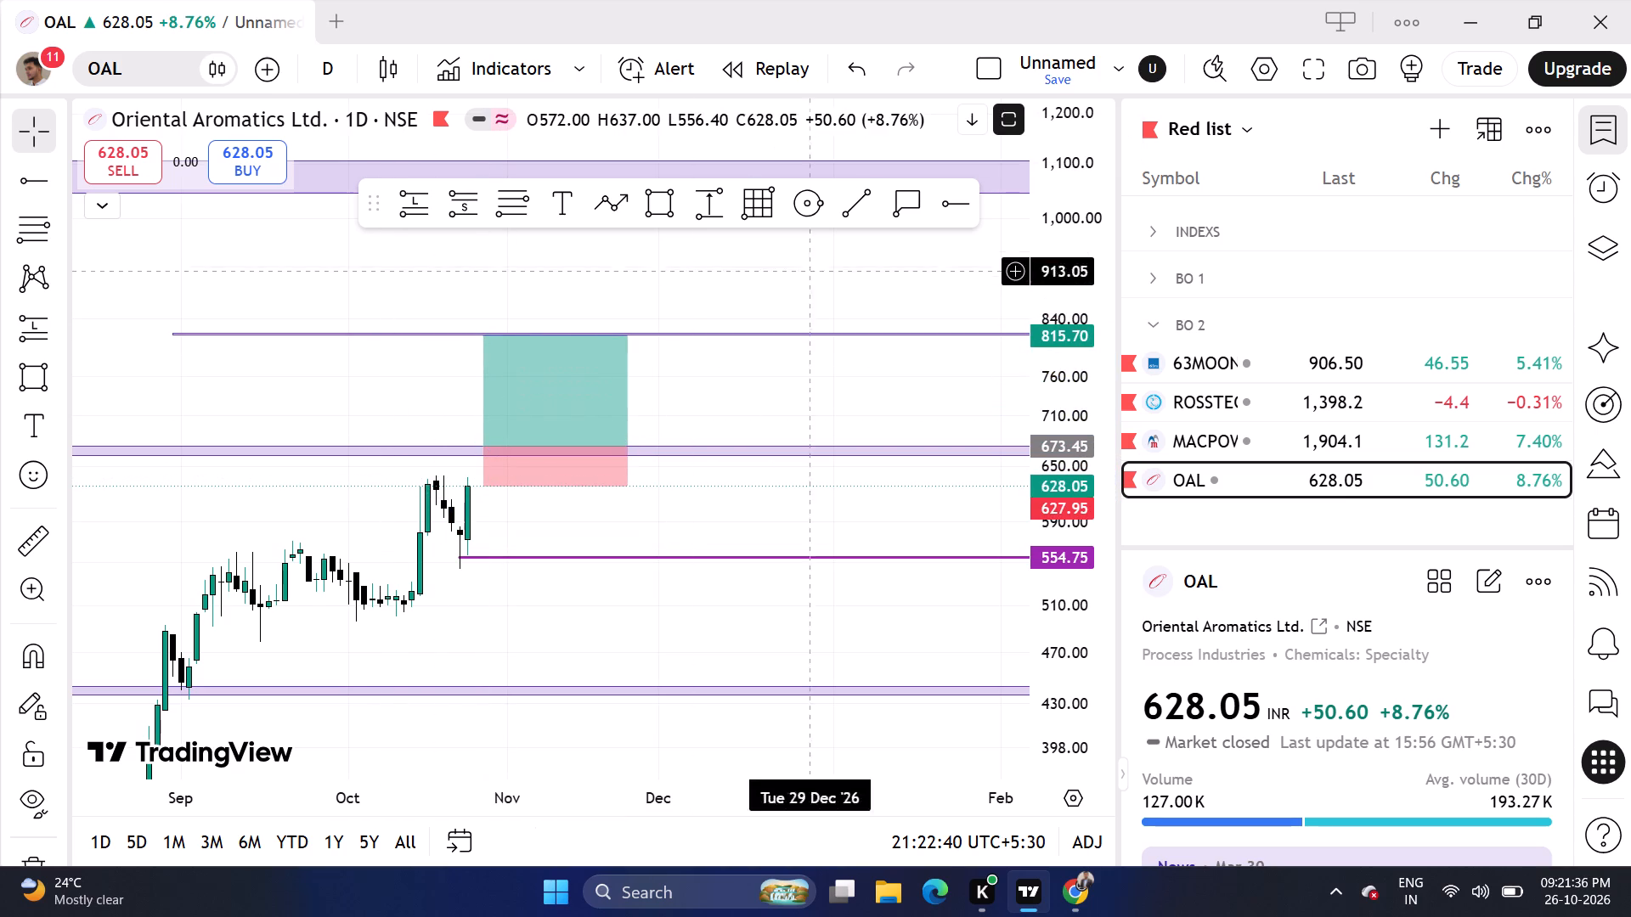
# Draw a horizontal ray at about 640.85 starting from the 16 October 2026 swing high.
pyautogui.click(935, 198)
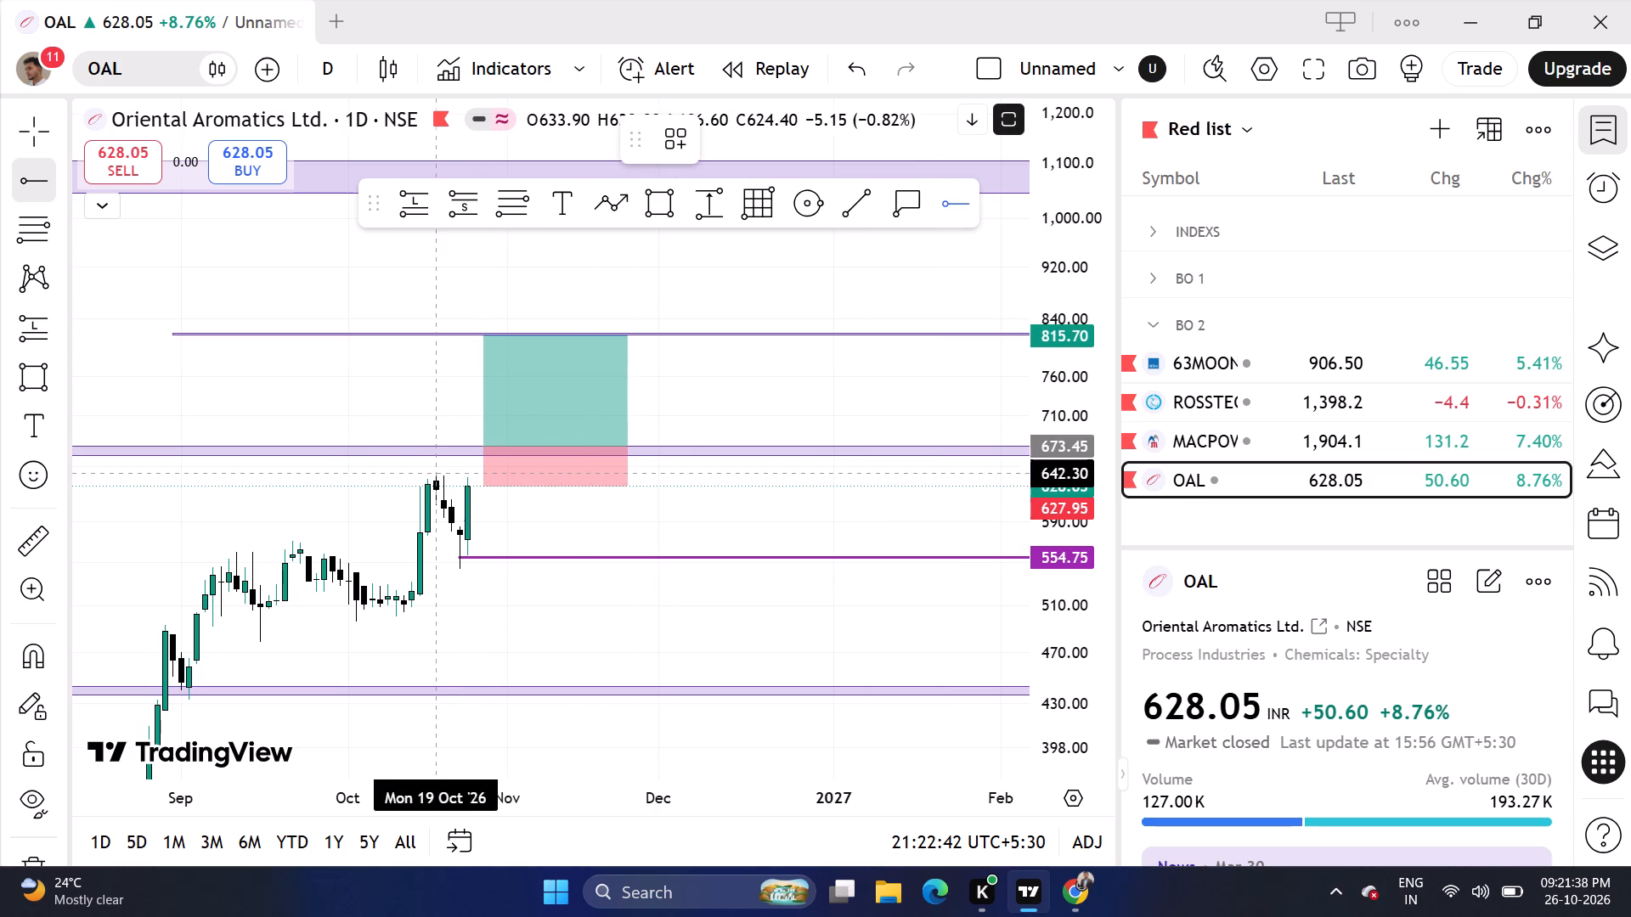
pyautogui.click(426, 475)
pyautogui.click(399, 419)
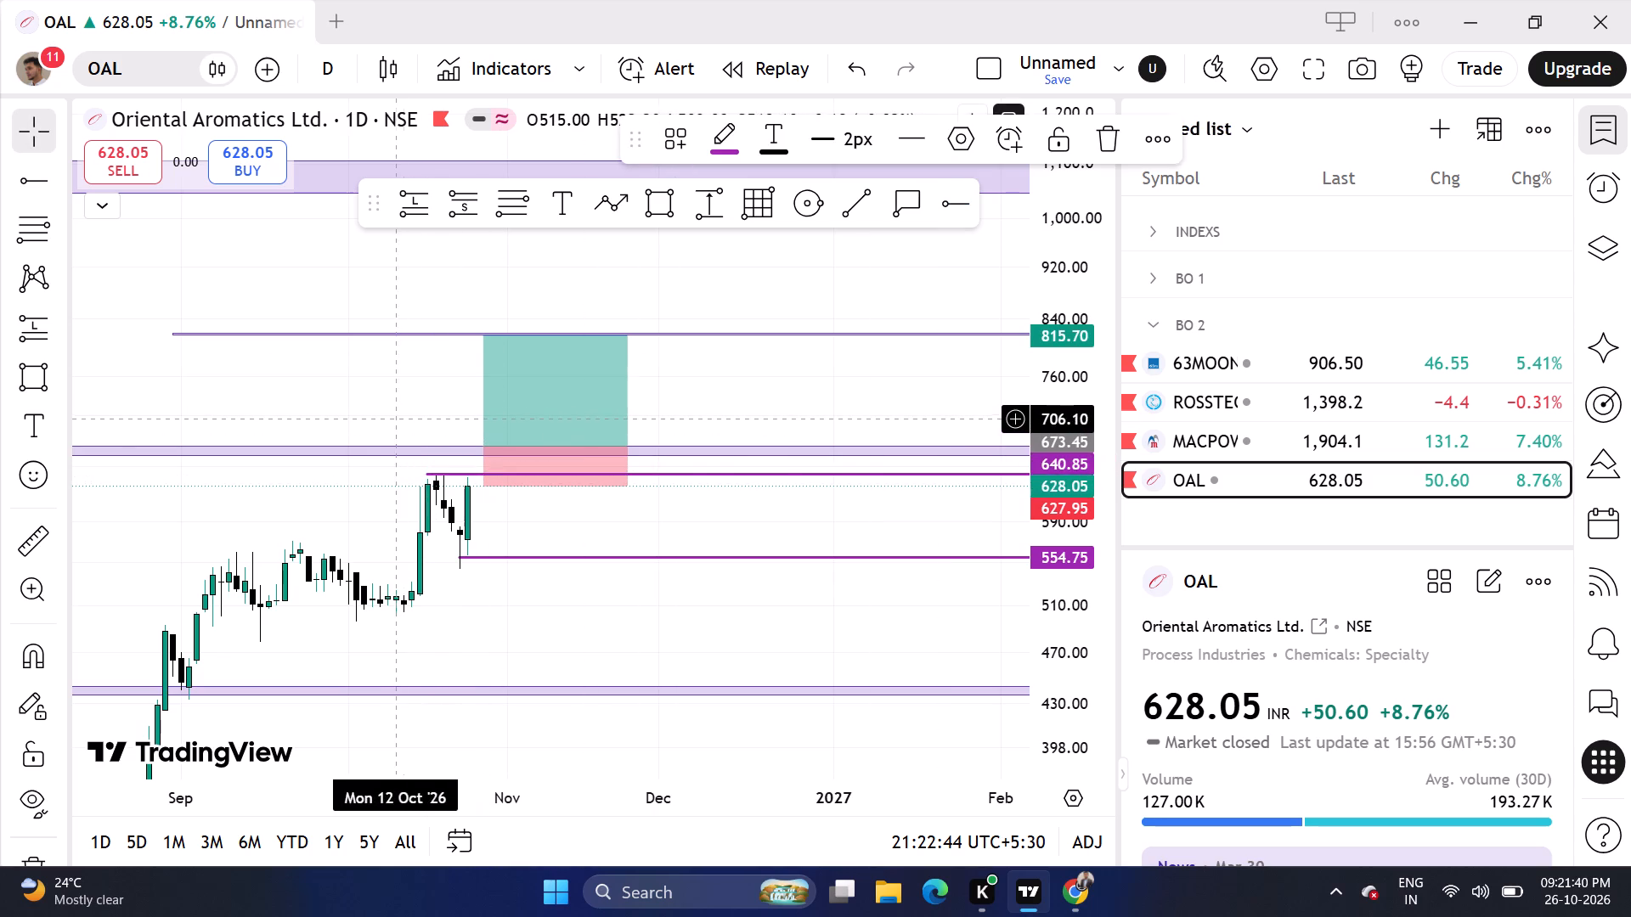
# Raise the long position's stop to about 642.30, just above the purple ray at the swing high.
pyautogui.moveTo(483, 483); pyautogui.dragTo(476, 474)
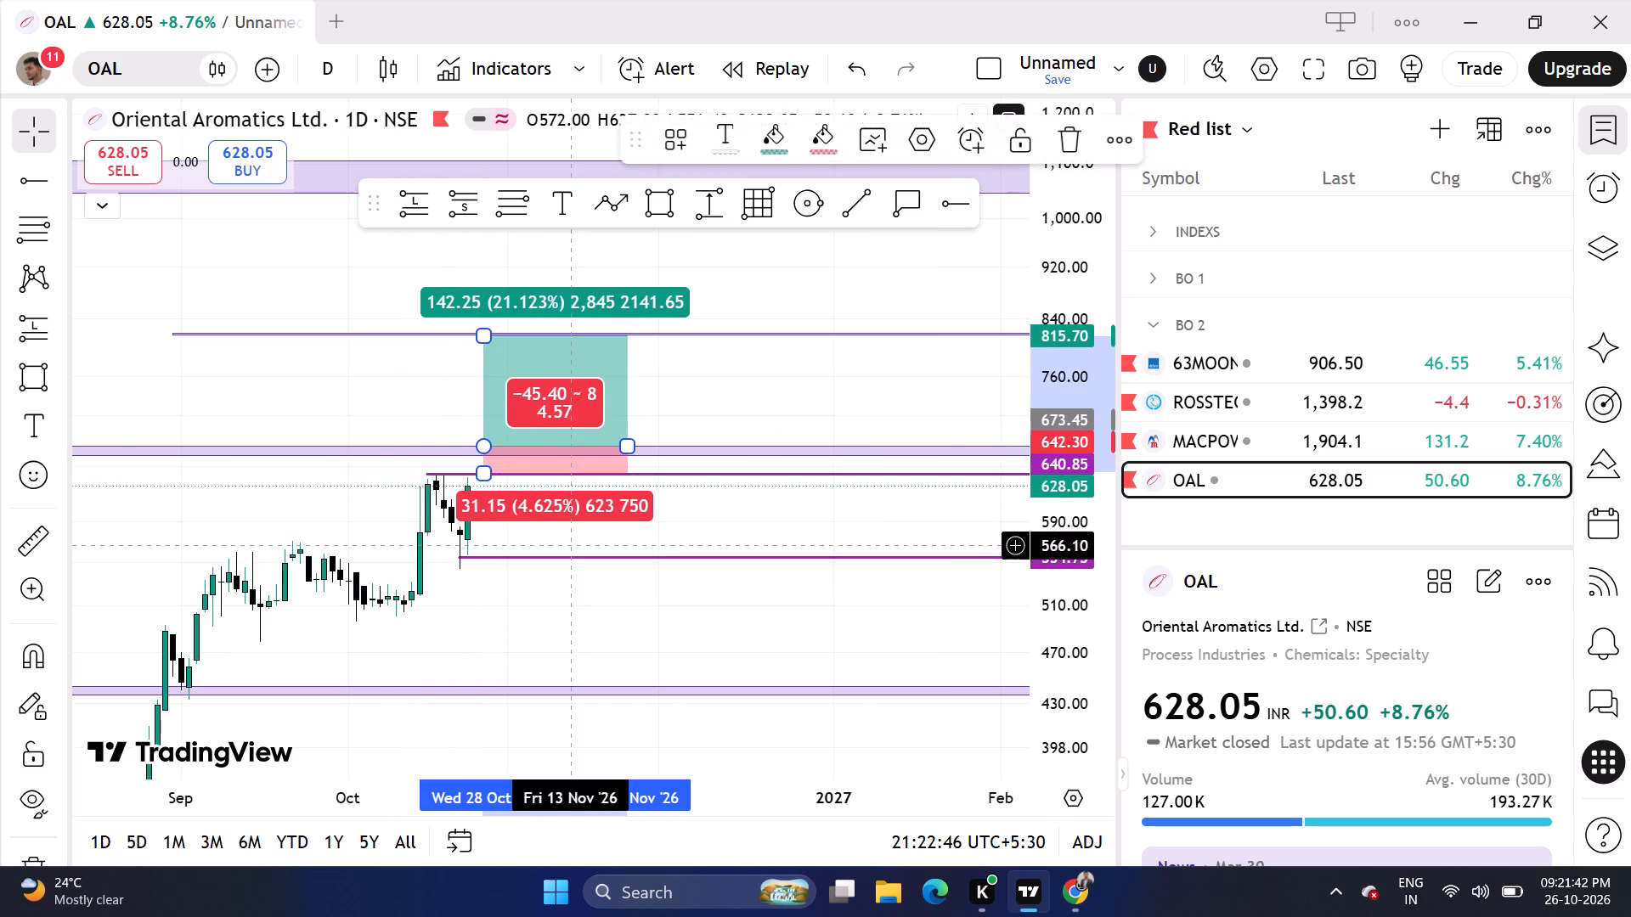
pyautogui.click(567, 553)
# Recolour the horizontal ray at 554.75 red.
pyautogui.click(459, 560)
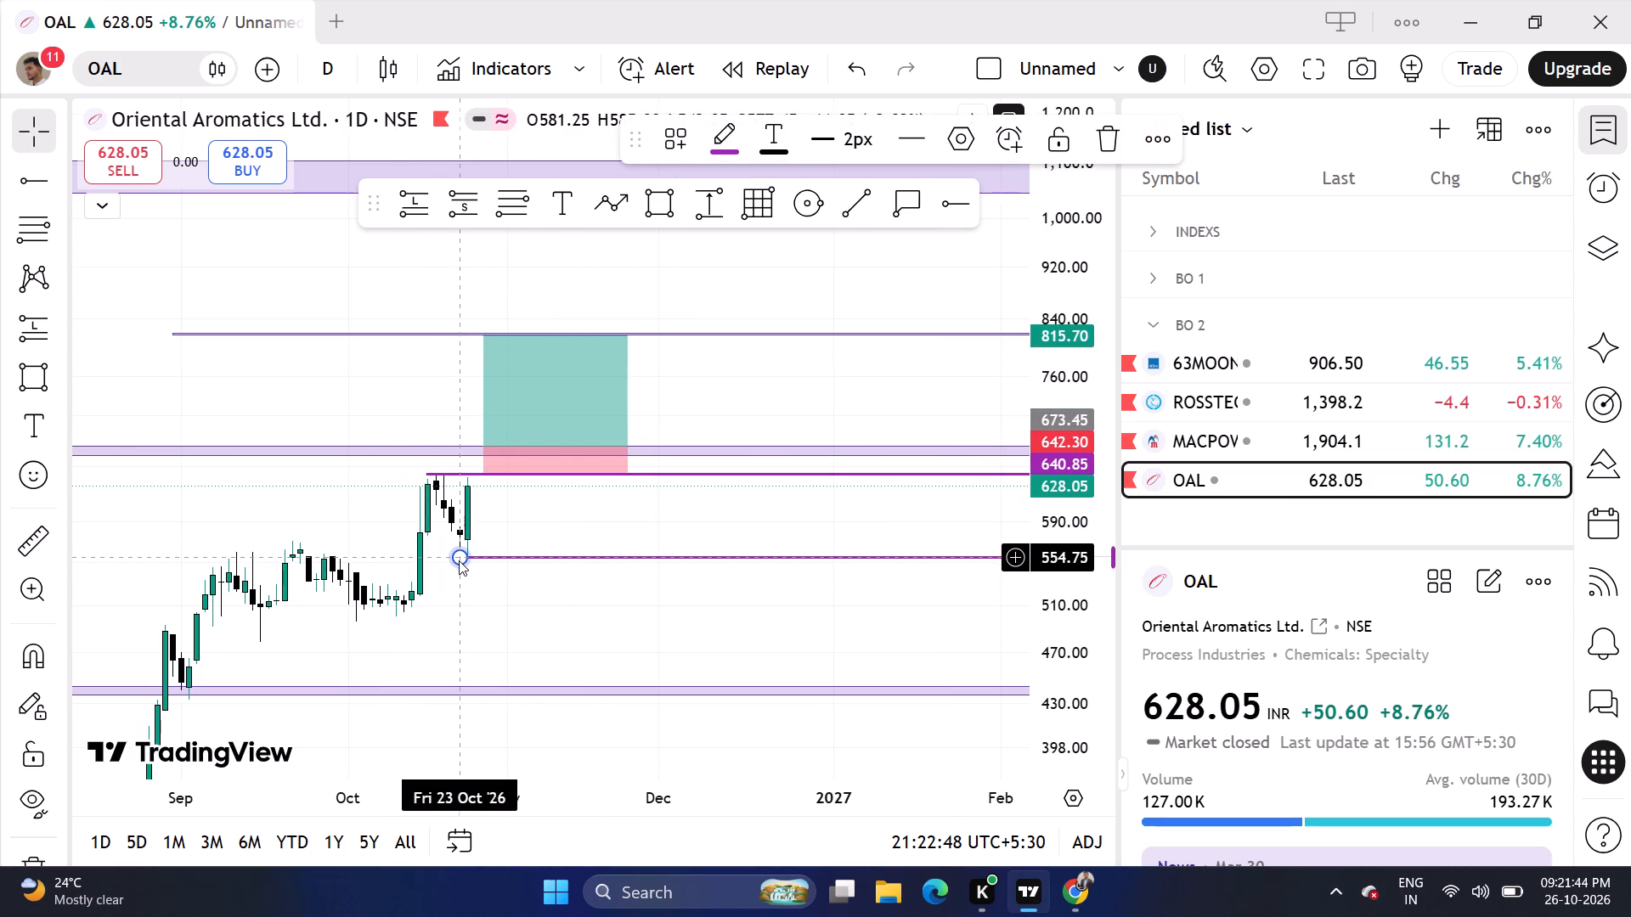
pyautogui.click(750, 154)
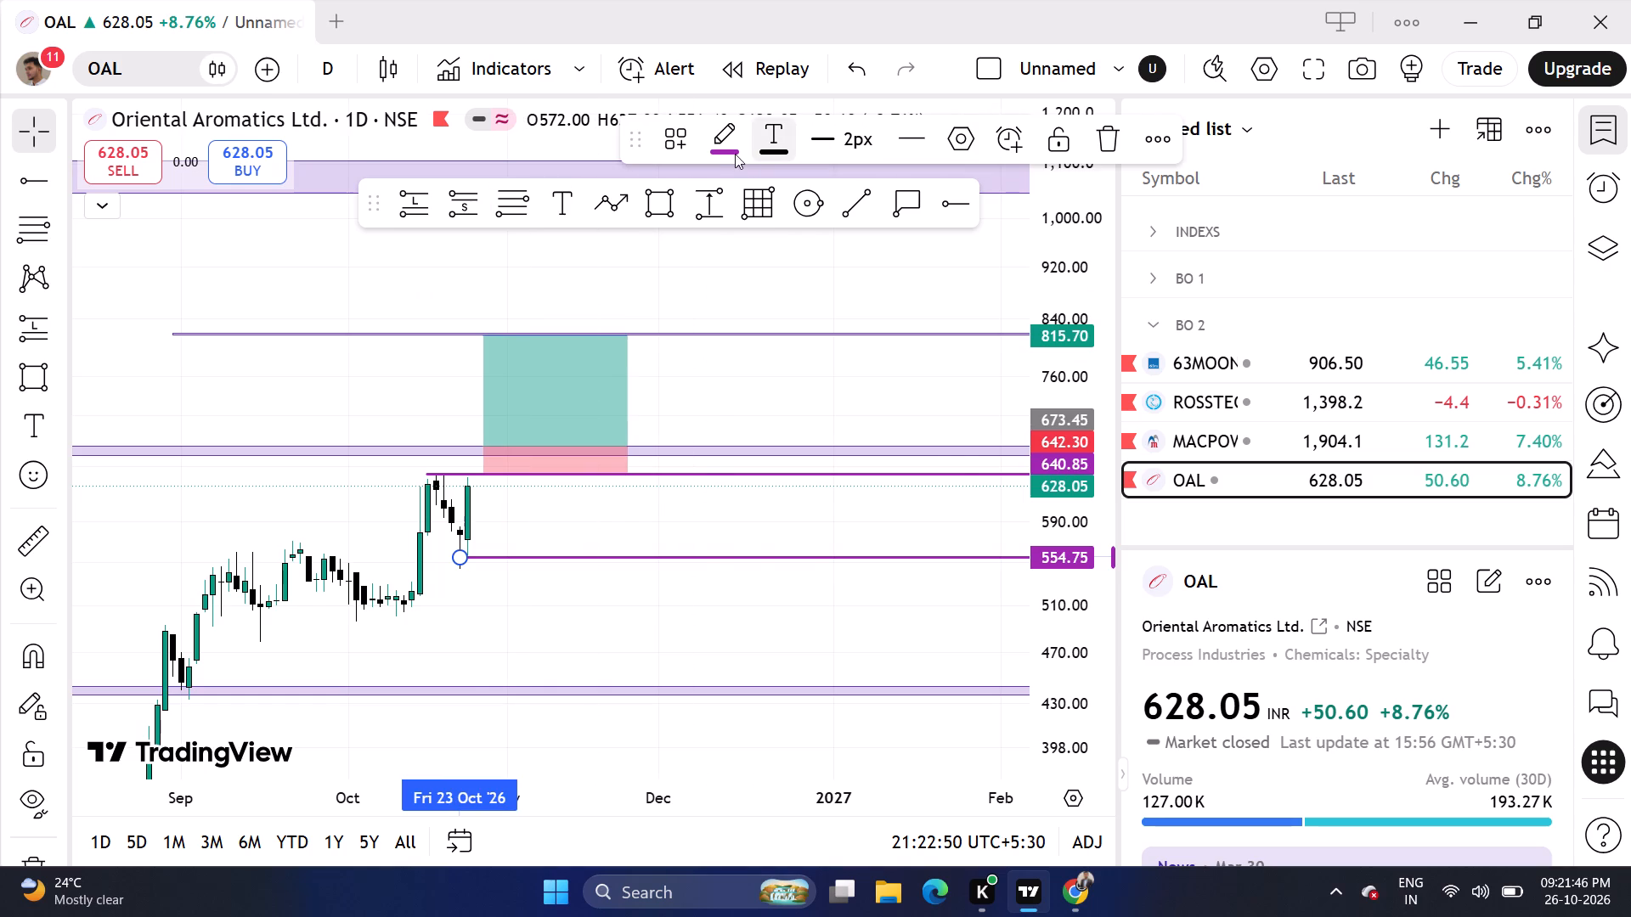
pyautogui.click(730, 154)
pyautogui.click(731, 244)
pyautogui.click(734, 228)
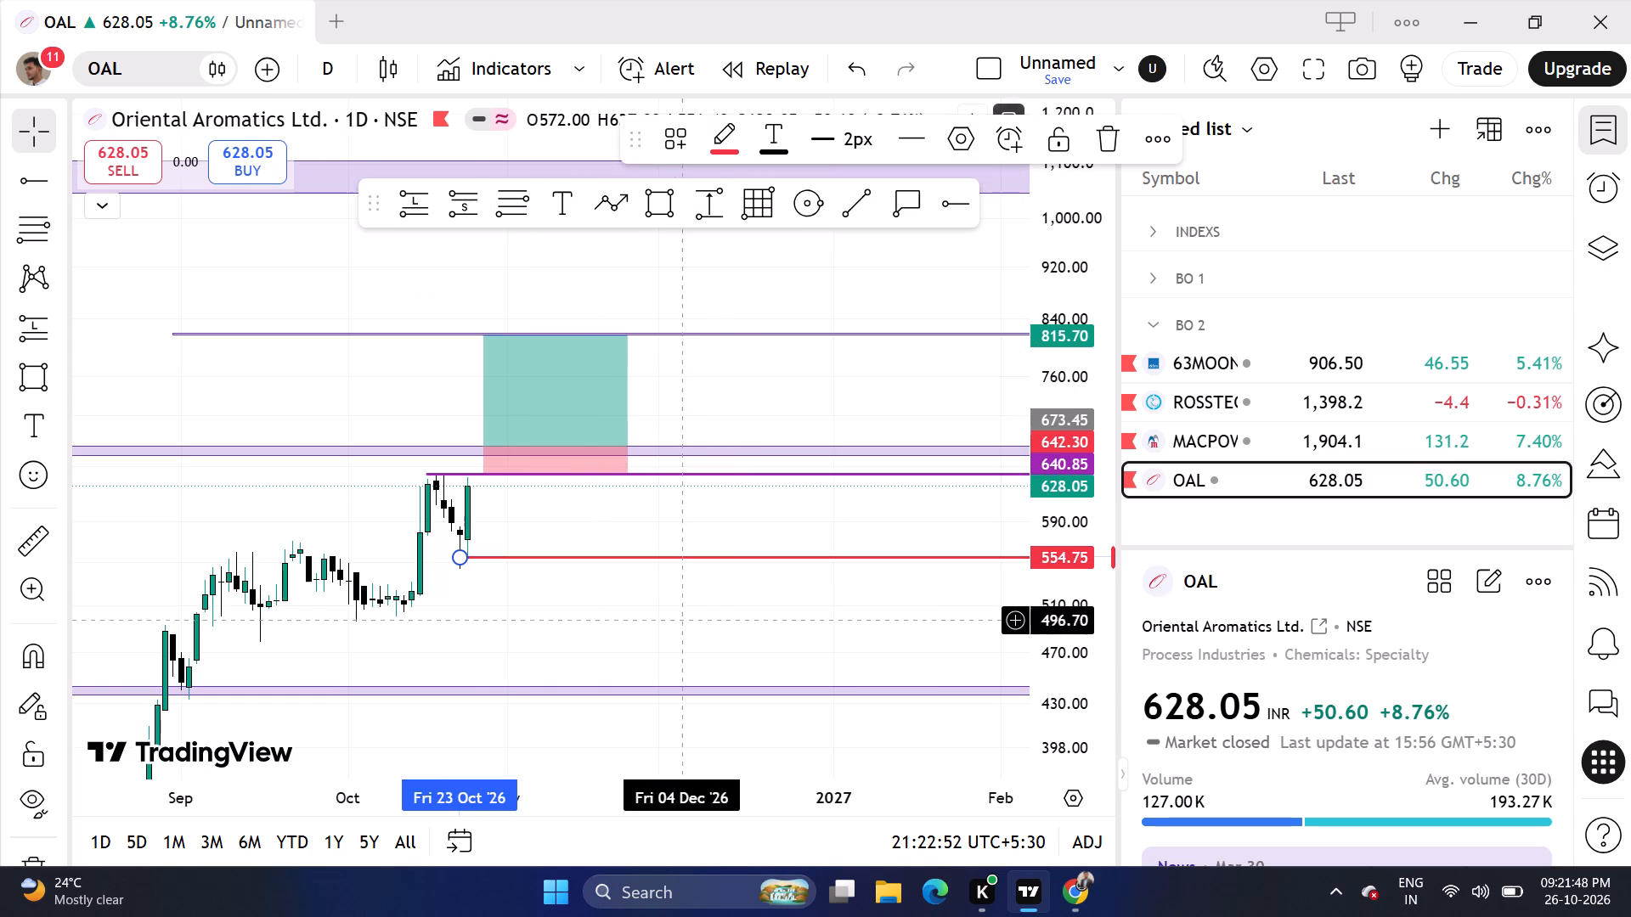
pyautogui.click(682, 623)
pyautogui.scroll(2, 596, 661)
pyautogui.scroll(-3, 602, 655)
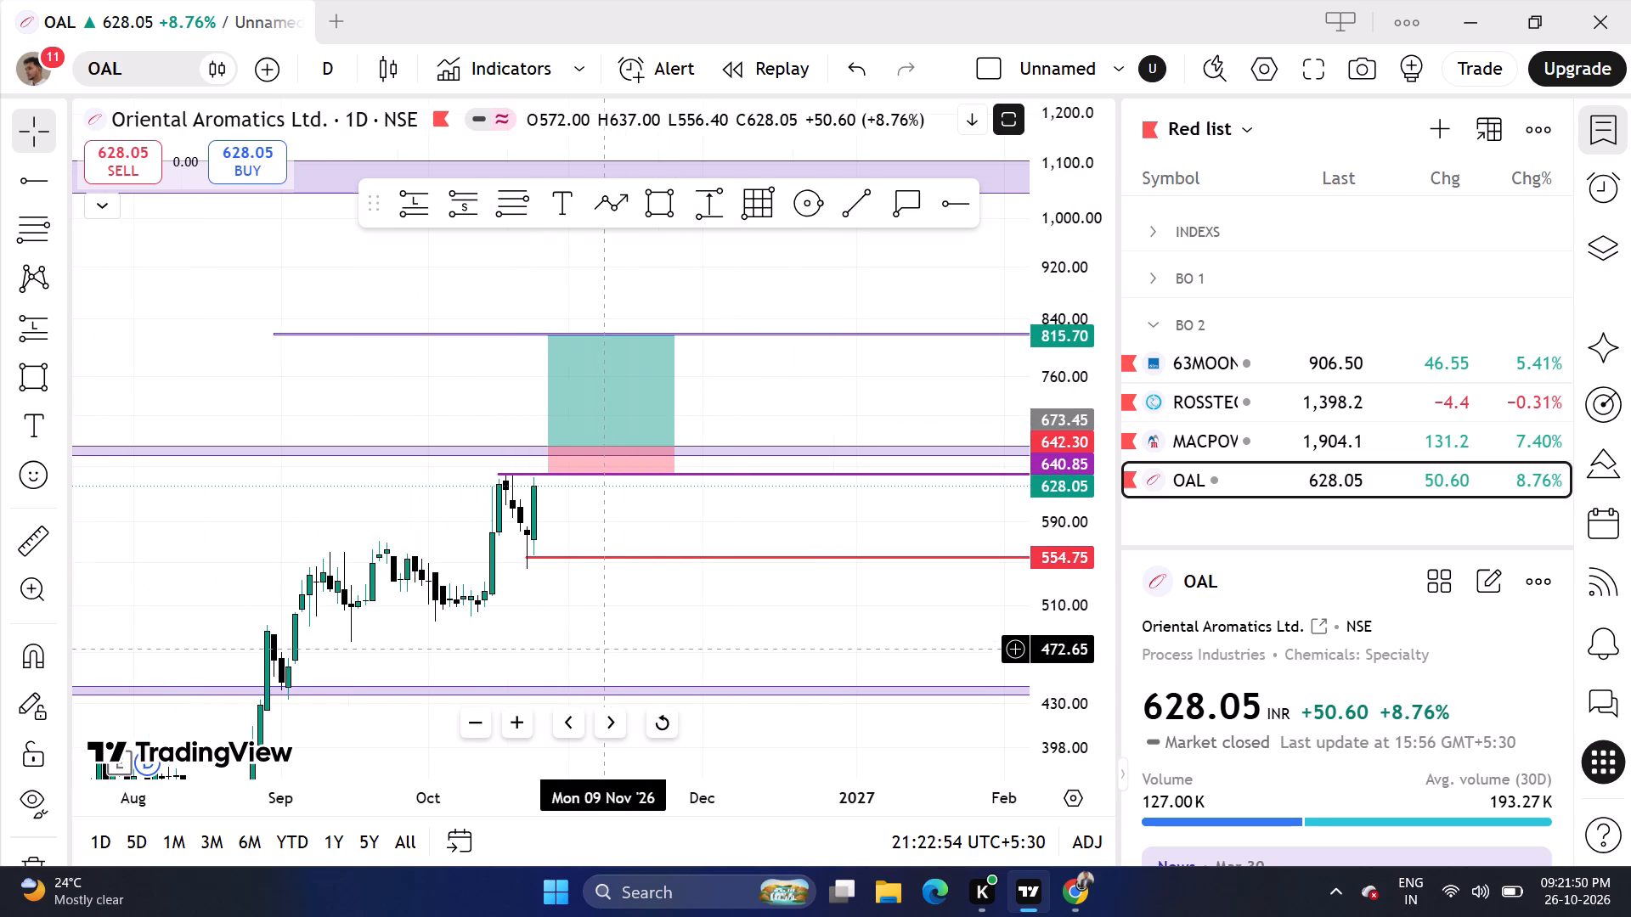
# Draw a Fib retracement from about 640.85 on 25 August 2026 to about 442.75 on 16 December 2026.
pyautogui.click(511, 203)
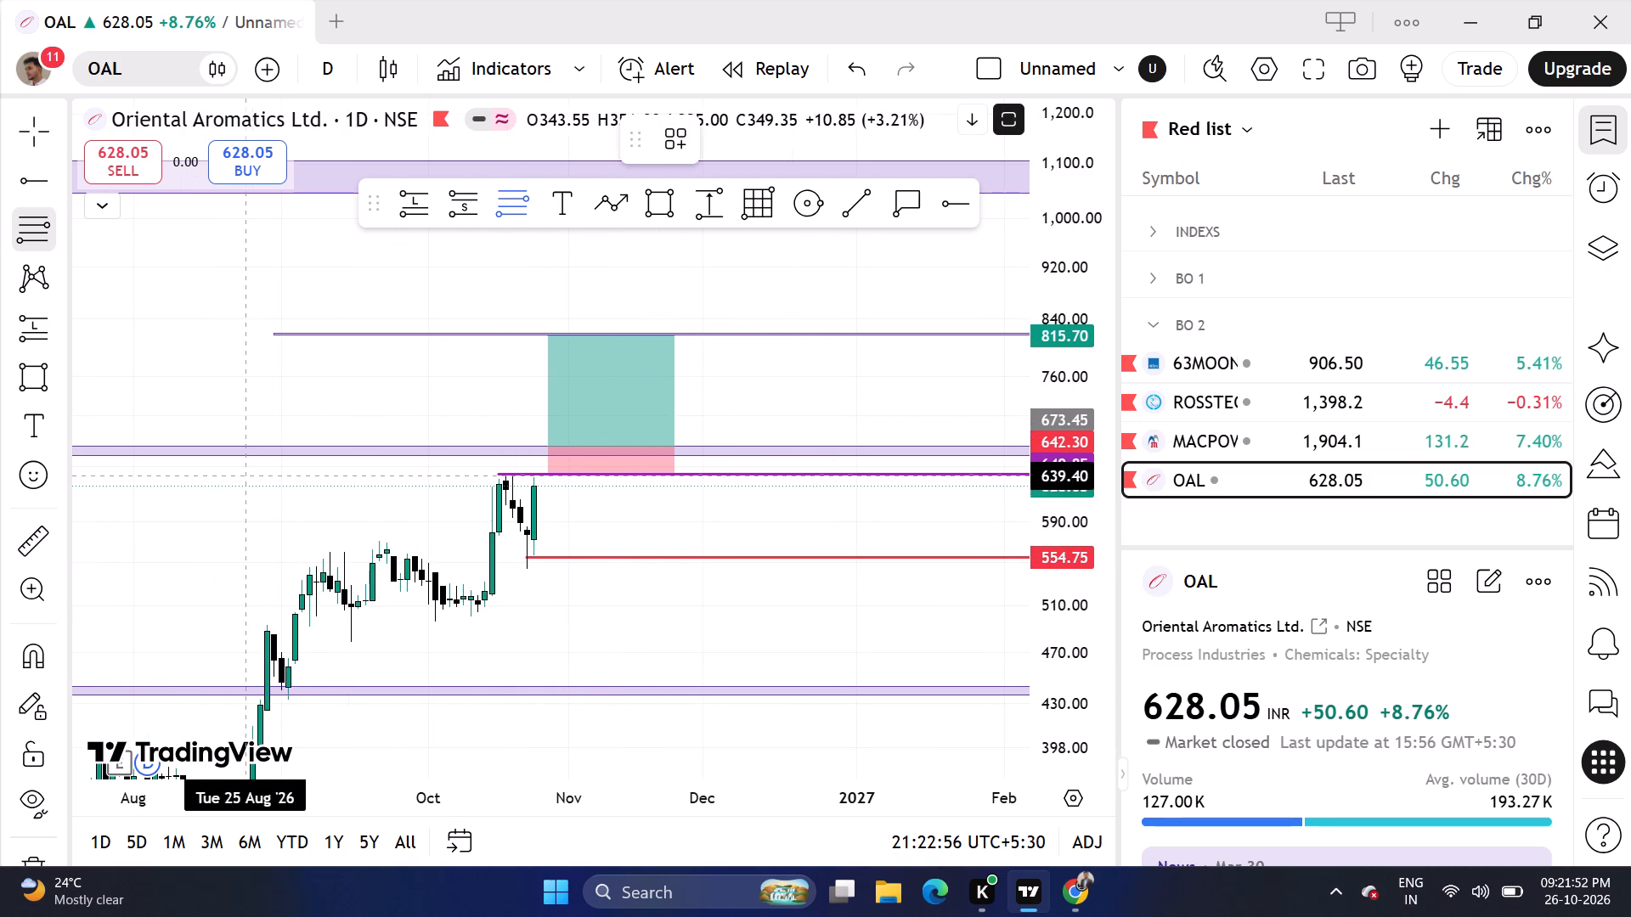
pyautogui.click(246, 475)
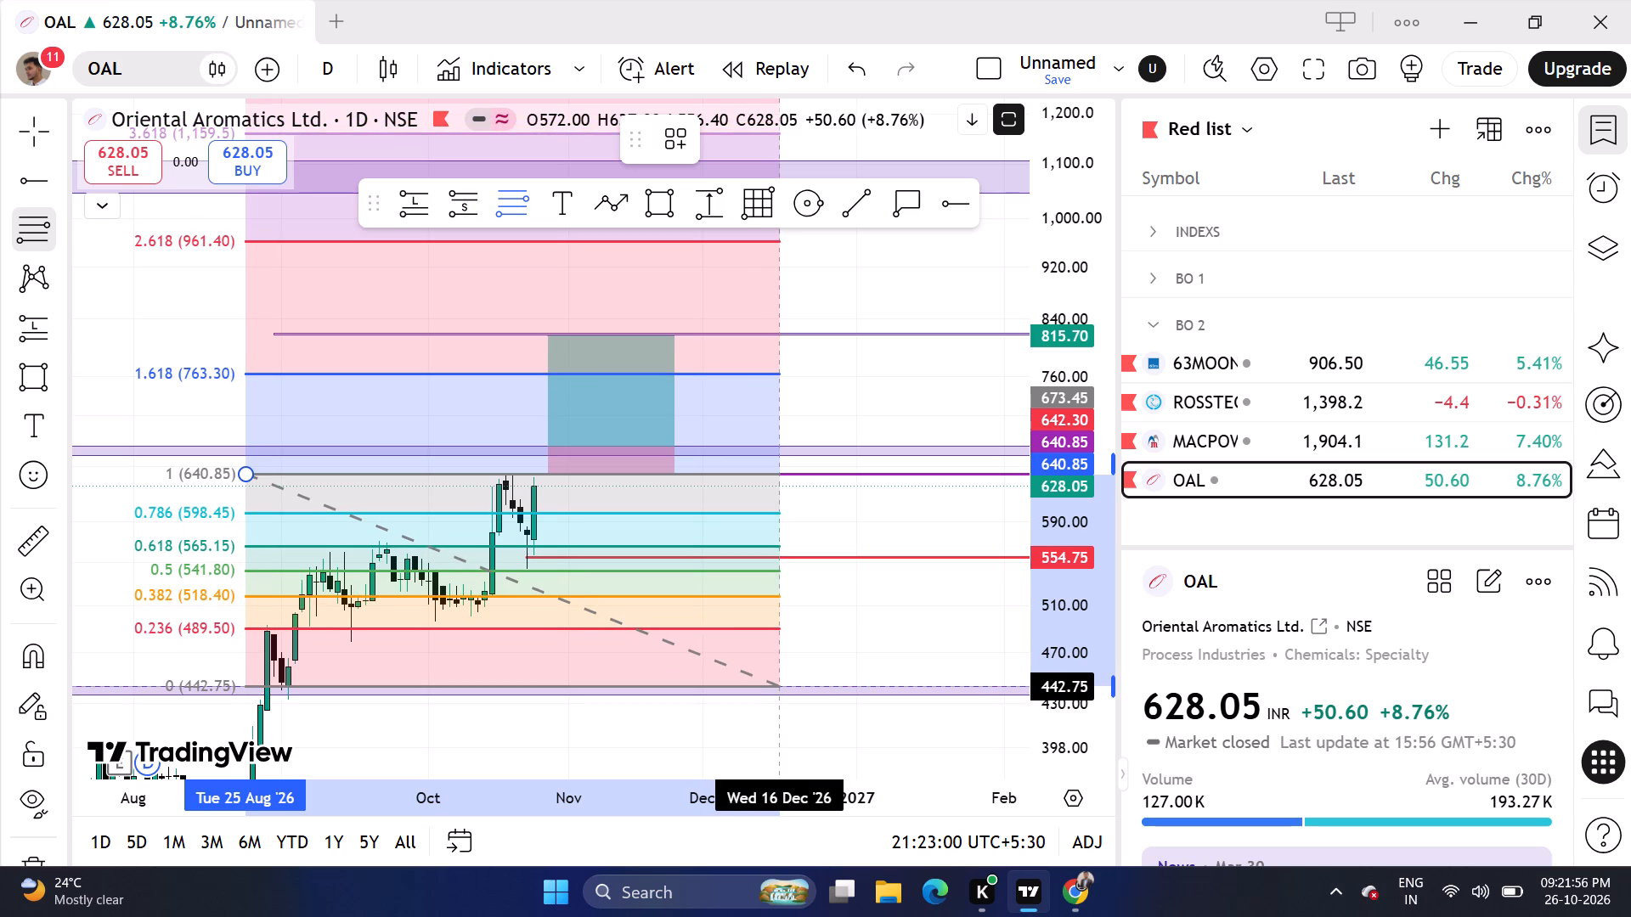
pyautogui.click(781, 687)
pyautogui.click(832, 612)
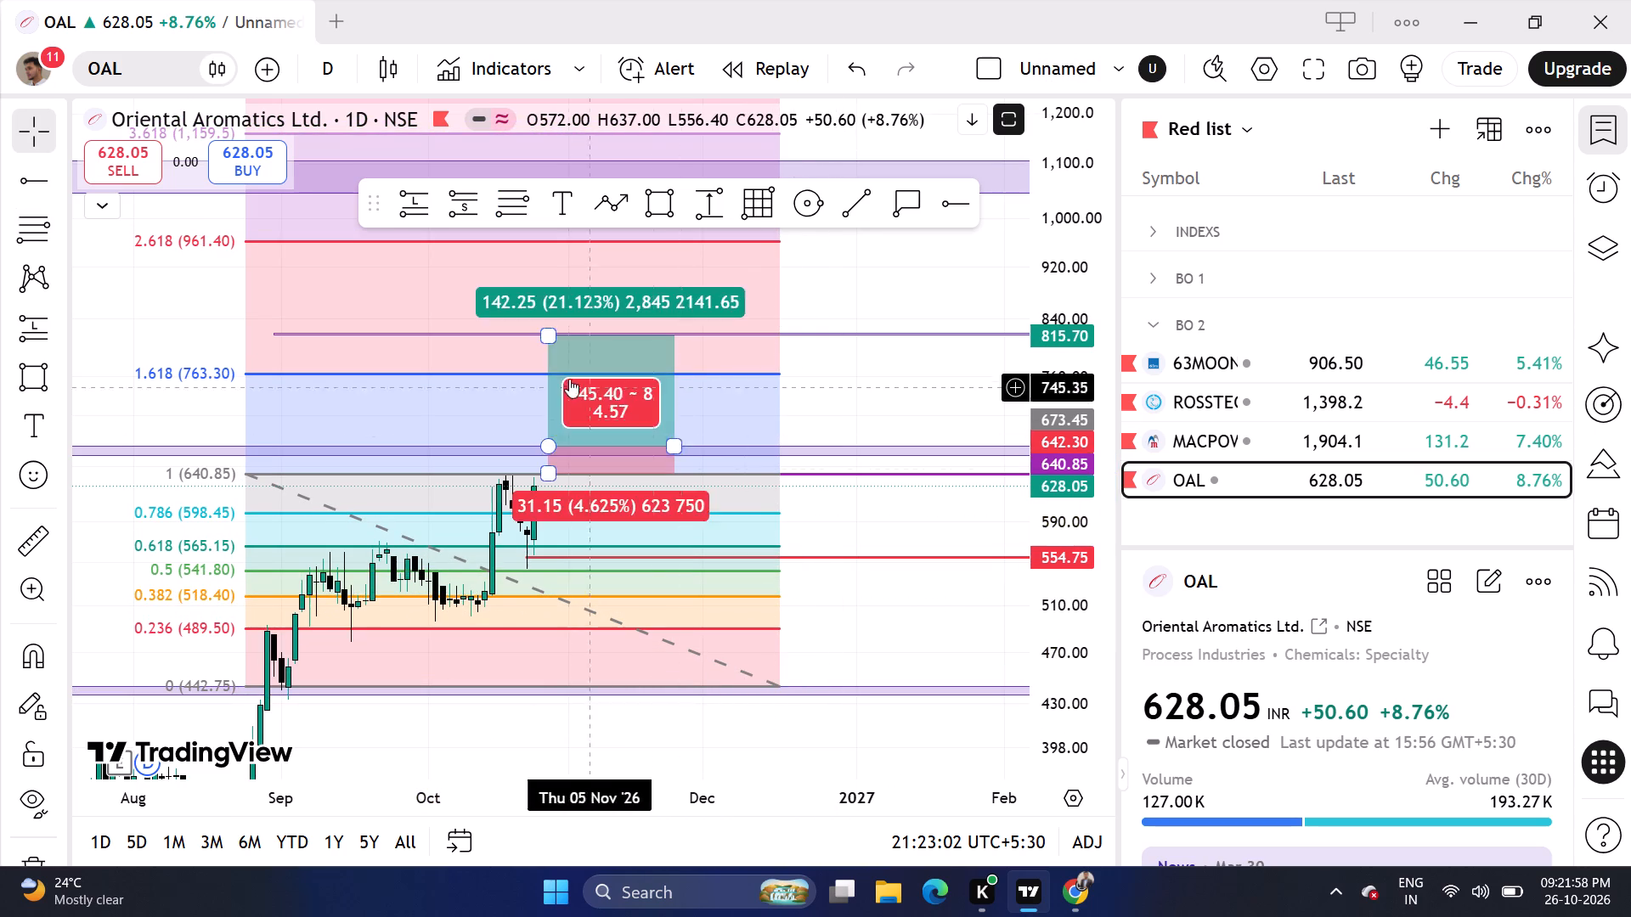
# Lower the long position's target to the 1.618 Fib level, at about 764.10.
pyautogui.moveTo(553, 338); pyautogui.dragTo(540, 372)
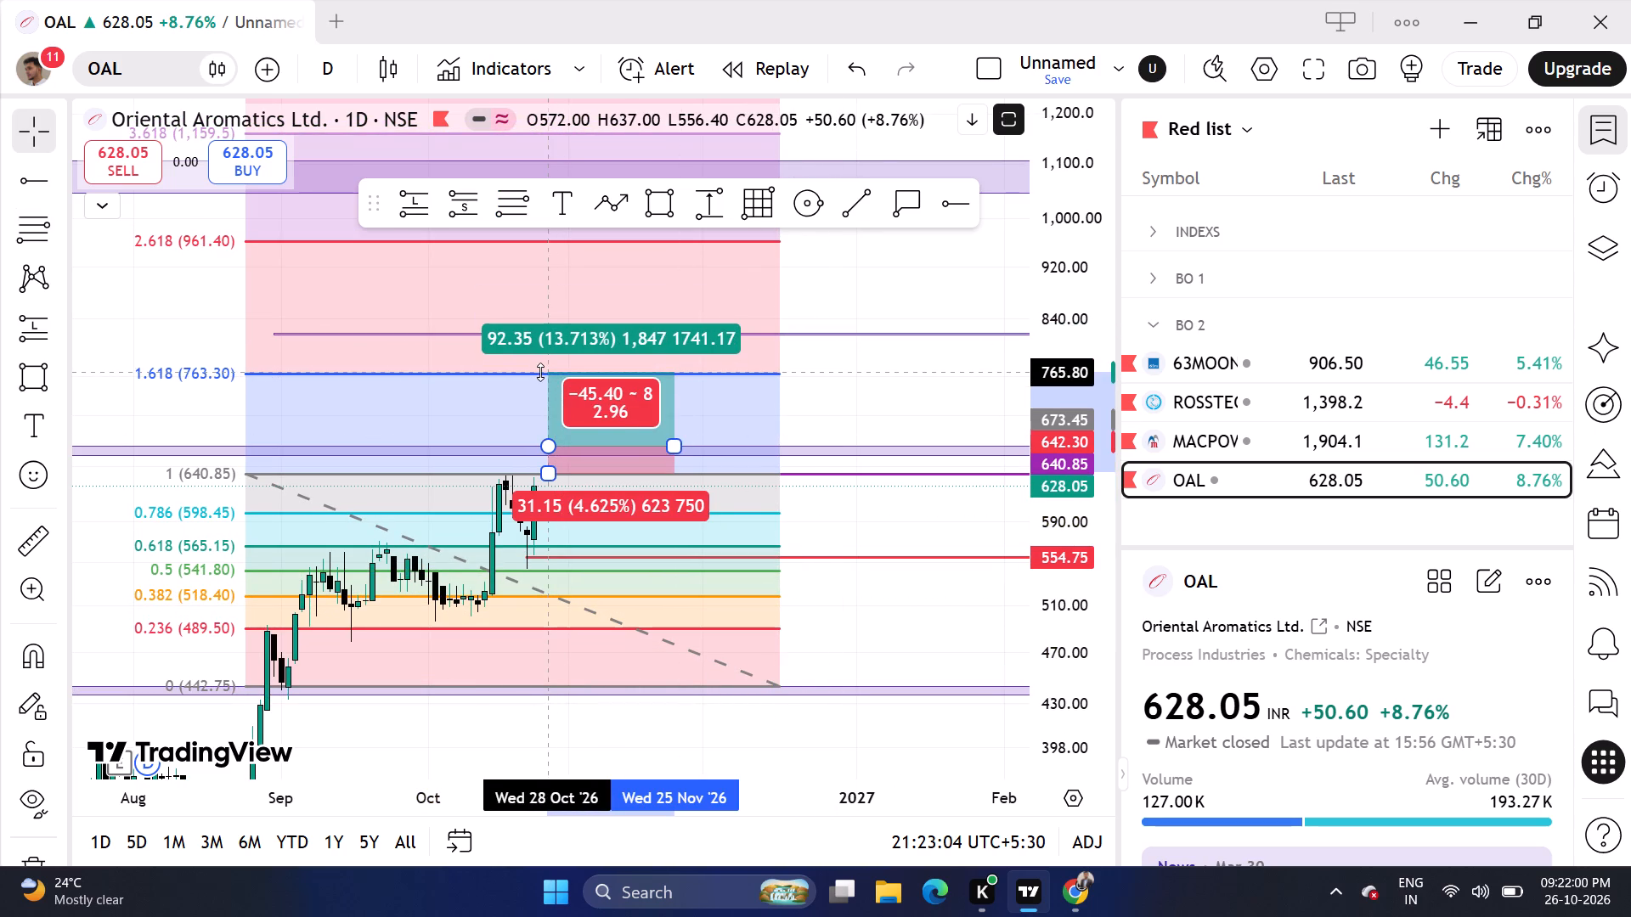
pyautogui.moveTo(540, 372); pyautogui.dragTo(537, 374)
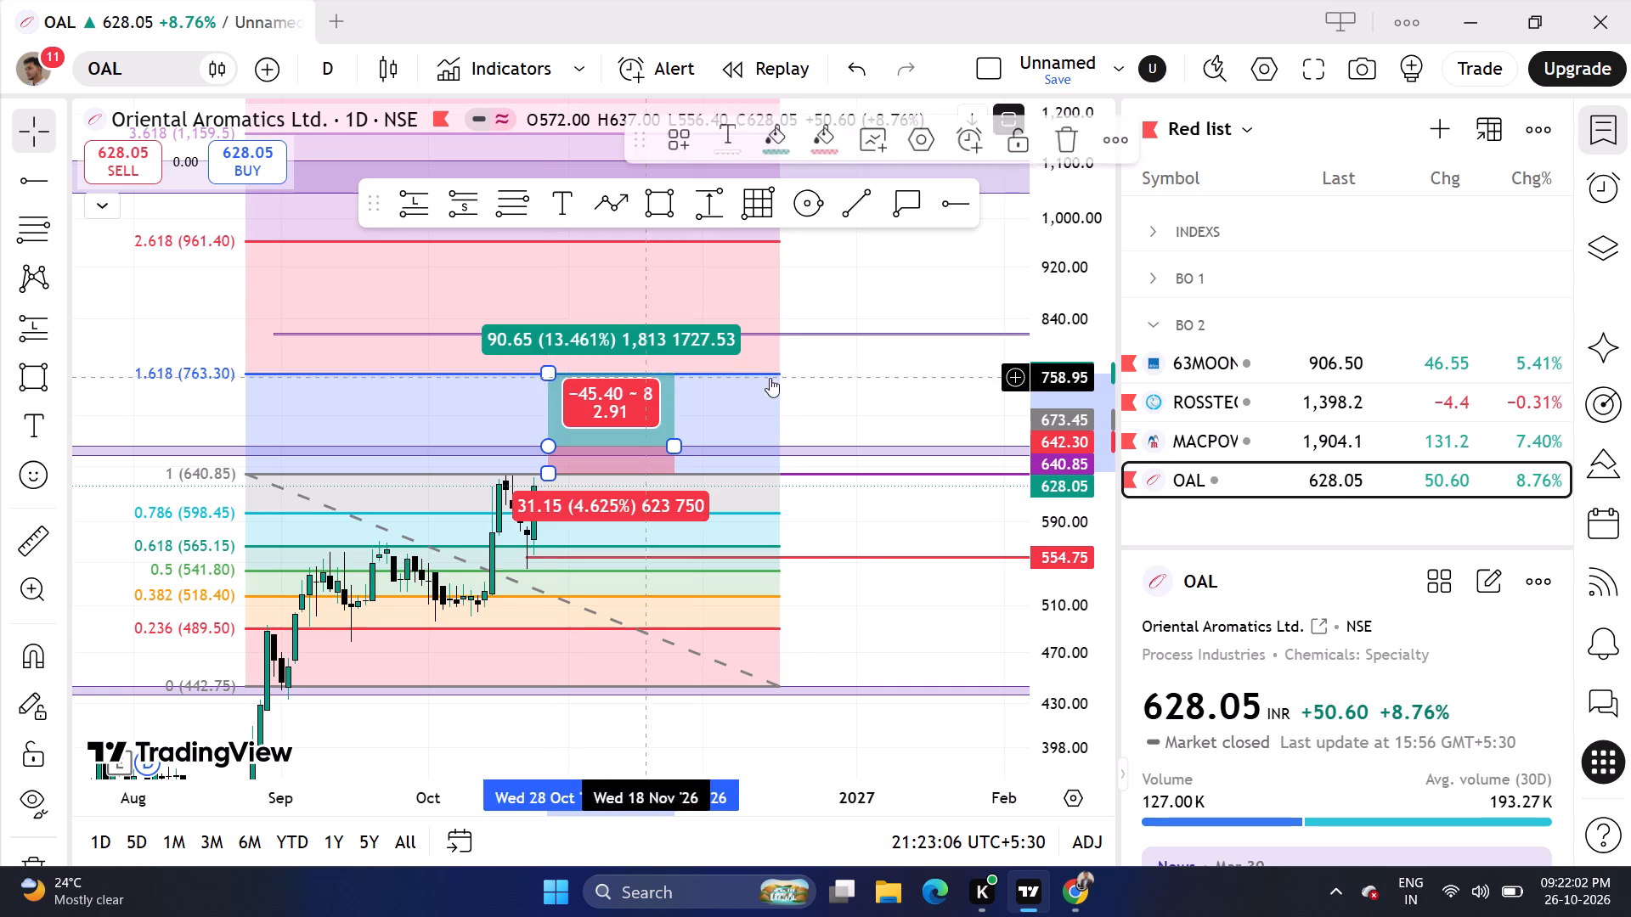
pyautogui.click(869, 366)
# Delete the Fib retracement from the daily chart.
pyautogui.click(777, 587)
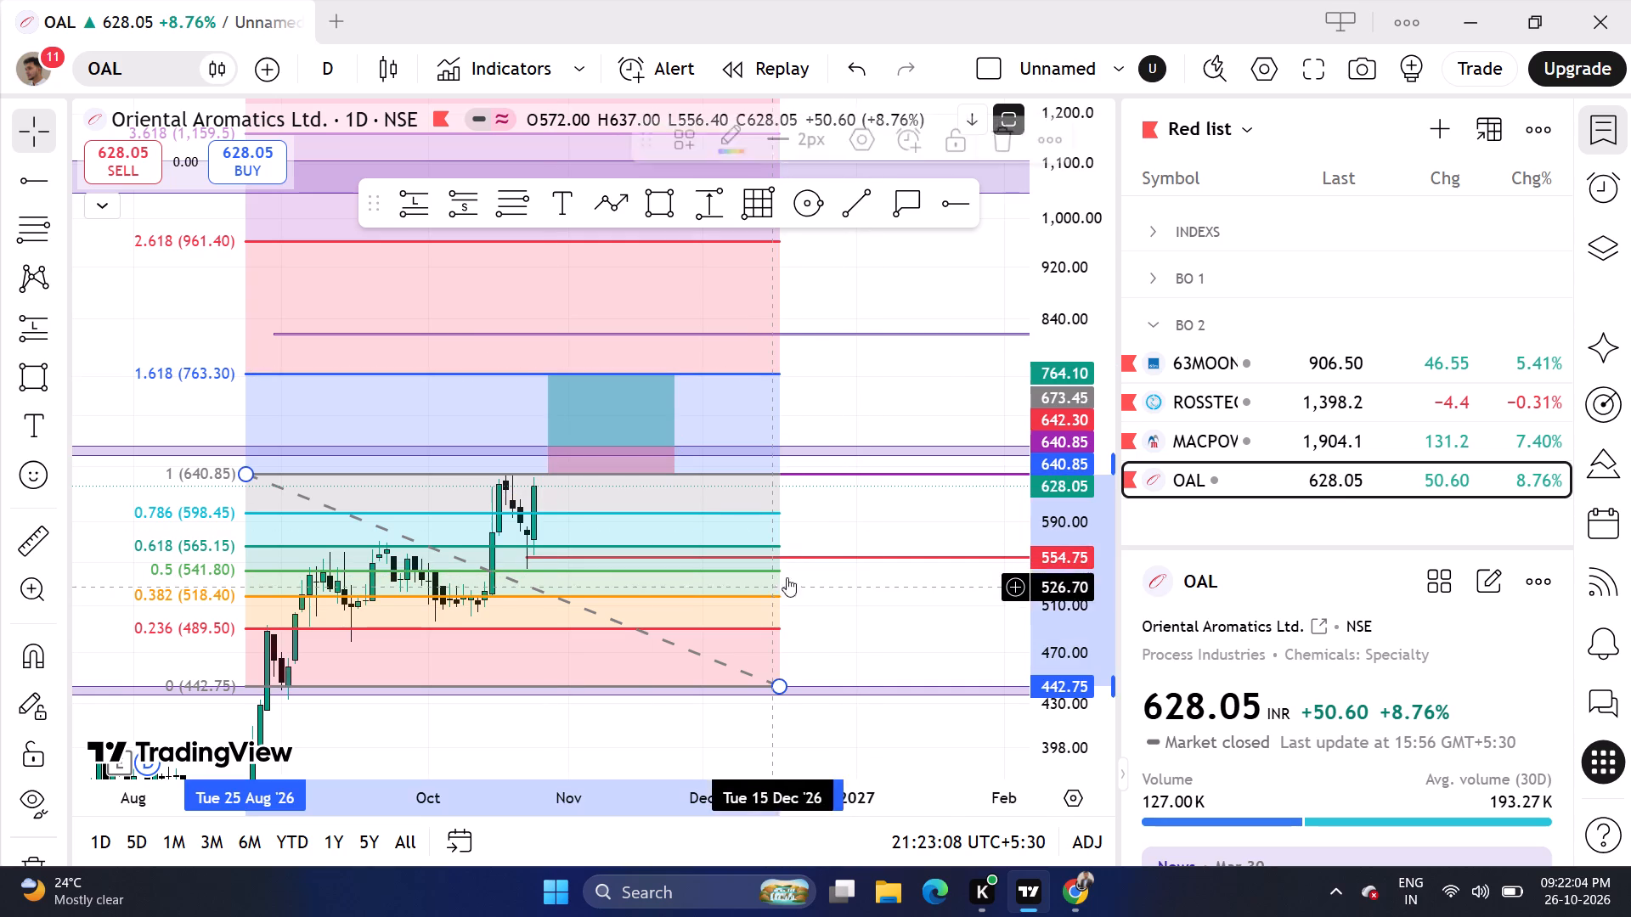
pyautogui.click(1001, 132)
# Draw a horizontal ray at about 765.80 from 16 October 2026 along the position's target and colour it green.
pyautogui.scroll(2, 786, 619)
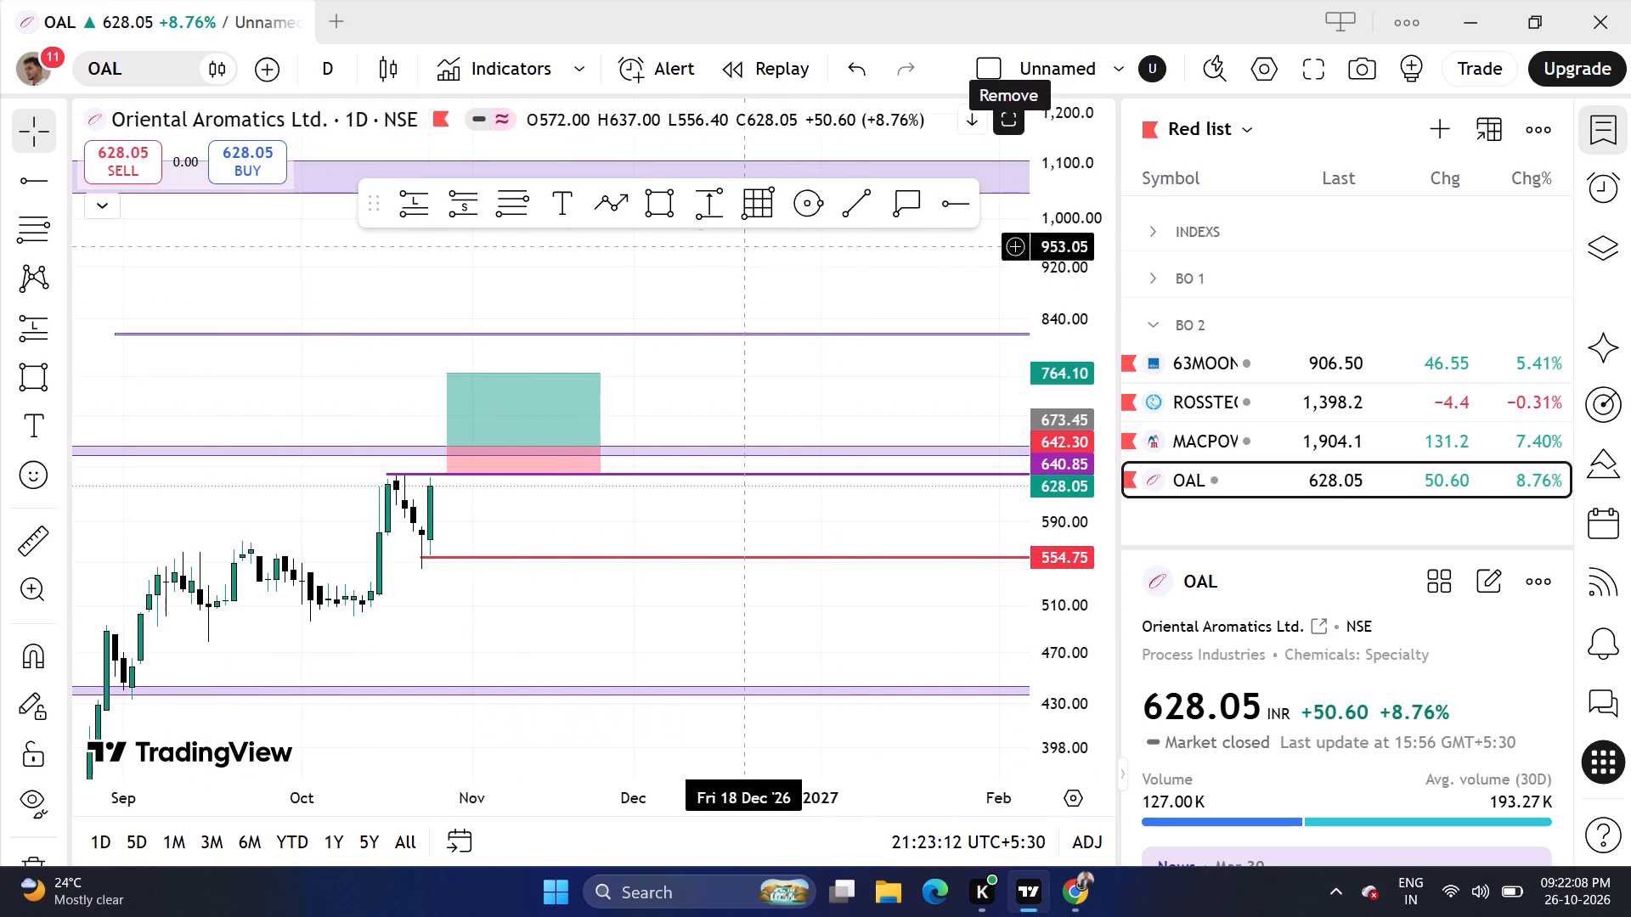
pyautogui.click(963, 213)
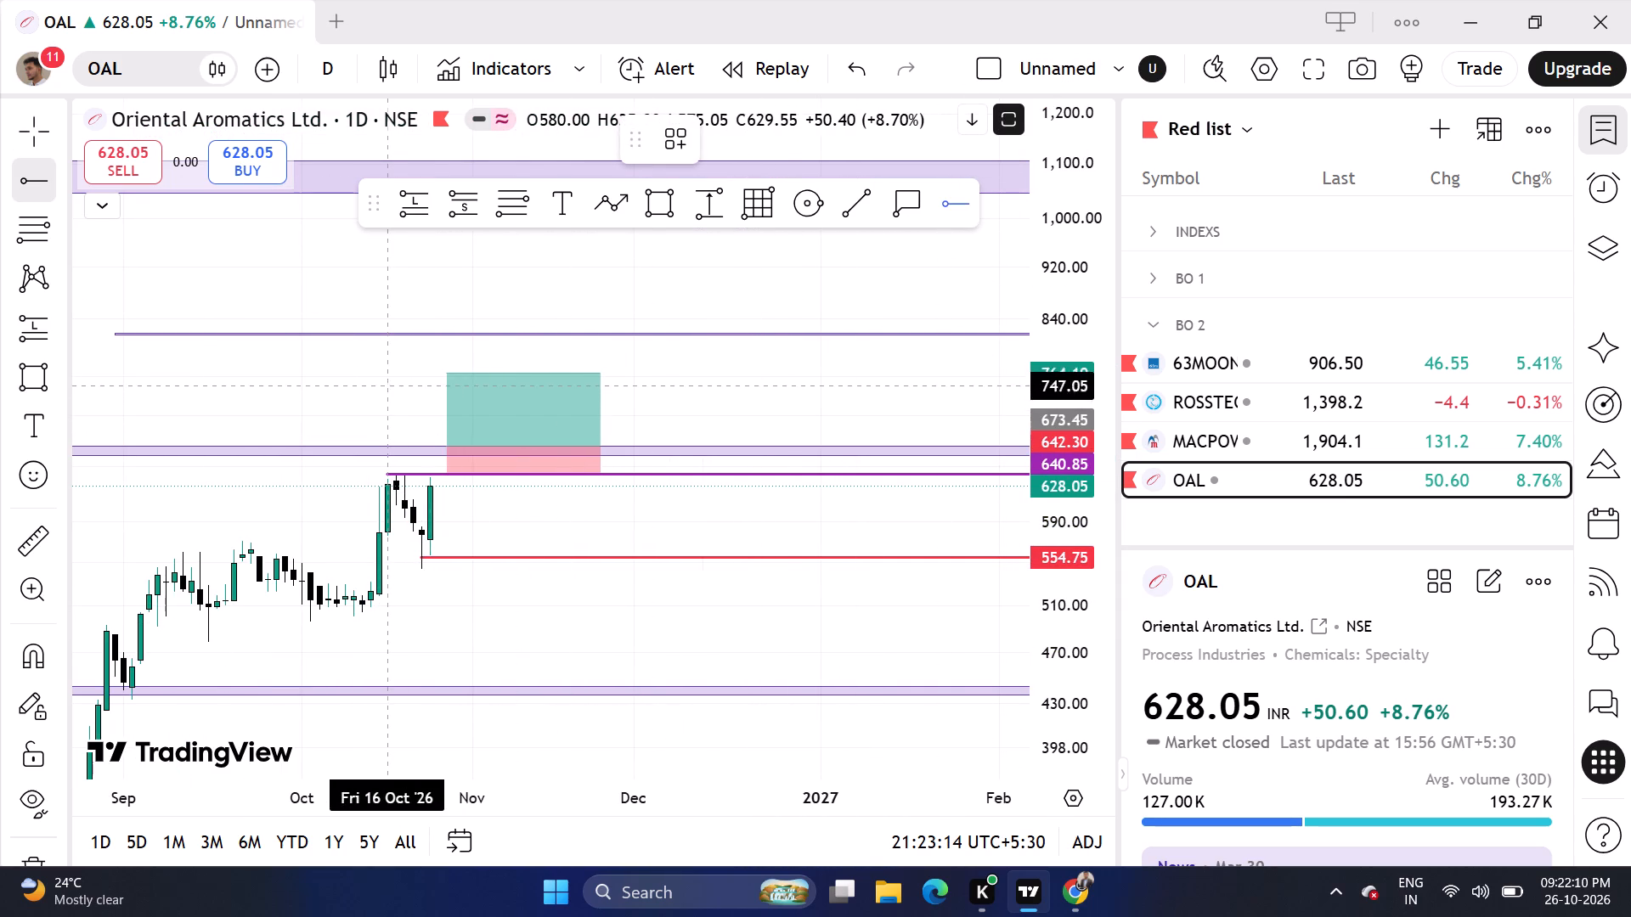
pyautogui.click(386, 373)
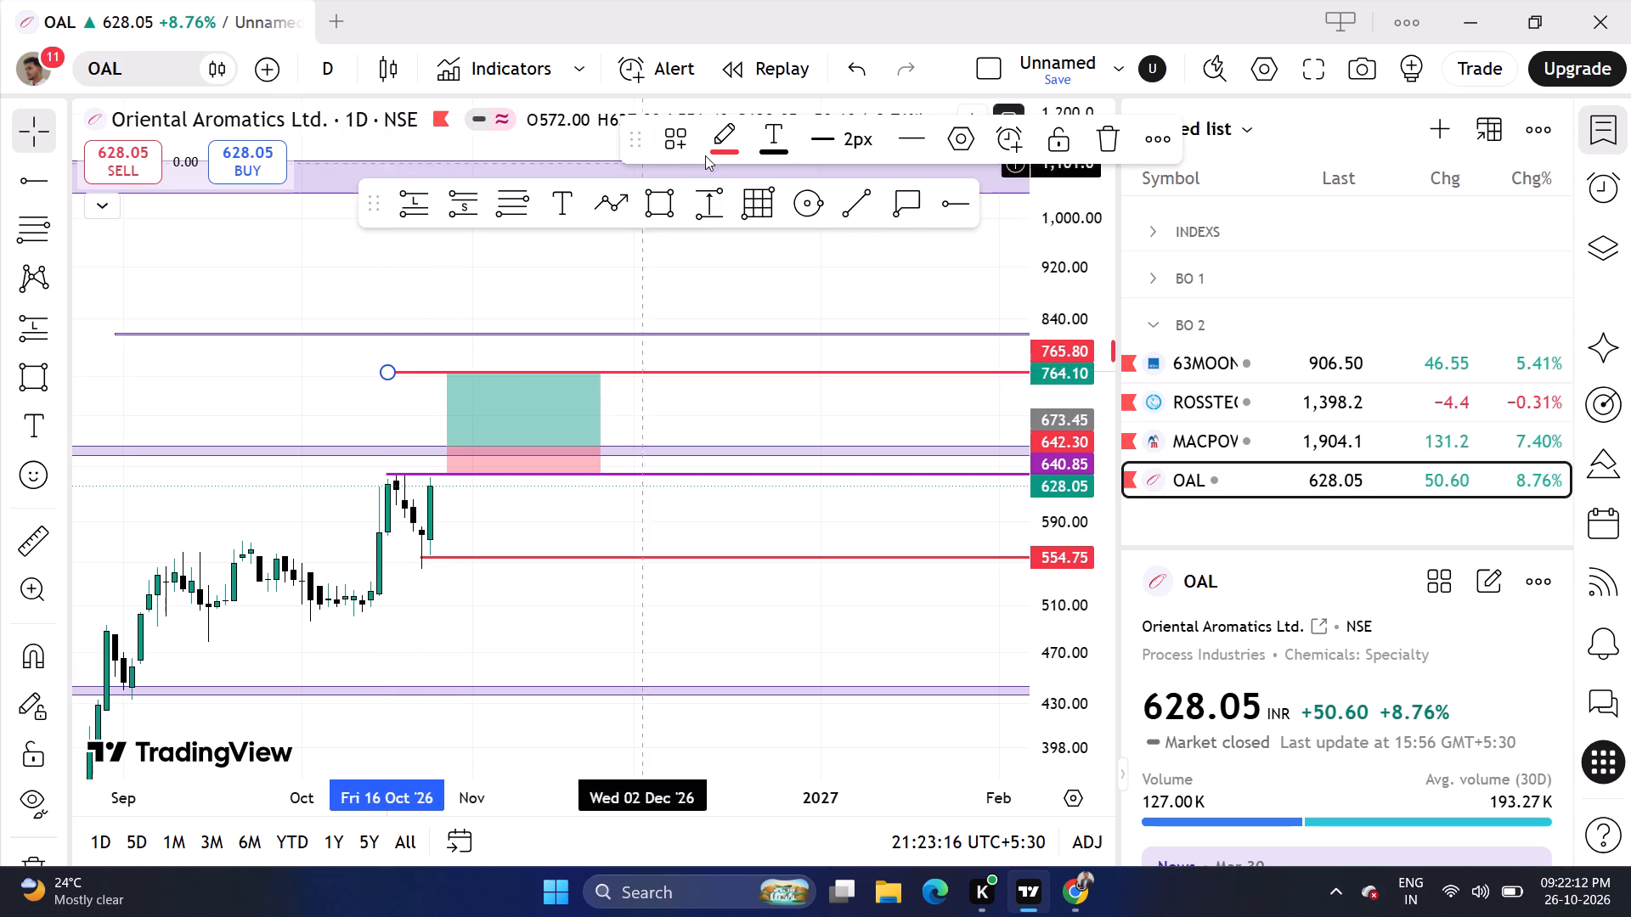
pyautogui.click(729, 151)
pyautogui.click(807, 227)
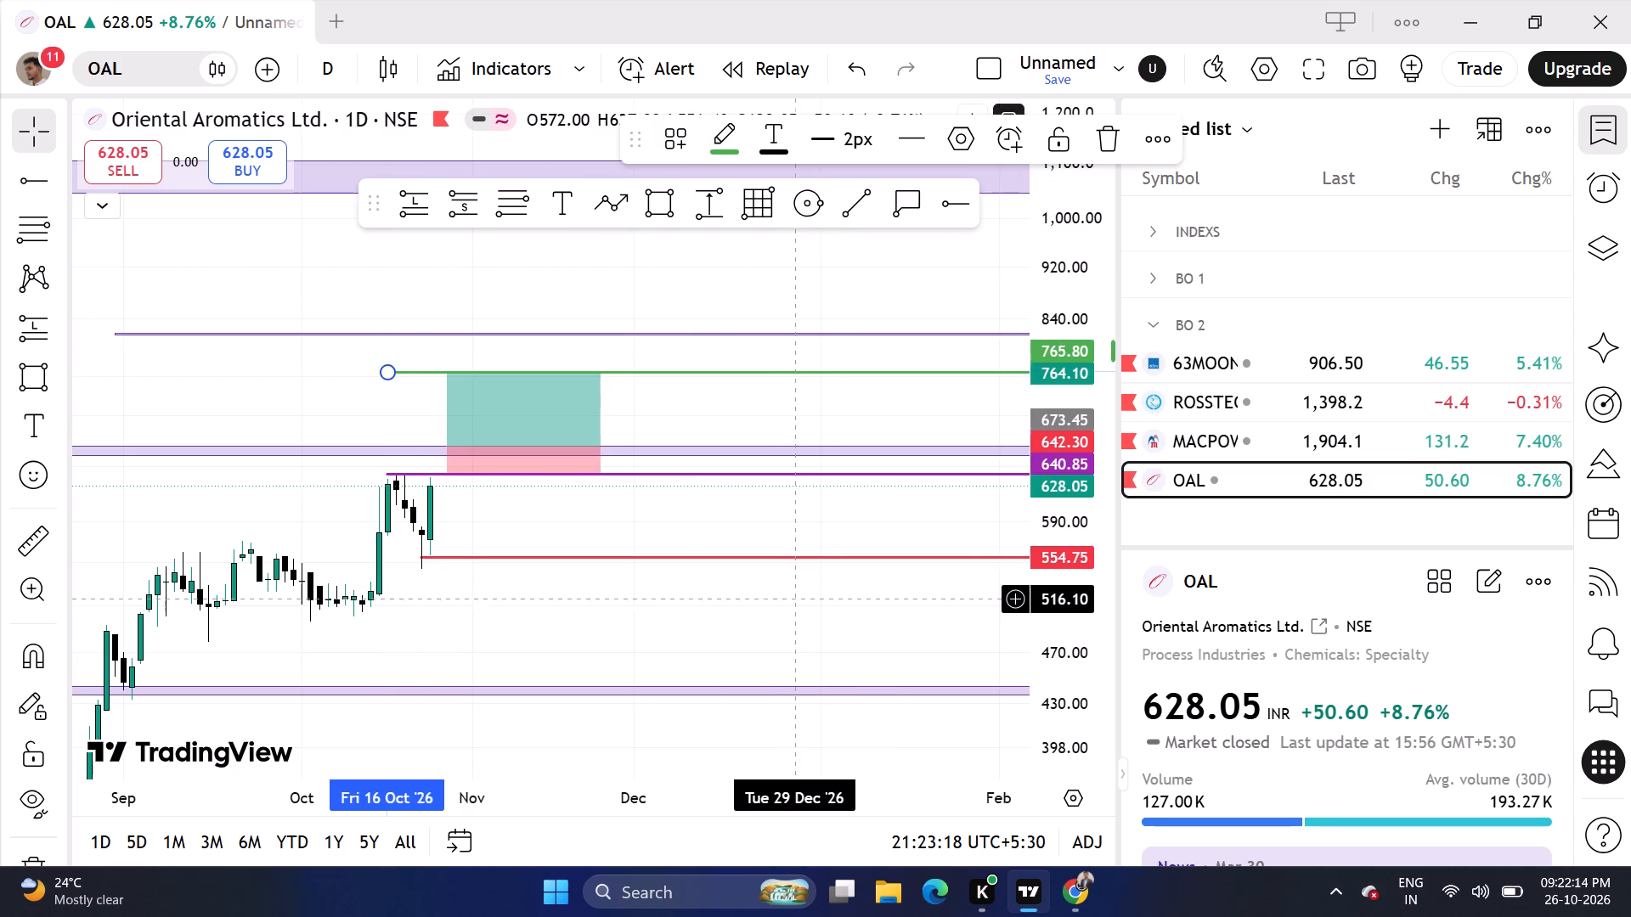
pyautogui.click(787, 604)
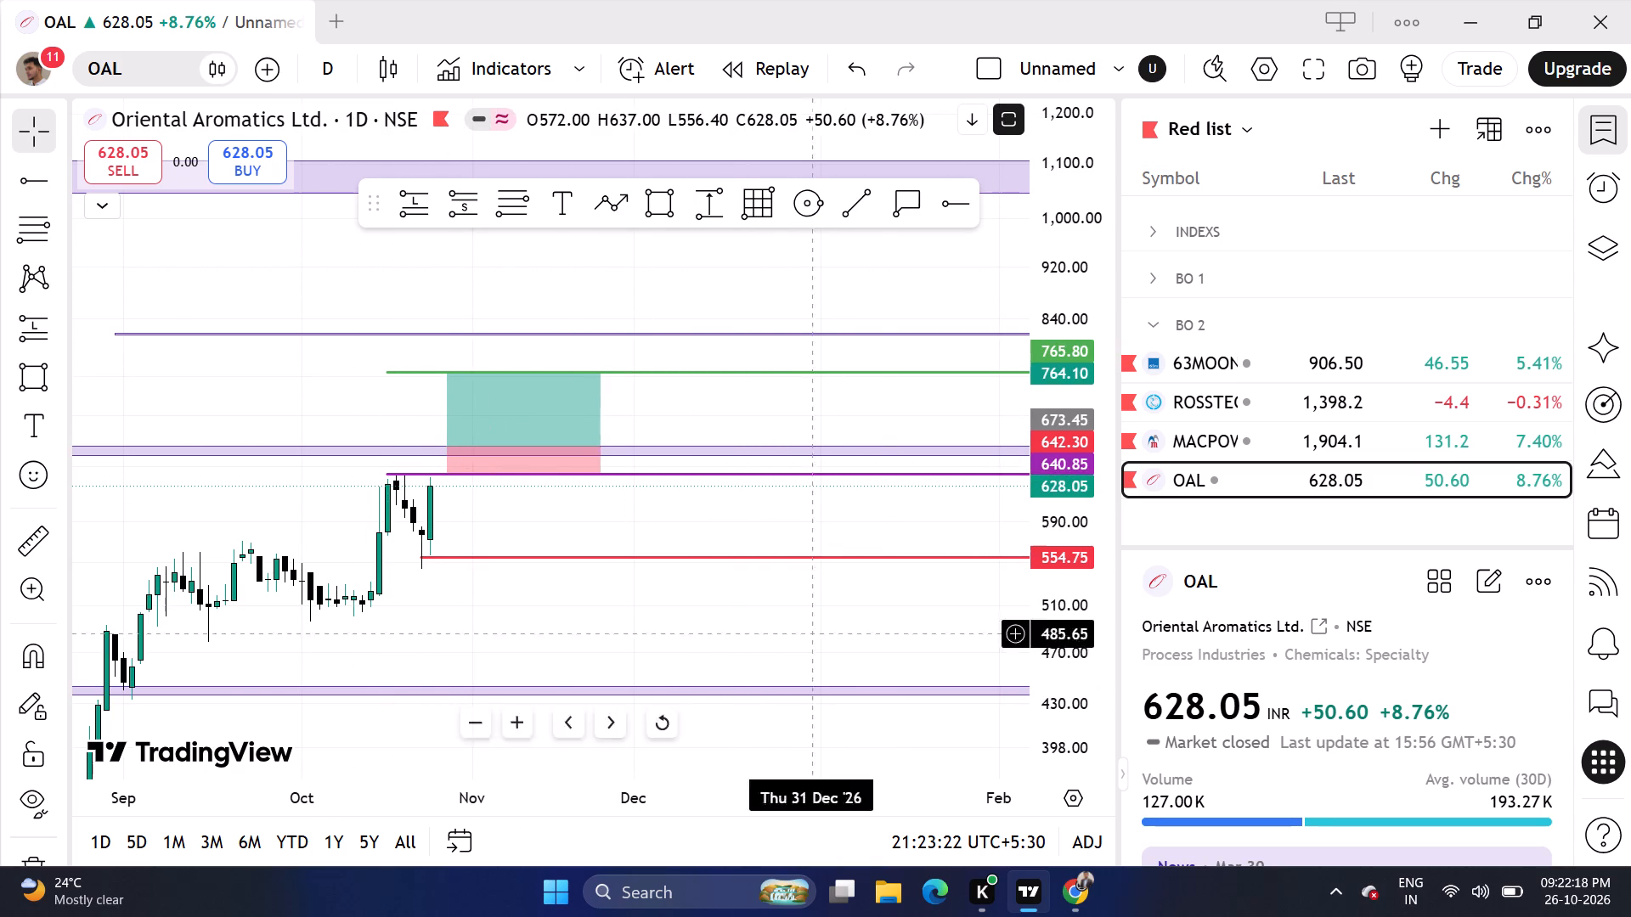
# Draw a horizontal ray at about 673.45 from 16 October 2026 along the position's entry and colour it blue.
pyautogui.click(946, 210)
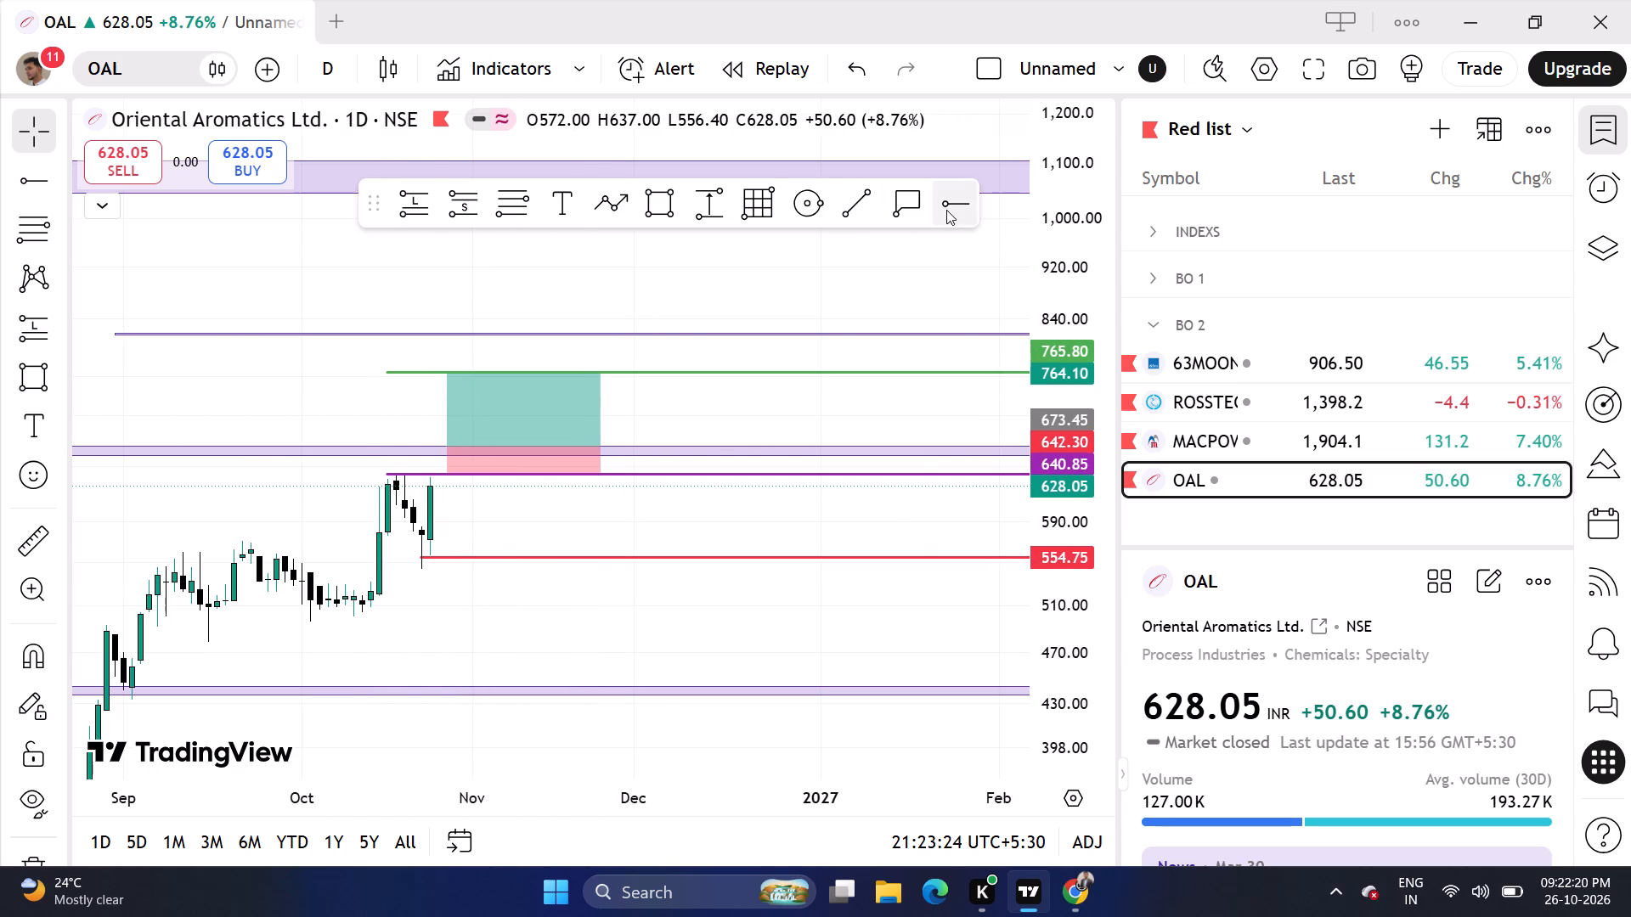
pyautogui.click(384, 446)
pyautogui.click(714, 125)
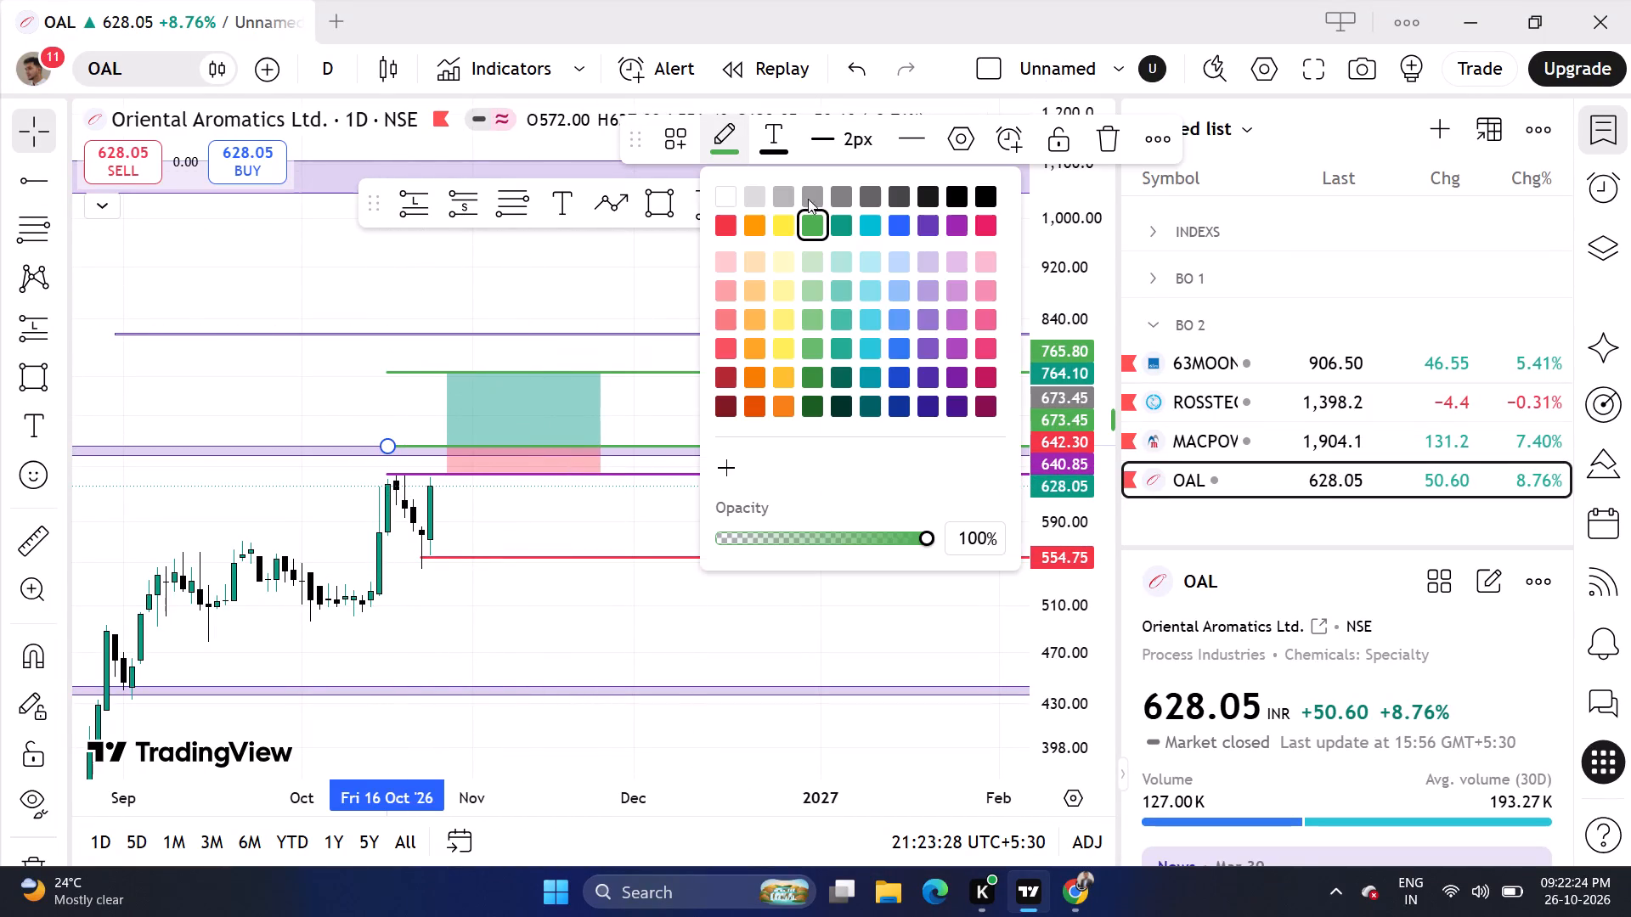
pyautogui.click(891, 218)
pyautogui.click(698, 626)
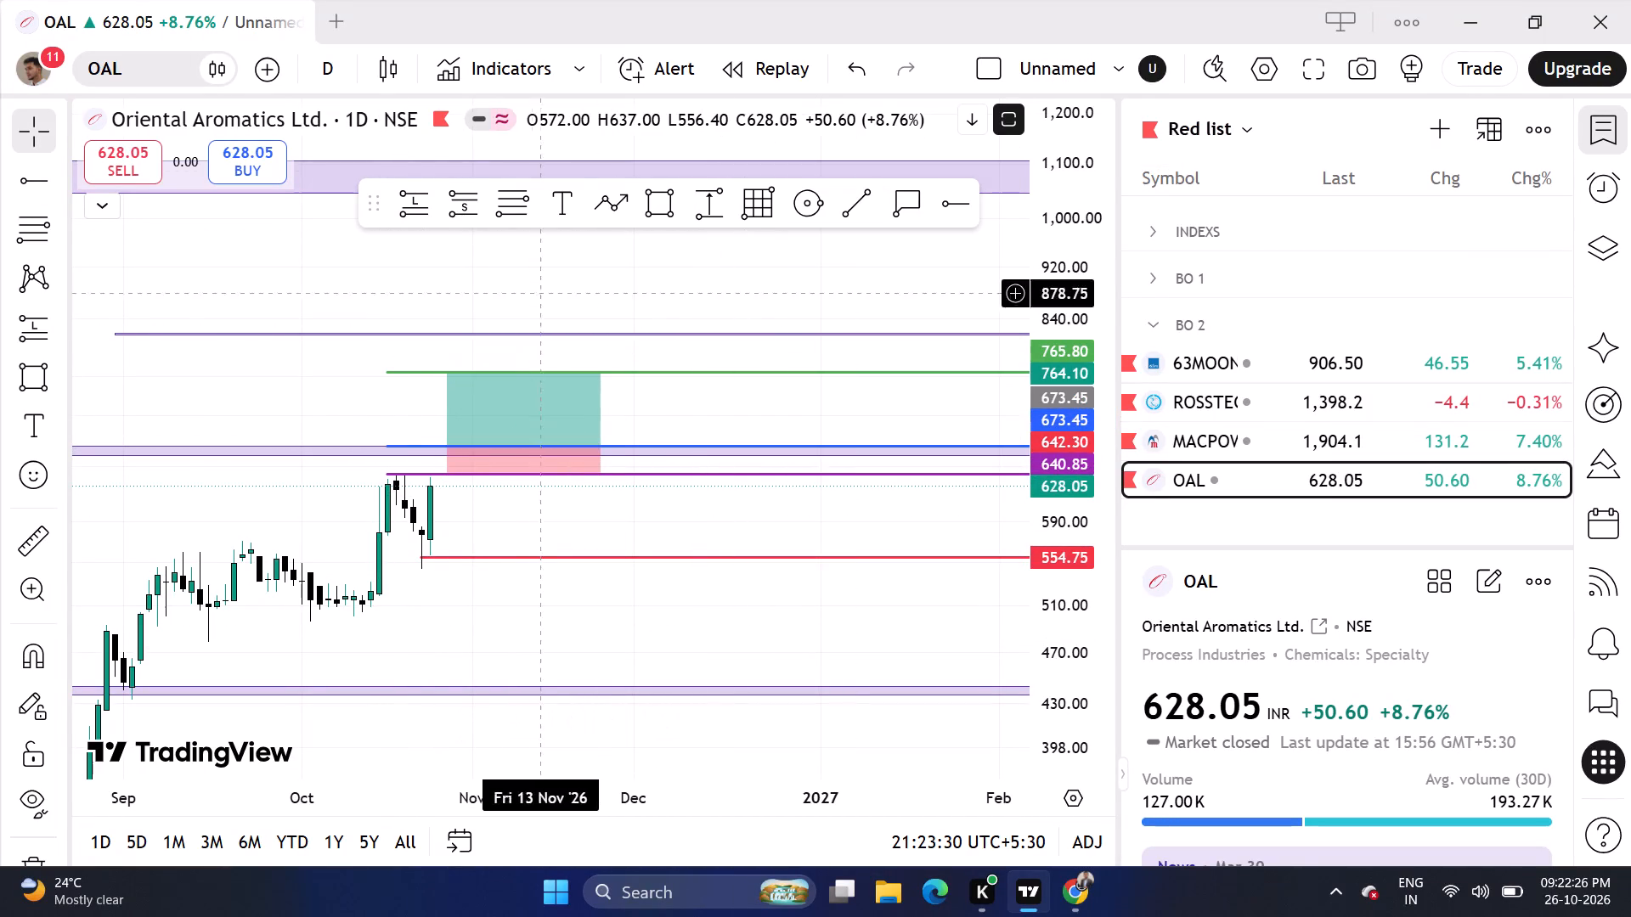
# Add the text label "13% PENDING" directly above the long position's target.
pyautogui.click(568, 206)
pyautogui.click(454, 340)
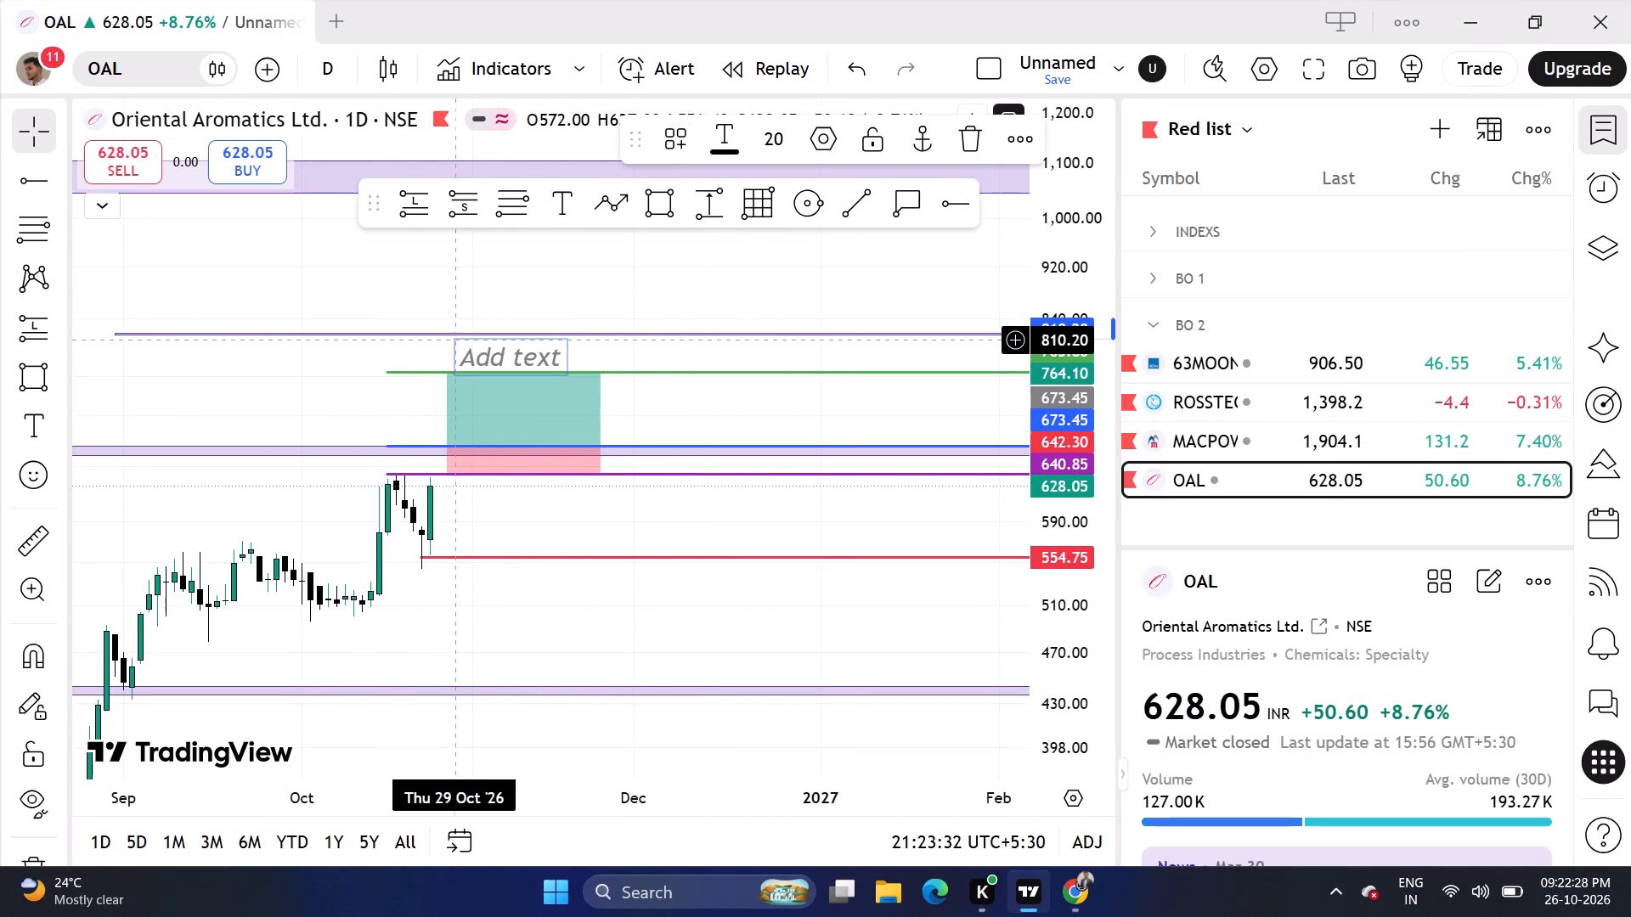
pyautogui.write('13')
pyautogui.write('%')
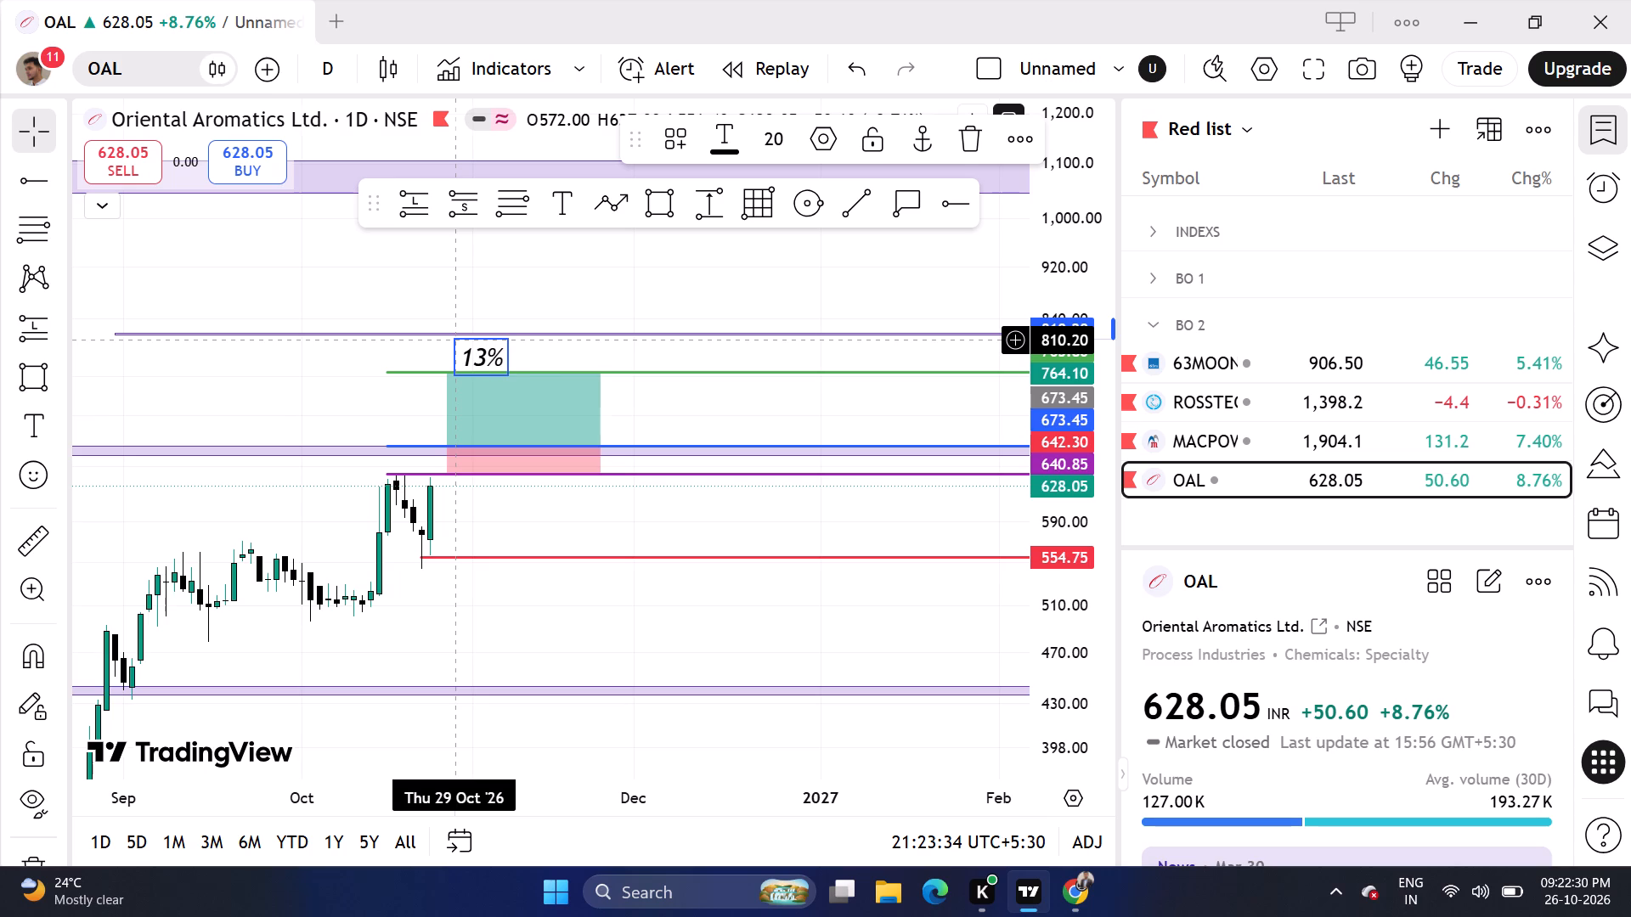
pyautogui.press('space')
pyautogui.write('PENDING')
pyautogui.click(513, 280)
pyautogui.moveTo(525, 364); pyautogui.dragTo(519, 362)
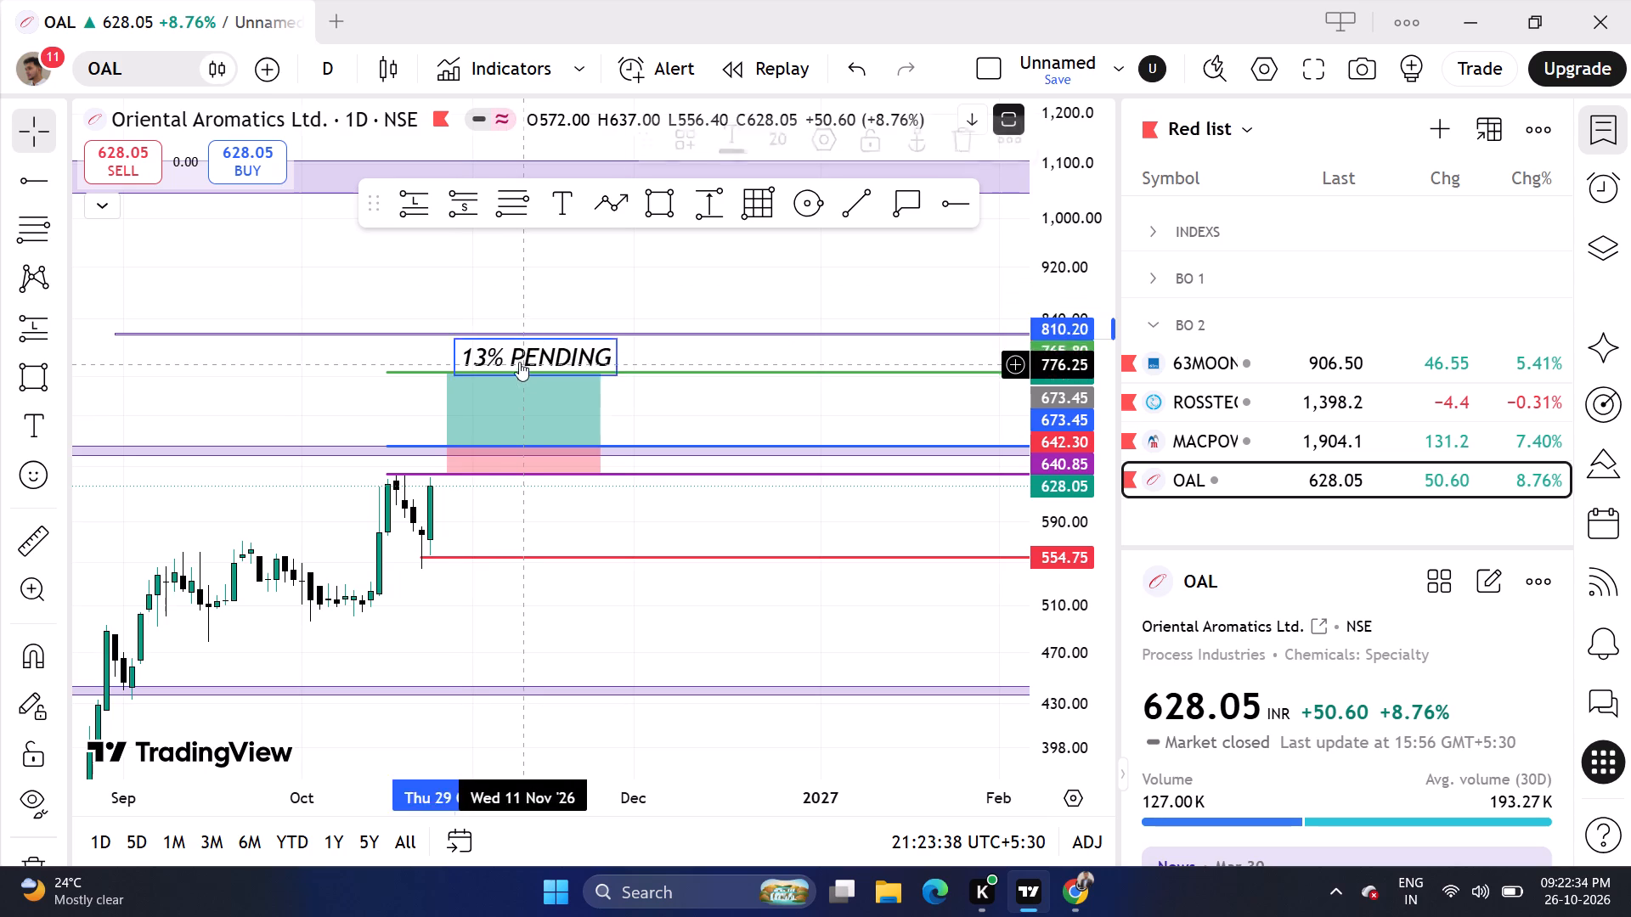
pyautogui.moveTo(519, 362); pyautogui.dragTo(516, 365)
pyautogui.click(512, 263)
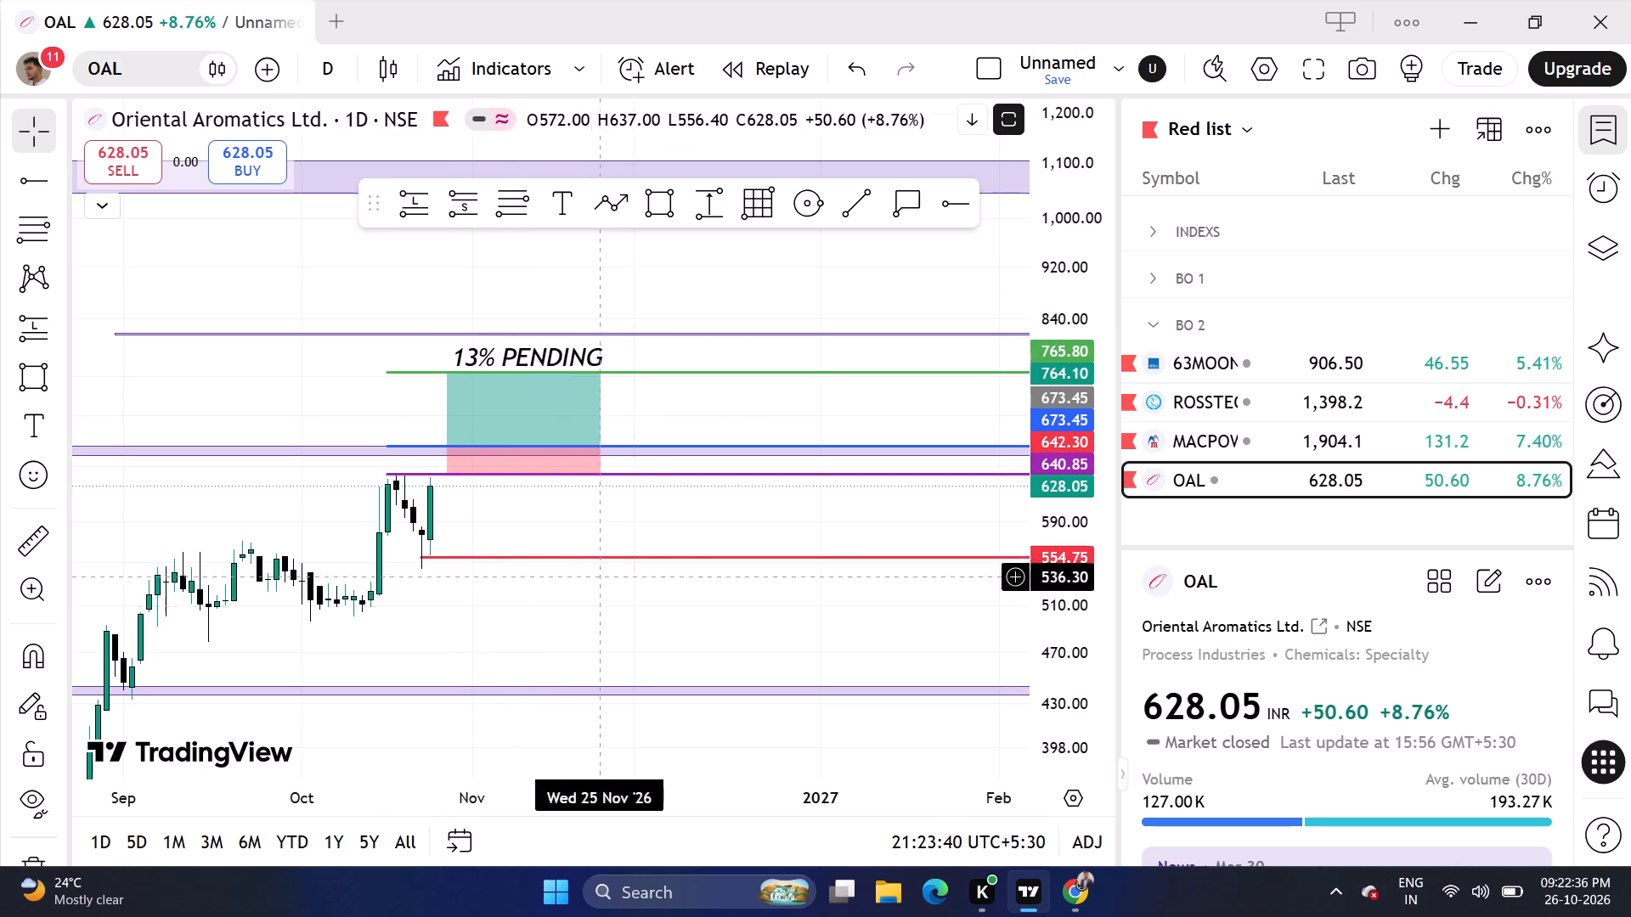
# Examine the marked-up Oriental Aromatics daily chart and the stock's details, including its volume and news.
pyautogui.scroll(2, 1055, 655)
pyautogui.scroll(1, 847, 595)
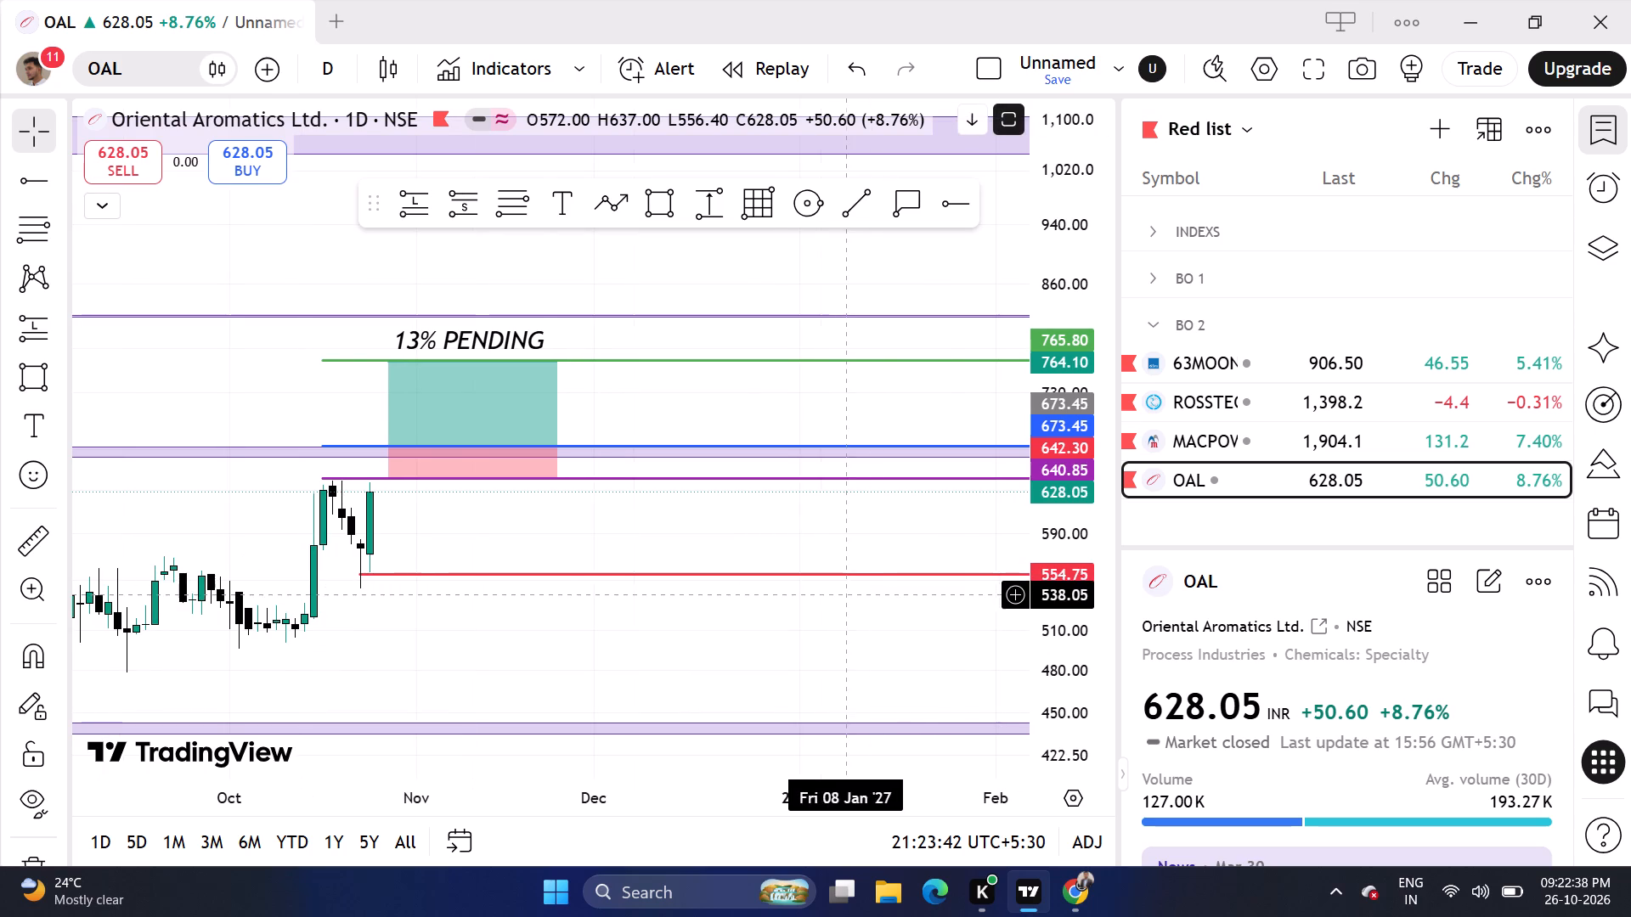
pyautogui.moveTo(657, 523); pyautogui.dragTo(714, 540)
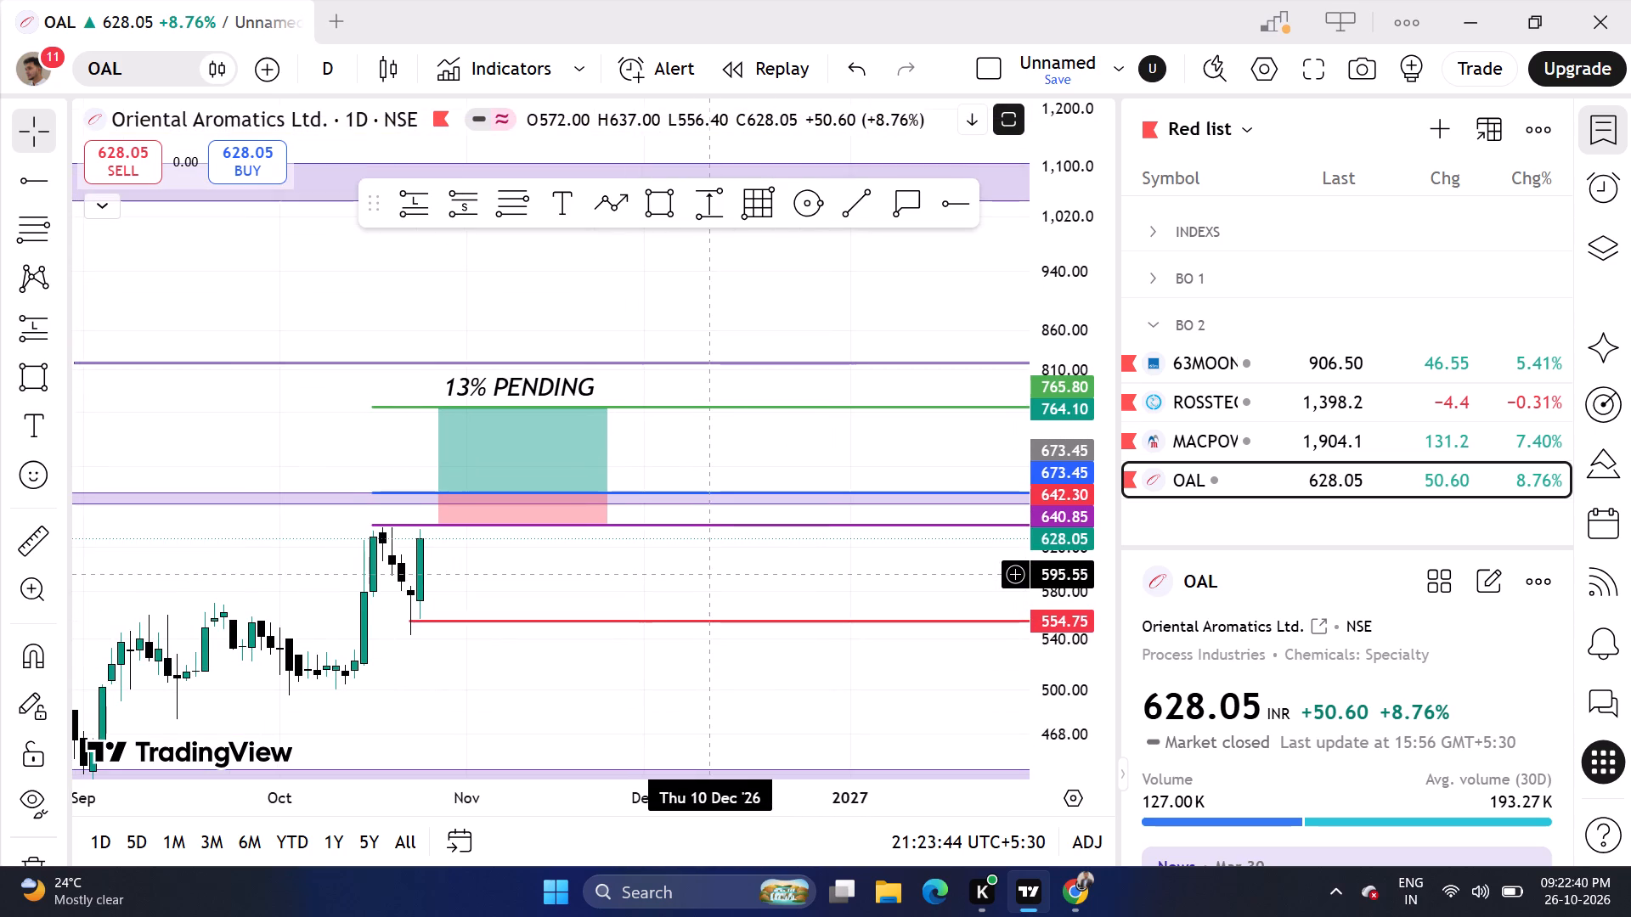
pyautogui.moveTo(714, 540); pyautogui.dragTo(714, 515)
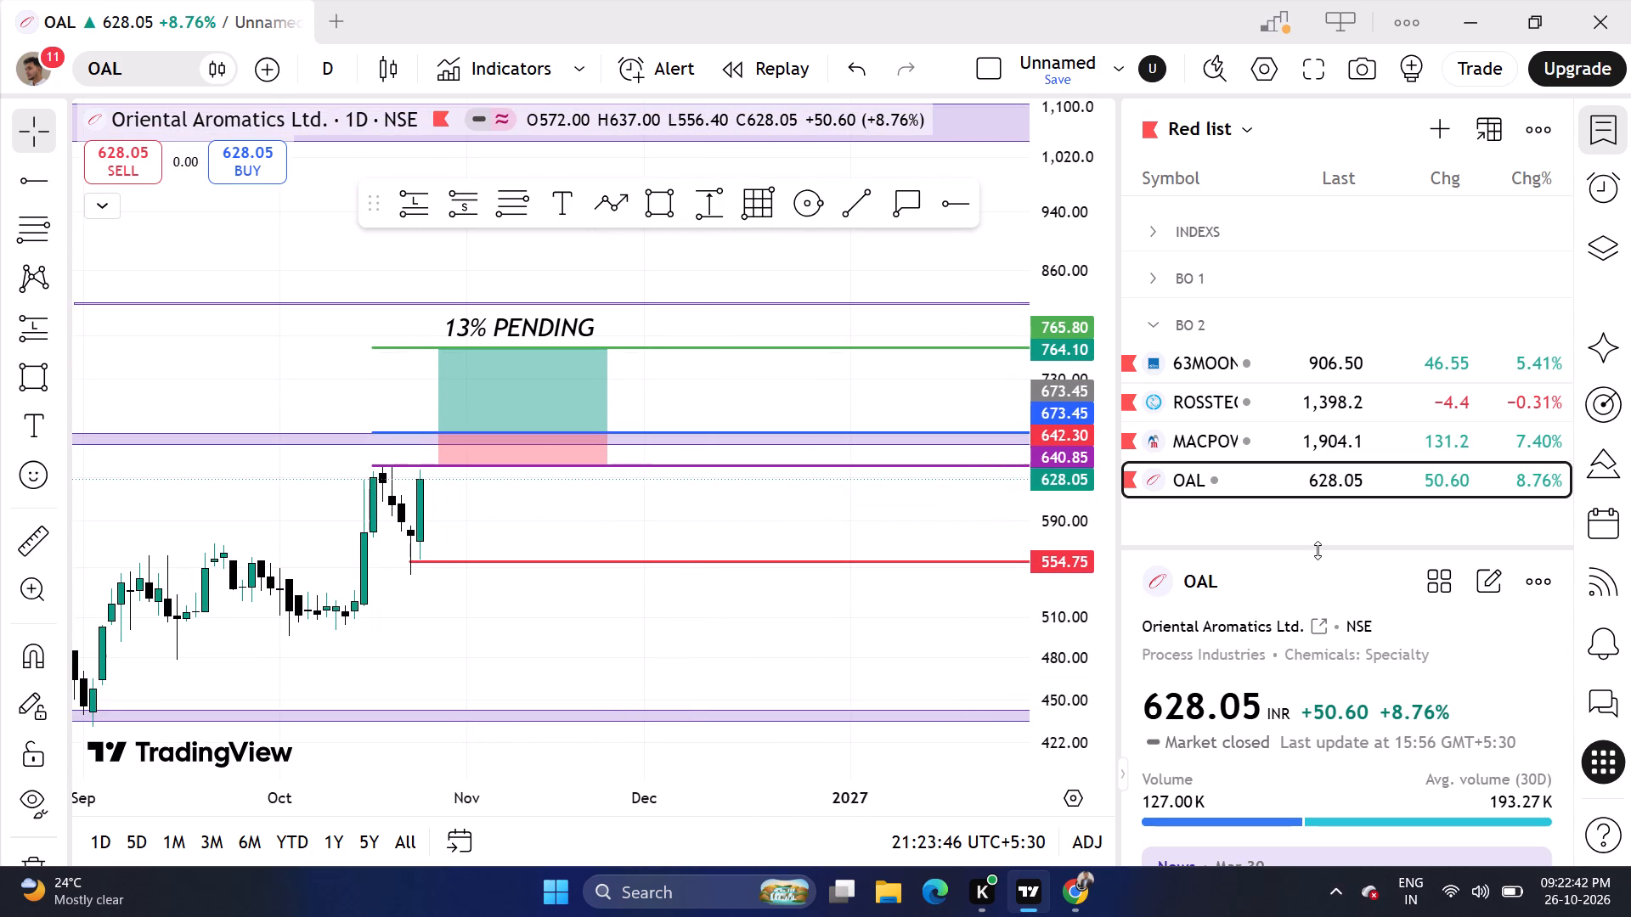
pyautogui.moveTo(1317, 548); pyautogui.dragTo(1314, 508)
pyautogui.scroll(-1, 1312, 755)
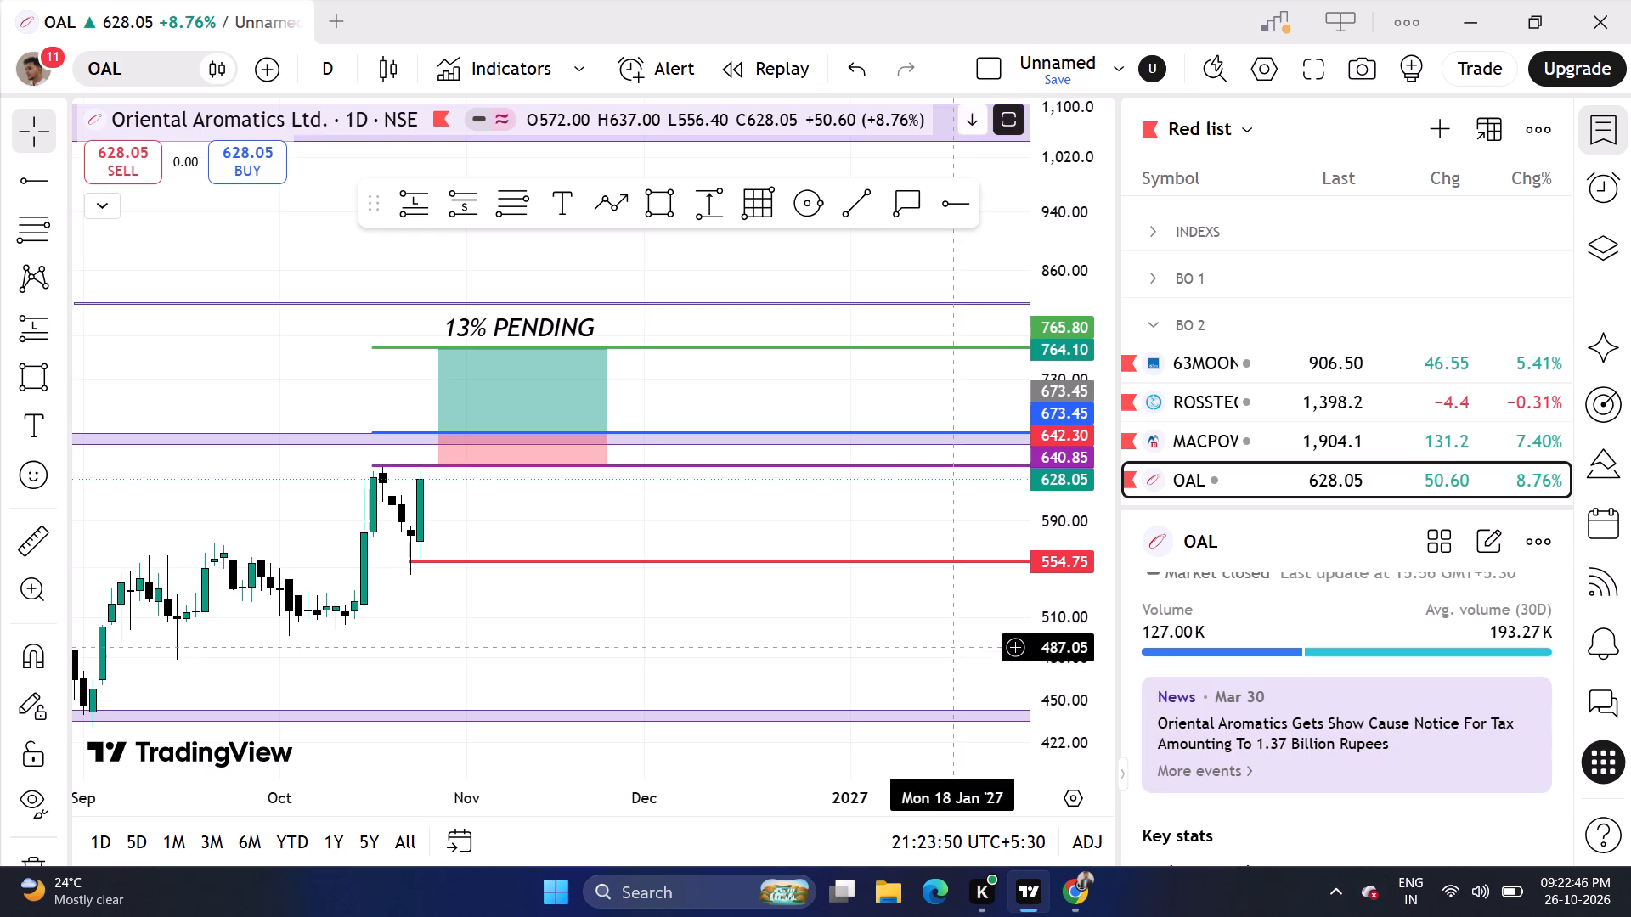
pyautogui.scroll(2, 1301, 659)
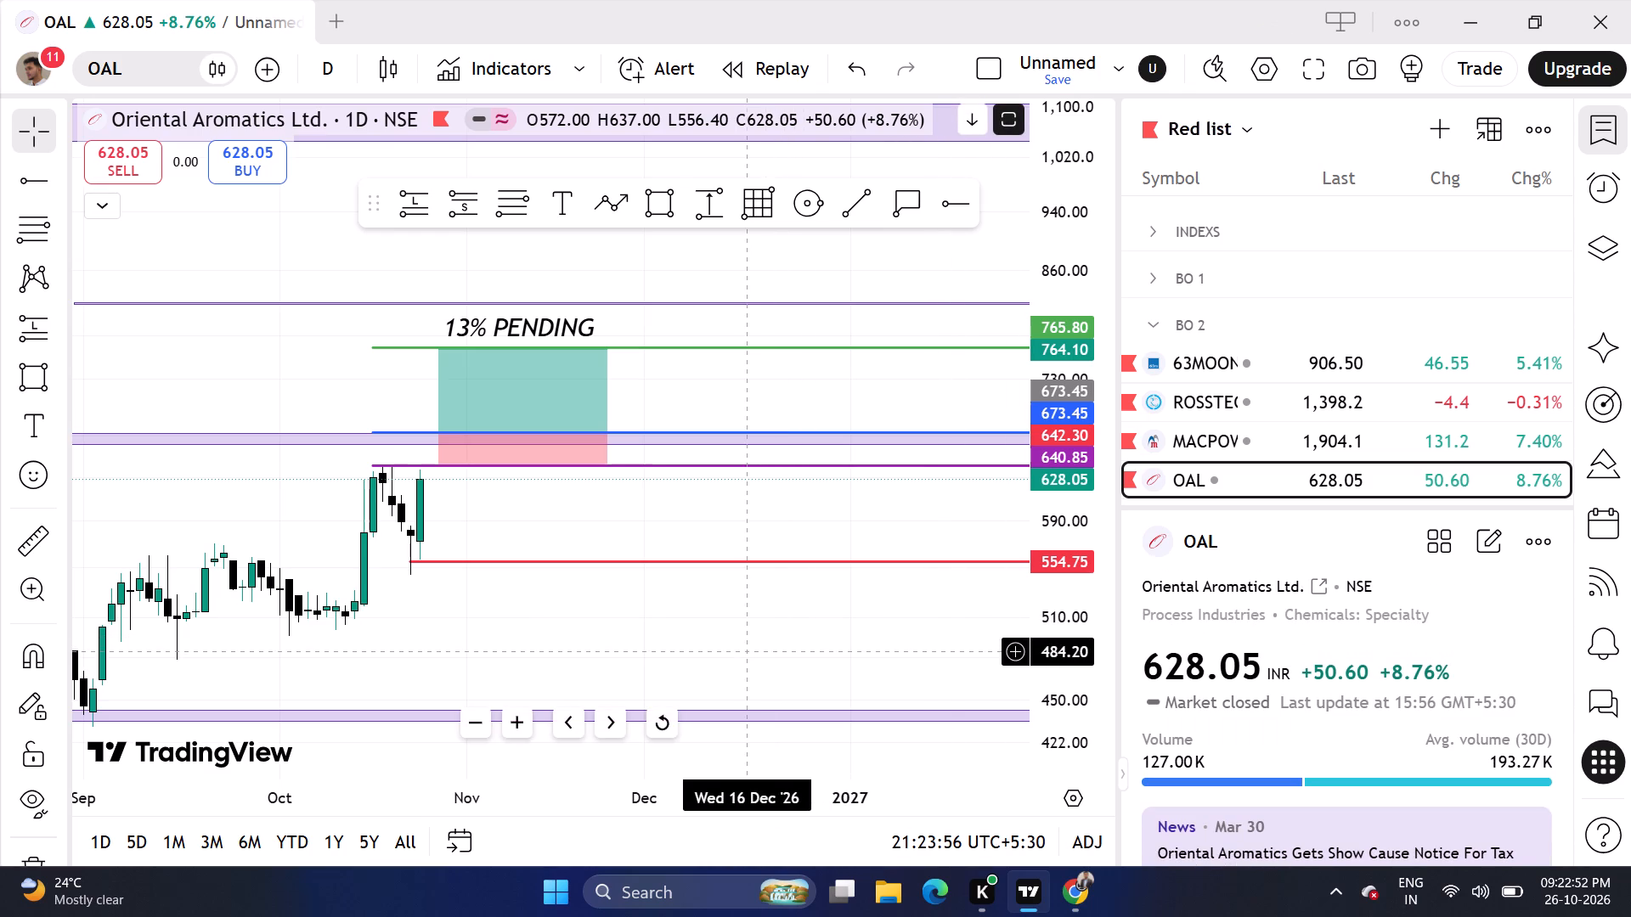
pyautogui.scroll(-1, 1249, 445)
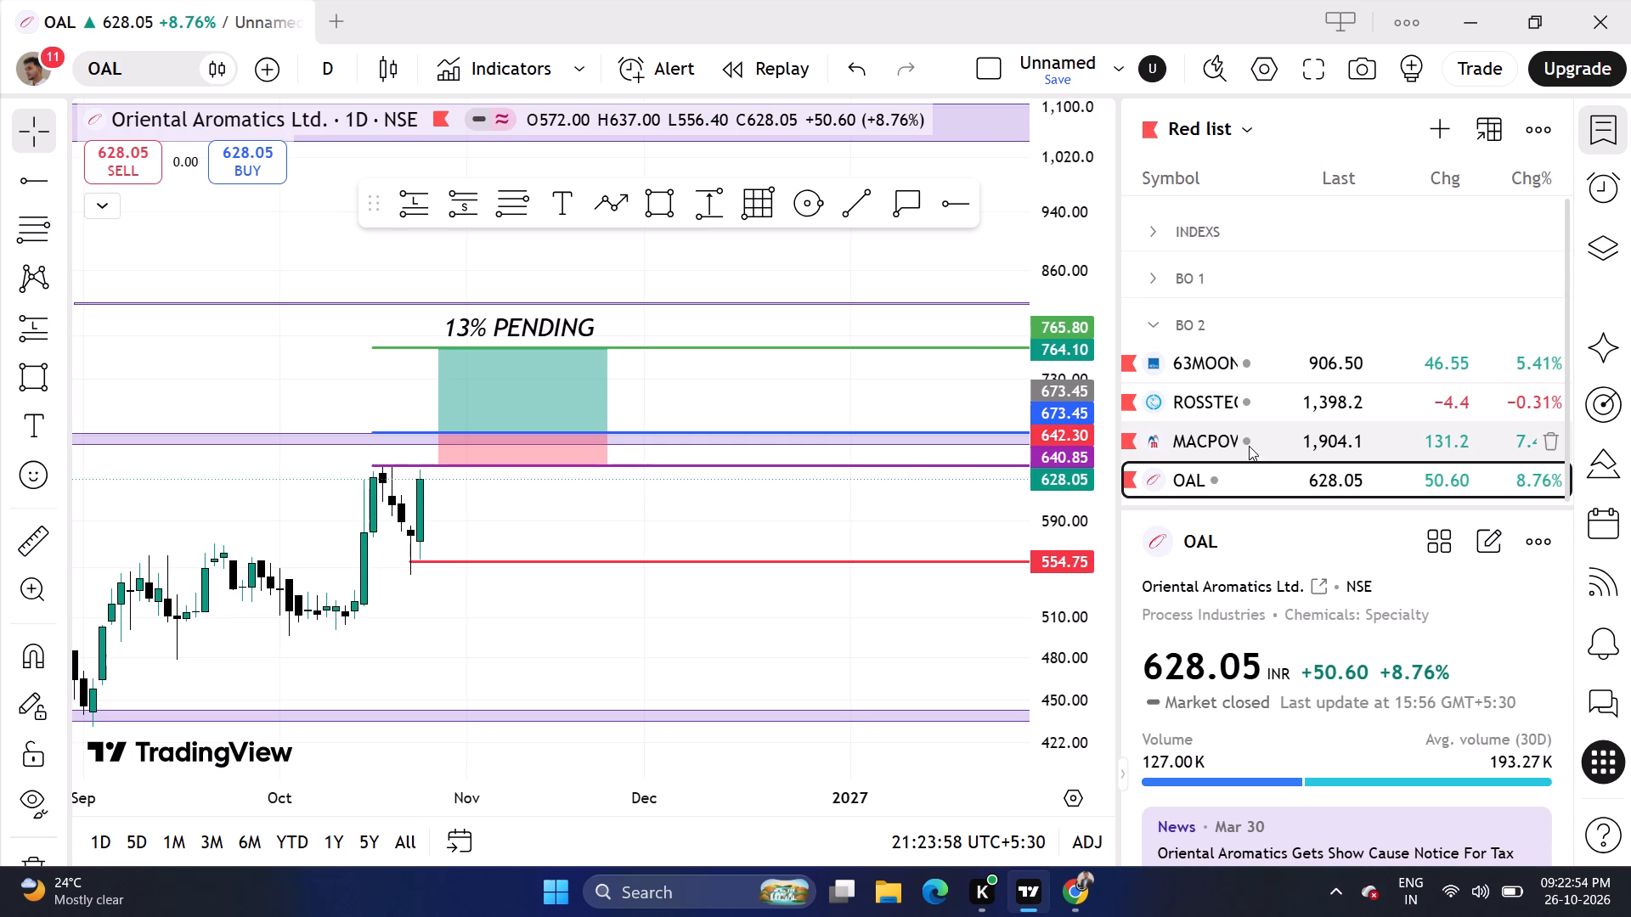
pyautogui.scroll(-2, 1249, 446)
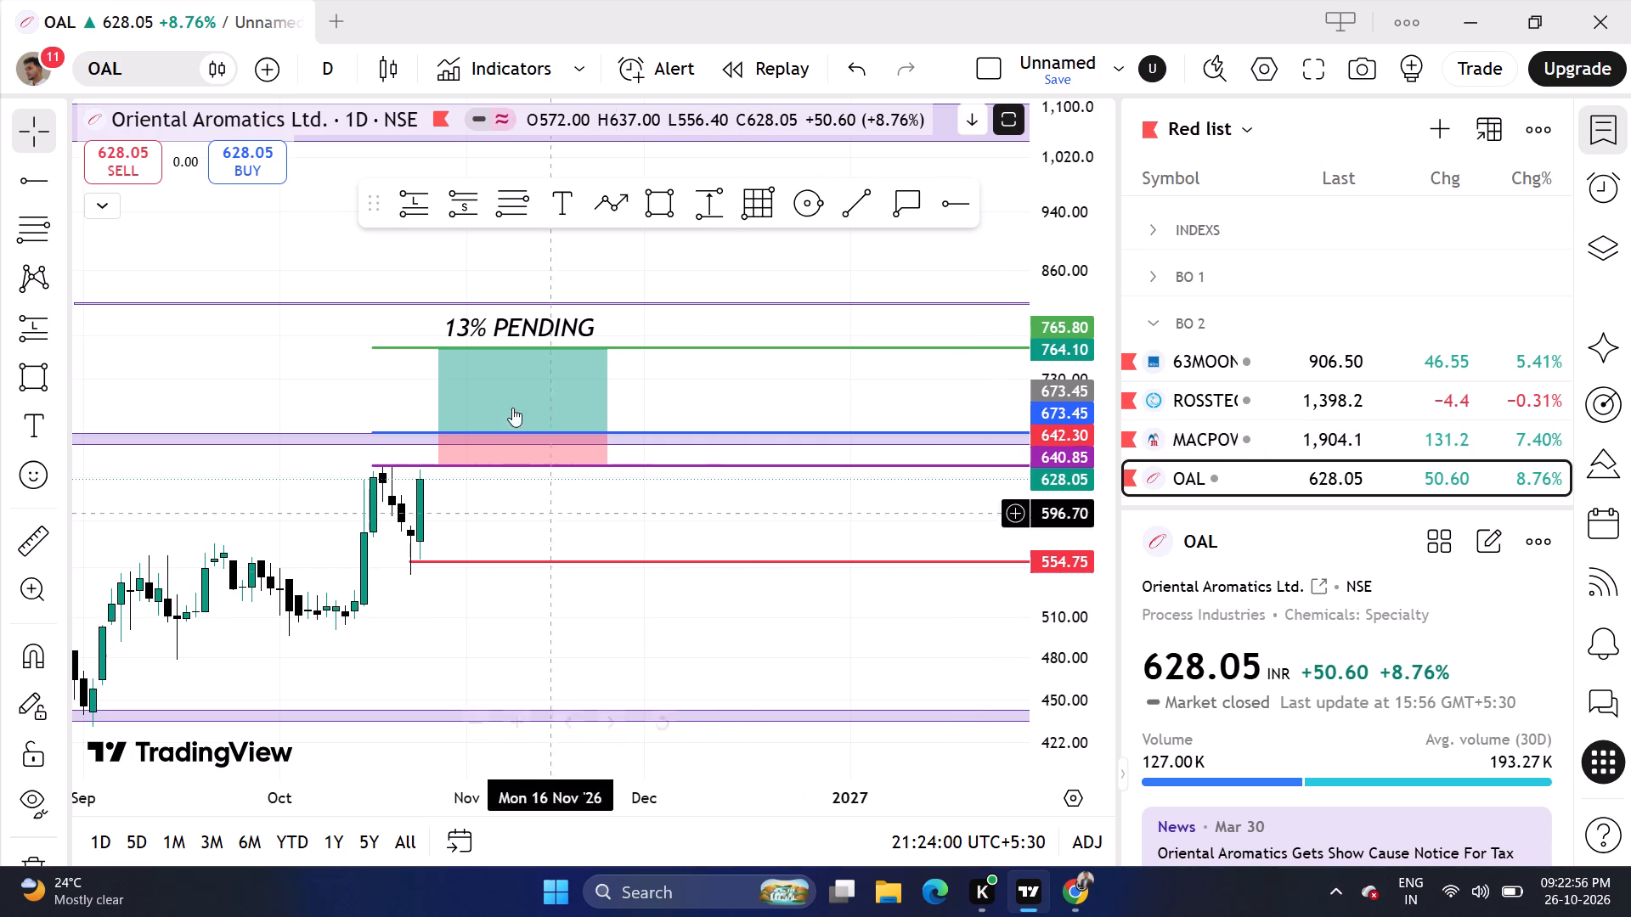
# Restore the volume indicator pane beneath the price chart.
pyautogui.doubleClick(888, 272)
pyautogui.doubleClick(787, 462)
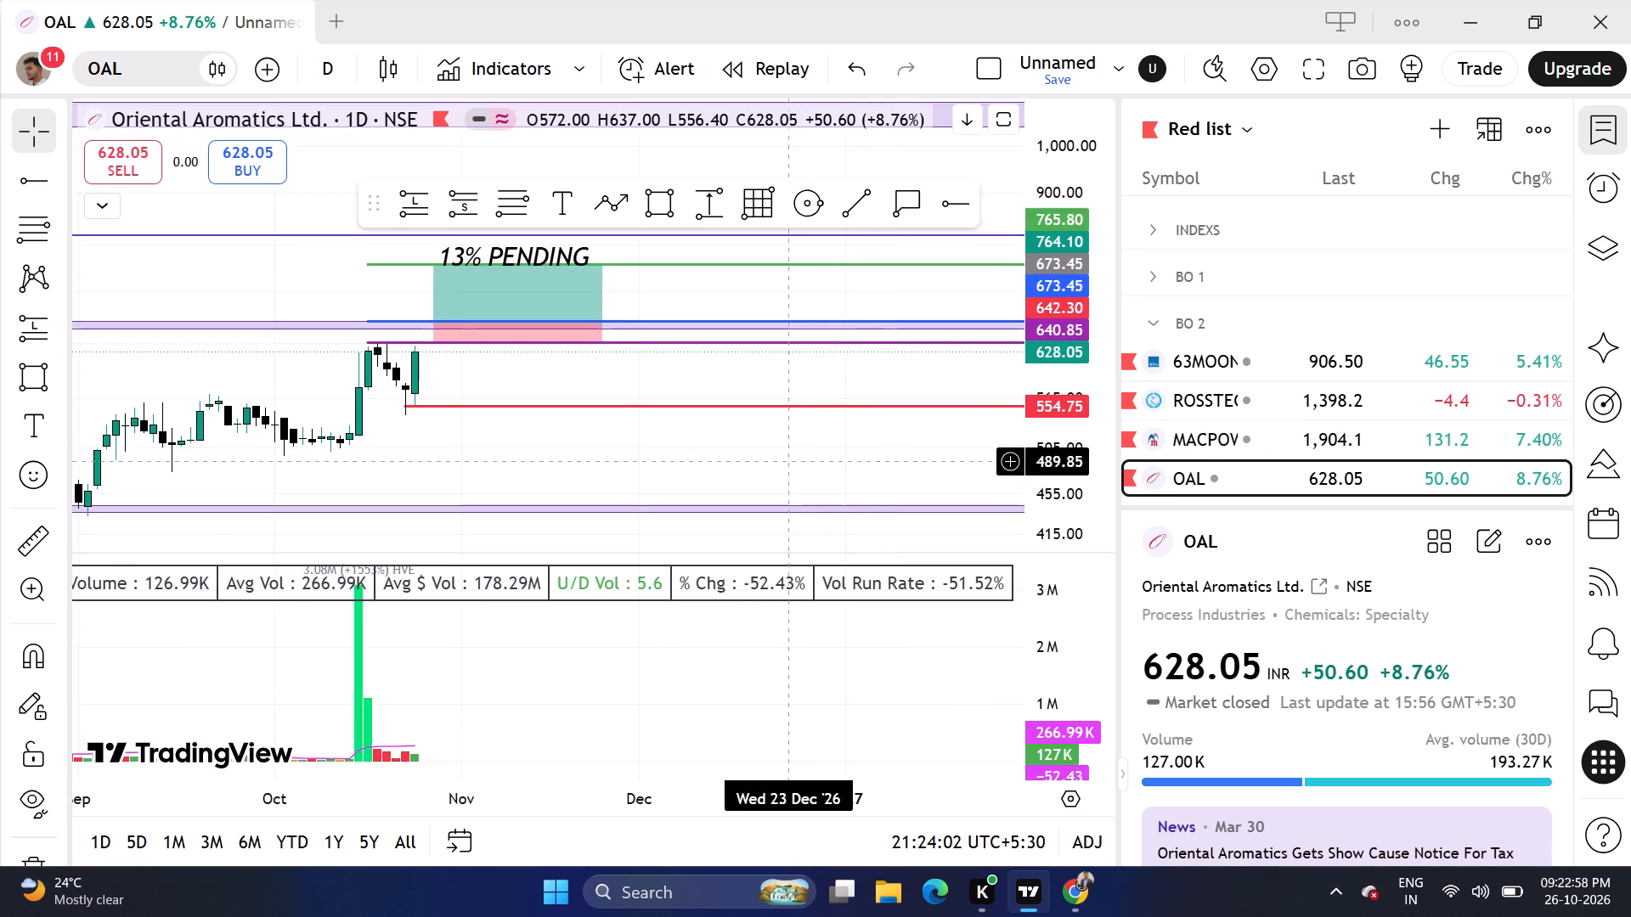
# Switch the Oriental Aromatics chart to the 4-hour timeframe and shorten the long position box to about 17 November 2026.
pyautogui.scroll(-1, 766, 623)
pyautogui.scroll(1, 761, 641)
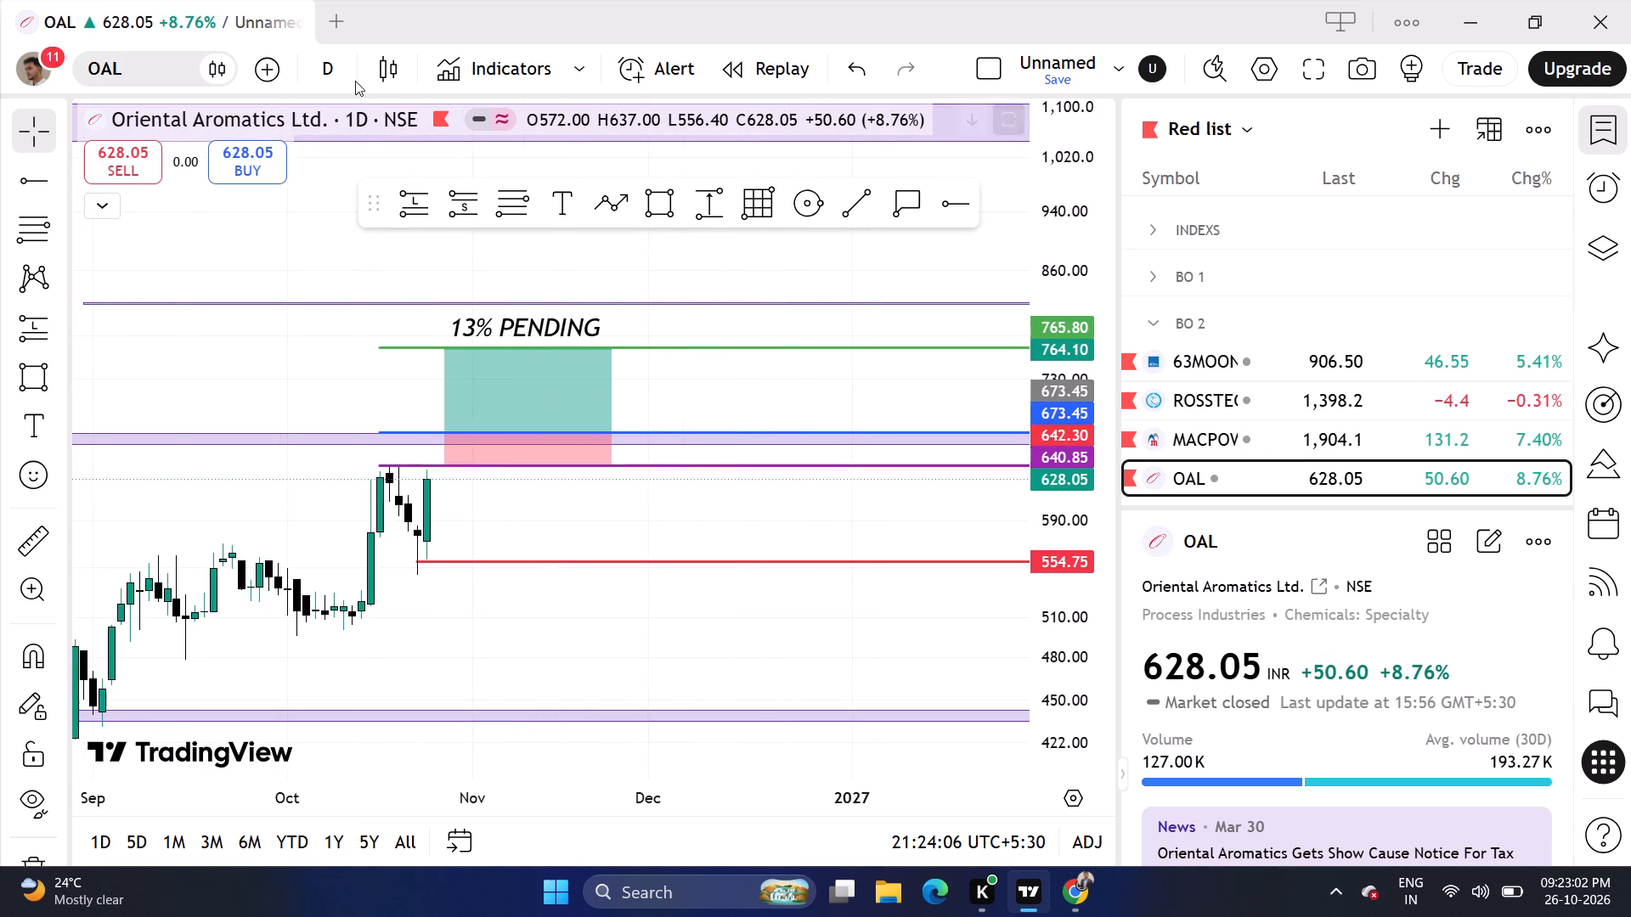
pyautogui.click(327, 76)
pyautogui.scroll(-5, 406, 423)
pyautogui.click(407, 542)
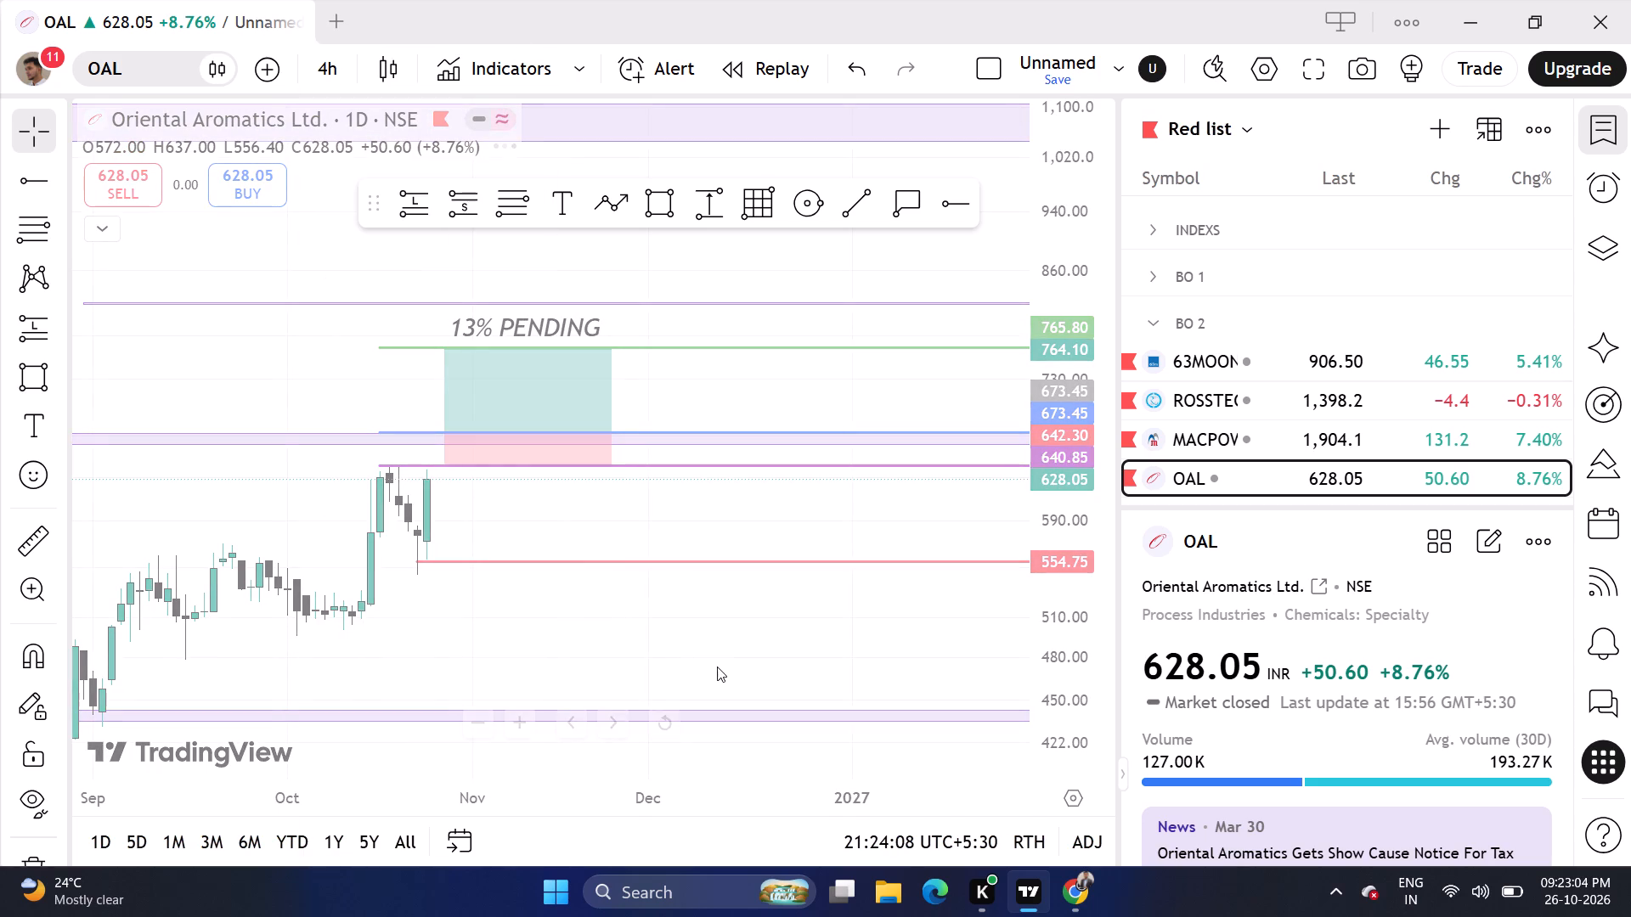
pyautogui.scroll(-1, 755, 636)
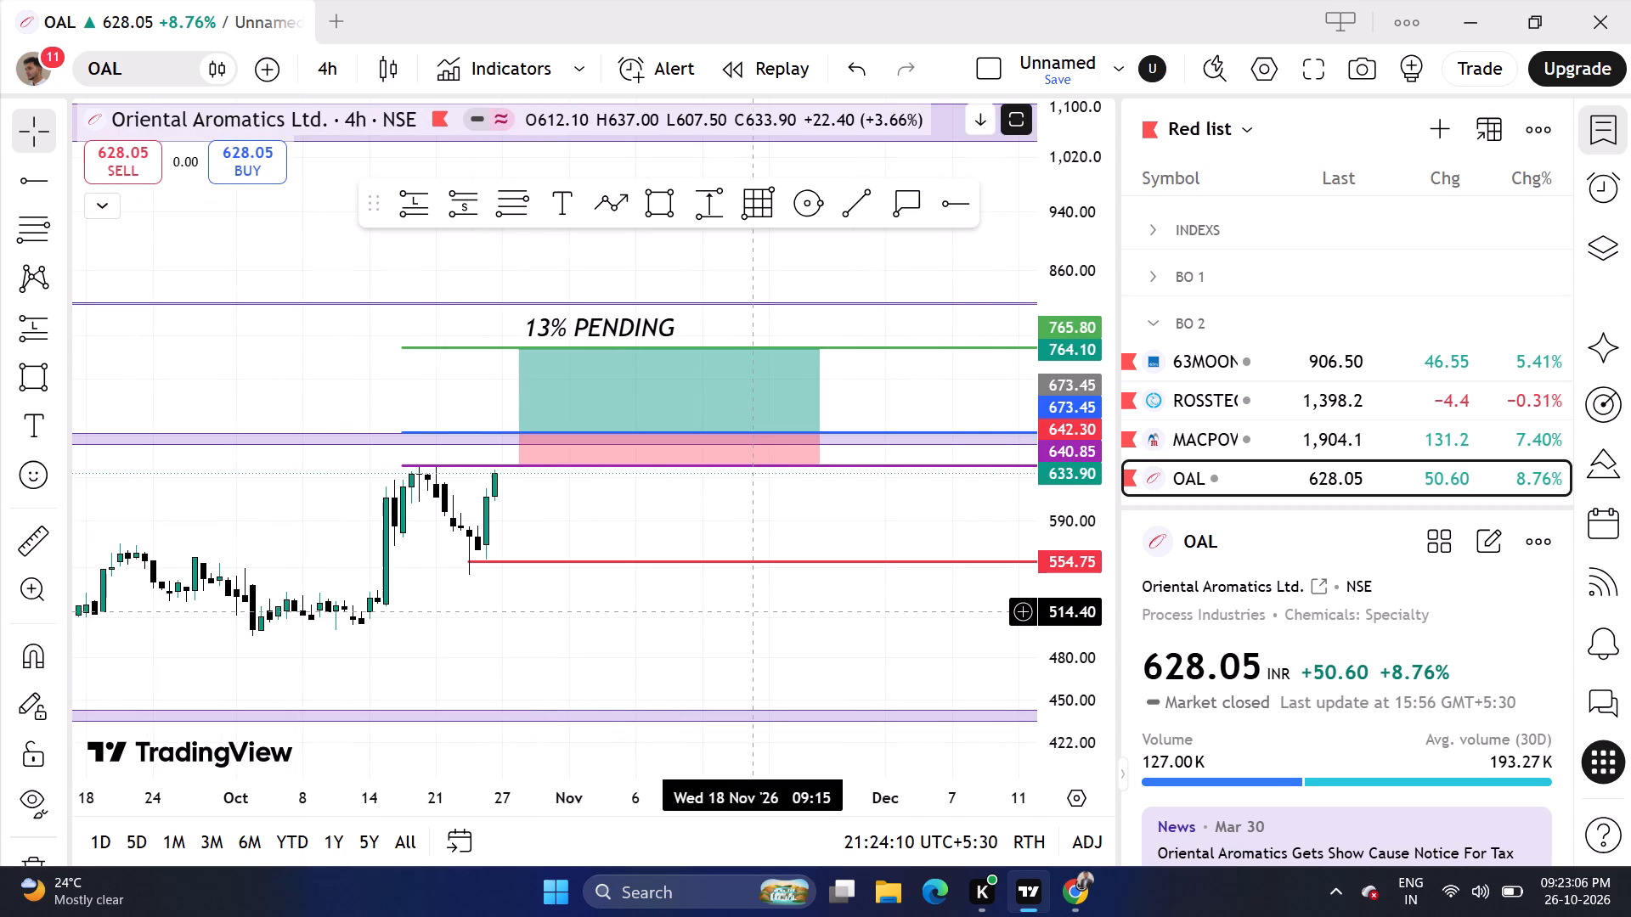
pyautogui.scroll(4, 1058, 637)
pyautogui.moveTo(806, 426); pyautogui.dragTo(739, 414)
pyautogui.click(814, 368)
# Return the chart to the daily timeframe and extend the long position box to about 30 November 2026.
pyautogui.click(345, 65)
pyautogui.scroll(-5, 367, 282)
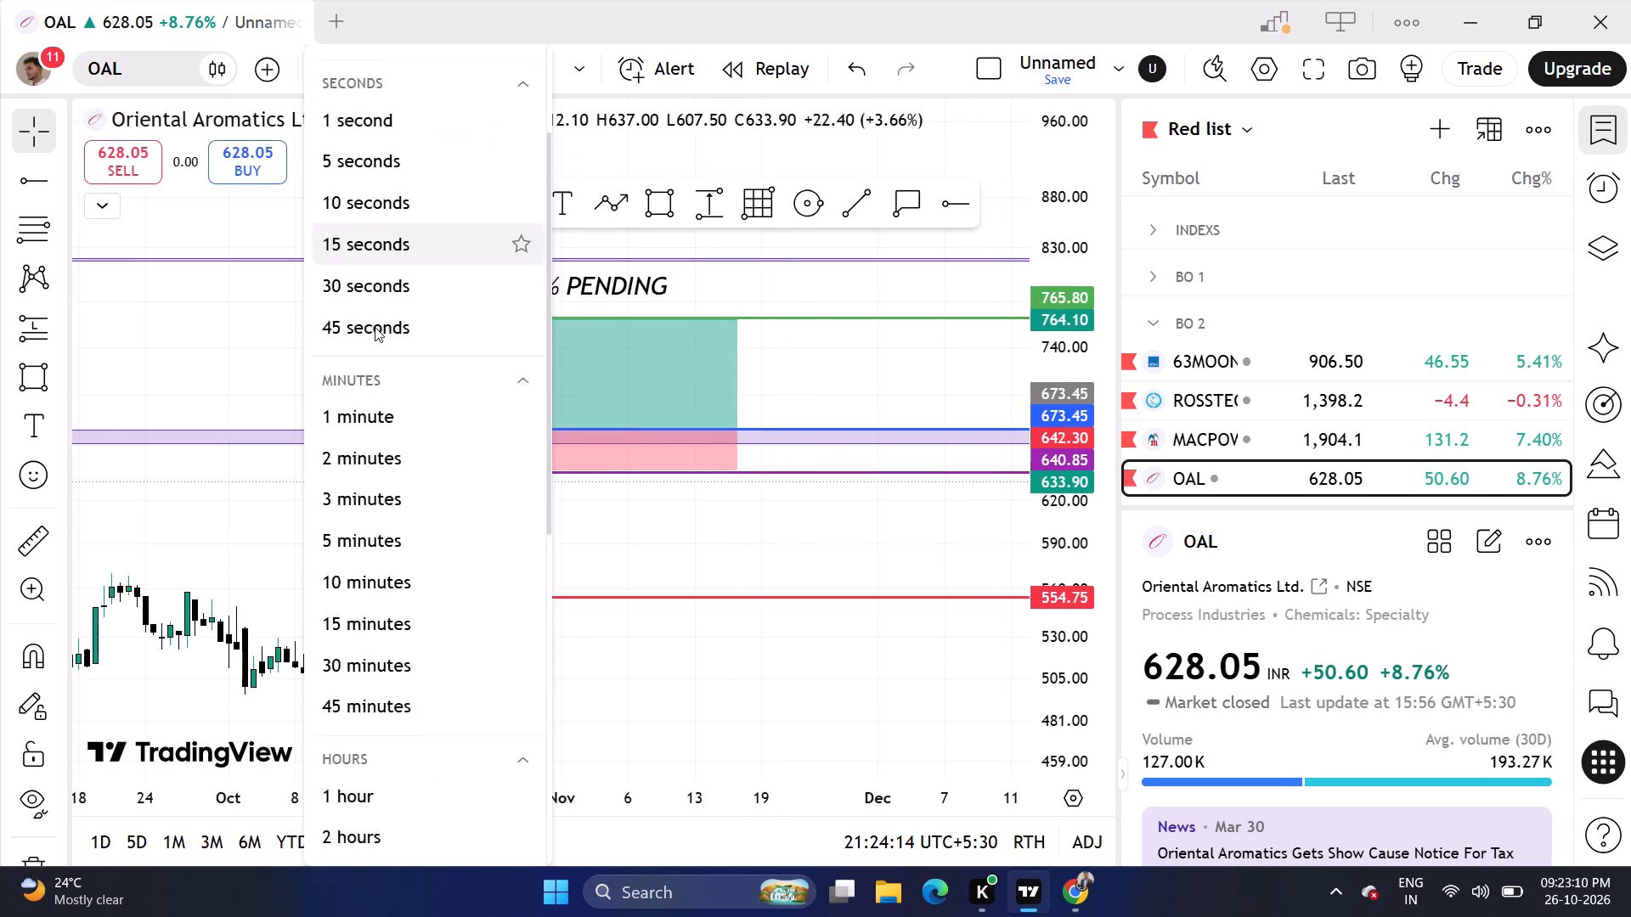
pyautogui.click(382, 610)
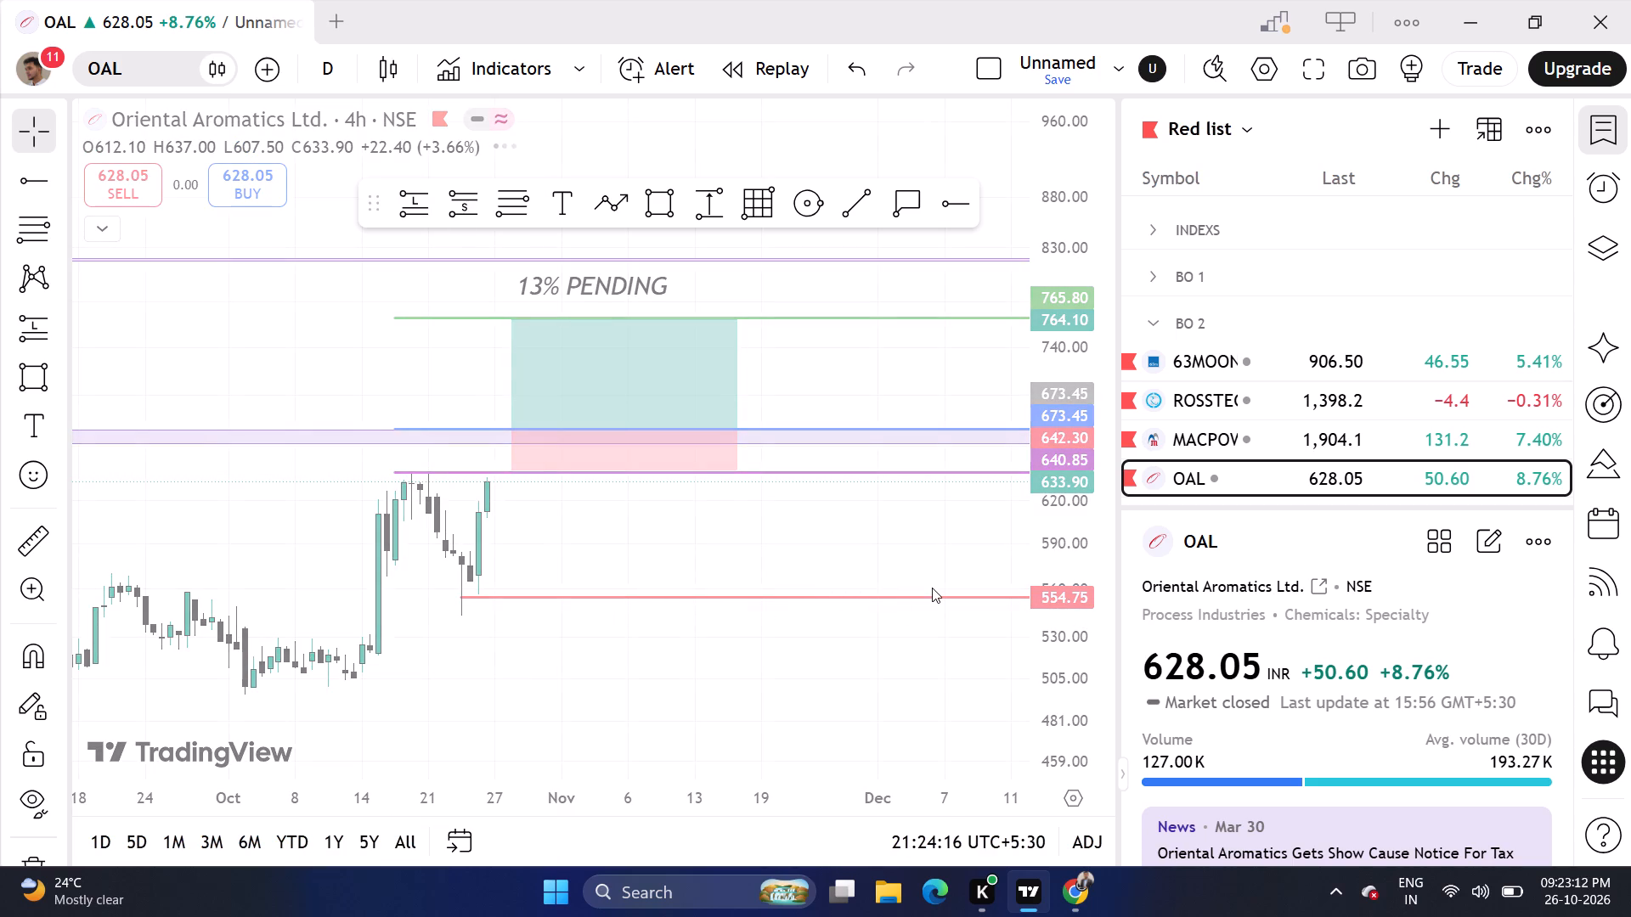
pyautogui.moveTo(626, 426); pyautogui.dragTo(694, 430)
pyautogui.click(736, 417)
# Move the "13% PENDING" label slightly down, closer to the long position's target line.
pyautogui.moveTo(602, 289); pyautogui.dragTo(602, 298)
pyautogui.click(720, 526)
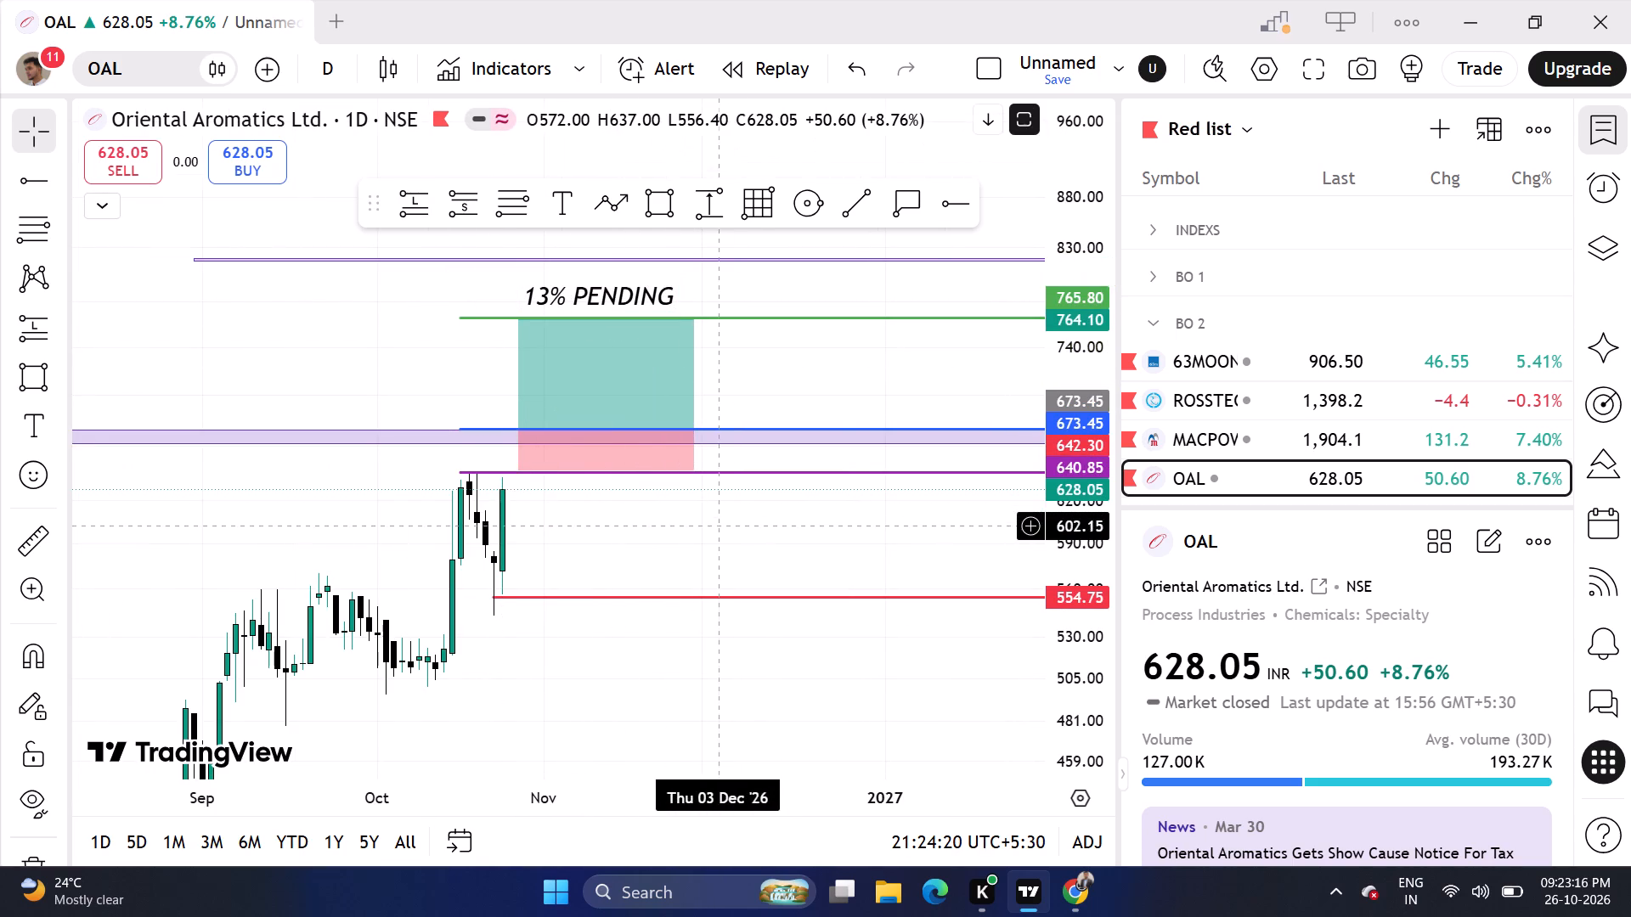
# Switch back to the Chartink screener's stock list in the browser.
pyautogui.click(1030, 906)
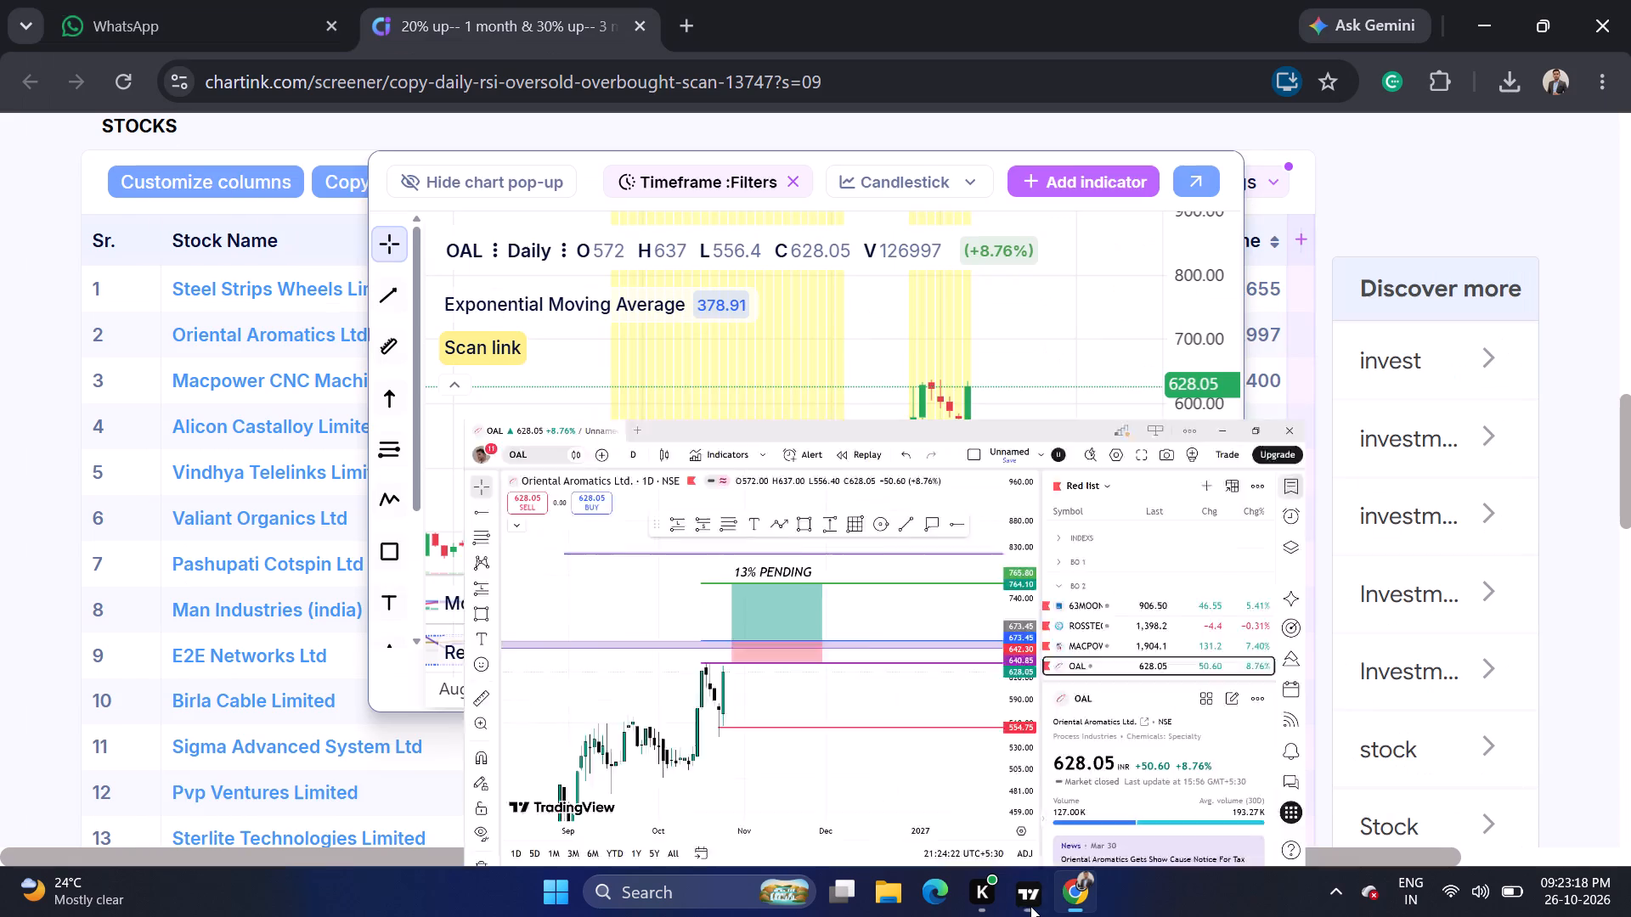
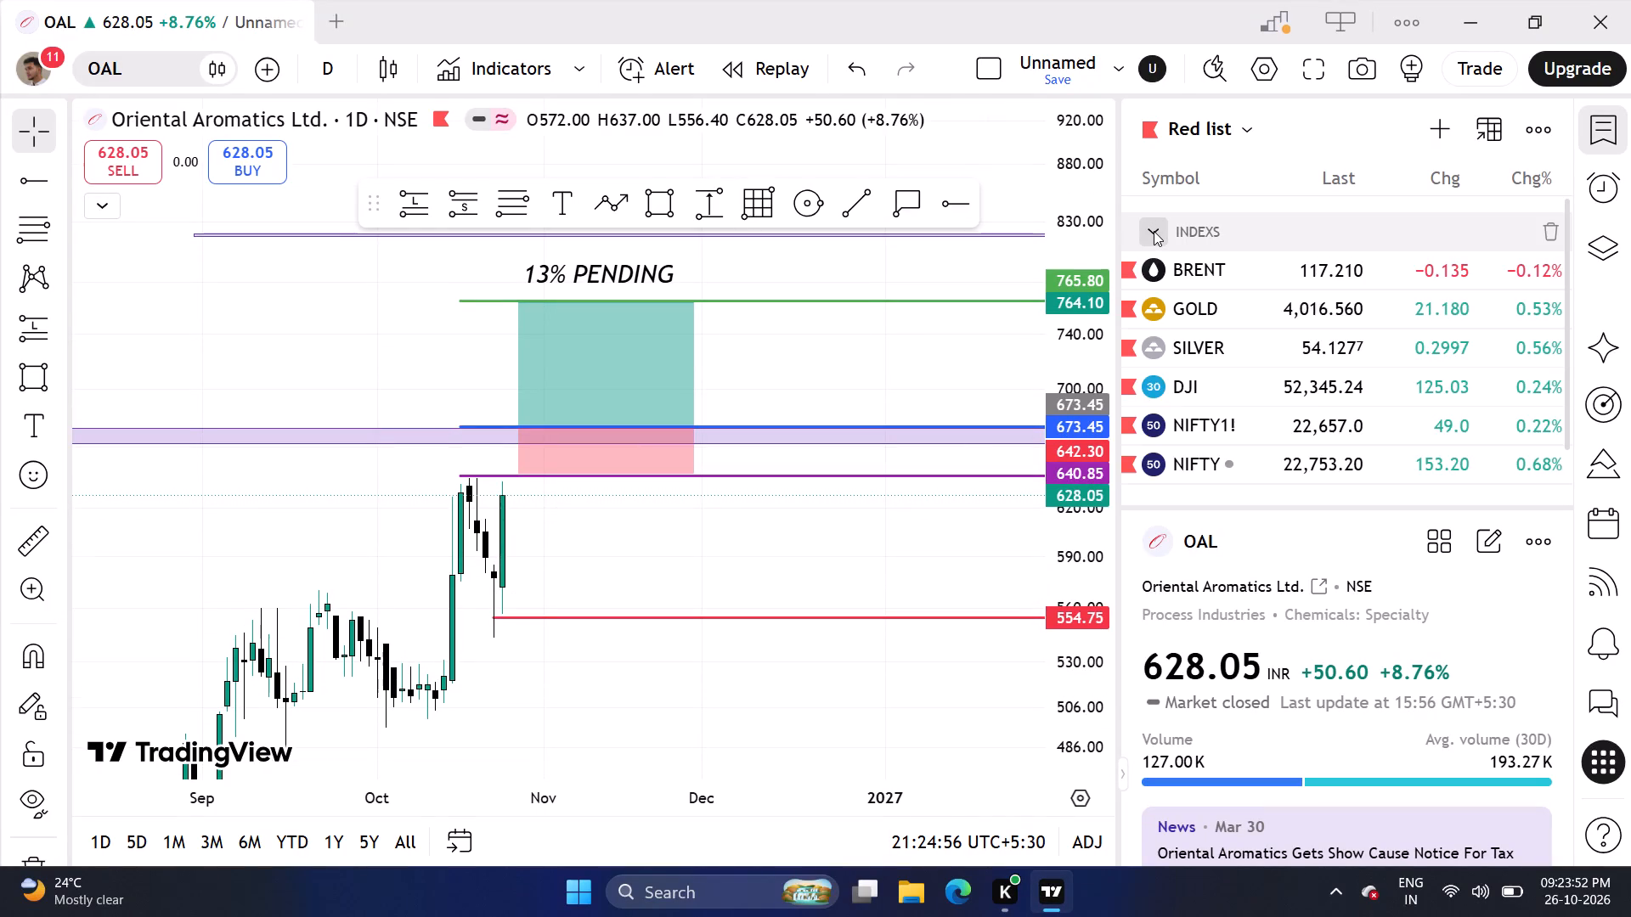
# Open the BRENT crude oil chart from the INDEXS section of the Red list.
pyautogui.doubleClick(1154, 231)
pyautogui.click(1251, 285)
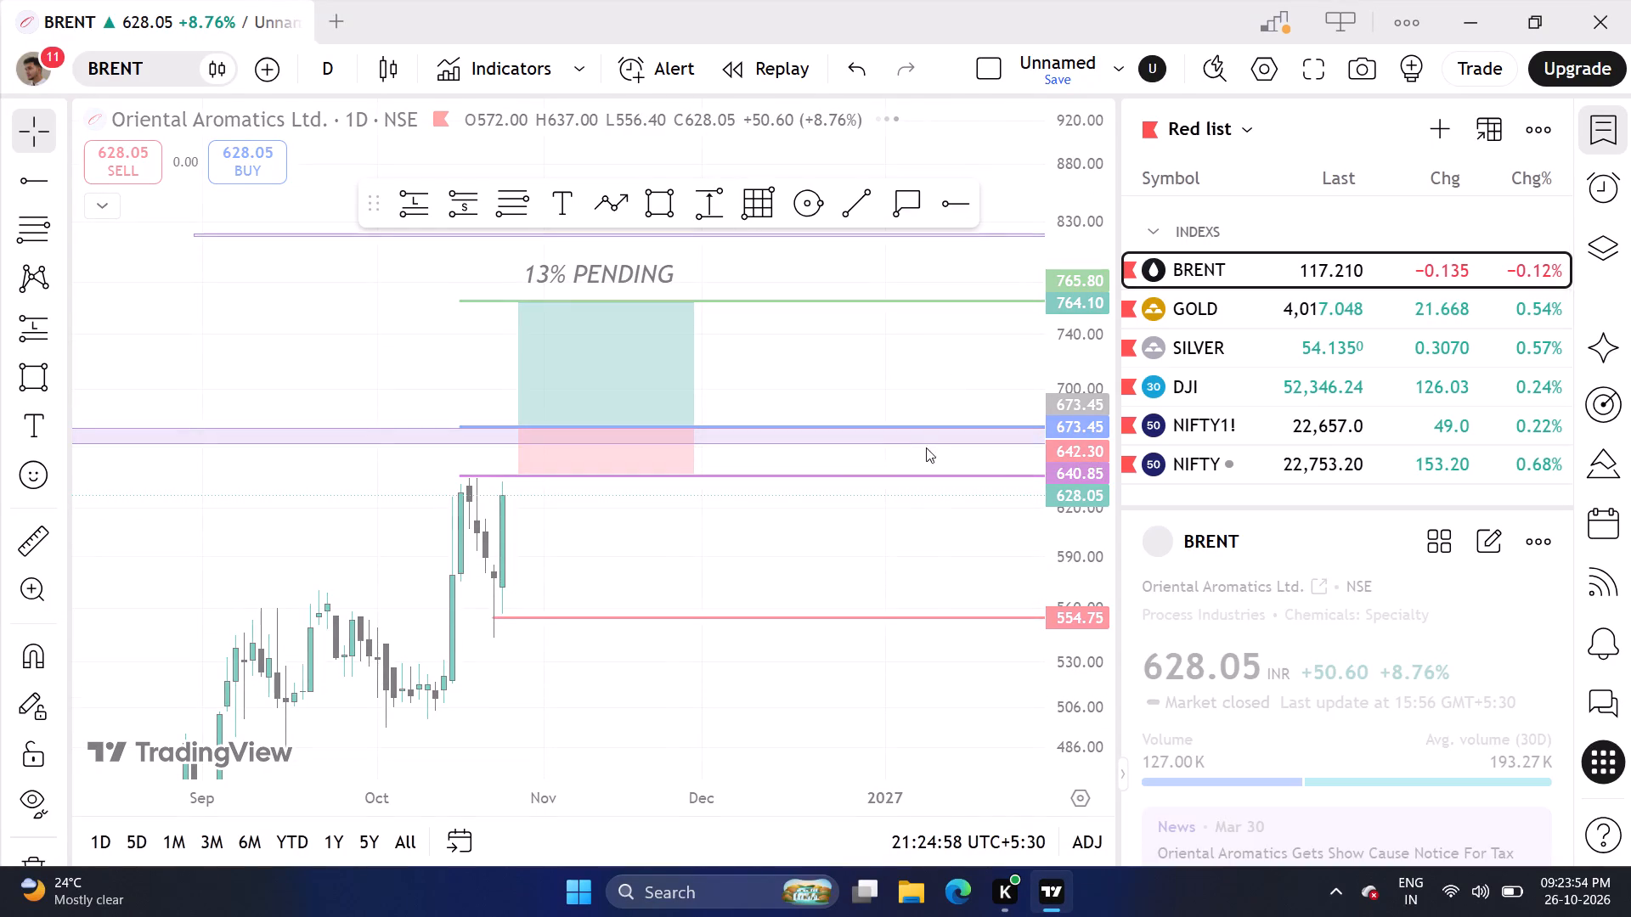
pyautogui.scroll(2, 621, 434)
pyautogui.moveTo(575, 400); pyautogui.dragTo(717, 636)
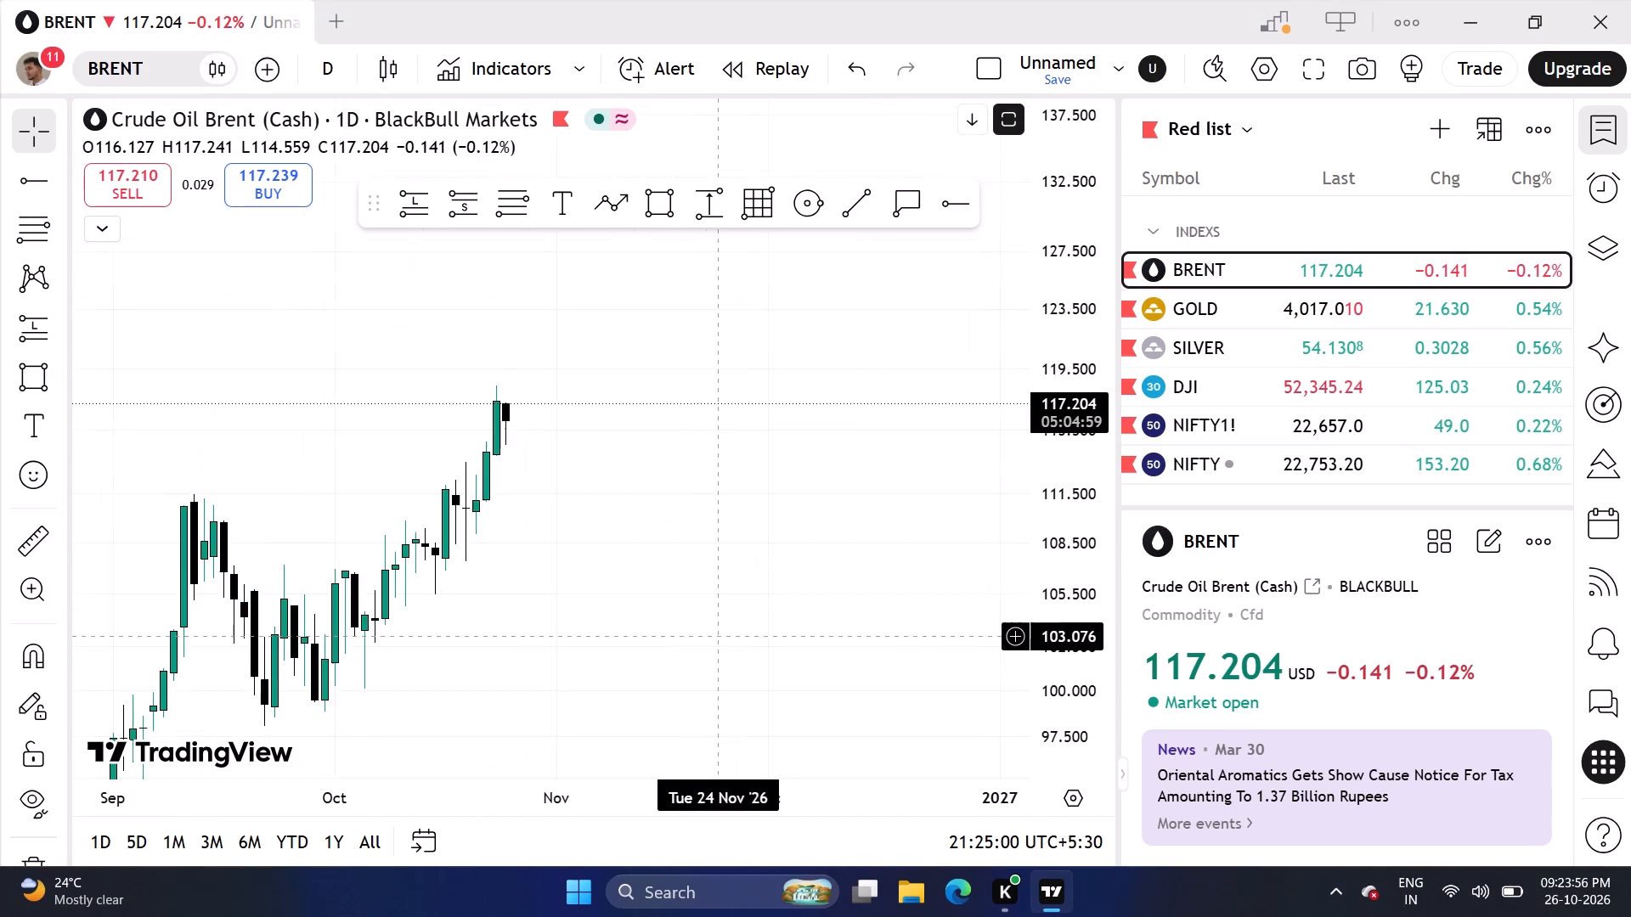
pyautogui.moveTo(717, 636); pyautogui.dragTo(857, 611)
# Switch the BRENT chart to the 15-minute timeframe.
pyautogui.click(326, 52)
pyautogui.scroll(-2, 431, 329)
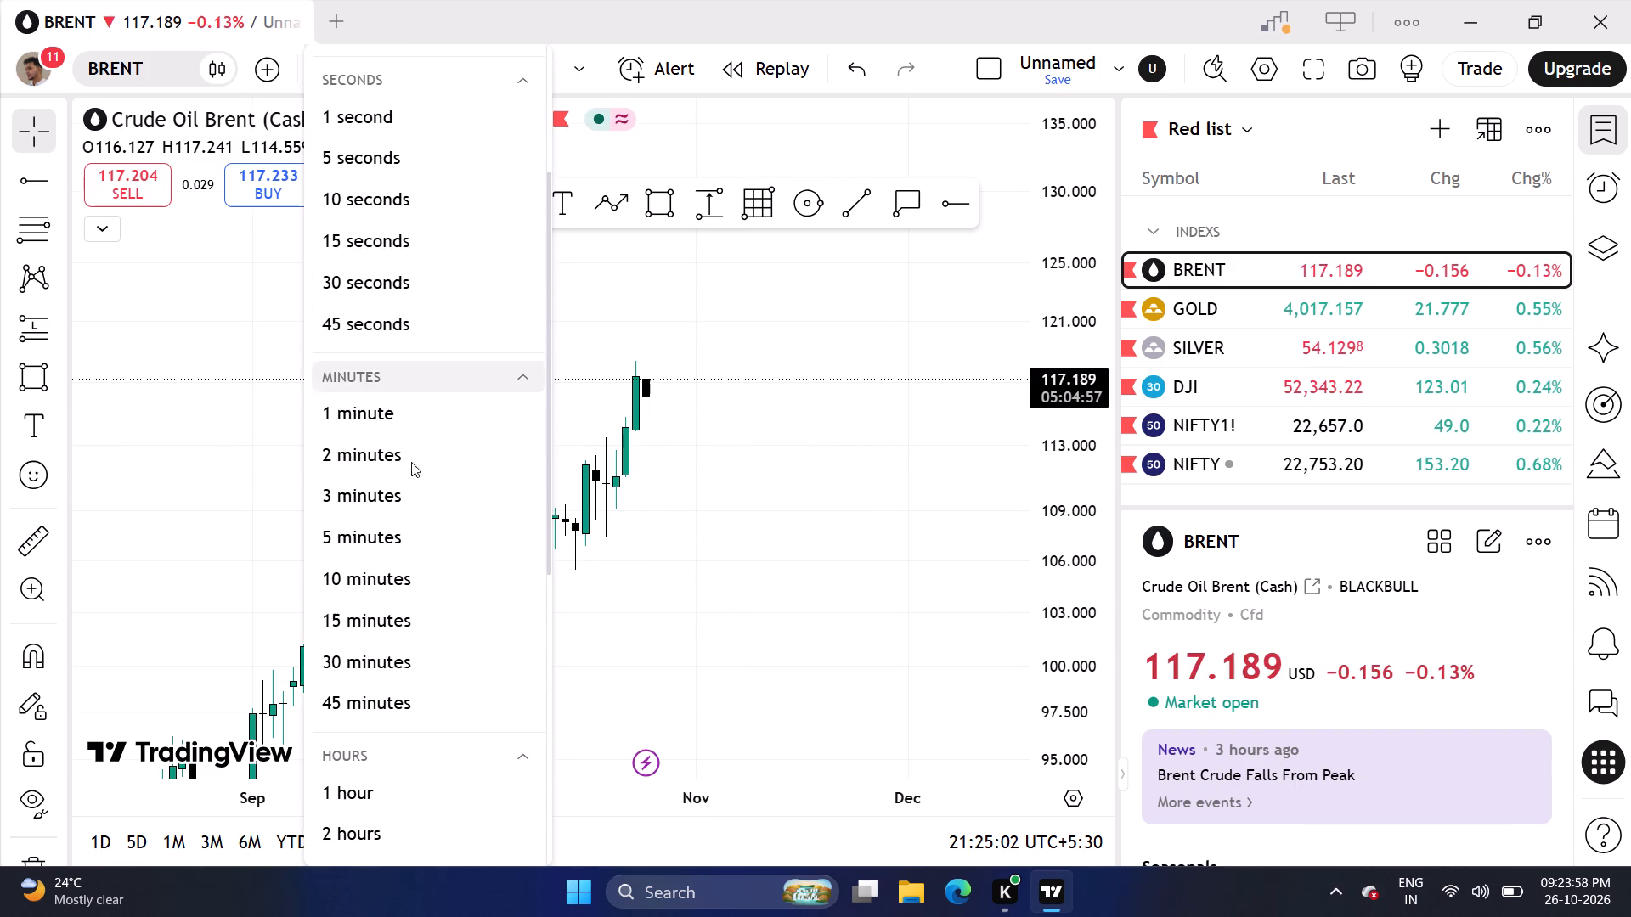
pyautogui.click(395, 622)
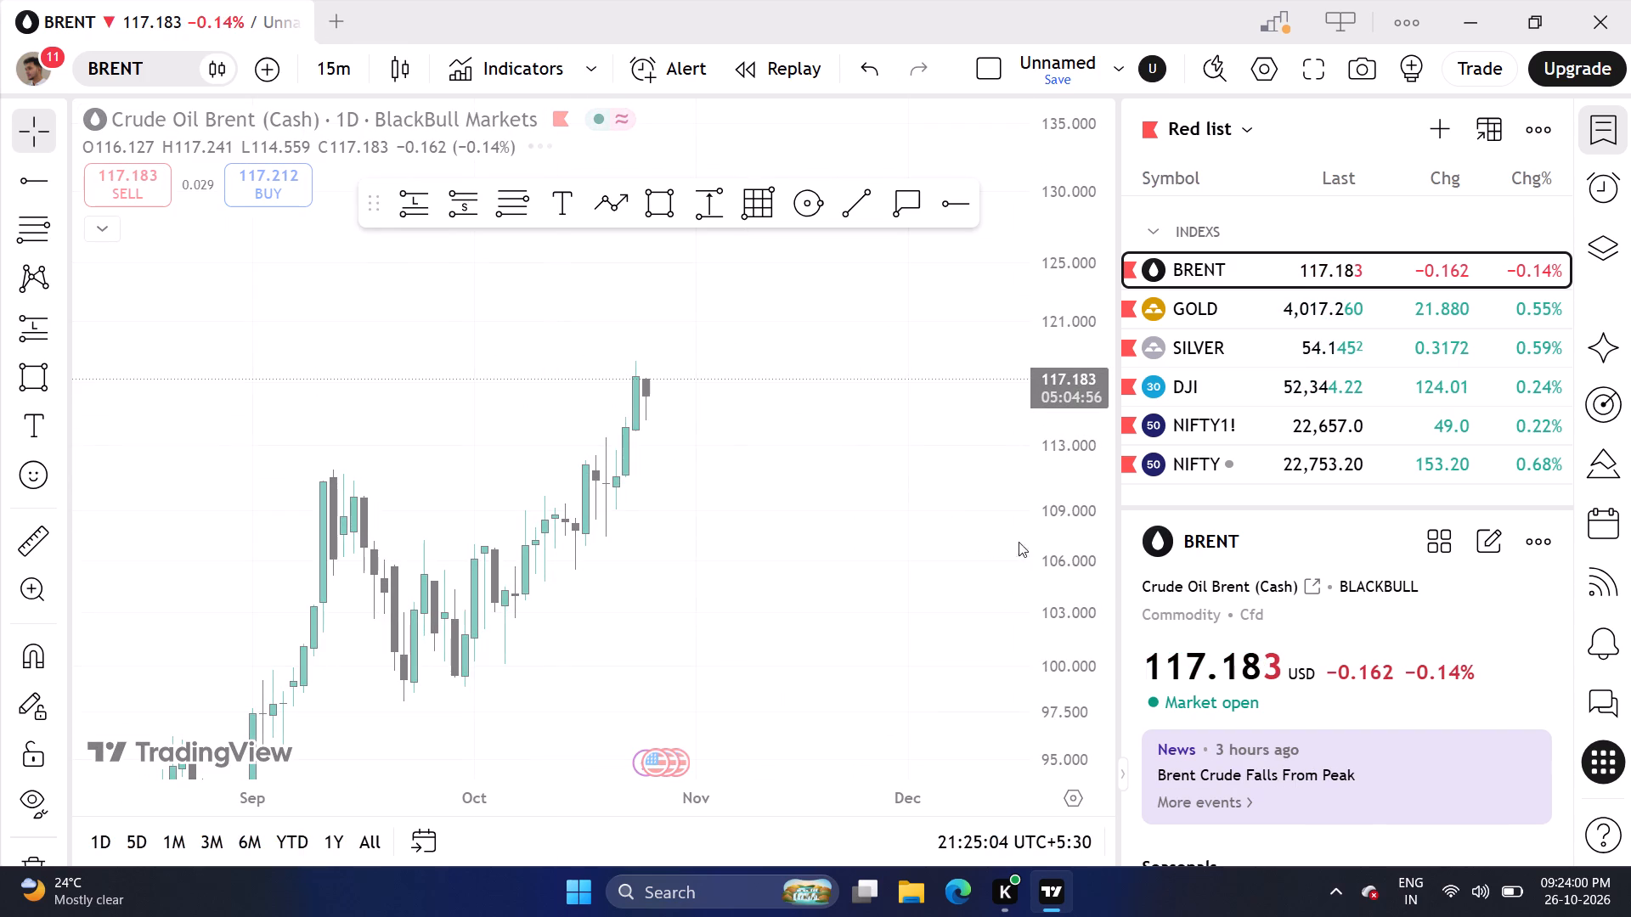
# Examine the latest 15-minute BRENT candles up close, including the 26 October price action.
pyautogui.scroll(7, 1078, 575)
pyautogui.scroll(1, 526, 547)
pyautogui.scroll(-7, 534, 555)
pyautogui.scroll(8, 1040, 623)
pyautogui.scroll(-5, 804, 549)
pyautogui.moveTo(849, 529); pyautogui.dragTo(857, 707)
pyautogui.scroll(15, 1088, 684)
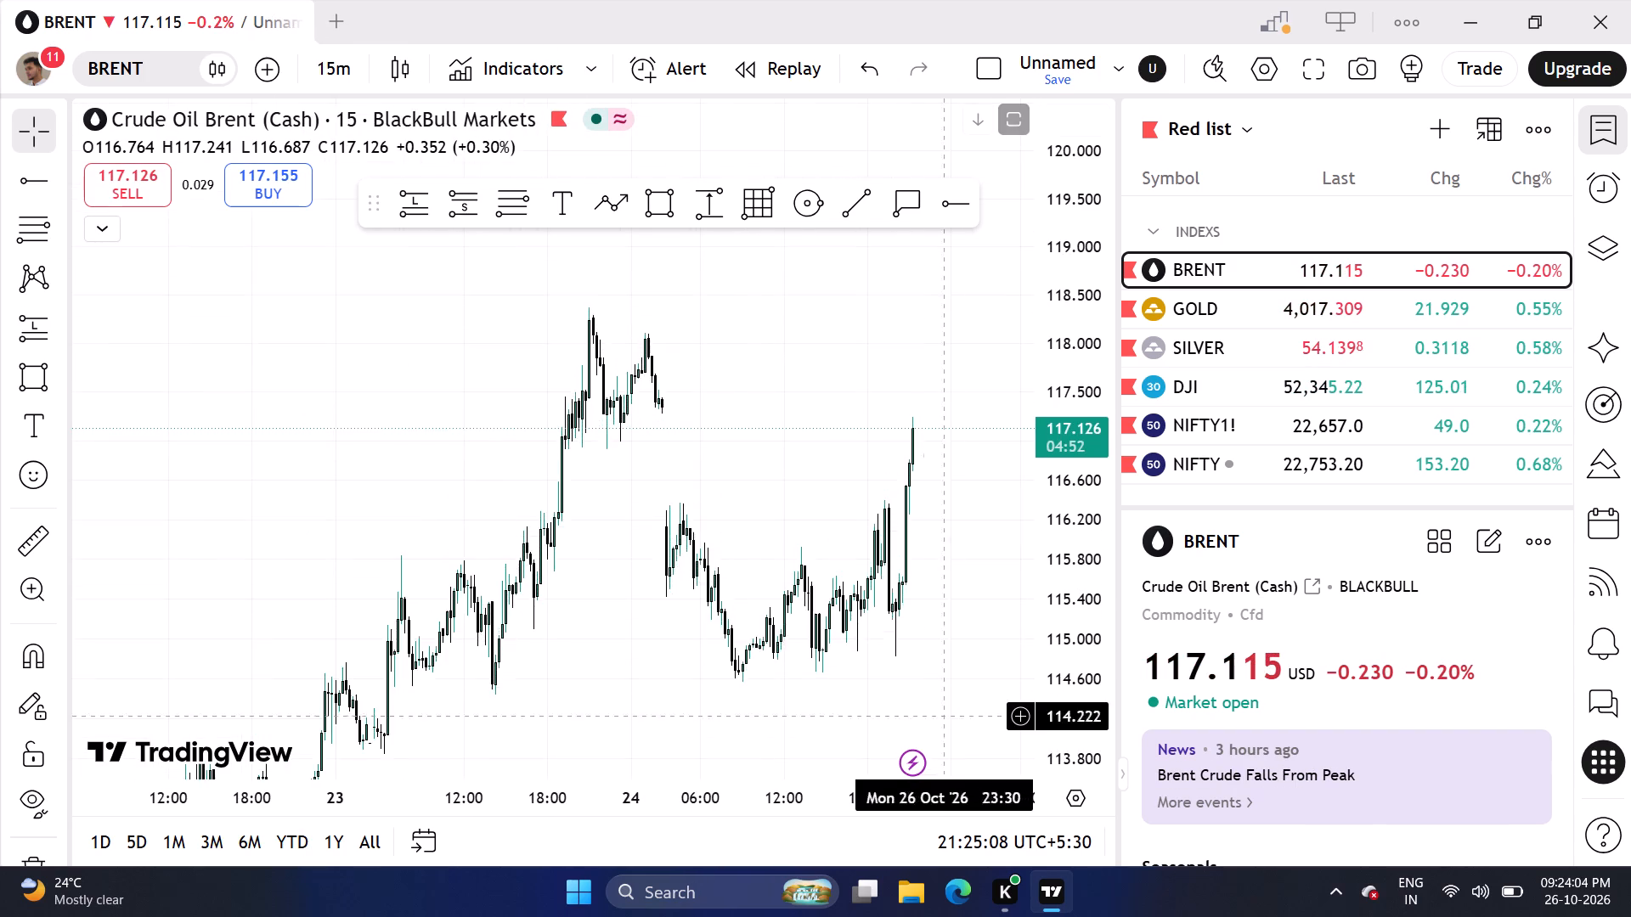
pyautogui.scroll(5, 920, 735)
pyautogui.moveTo(811, 683); pyautogui.dragTo(817, 594)
pyautogui.scroll(6, 1052, 630)
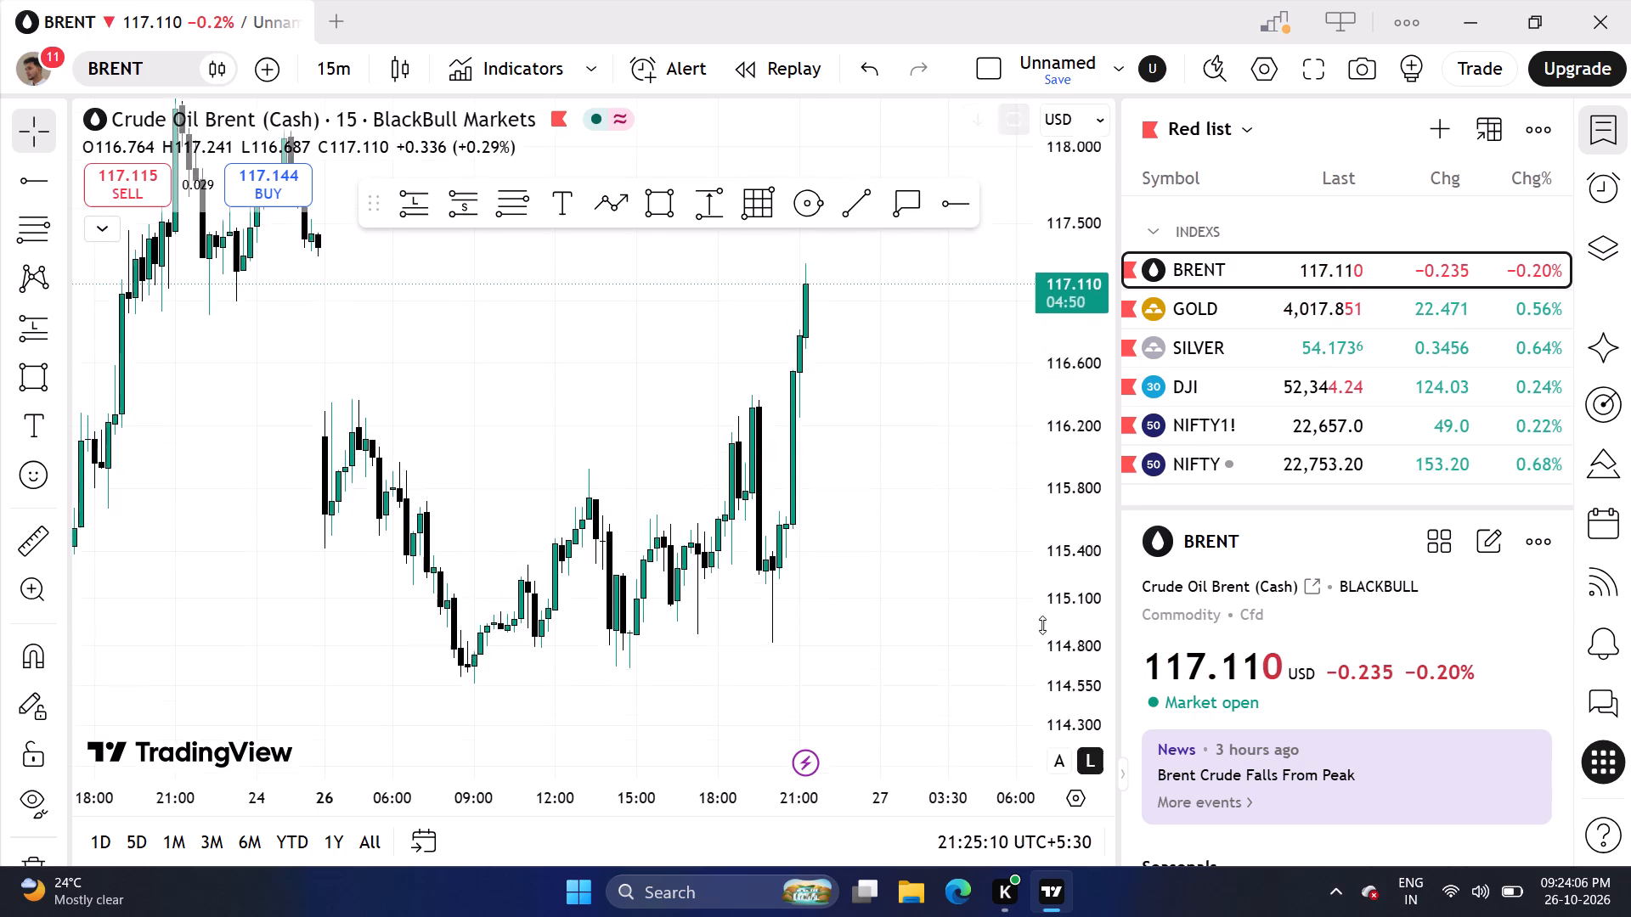
pyautogui.scroll(8, 1042, 625)
pyautogui.moveTo(837, 564); pyautogui.dragTo(839, 677)
# Shift the floating drawing toolbar slightly up and snip the BRENT candles with the price scale from about 117.6 to 114.9.
pyautogui.moveTo(384, 205); pyautogui.dragTo(373, 180)
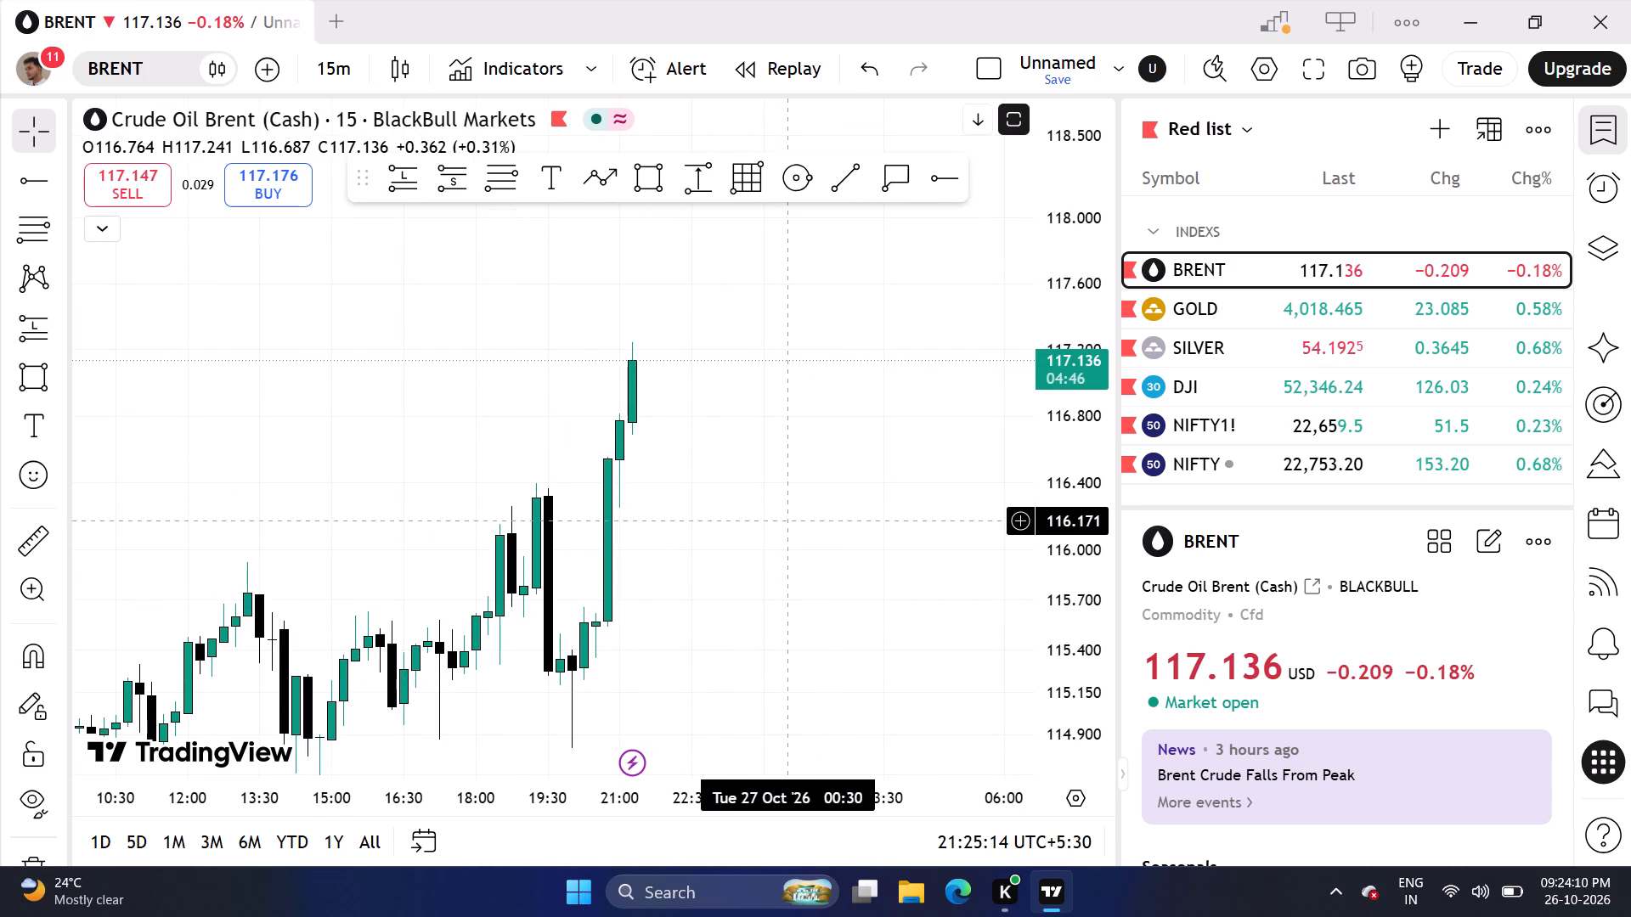
pyautogui.press('Print')
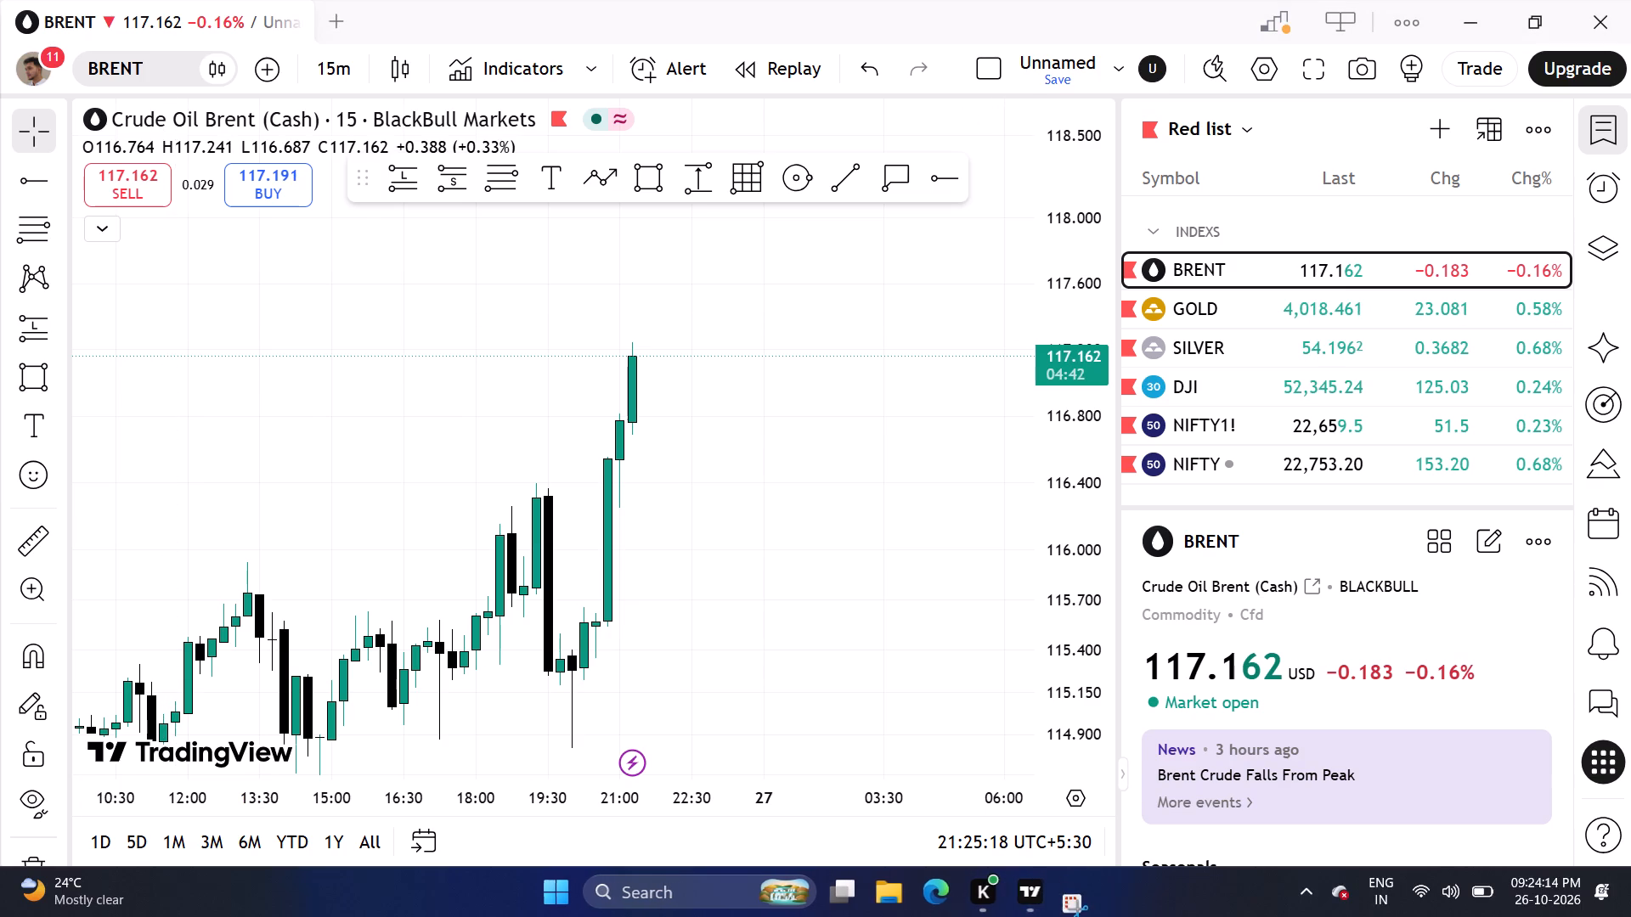
pyautogui.moveTo(99, 272); pyautogui.dragTo(104, 272)
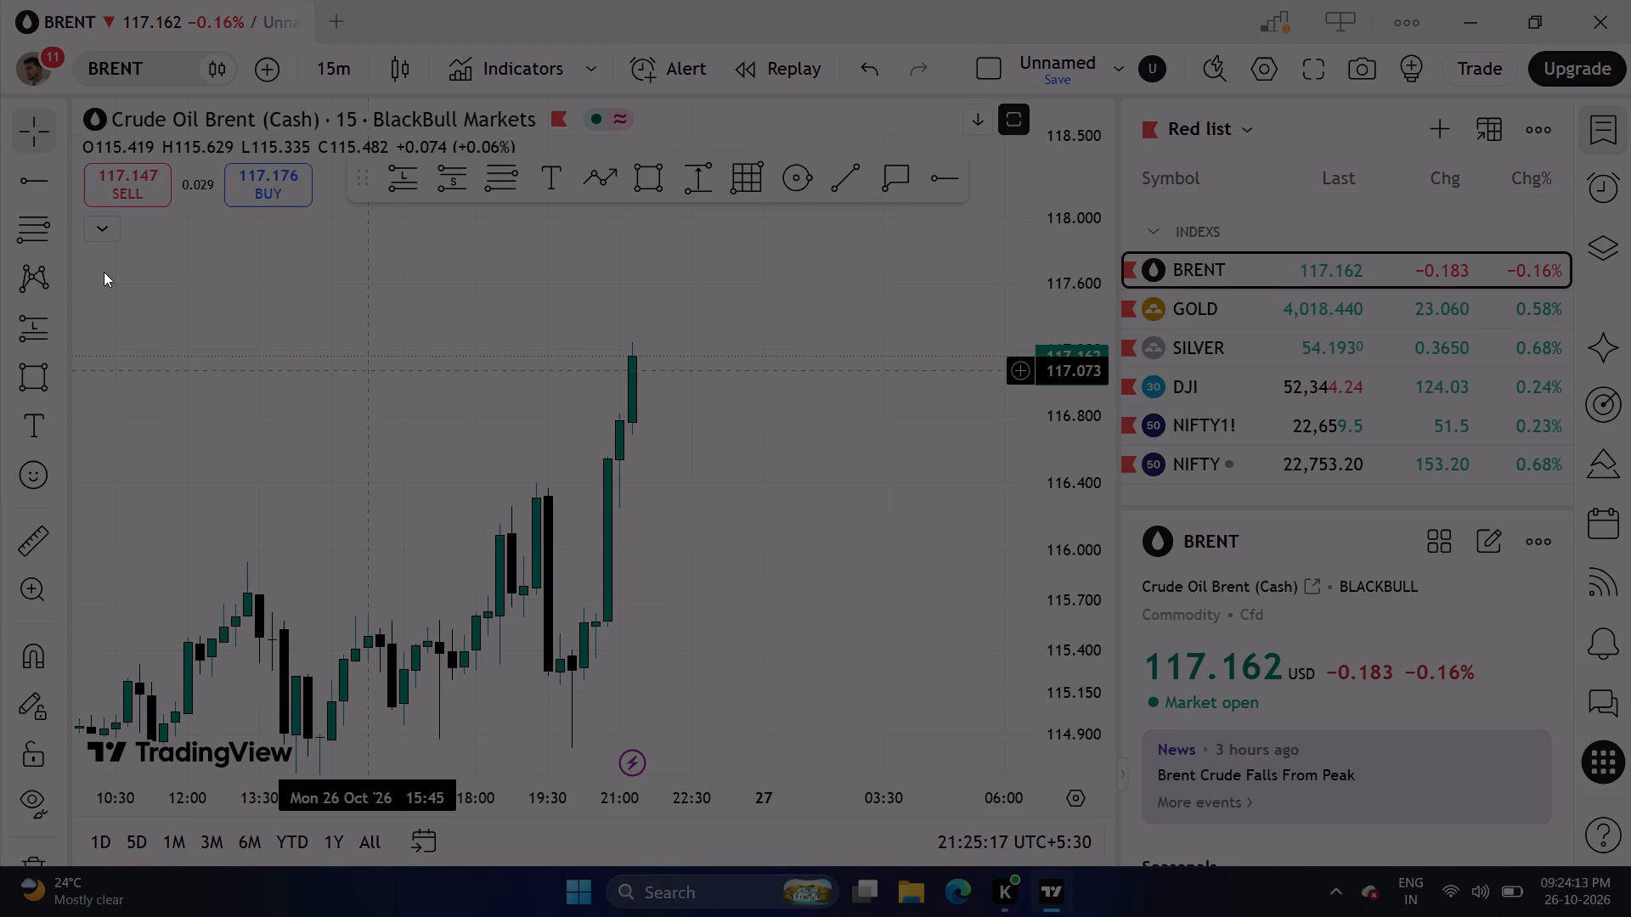
pyautogui.moveTo(104, 272); pyautogui.dragTo(1115, 781)
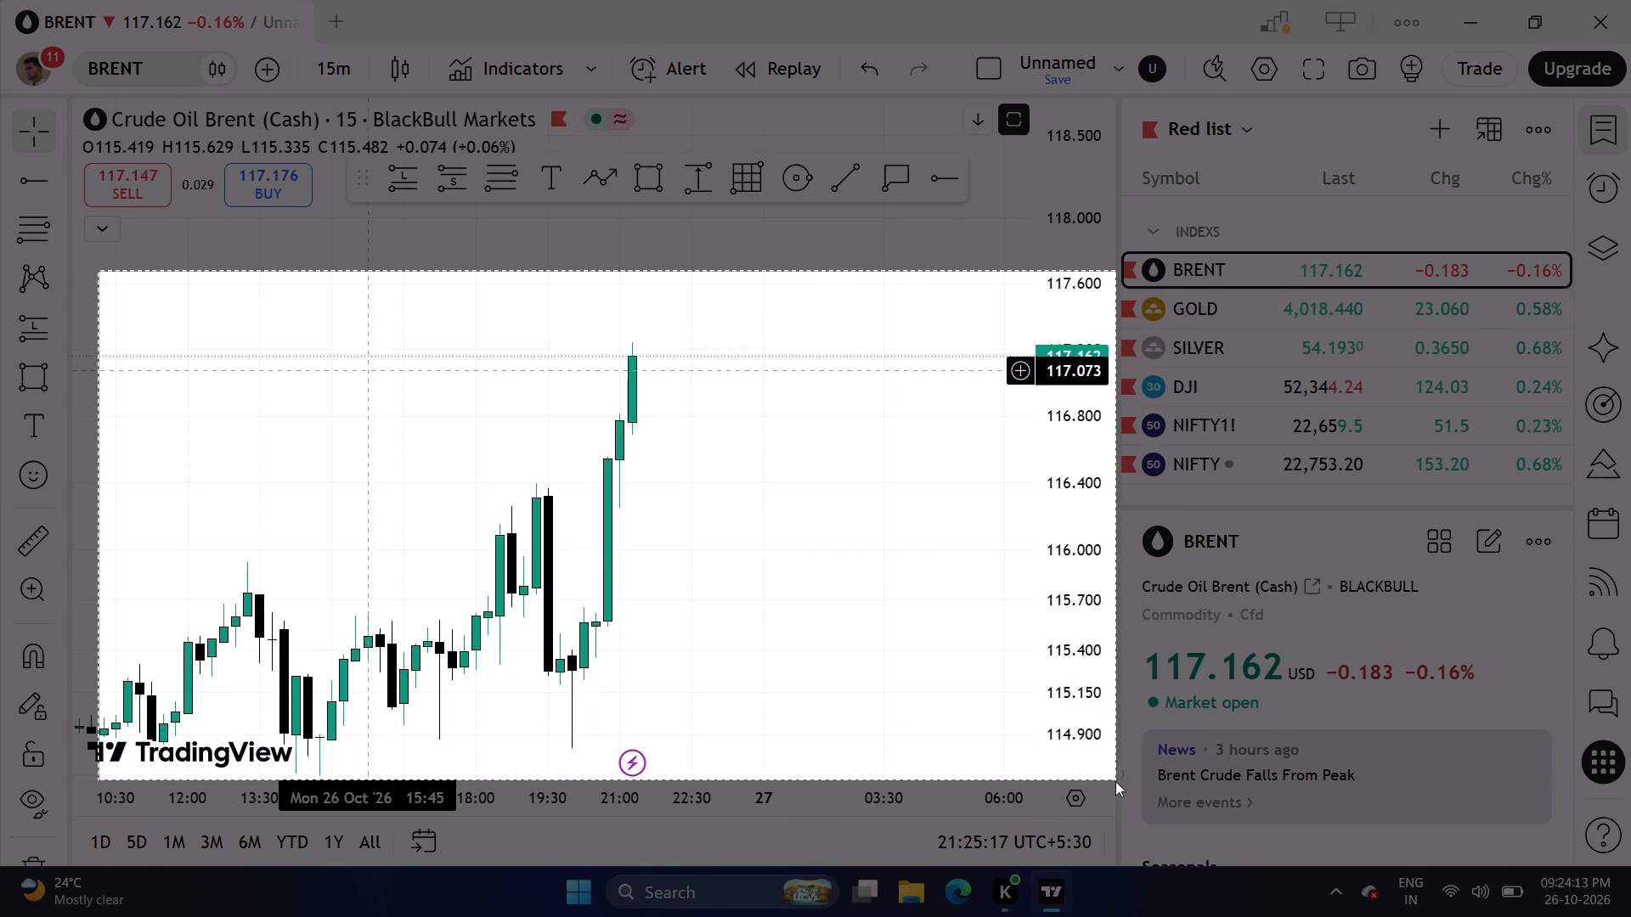
pyautogui.moveTo(1115, 781); pyautogui.dragTo(1118, 672)
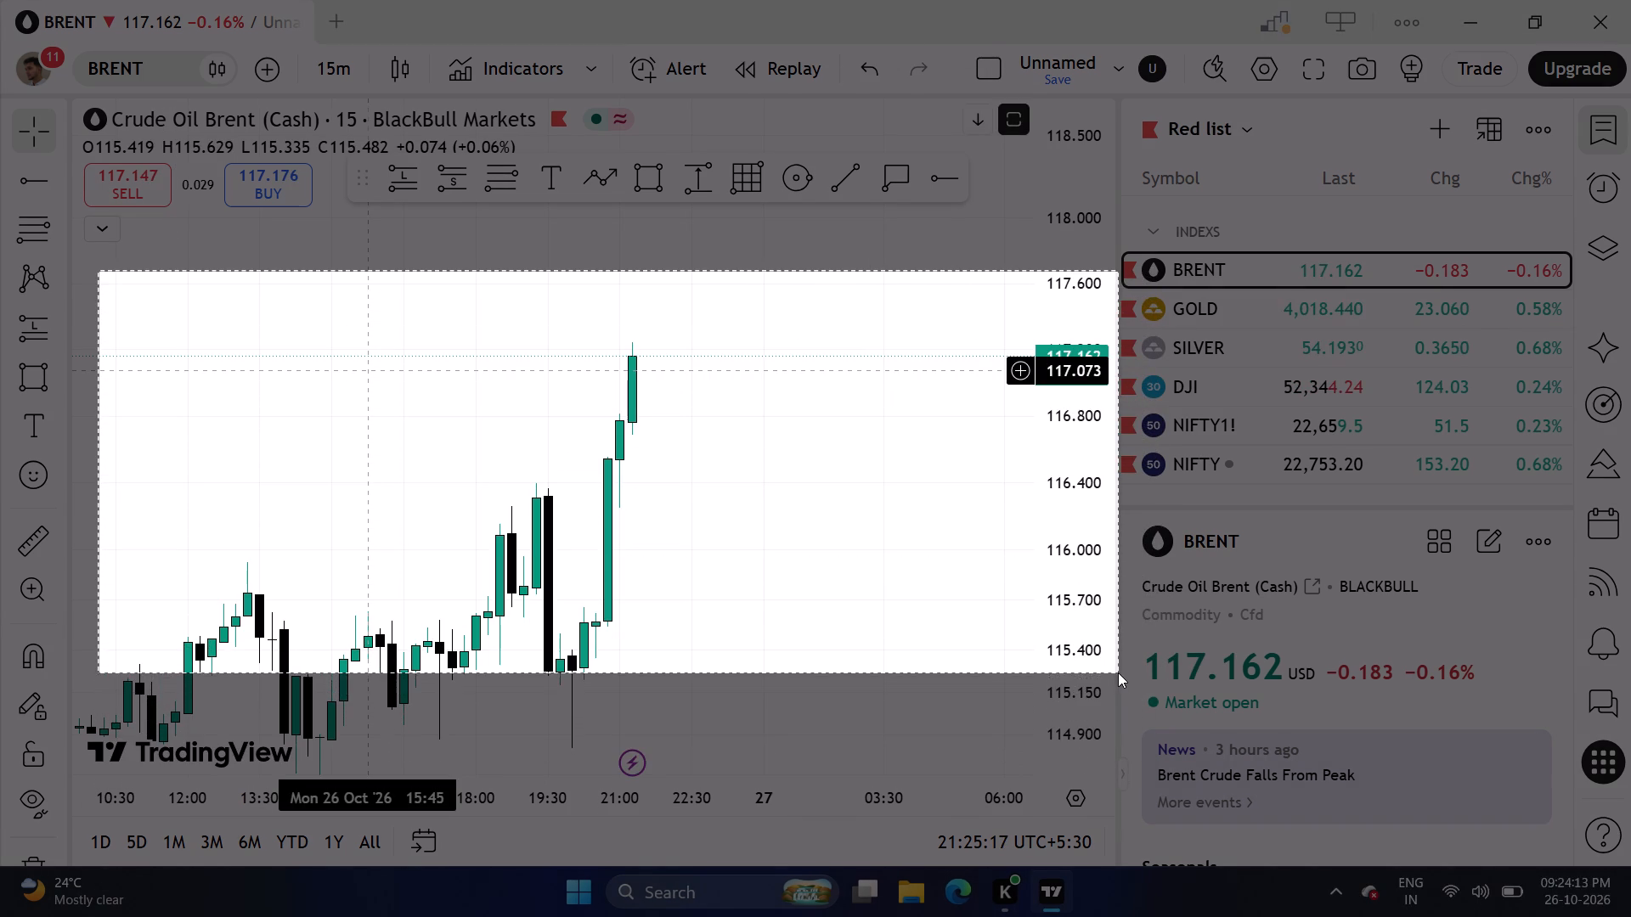
pyautogui.moveTo(1118, 672); pyautogui.dragTo(1107, 748)
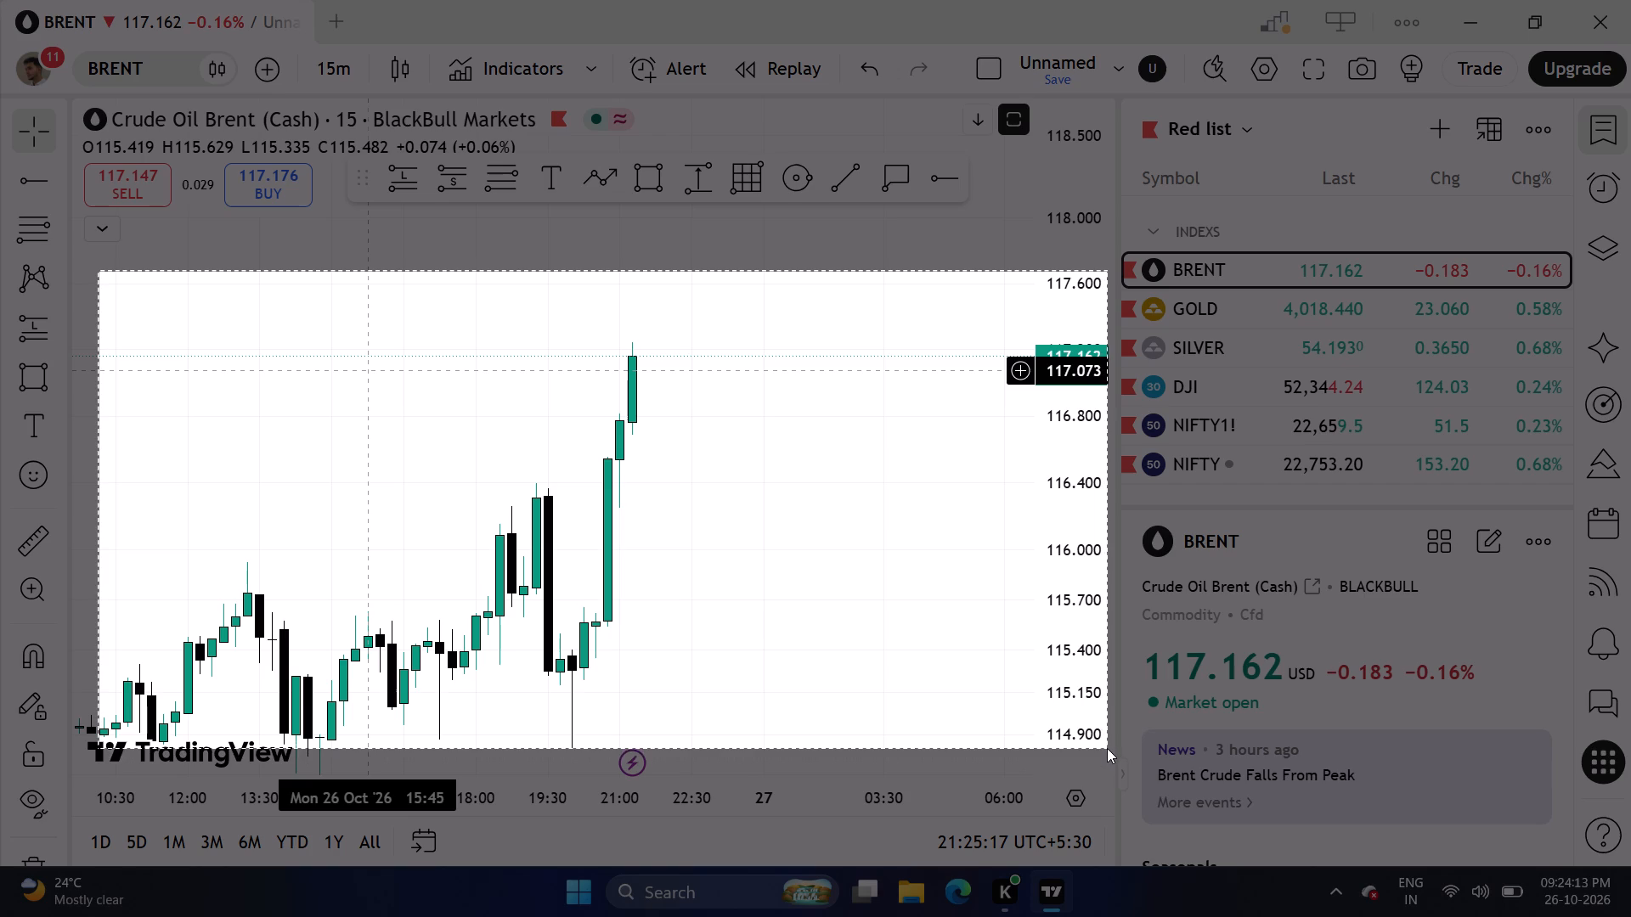
pyautogui.moveTo(1107, 748); pyautogui.dragTo(1114, 750)
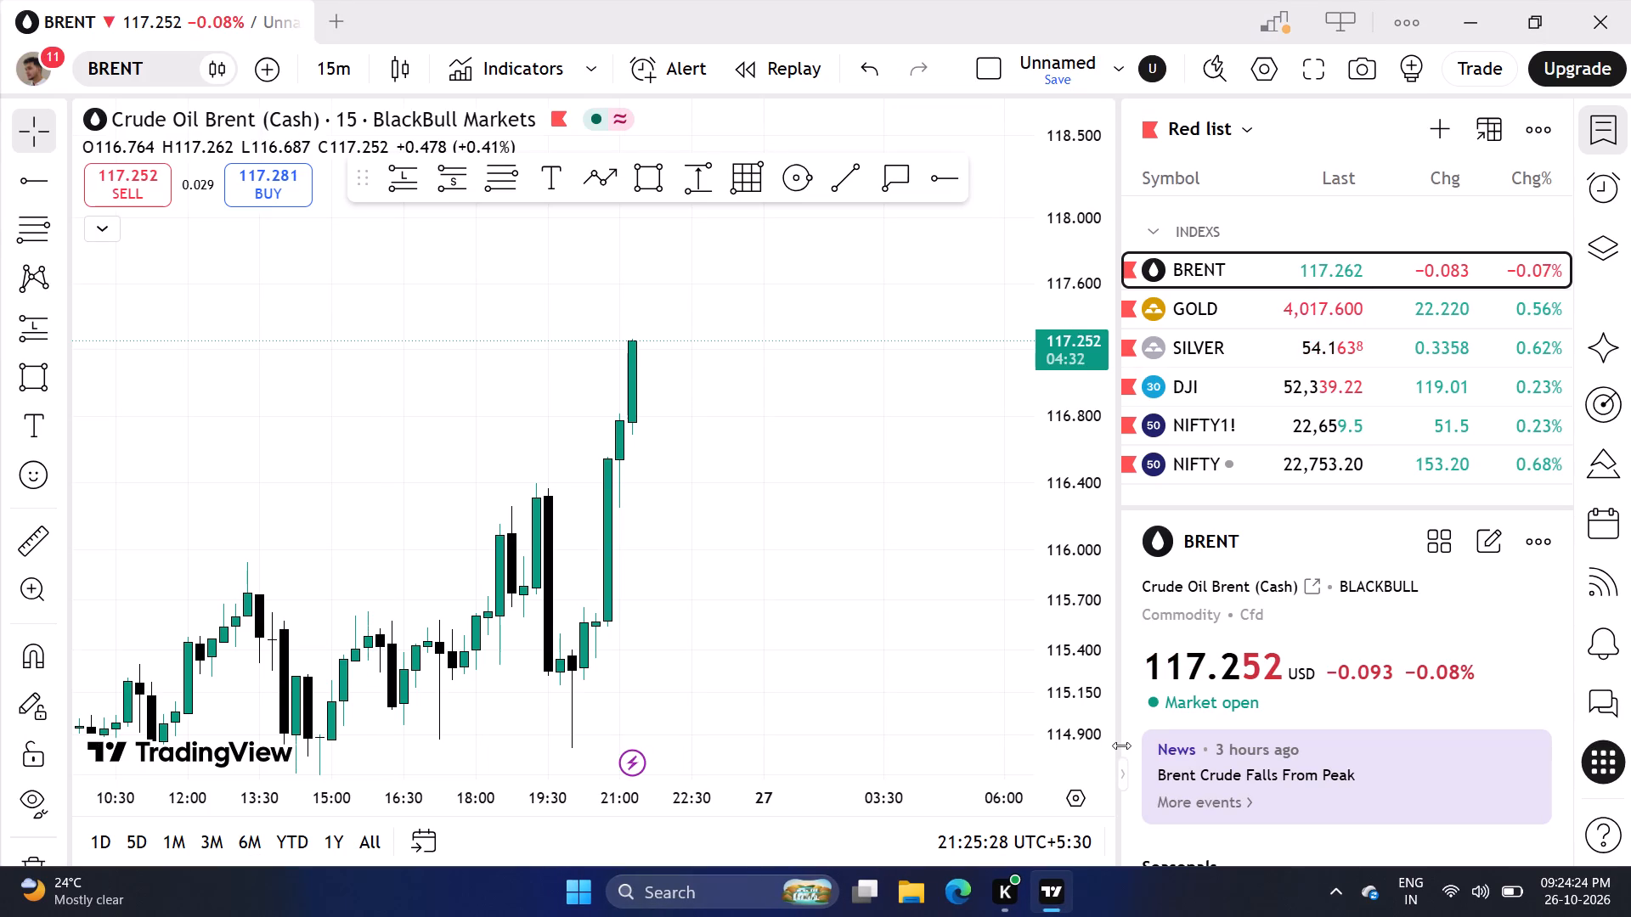